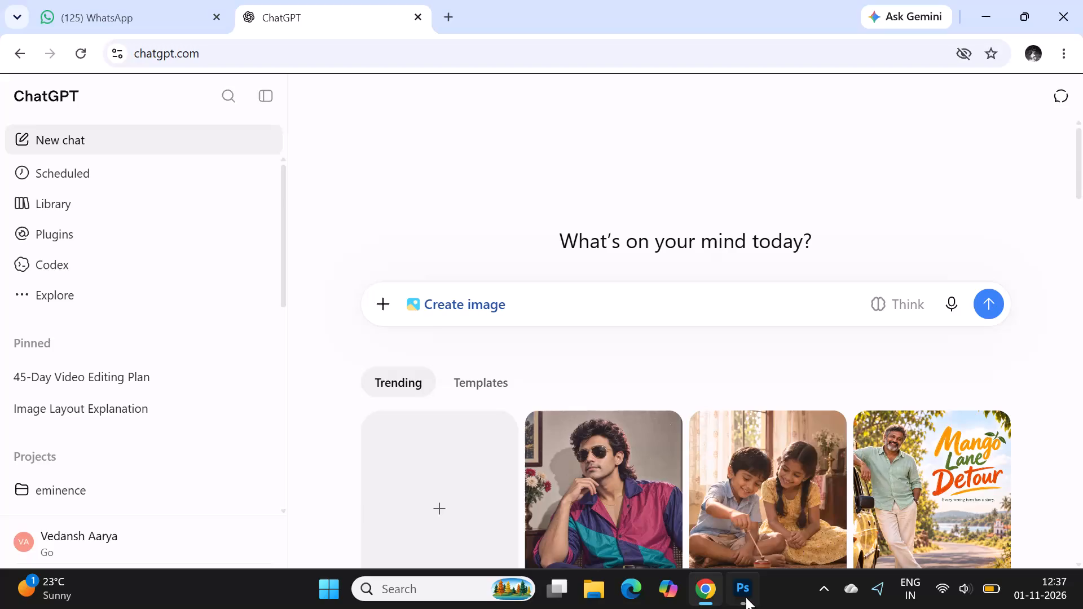
Open the hb copy1 PSD from the Beige and Pink Modern Fashion Sale Instagram Post folder on Local Disk (C:) in Photoshop.
{"action": "left_click", "coordinate": [594, 597]}
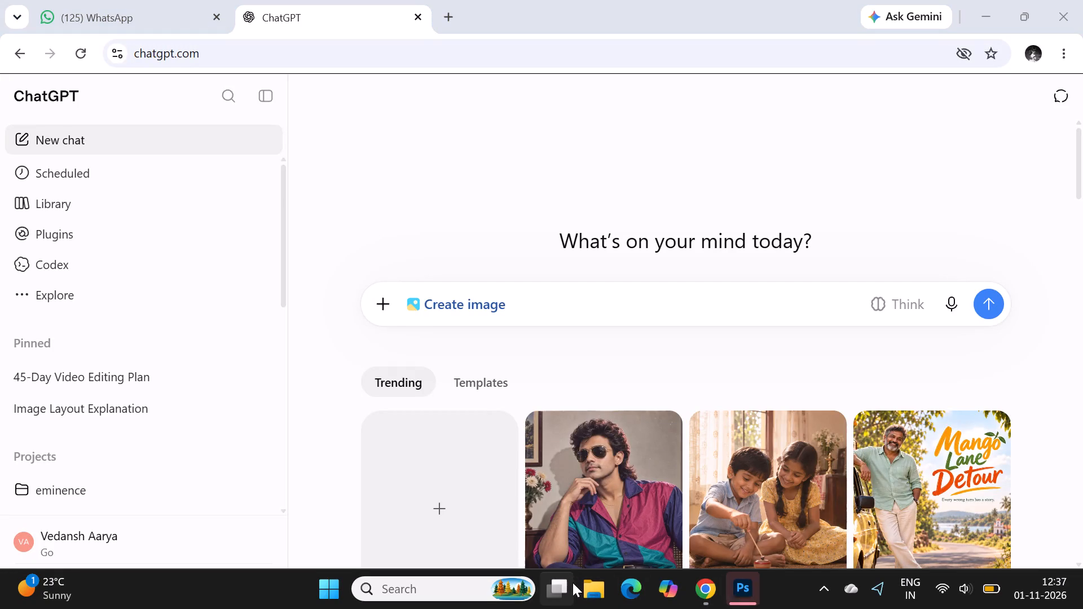
{"action": "left_click", "coordinate": [59, 537]}
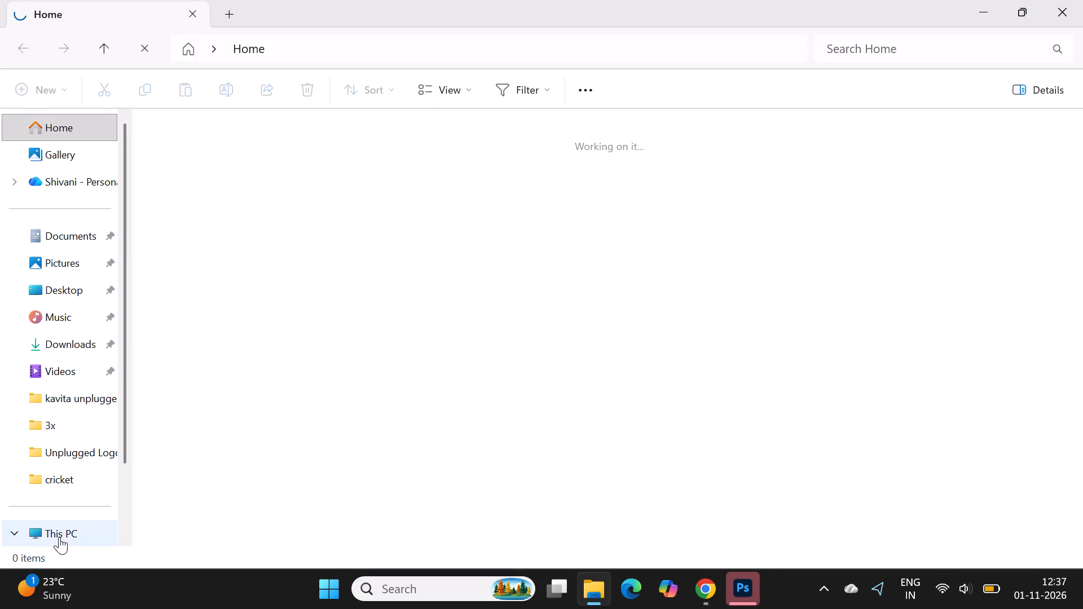
{"action": "double_click", "coordinate": [286, 174]}
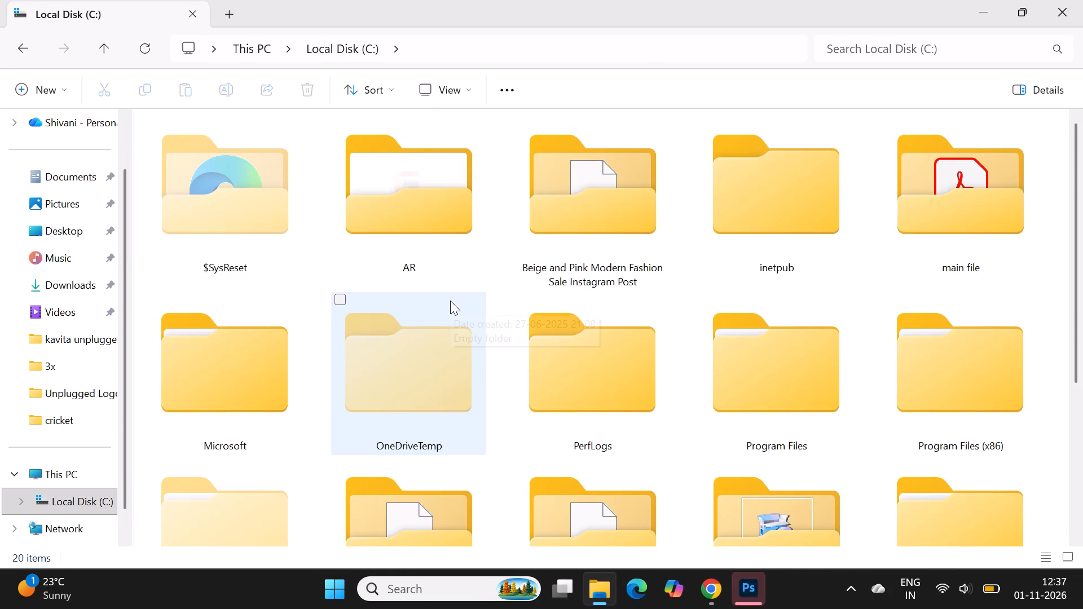
{"action": "double_click", "coordinate": [605, 199]}
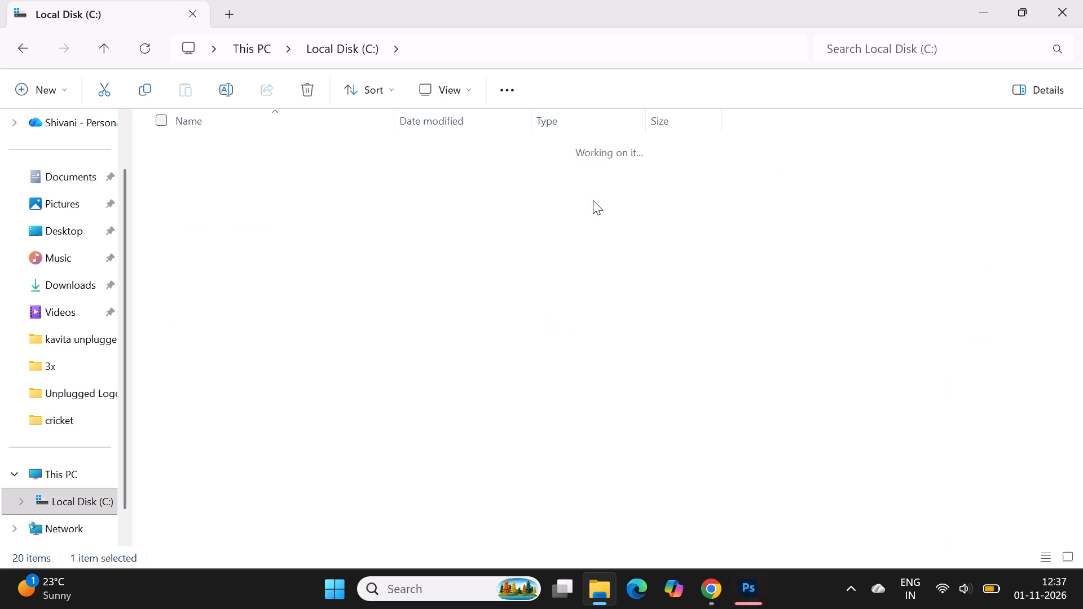
{"action": "double_click", "coordinate": [396, 178]}
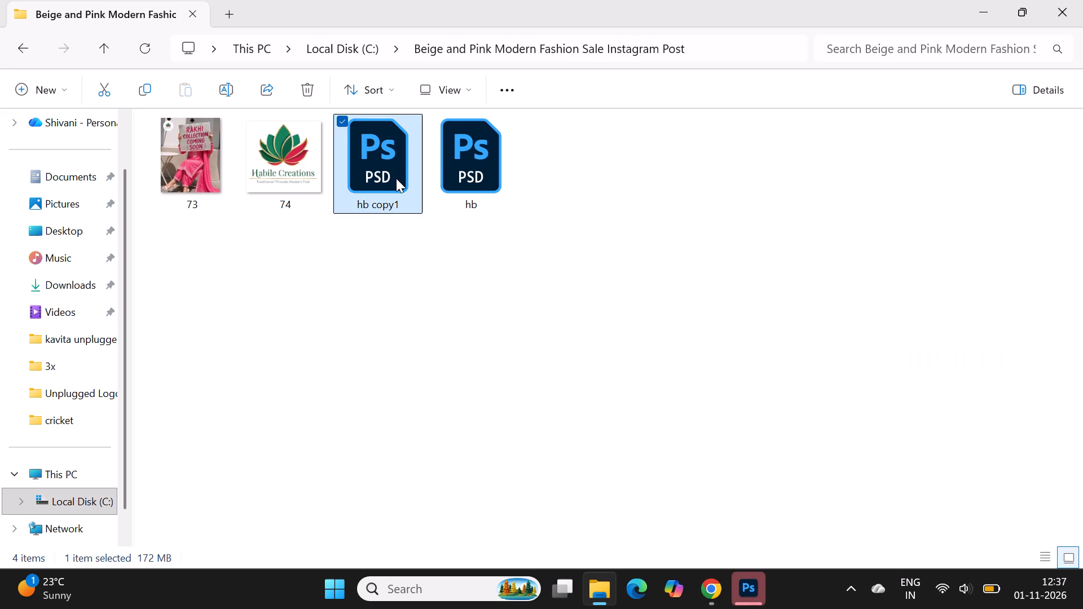
{"action": "left_click", "coordinate": [541, 268]}
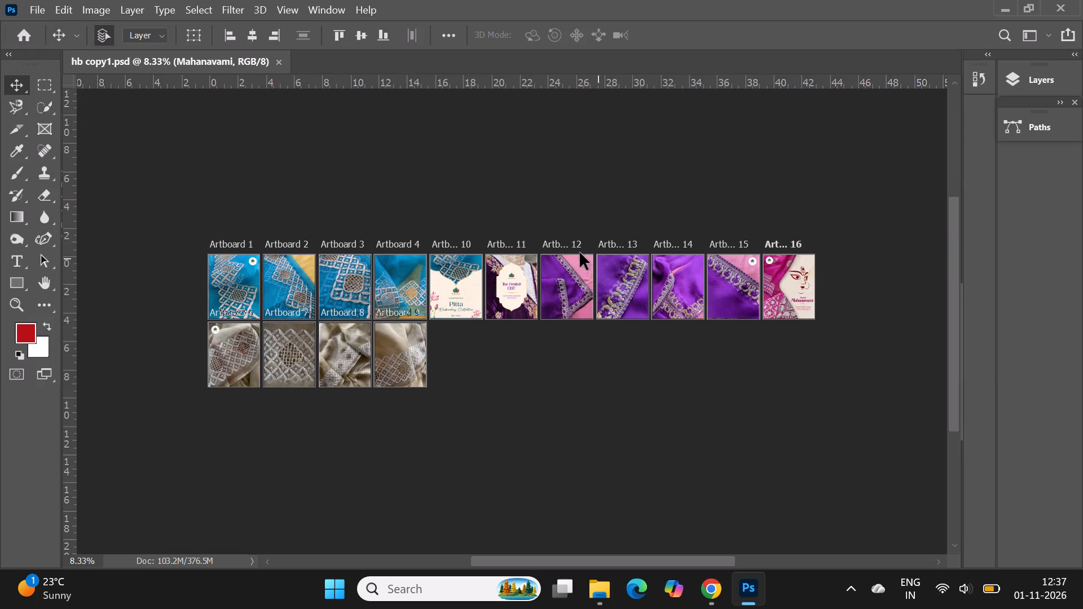
Delete Artboards 16, 14, 12 and 13, keeping Artboard 15.
{"action": "left_click", "coordinate": [785, 249]}
{"action": "key", "text": "Delete"}
{"action": "left_click", "coordinate": [730, 245]}
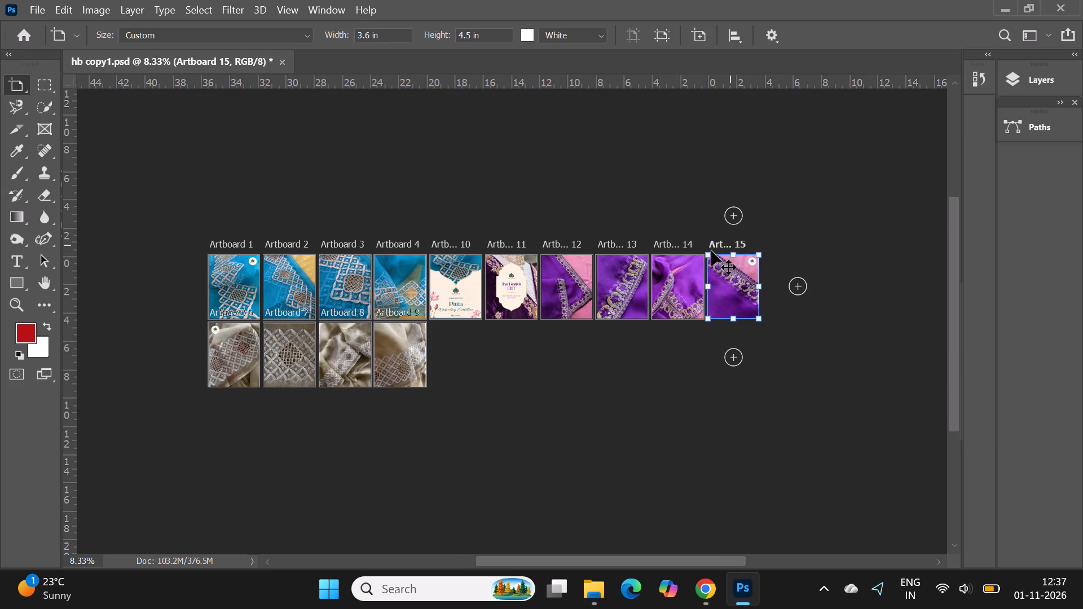
{"action": "left_click", "coordinate": [680, 248]}
{"action": "key", "text": "Delete"}
{"action": "left_click", "coordinate": [668, 246]}
{"action": "key", "text": "Delete"}
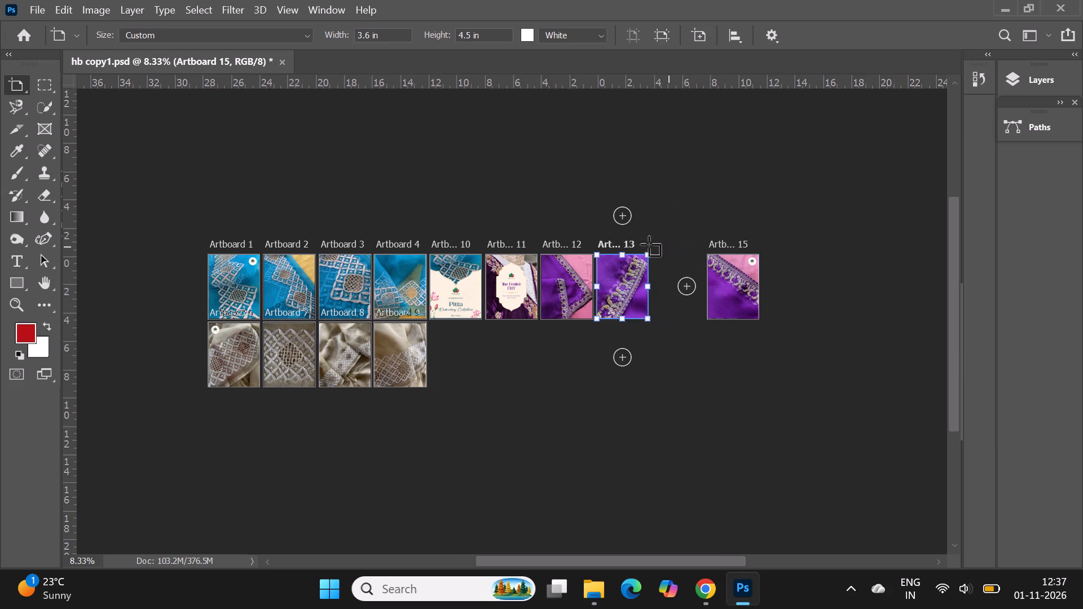
{"action": "left_click", "coordinate": [617, 246]}
{"action": "key", "text": "Delete"}
{"action": "left_click", "coordinate": [567, 248]}
{"action": "key", "text": "Delete"}
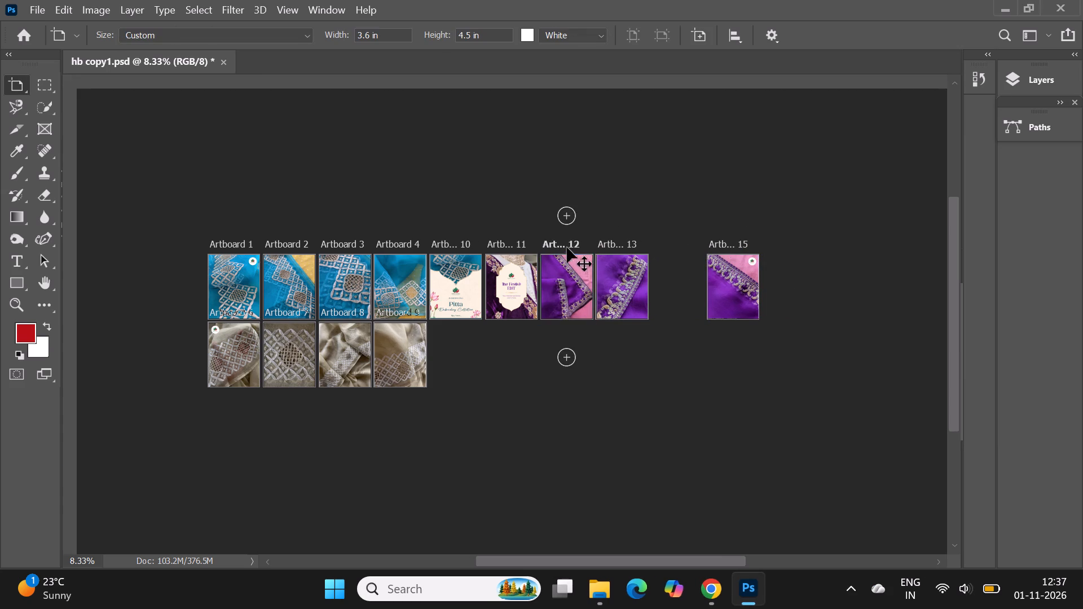
{"action": "left_click", "coordinate": [604, 246]}
{"action": "key", "text": "Delete"}
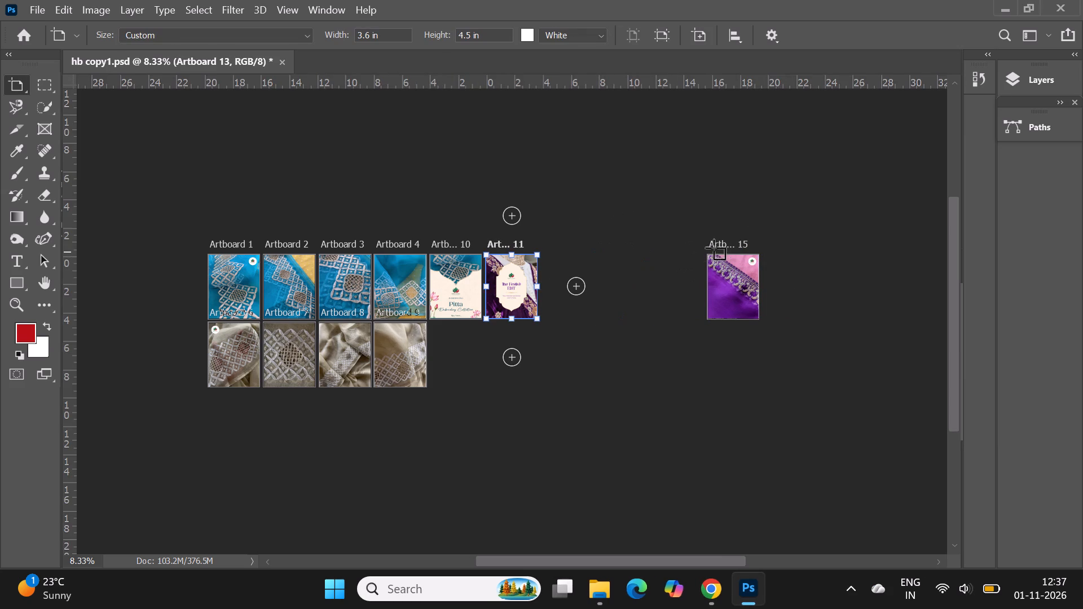
Move Artboard 15 next to Artboard 11, aligned with the upper row and with the same 0.333 in gap.
{"action": "left_click_drag", "start_coordinate": [720, 247], "coordinate": [553, 248]}
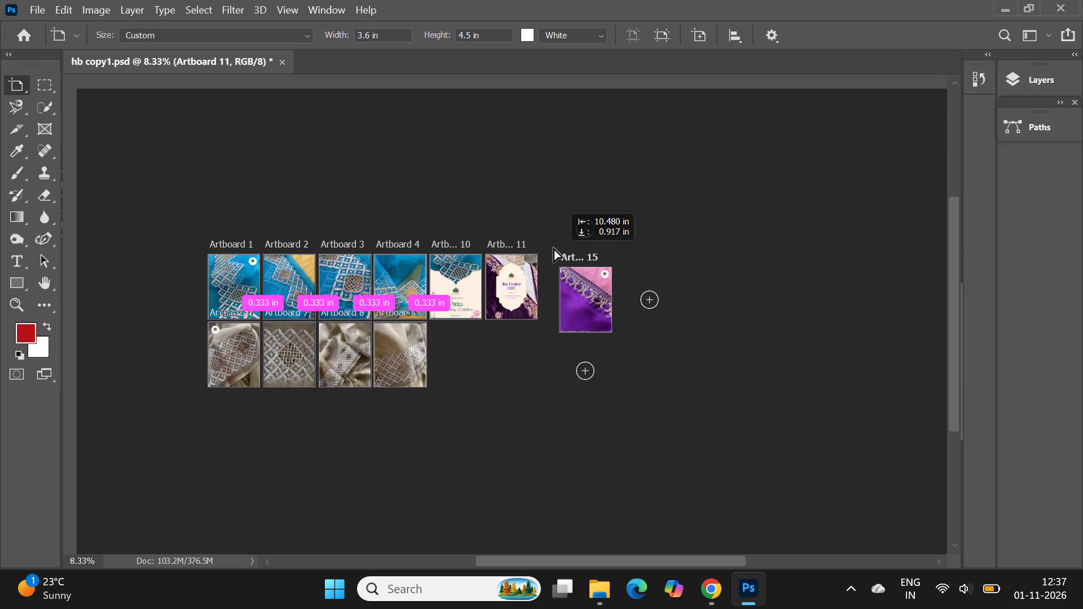
{"action": "left_click_drag", "start_coordinate": [553, 248], "coordinate": [554, 244]}
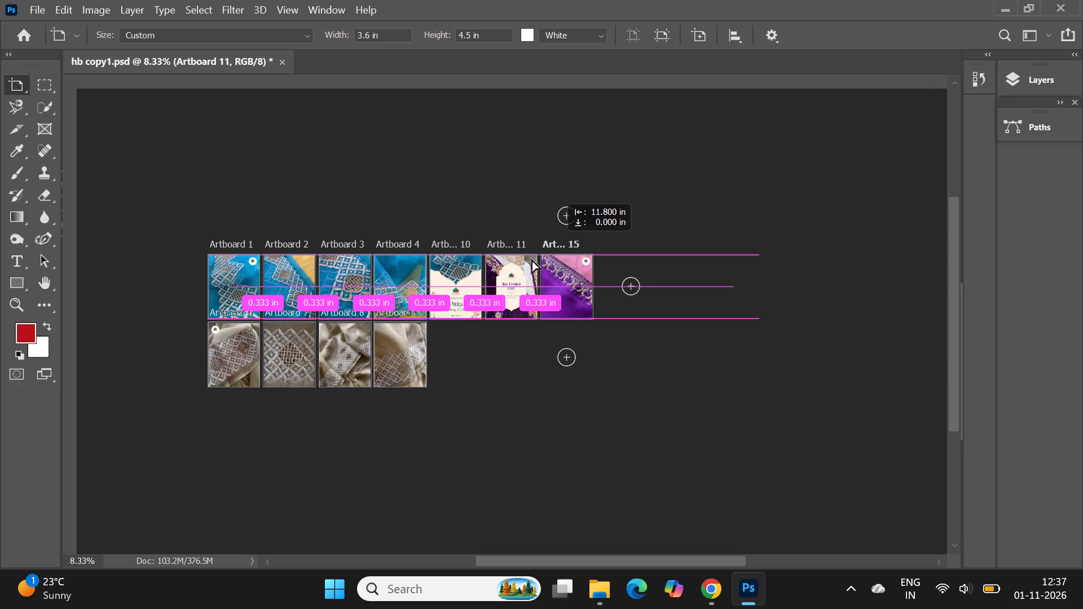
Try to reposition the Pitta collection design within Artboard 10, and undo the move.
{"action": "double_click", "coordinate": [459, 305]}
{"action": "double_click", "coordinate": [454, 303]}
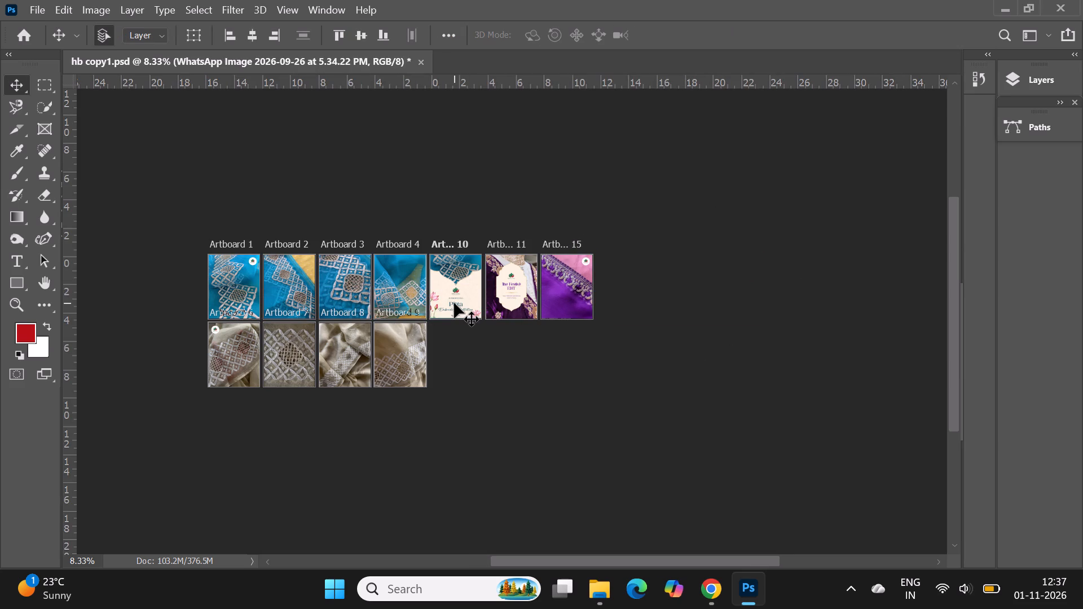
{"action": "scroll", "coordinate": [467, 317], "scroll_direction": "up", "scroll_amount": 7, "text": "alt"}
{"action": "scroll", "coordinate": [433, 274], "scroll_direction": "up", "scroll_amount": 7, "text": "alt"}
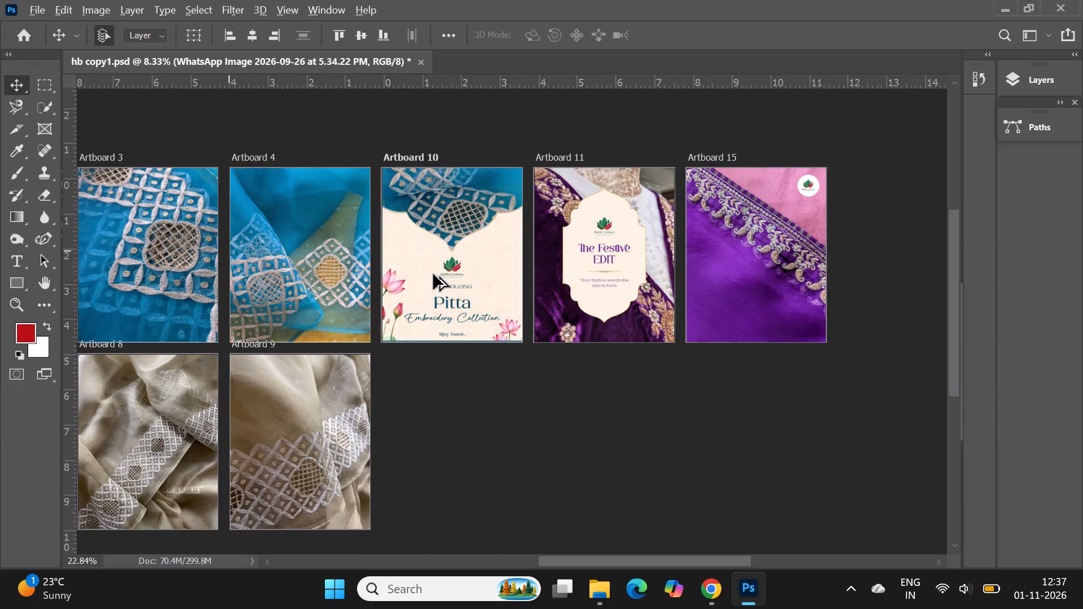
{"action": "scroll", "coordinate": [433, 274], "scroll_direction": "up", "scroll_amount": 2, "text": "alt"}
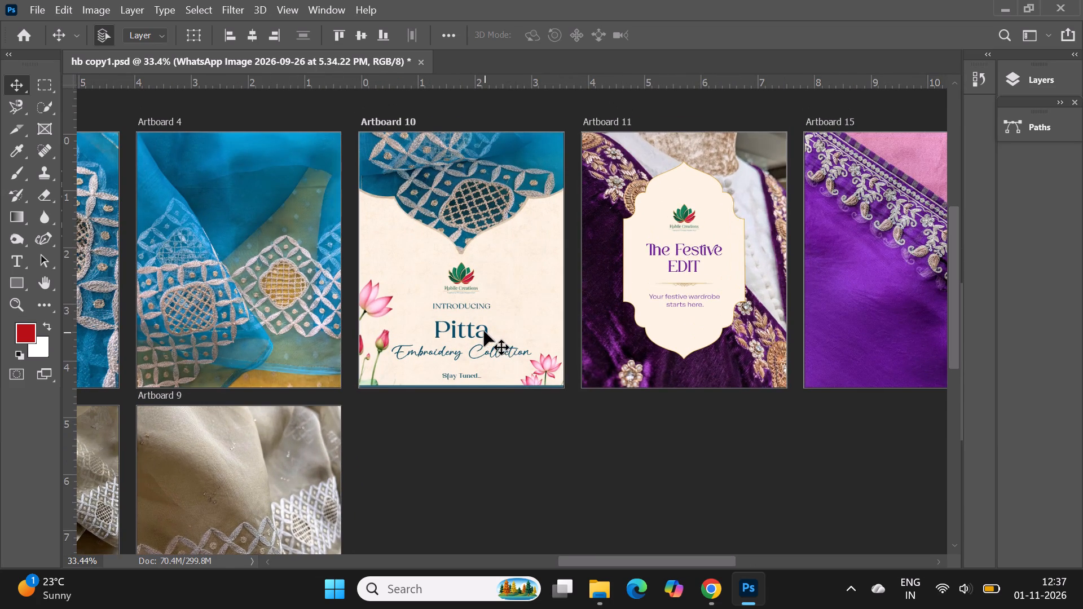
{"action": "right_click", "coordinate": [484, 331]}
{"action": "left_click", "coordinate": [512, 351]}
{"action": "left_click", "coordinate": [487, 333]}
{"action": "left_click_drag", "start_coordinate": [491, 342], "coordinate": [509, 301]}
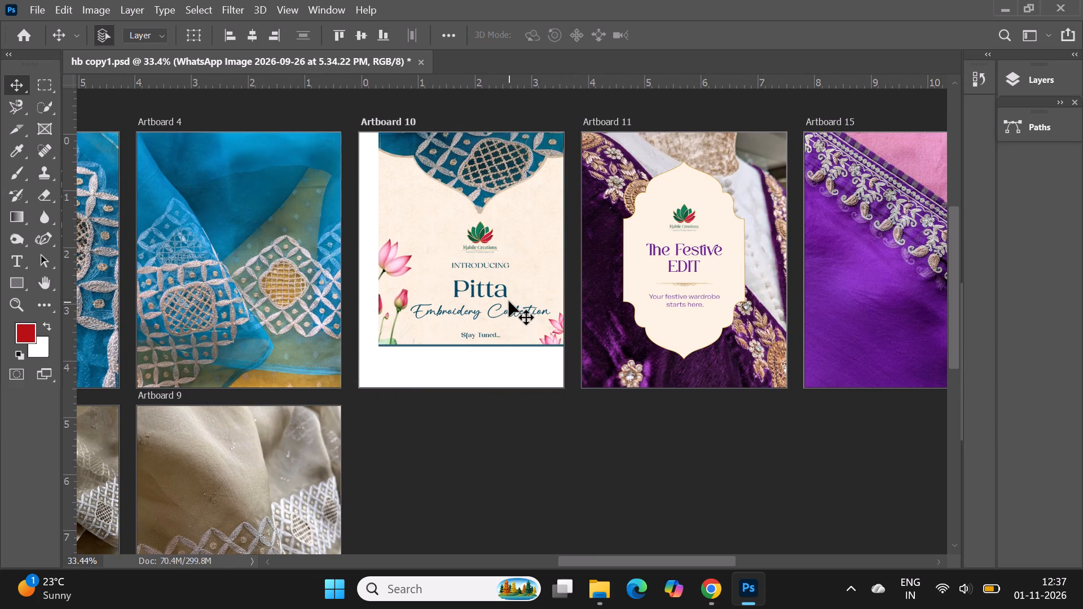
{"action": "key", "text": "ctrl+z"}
Delete the blue embroidery photos from Artboards 2, 3 and 4, leaving the artboards in place.
{"action": "scroll", "coordinate": [474, 307], "scroll_direction": "down", "scroll_amount": 2, "text": "alt"}
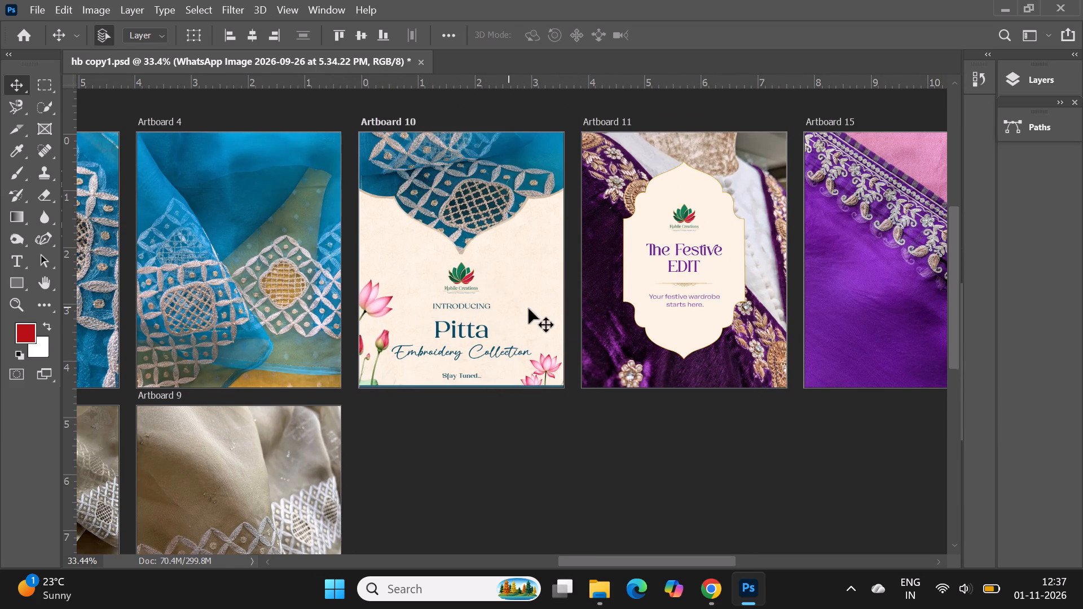
{"action": "scroll", "coordinate": [497, 305], "scroll_direction": "down", "scroll_amount": 6, "text": "alt"}
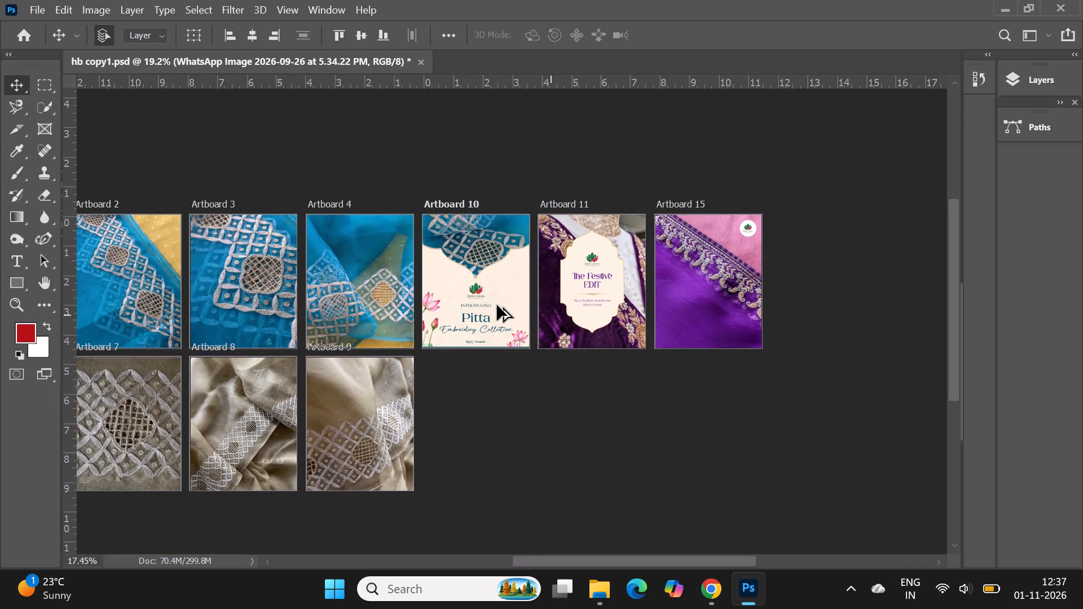
{"action": "scroll", "coordinate": [497, 305], "scroll_direction": "down", "scroll_amount": 3, "text": "alt"}
{"action": "scroll", "coordinate": [162, 369], "scroll_direction": "up", "scroll_amount": 1, "text": "alt"}
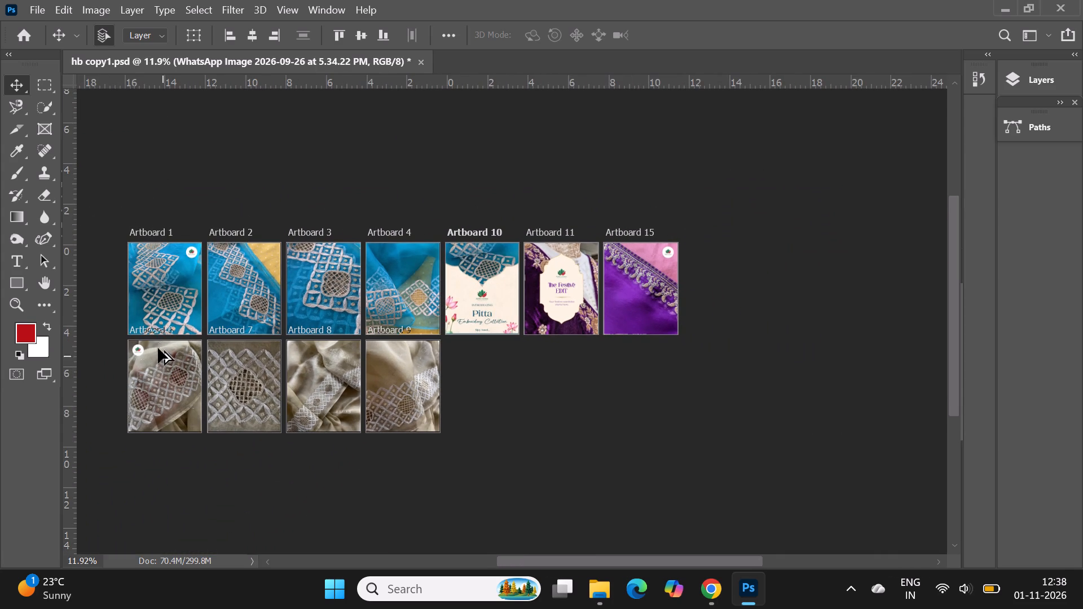
{"action": "scroll", "coordinate": [151, 359], "scroll_direction": "up", "scroll_amount": 3, "text": "alt"}
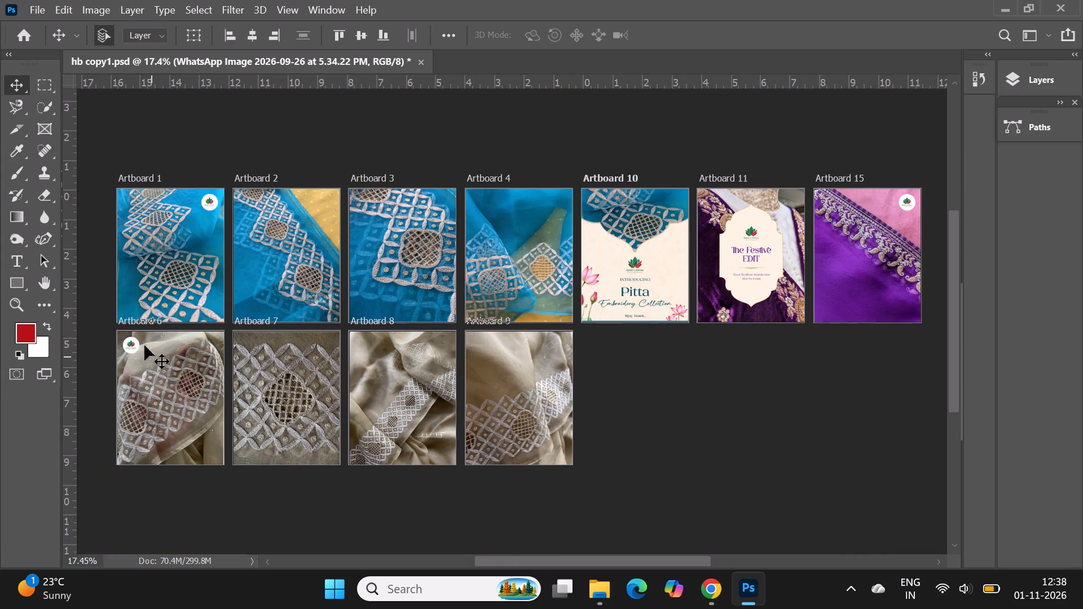
{"action": "left_click", "coordinate": [137, 323]}
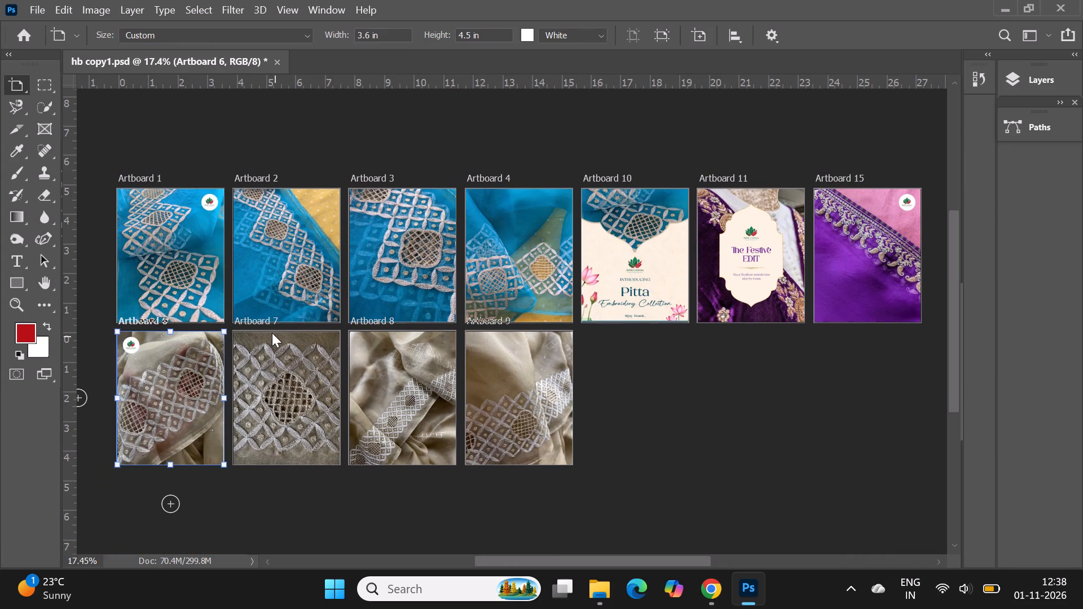
{"action": "left_click", "coordinate": [268, 326]}
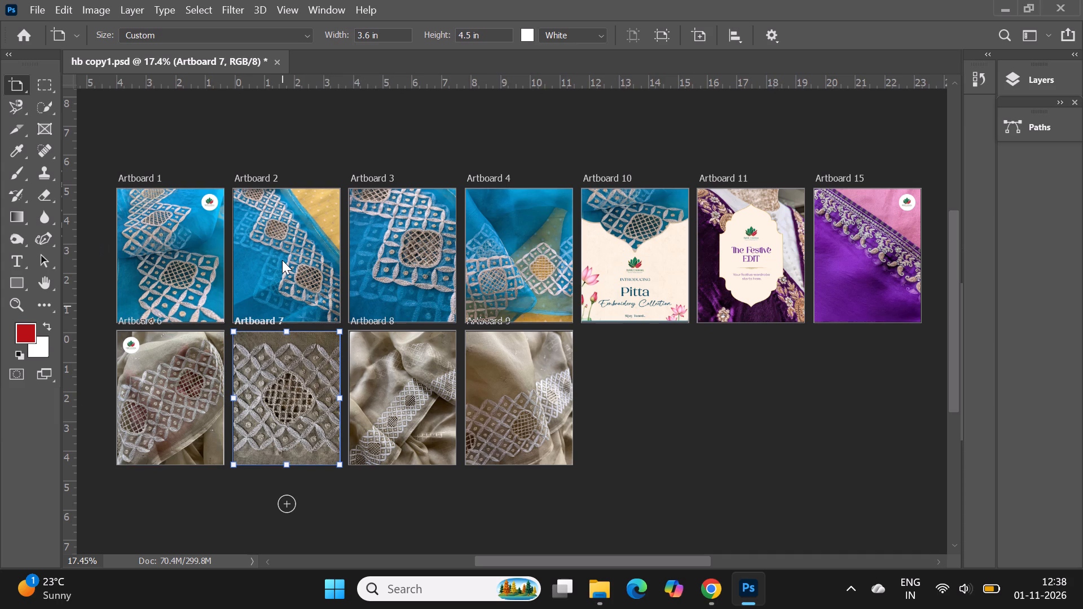
{"action": "left_click", "coordinate": [282, 259]}
{"action": "key", "text": "Delete"}
{"action": "left_click", "coordinate": [399, 268]}
{"action": "key", "text": "Delete"}
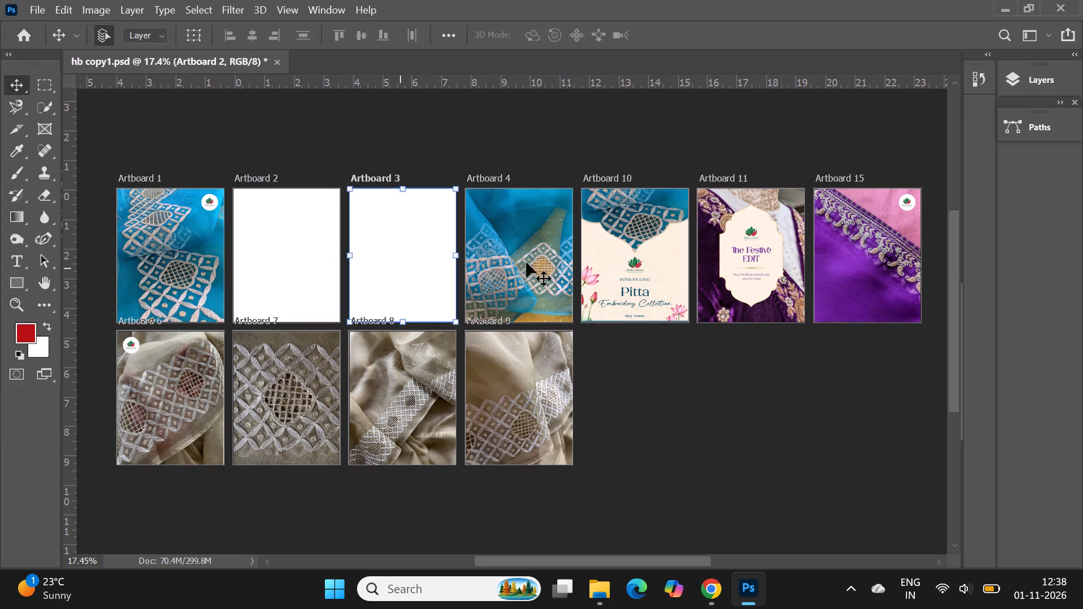
{"action": "left_click", "coordinate": [530, 262]}
{"action": "key", "text": "Delete"}
Delete the fabric photos from Artboards 9, 8, 7, 1 and 6, keeping the logos.
{"action": "left_click", "coordinate": [548, 407]}
{"action": "key", "text": "Delete"}
{"action": "left_click", "coordinate": [378, 395]}
{"action": "key", "text": "Delete"}
{"action": "left_click", "coordinate": [290, 392]}
{"action": "key", "text": "Delete"}
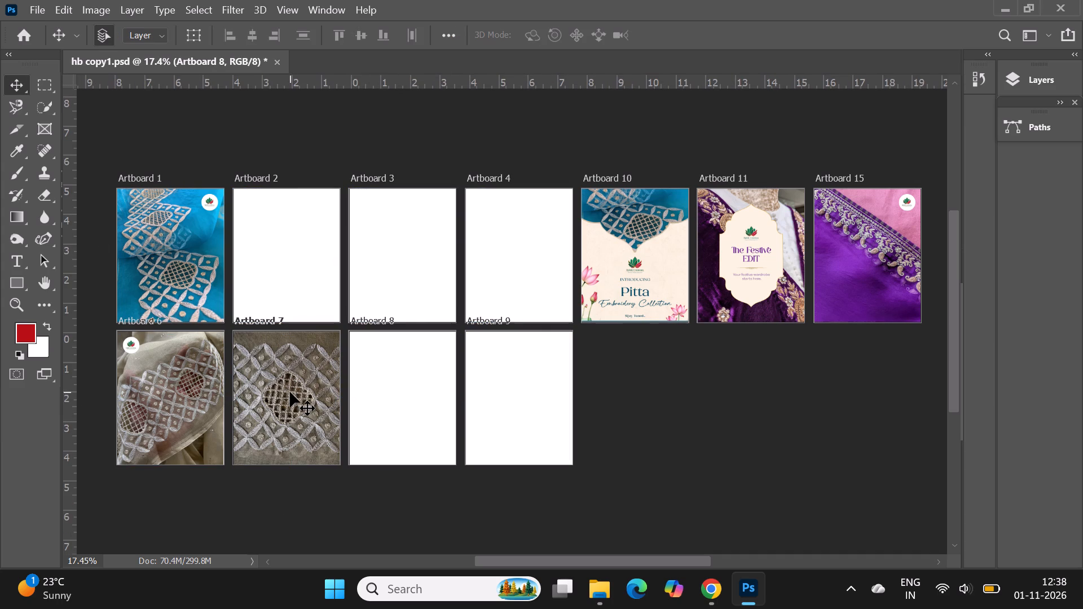
{"action": "left_click", "coordinate": [202, 272]}
{"action": "key", "text": "Delete"}
{"action": "left_click", "coordinate": [182, 375]}
{"action": "key", "text": "Delete"}
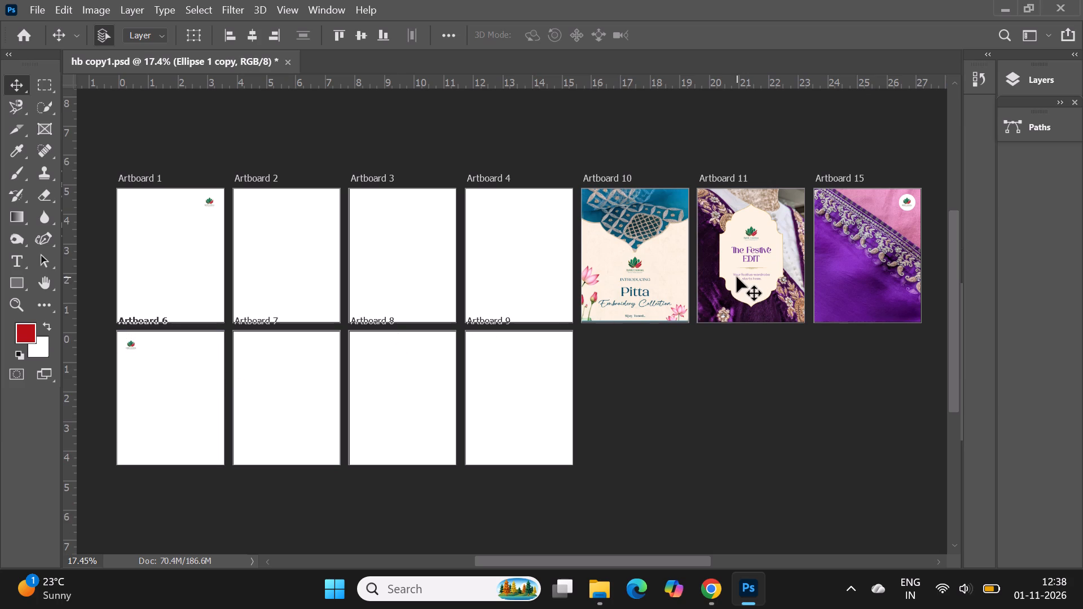
Delete both stacked purple fabric photos from Artboard 15, keeping its logo.
{"action": "left_click", "coordinate": [844, 286]}
{"action": "key", "text": "Delete"}
{"action": "left_click", "coordinate": [817, 388]}
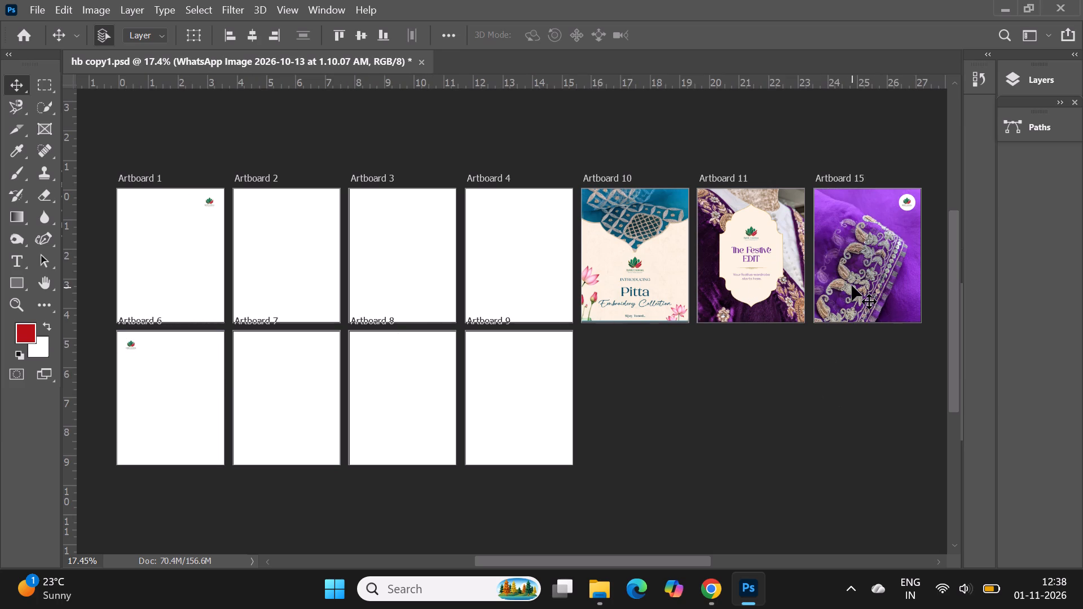
{"action": "left_click", "coordinate": [852, 285]}
{"action": "key", "text": "Delete"}
{"action": "left_click_drag", "start_coordinate": [847, 287], "coordinate": [823, 343]}
{"action": "left_click", "coordinate": [826, 401]}
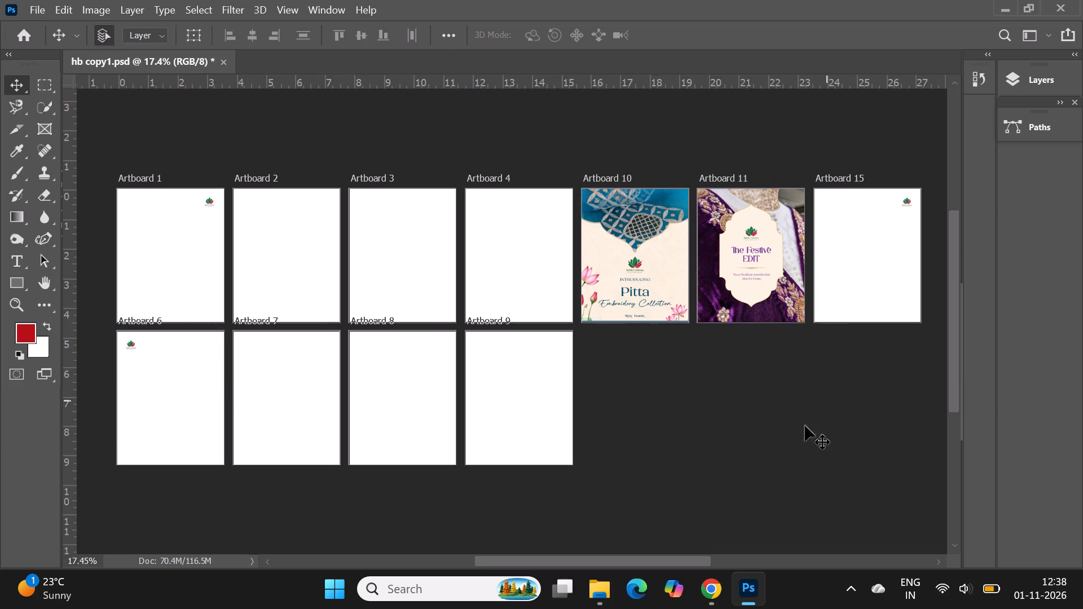
Look through the most recent files in the Downloads folder, and return to Photoshop.
{"action": "left_click", "coordinate": [567, 588]}
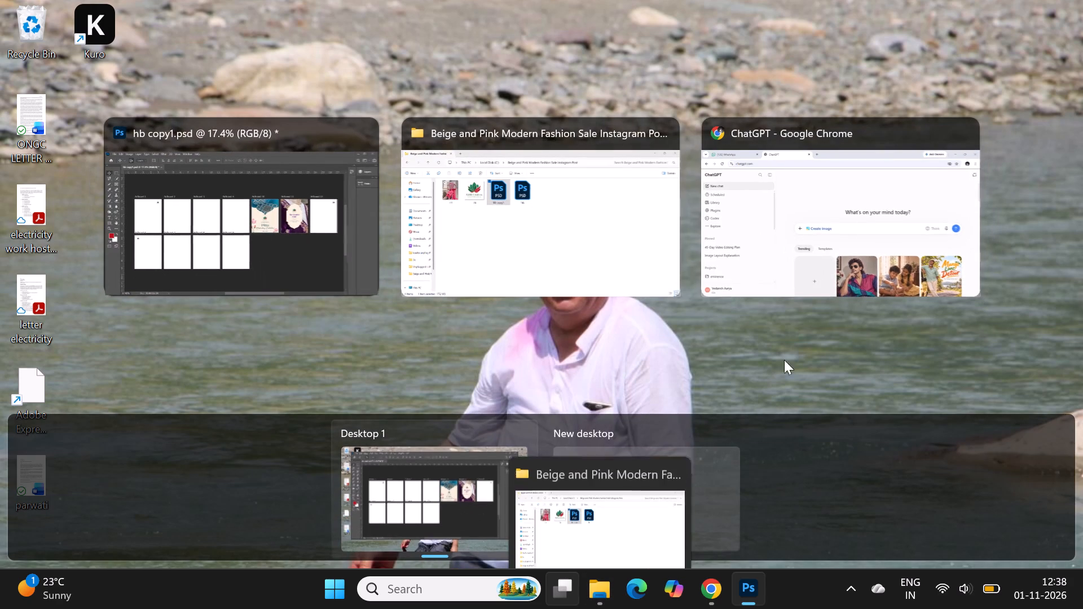
{"action": "left_click", "coordinate": [844, 333]}
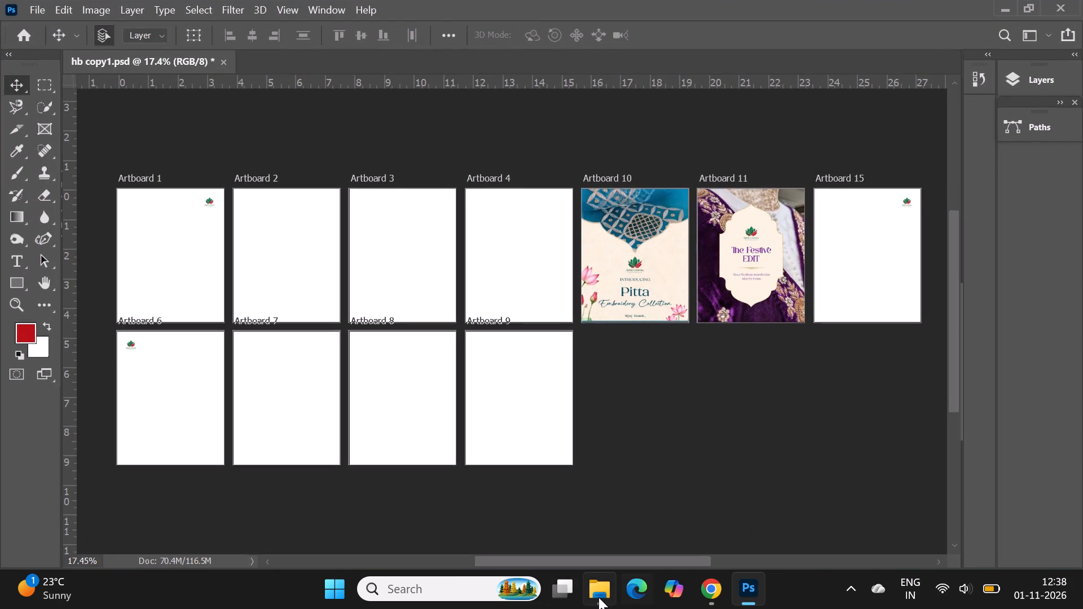
{"action": "left_click", "coordinate": [598, 597]}
{"action": "left_click", "coordinate": [80, 338]}
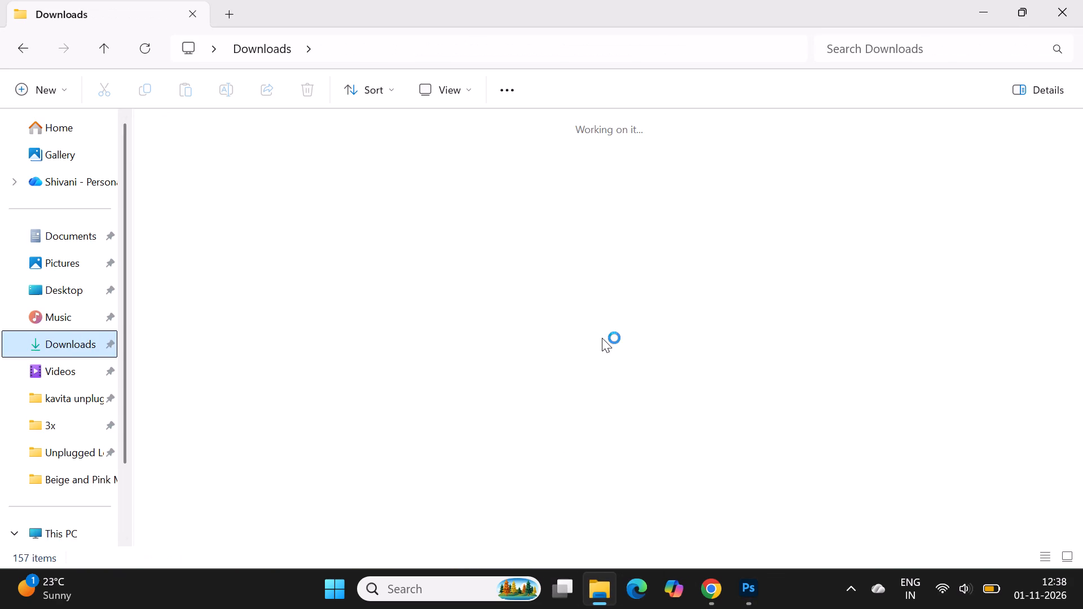
{"action": "scroll", "coordinate": [602, 338], "scroll_direction": "up", "scroll_amount": 5}
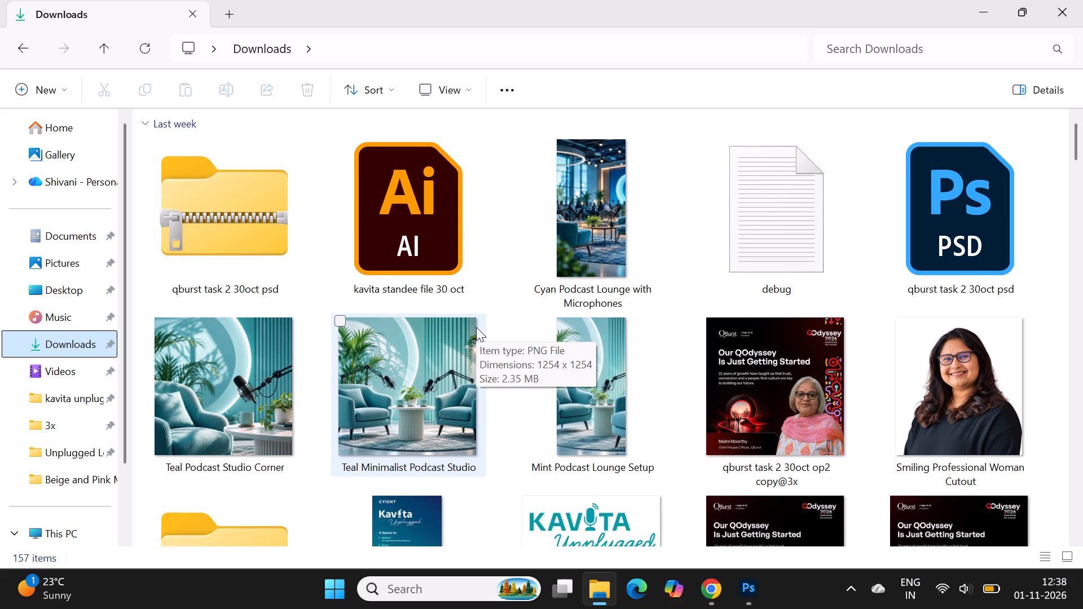
{"action": "scroll", "coordinate": [476, 327], "scroll_direction": "down", "scroll_amount": 1}
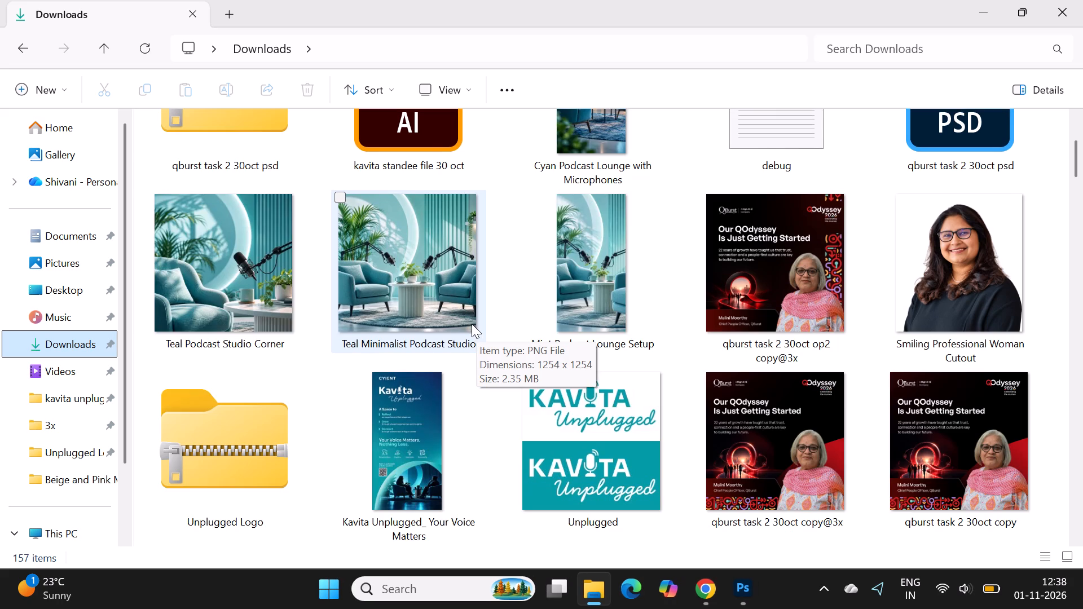
{"action": "scroll", "coordinate": [227, 293], "scroll_direction": "up", "scroll_amount": 2}
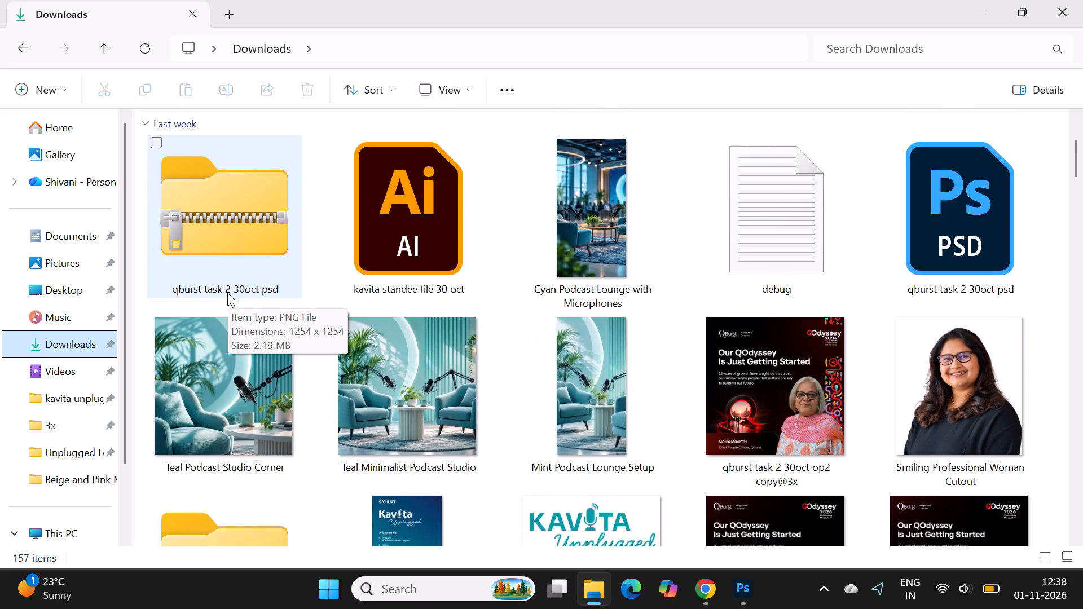
{"action": "scroll", "coordinate": [227, 293], "scroll_direction": "up", "scroll_amount": 1}
{"action": "left_click", "coordinate": [737, 593]}
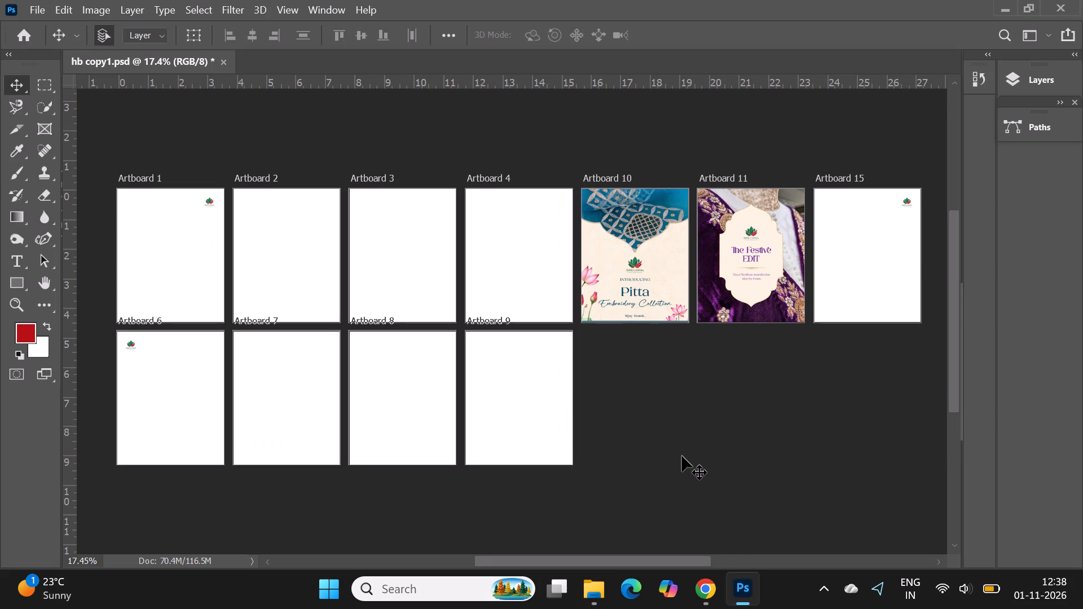
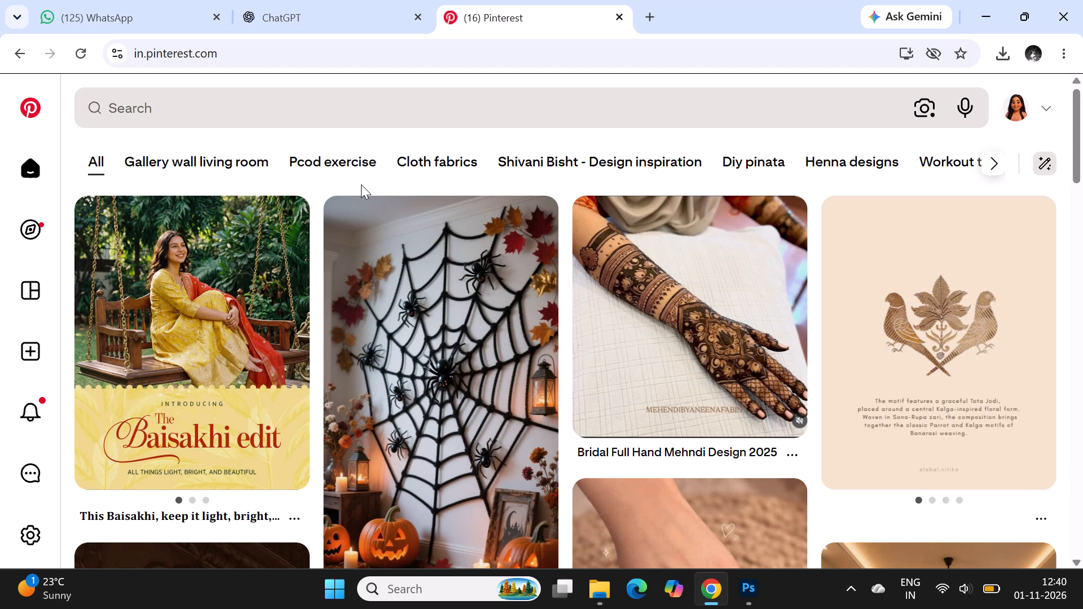
Open the Baisakhi edit pin and save its image as a JPEG in the Downloads folder.
{"action": "left_click", "coordinate": [231, 348]}
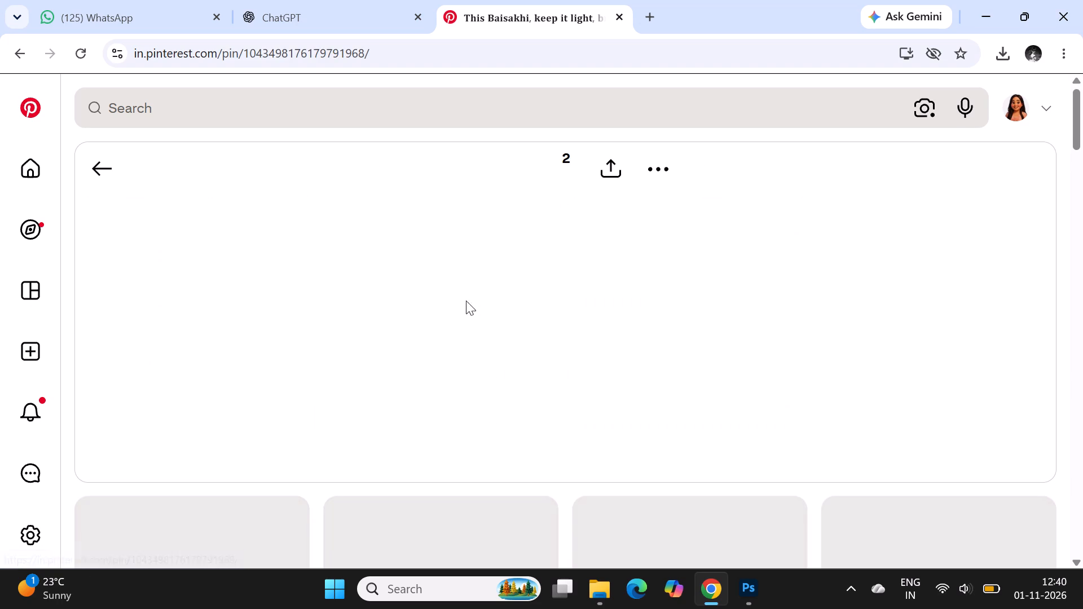
{"action": "right_click", "coordinate": [319, 250]}
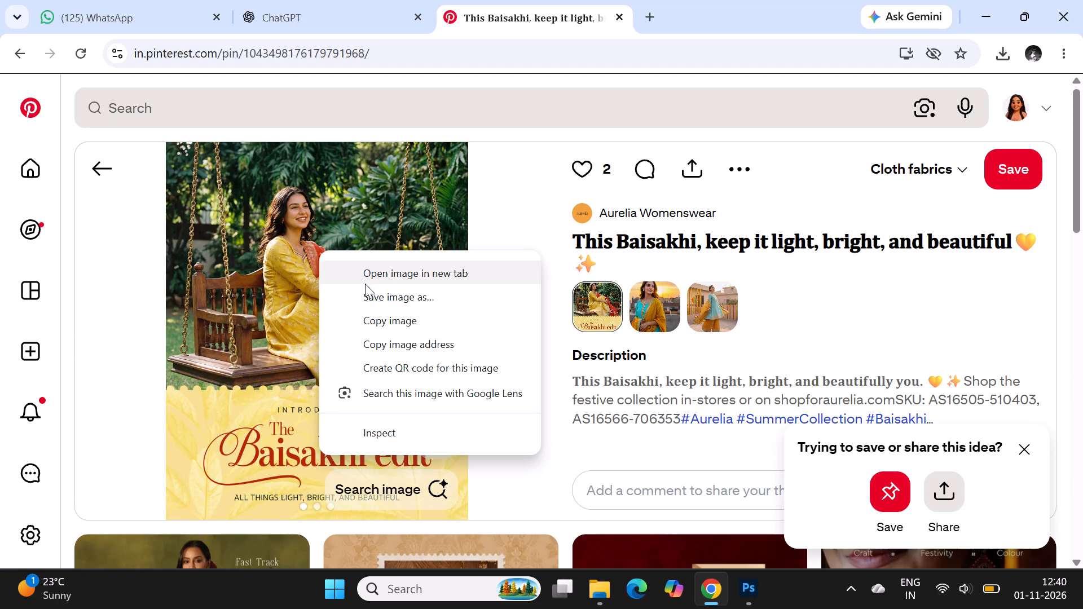
{"action": "left_click", "coordinate": [377, 296]}
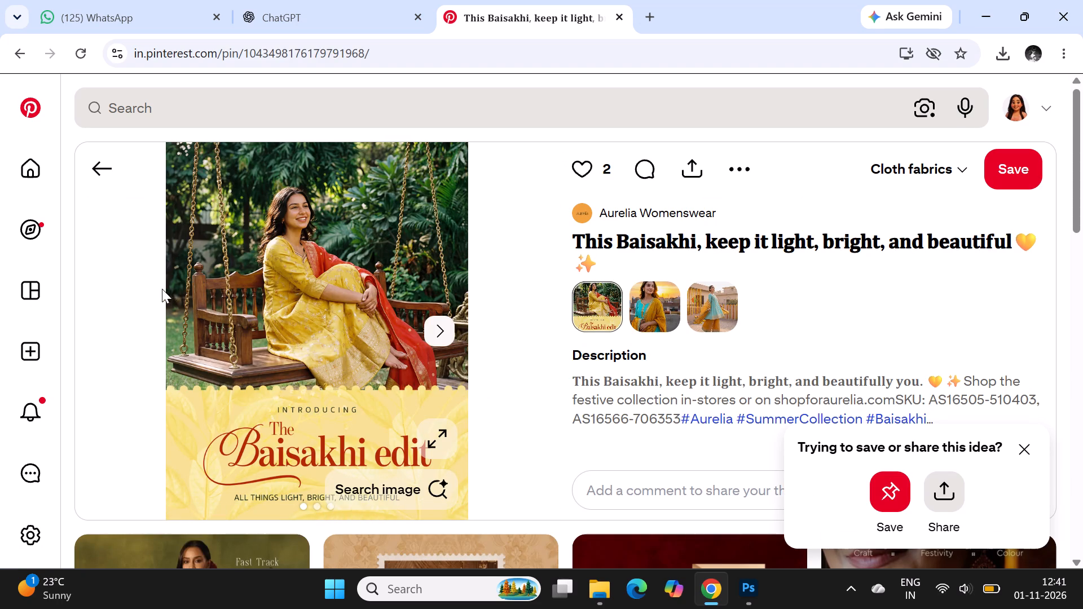
{"action": "left_click", "coordinate": [173, 340]}
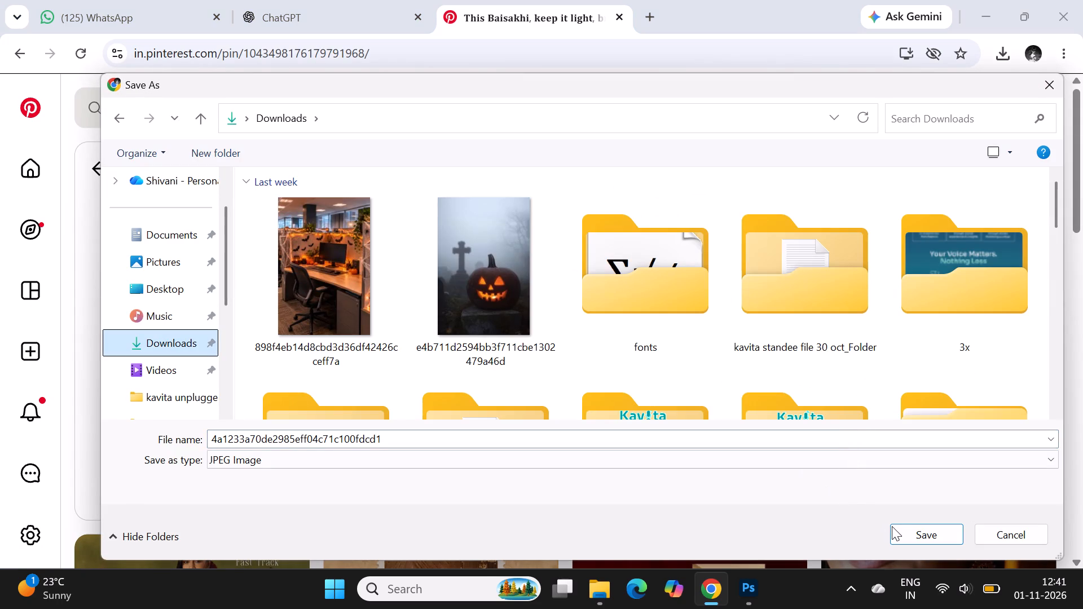
{"action": "left_click", "coordinate": [892, 526]}
Look through the festive fashion designs related to the Baisakhi edit pin, dismissing the downloads list and the save-or-share prompt.
{"action": "scroll", "coordinate": [587, 328], "scroll_direction": "down", "scroll_amount": 2}
{"action": "scroll", "coordinate": [422, 345], "scroll_direction": "down", "scroll_amount": 1}
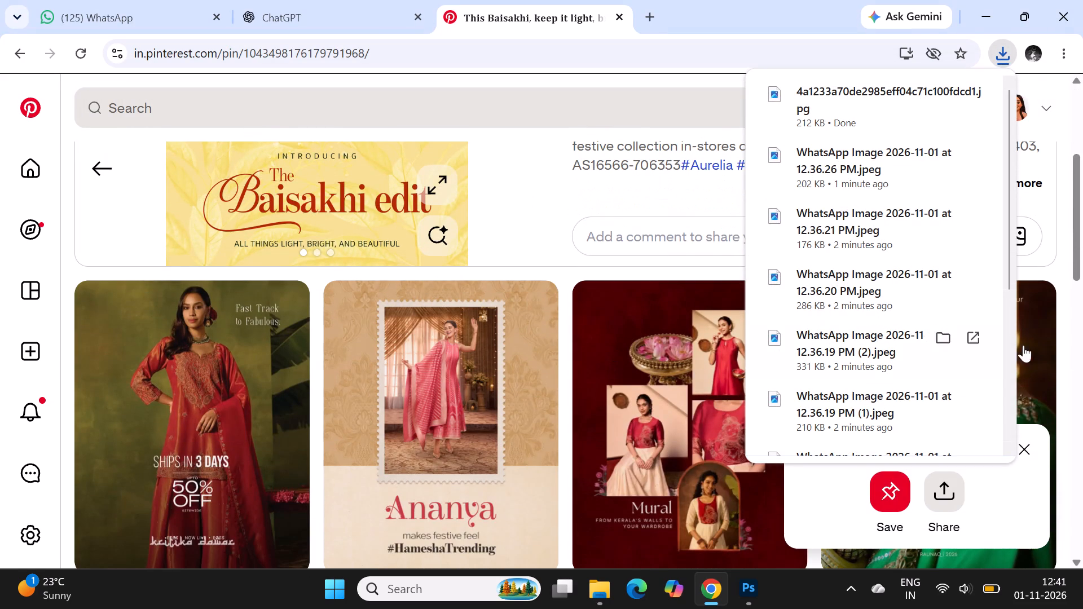
{"action": "left_click", "coordinate": [1063, 372]}
{"action": "scroll", "coordinate": [620, 314], "scroll_direction": "down", "scroll_amount": 4}
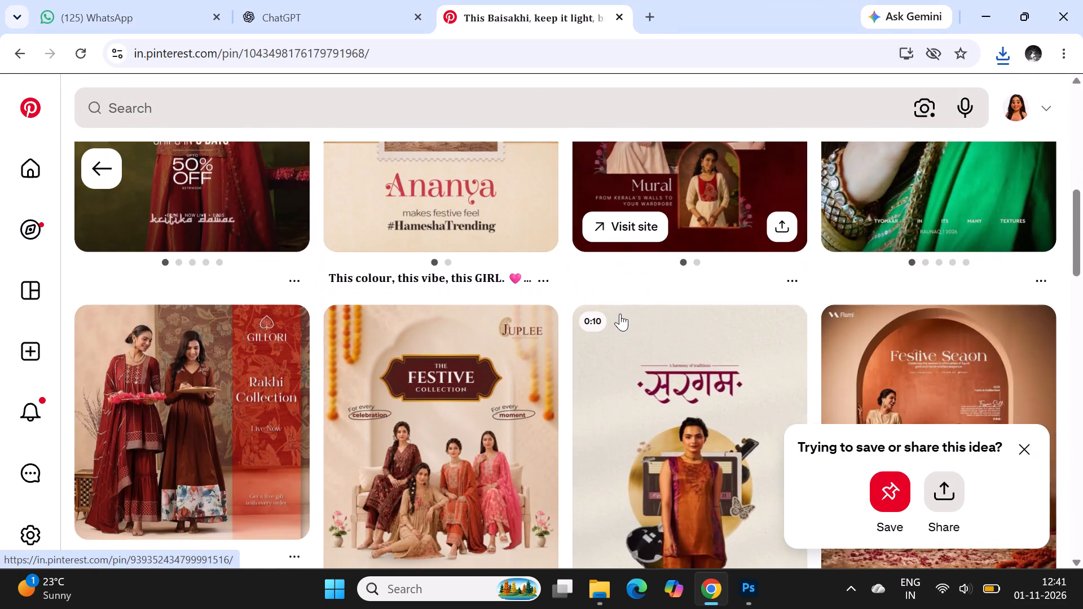
{"action": "scroll", "coordinate": [620, 314], "scroll_direction": "down", "scroll_amount": 6}
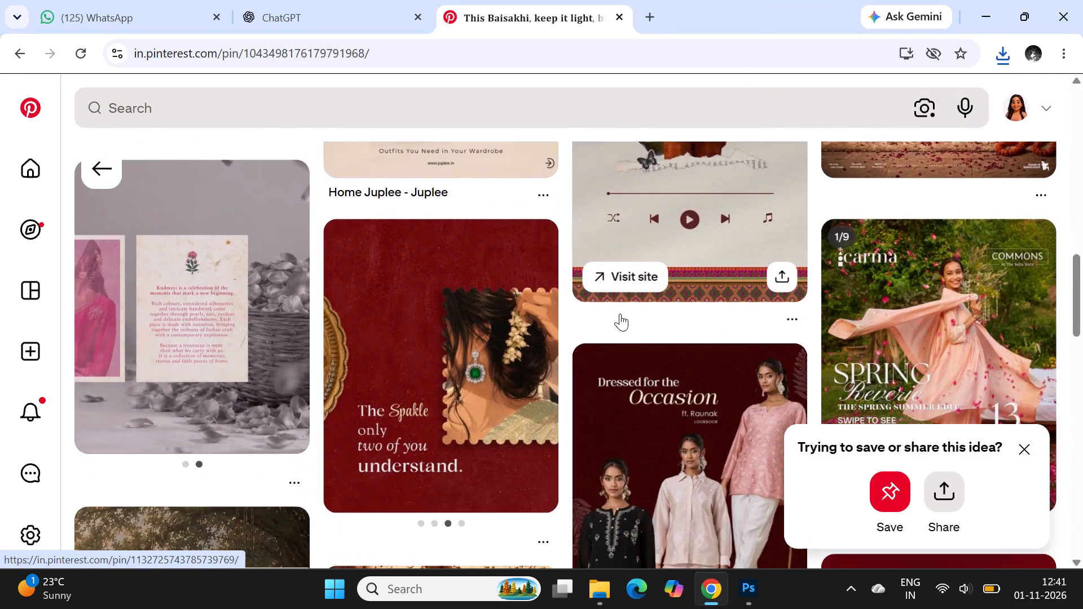
{"action": "scroll", "coordinate": [620, 314], "scroll_direction": "down", "scroll_amount": 2}
{"action": "scroll", "coordinate": [620, 313], "scroll_direction": "up", "scroll_amount": 1}
{"action": "scroll", "coordinate": [620, 313], "scroll_direction": "down", "scroll_amount": 2}
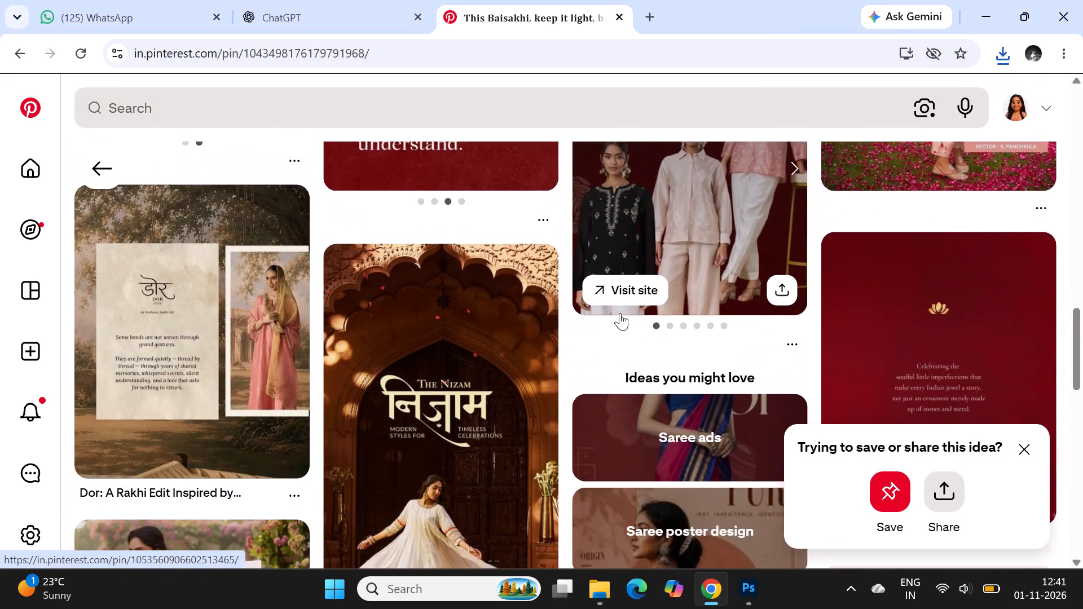
{"action": "scroll", "coordinate": [620, 313], "scroll_direction": "down", "scroll_amount": 4}
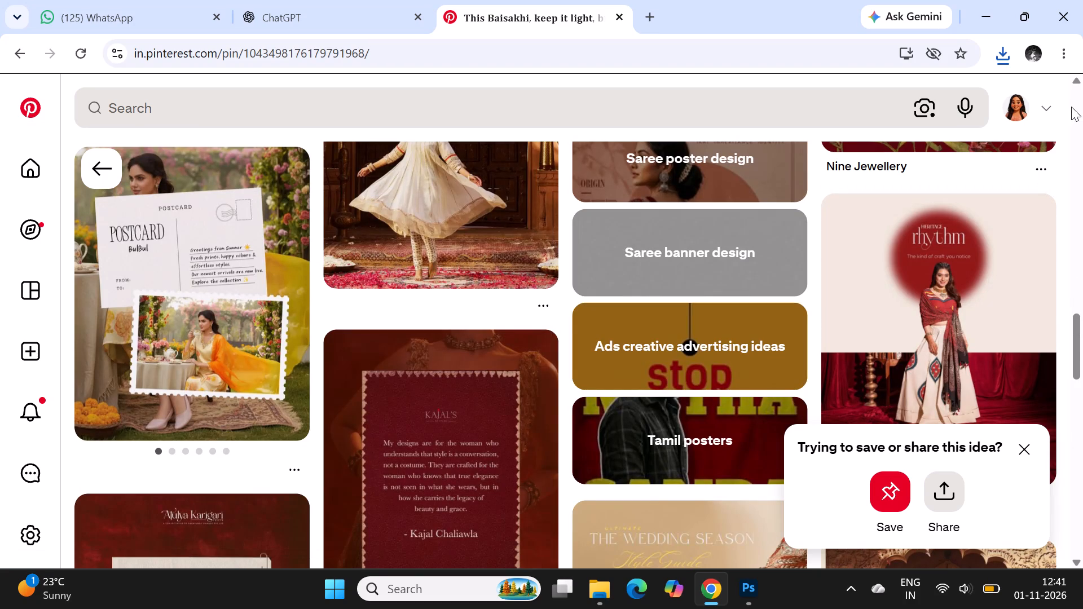
{"action": "left_click", "coordinate": [1031, 440]}
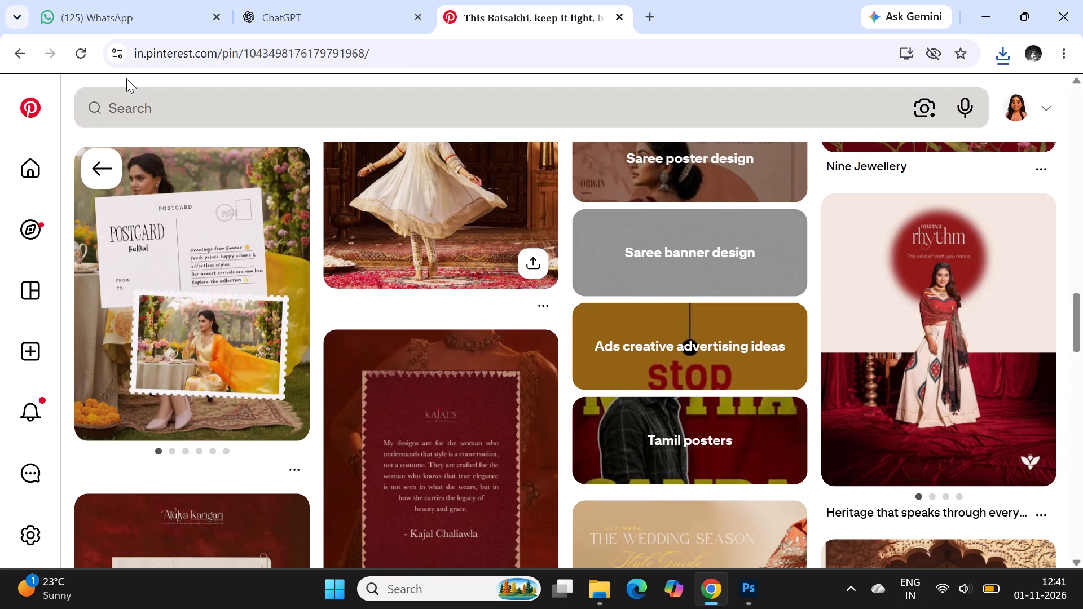
Return to the home feed and browse its pins for festive and ethnic design references.
{"action": "left_click", "coordinate": [90, 162]}
{"action": "scroll", "coordinate": [416, 225], "scroll_direction": "down", "scroll_amount": 2}
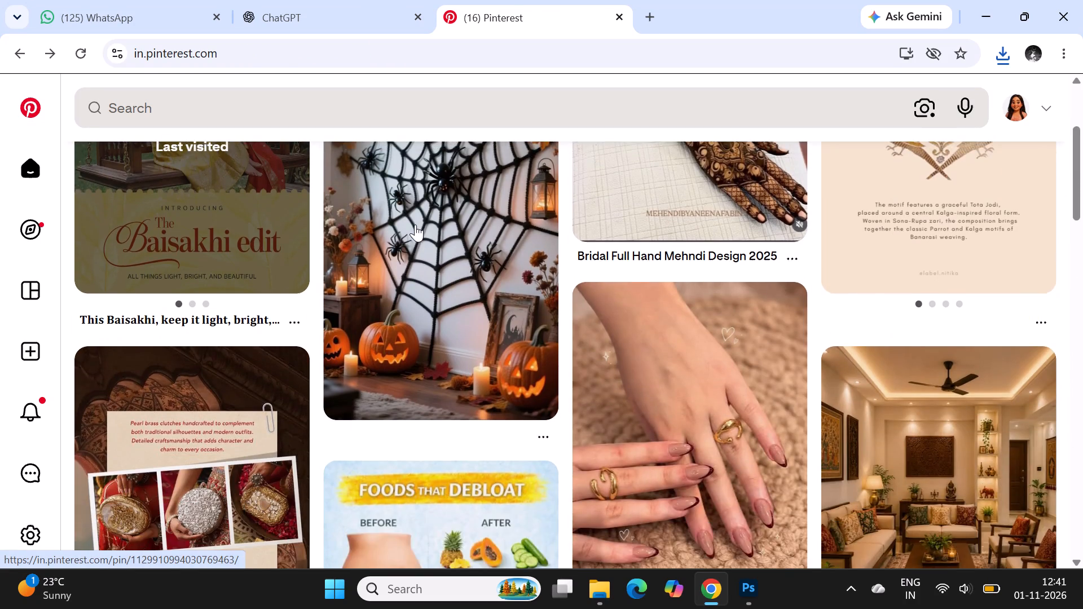
{"action": "scroll", "coordinate": [415, 224], "scroll_direction": "down", "scroll_amount": 7}
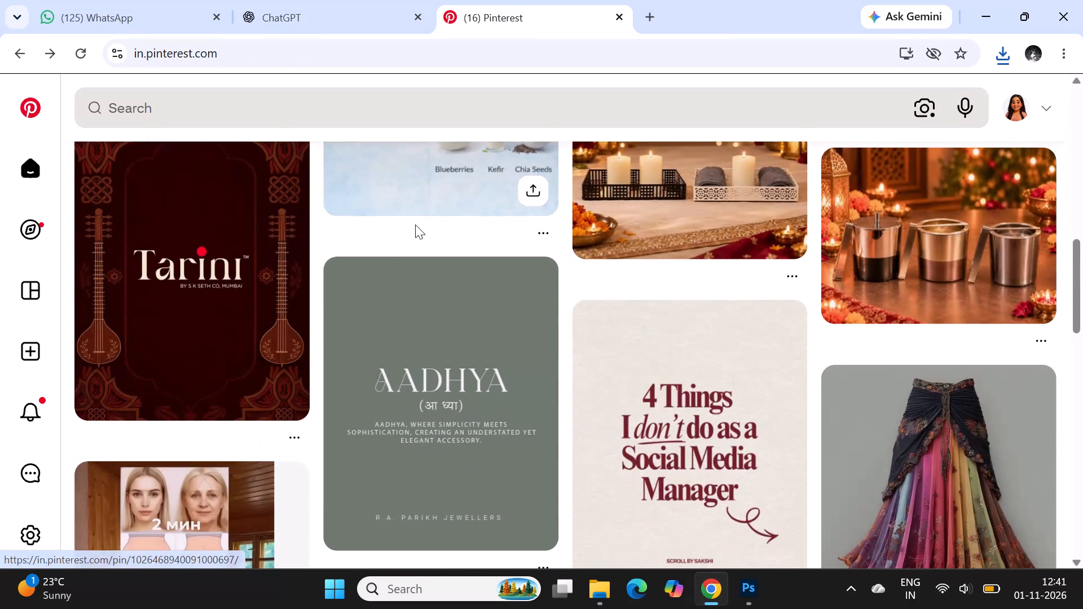
{"action": "scroll", "coordinate": [415, 224], "scroll_direction": "up", "scroll_amount": 1}
{"action": "scroll", "coordinate": [415, 224], "scroll_direction": "down", "scroll_amount": 4}
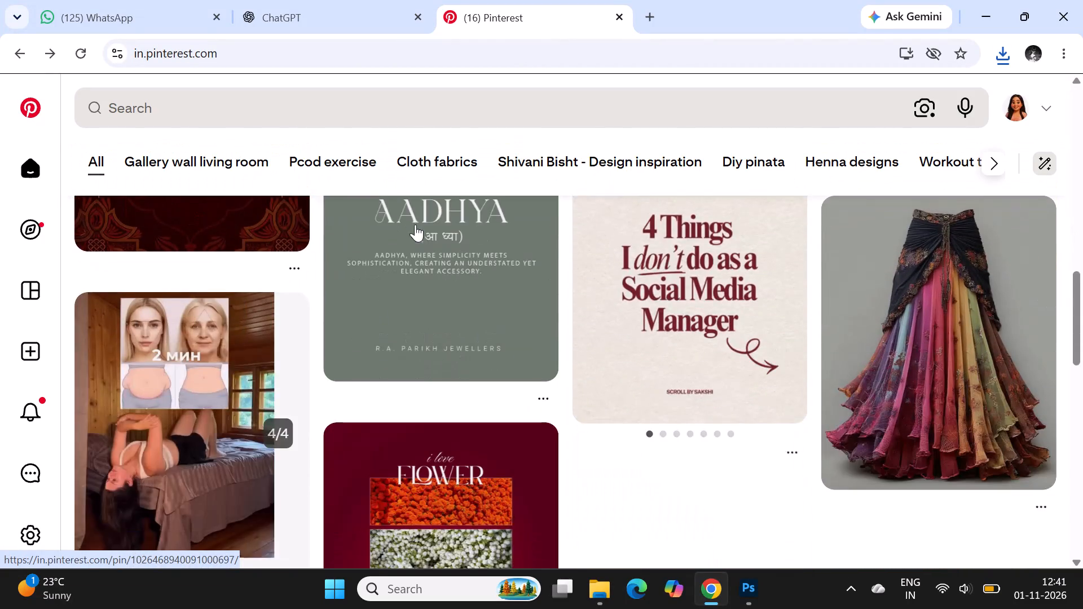
{"action": "scroll", "coordinate": [415, 224], "scroll_direction": "down", "scroll_amount": 6}
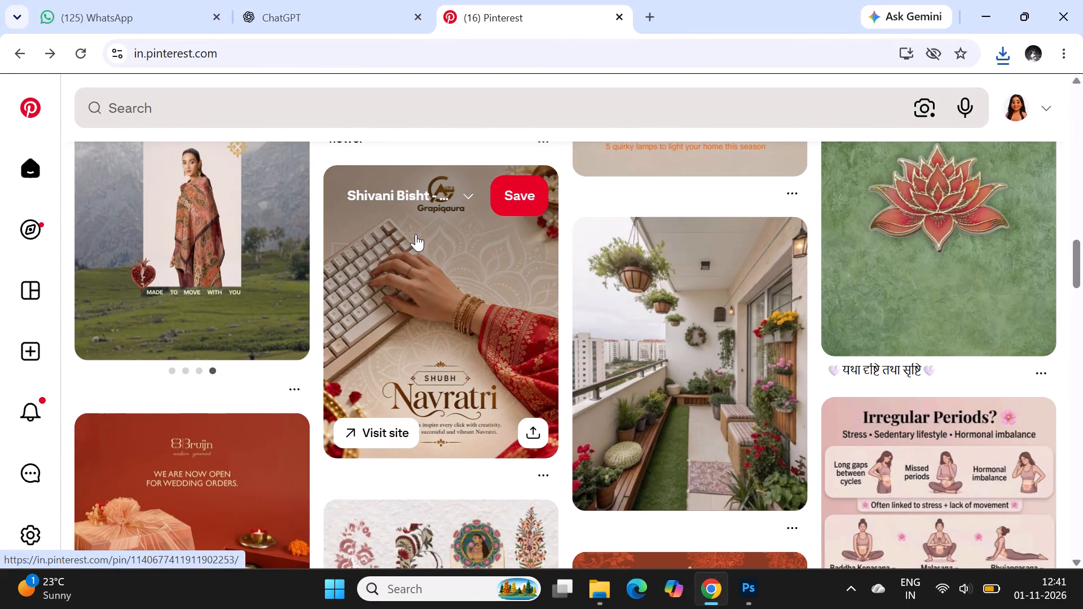
{"action": "scroll", "coordinate": [381, 137], "scroll_direction": "down", "scroll_amount": 3}
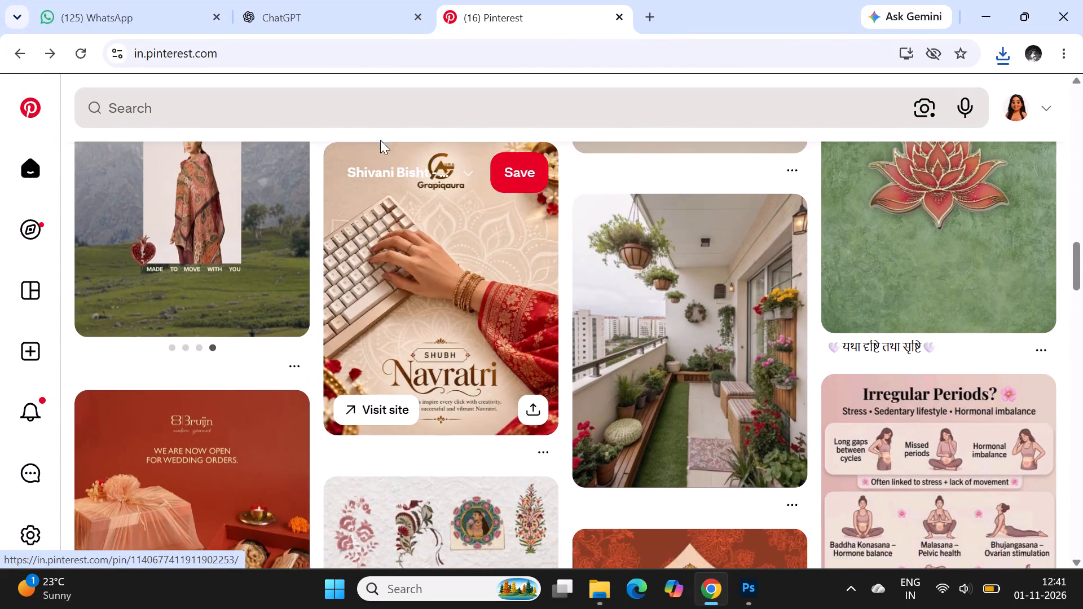
{"action": "scroll", "coordinate": [380, 140], "scroll_direction": "down", "scroll_amount": 2}
{"action": "scroll", "coordinate": [946, 387], "scroll_direction": "up", "scroll_amount": 1}
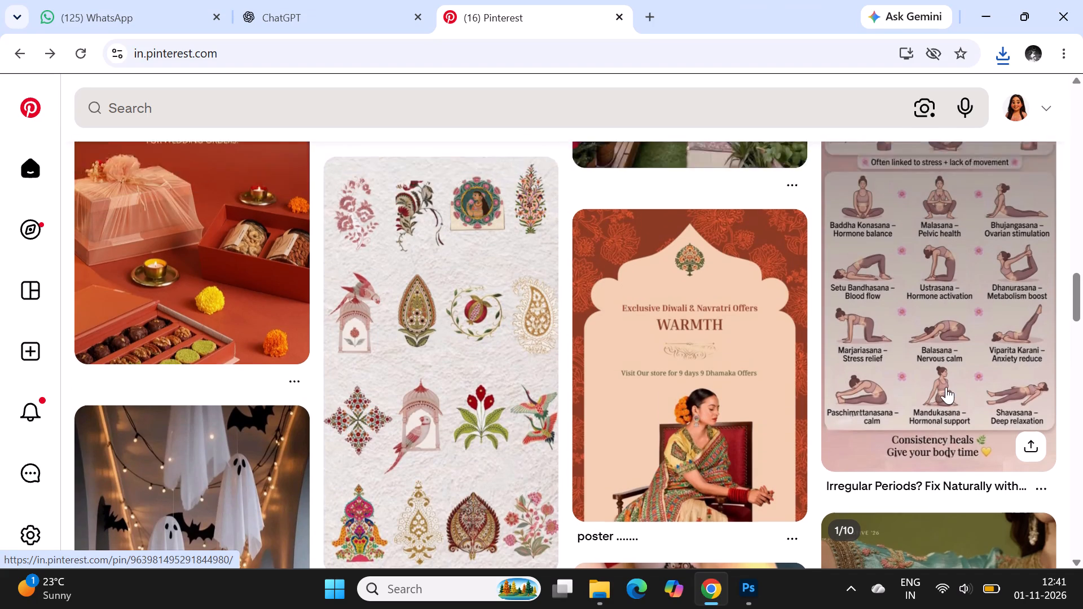
{"action": "scroll", "coordinate": [946, 386], "scroll_direction": "up", "scroll_amount": 1}
{"action": "scroll", "coordinate": [944, 385], "scroll_direction": "down", "scroll_amount": 9}
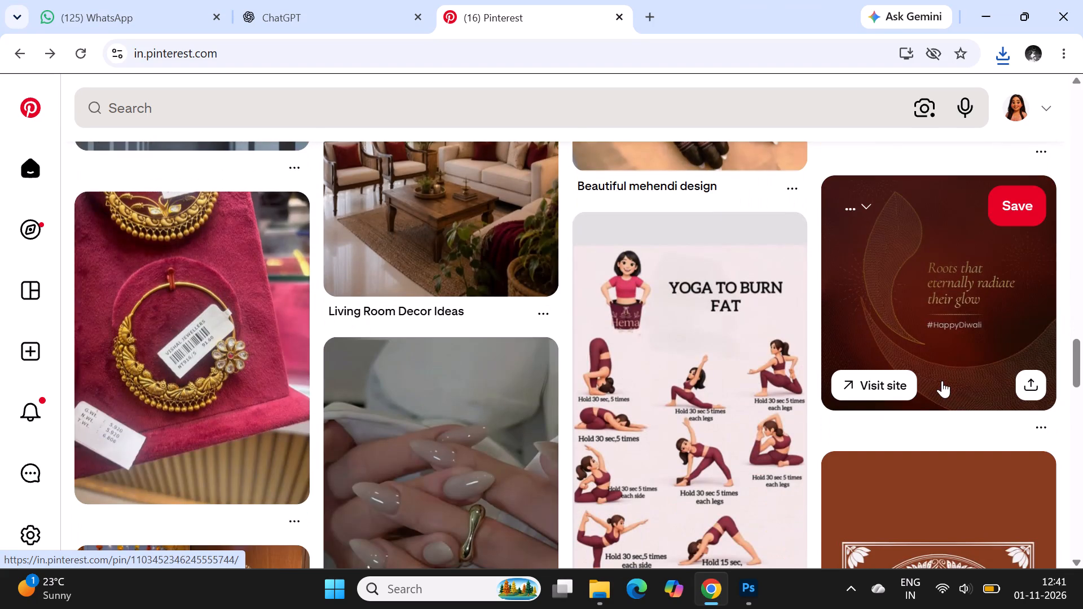
{"action": "scroll", "coordinate": [942, 381], "scroll_direction": "down", "scroll_amount": 1}
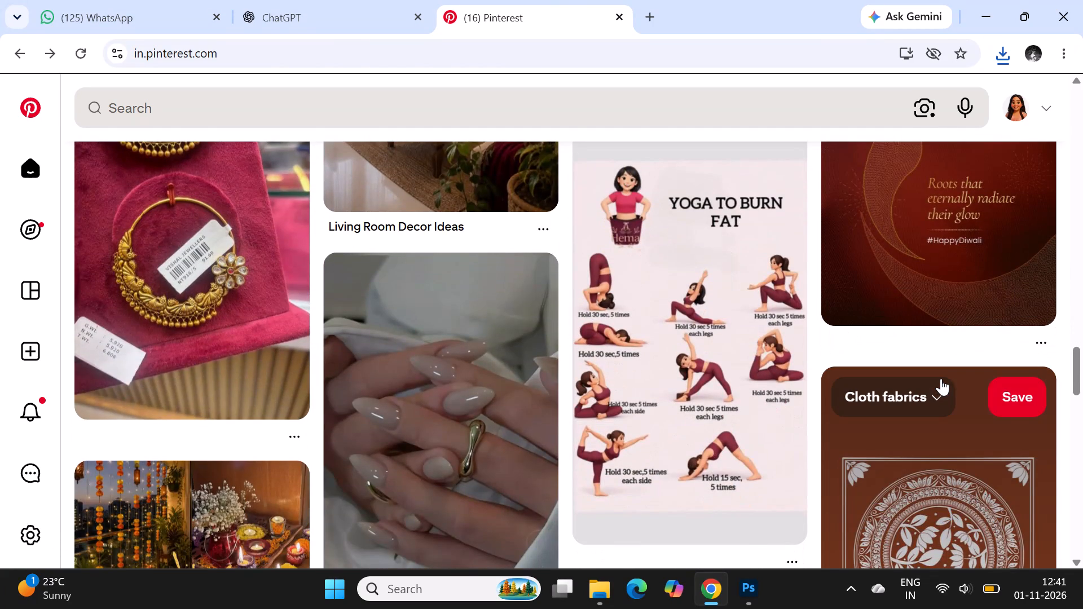
{"action": "scroll", "coordinate": [941, 378], "scroll_direction": "down", "scroll_amount": 3}
{"action": "scroll", "coordinate": [941, 378], "scroll_direction": "up", "scroll_amount": 5}
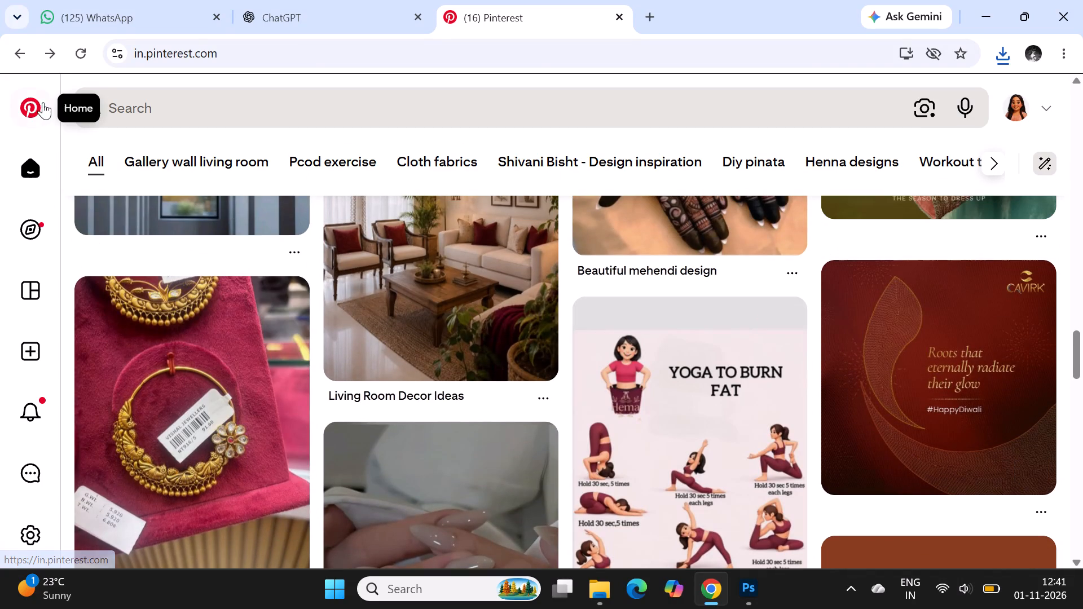
Search Pinterest for "diwali post".
{"action": "left_click", "coordinate": [39, 103]}
{"action": "left_click", "coordinate": [179, 108]}
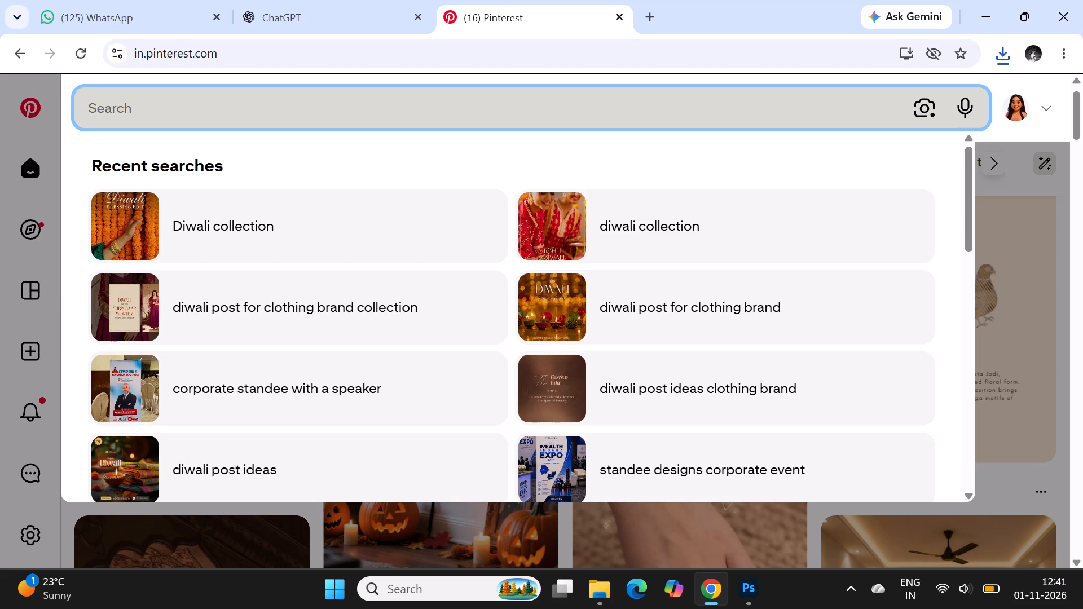
{"action": "type", "text": "do"}
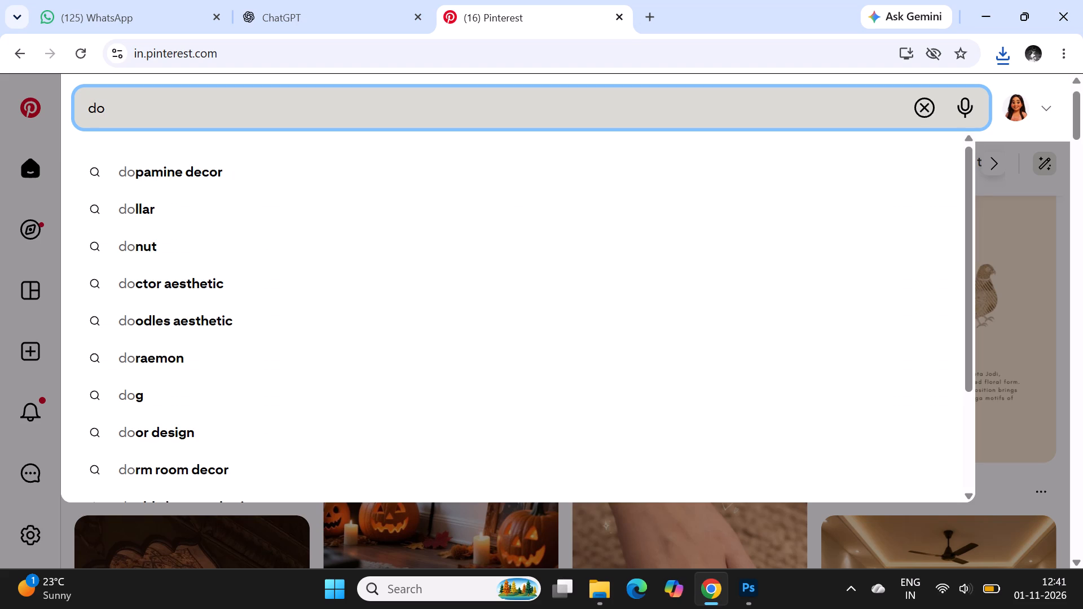
{"action": "key", "text": "BackSpace"}
{"action": "type", "text": "iwl"}
{"action": "key", "text": "BackSpace"}
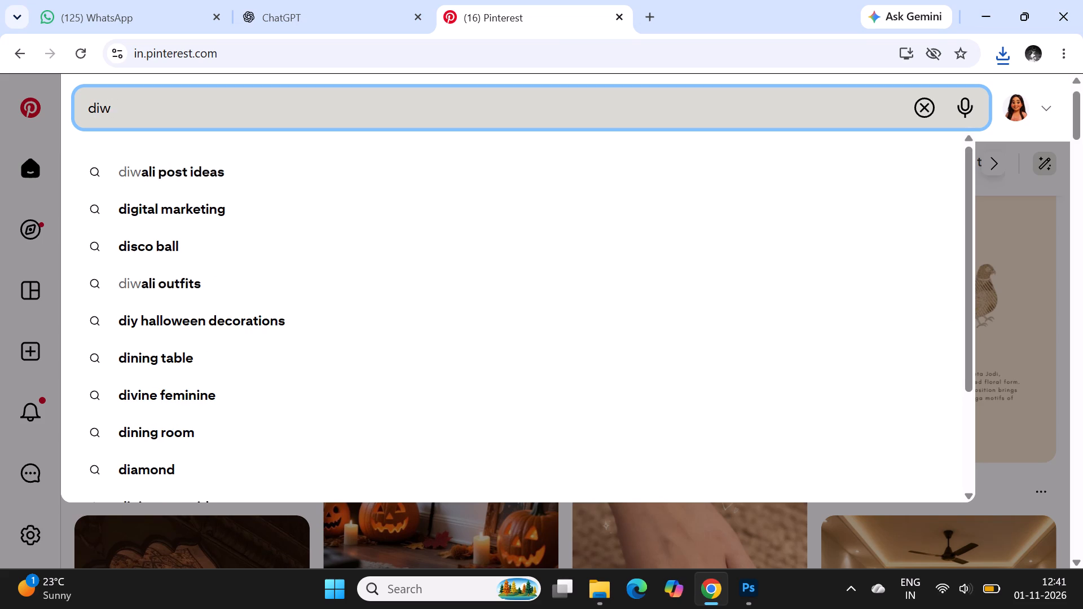
{"action": "type", "text": "ali post"}
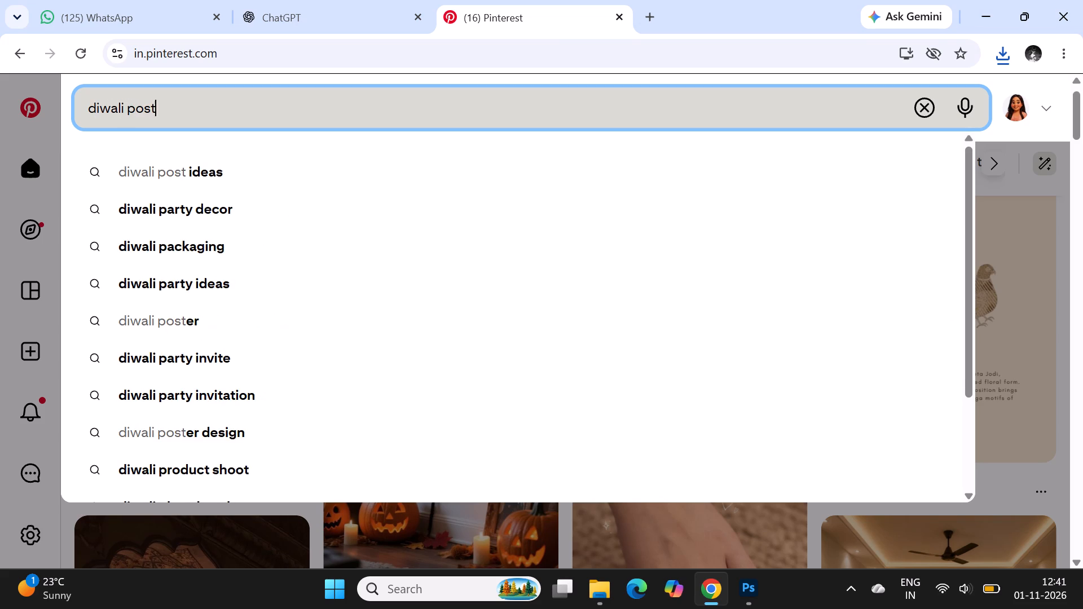
{"action": "key", "text": "space"}
{"action": "key", "text": "Return"}
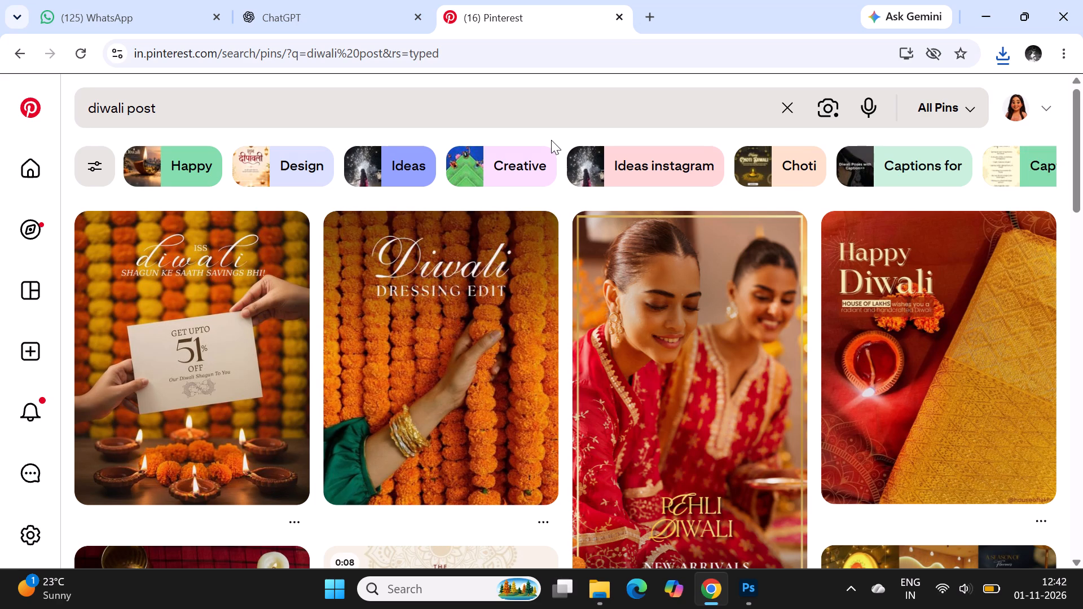
Browse the Diwali results, examine the "Social Media Post-Diwali Post" pin and its related designs, and go back to the results.
{"action": "scroll", "coordinate": [551, 140], "scroll_direction": "down", "scroll_amount": 1}
{"action": "scroll", "coordinate": [1074, 392], "scroll_direction": "up", "scroll_amount": 1}
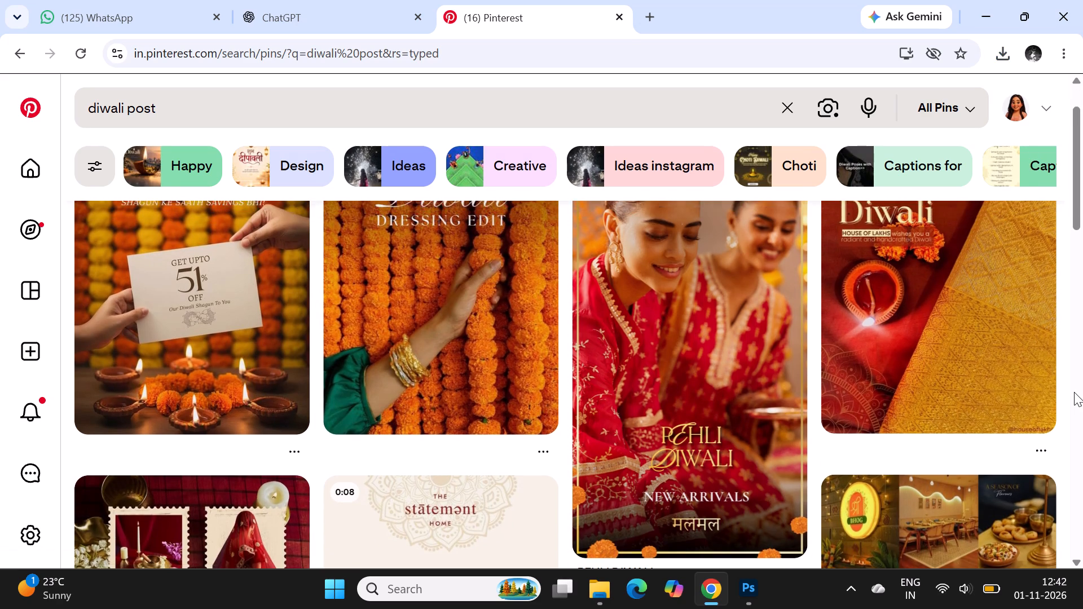
{"action": "scroll", "coordinate": [1074, 390], "scroll_direction": "up", "scroll_amount": 1}
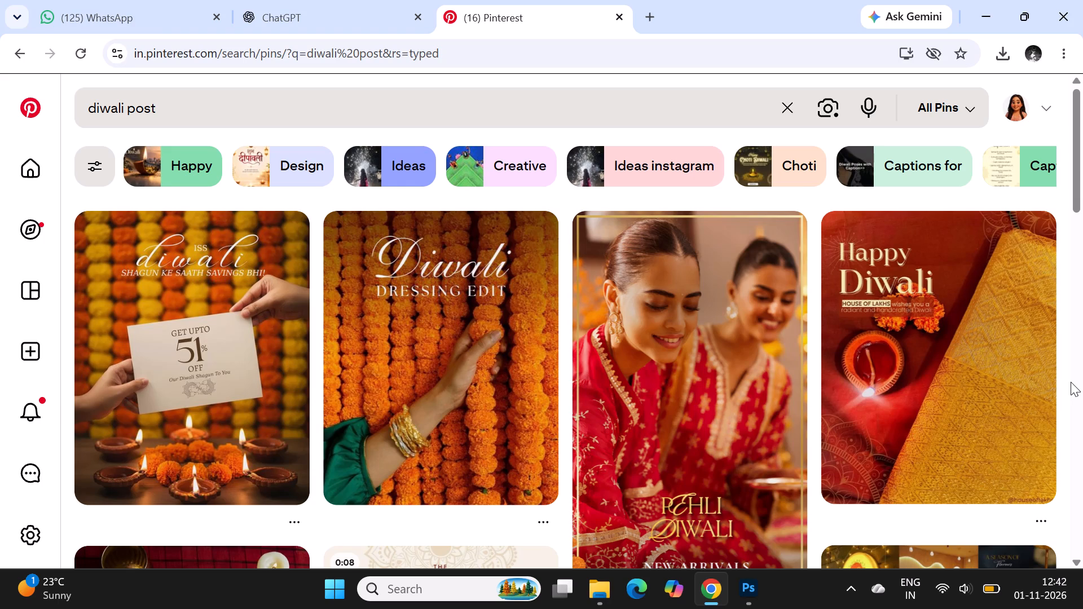
{"action": "scroll", "coordinate": [1071, 382], "scroll_direction": "down", "scroll_amount": 4}
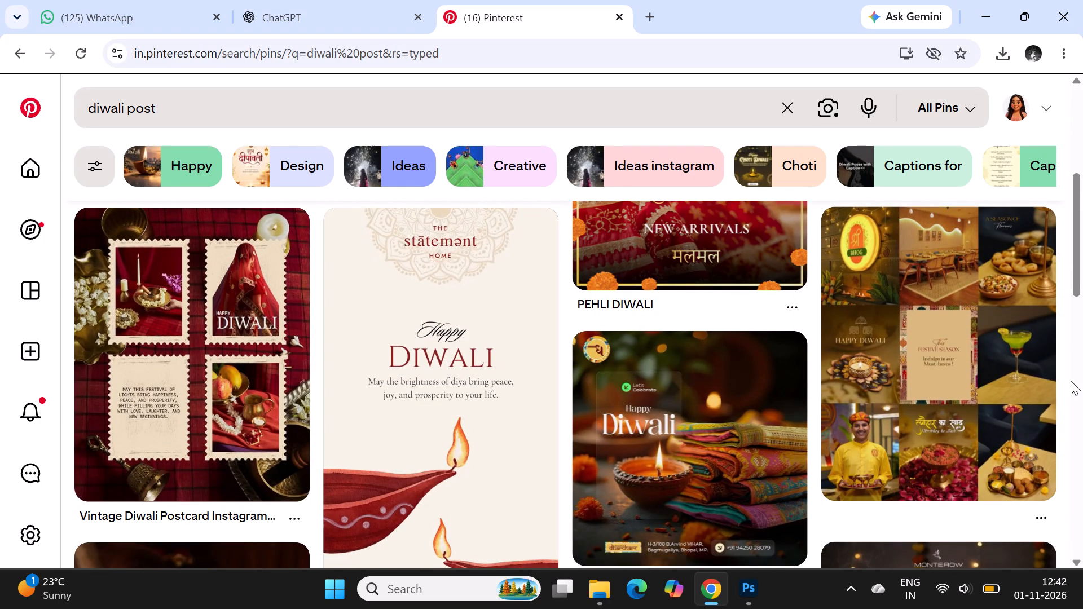
{"action": "left_click", "coordinate": [690, 451]}
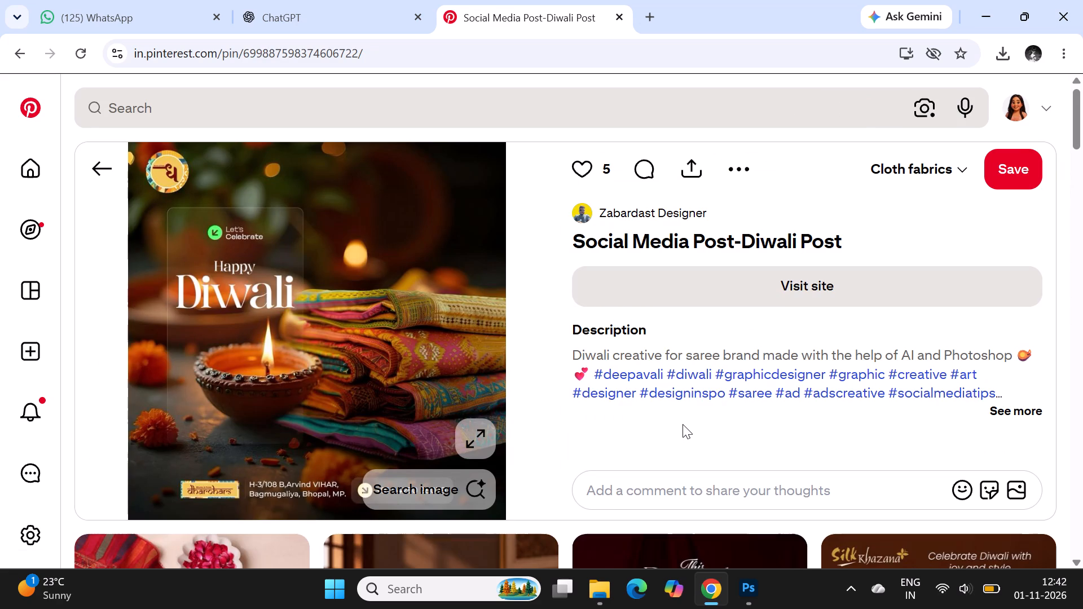
{"action": "scroll", "coordinate": [672, 396], "scroll_direction": "down", "scroll_amount": 4}
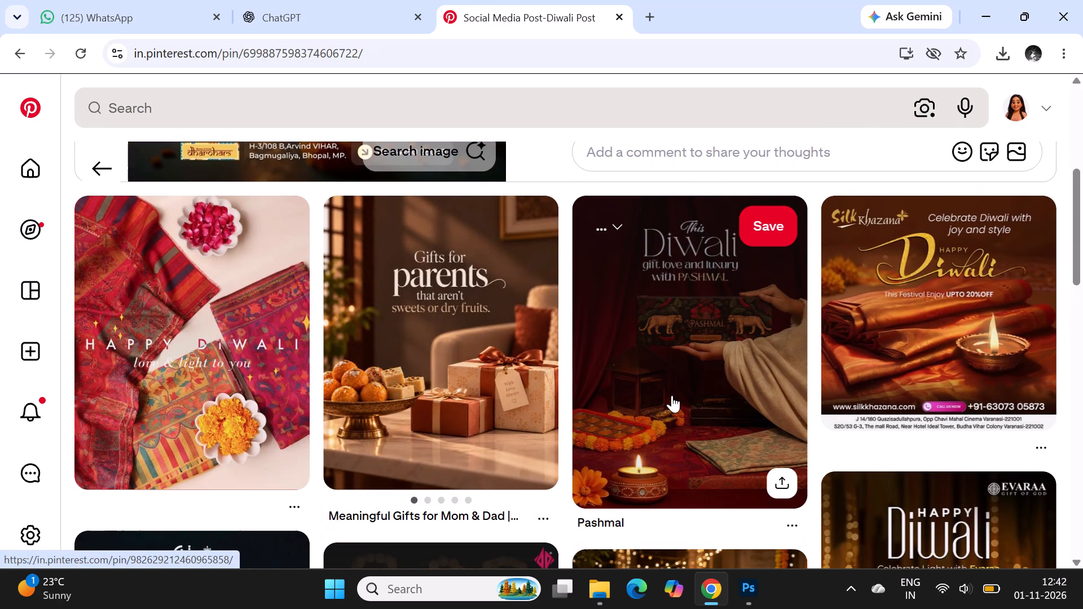
{"action": "scroll", "coordinate": [672, 395], "scroll_direction": "down", "scroll_amount": 4}
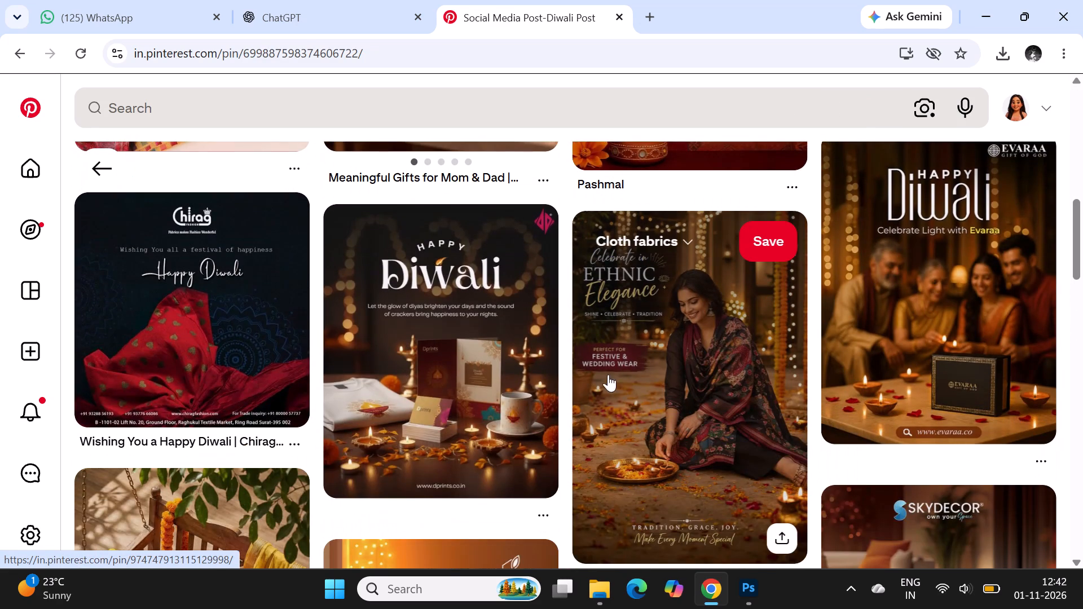
{"action": "left_click", "coordinate": [102, 175]}
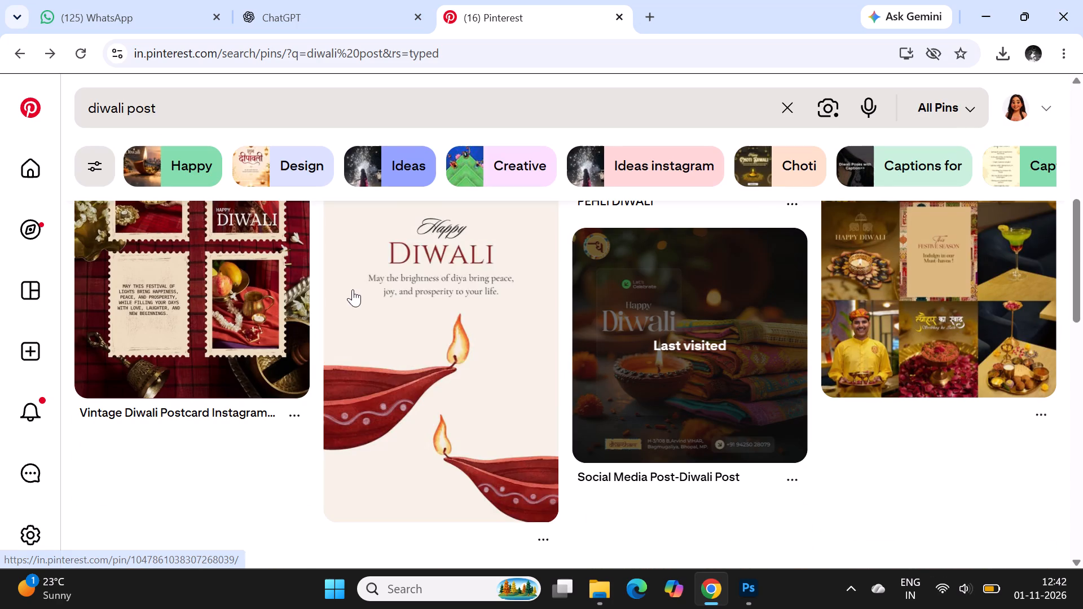
Browse the Diwali results, open the olive-green "Diwali" pin with the lit diya niche, and examine its related designs.
{"action": "scroll", "coordinate": [1079, 342], "scroll_direction": "down", "scroll_amount": 4}
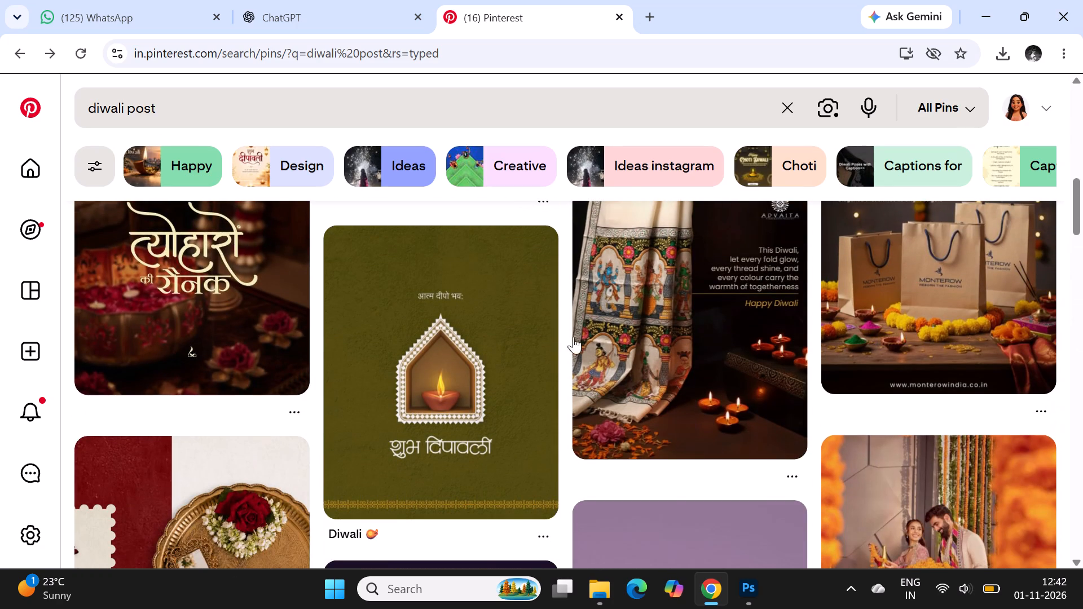
{"action": "left_click", "coordinate": [439, 419]}
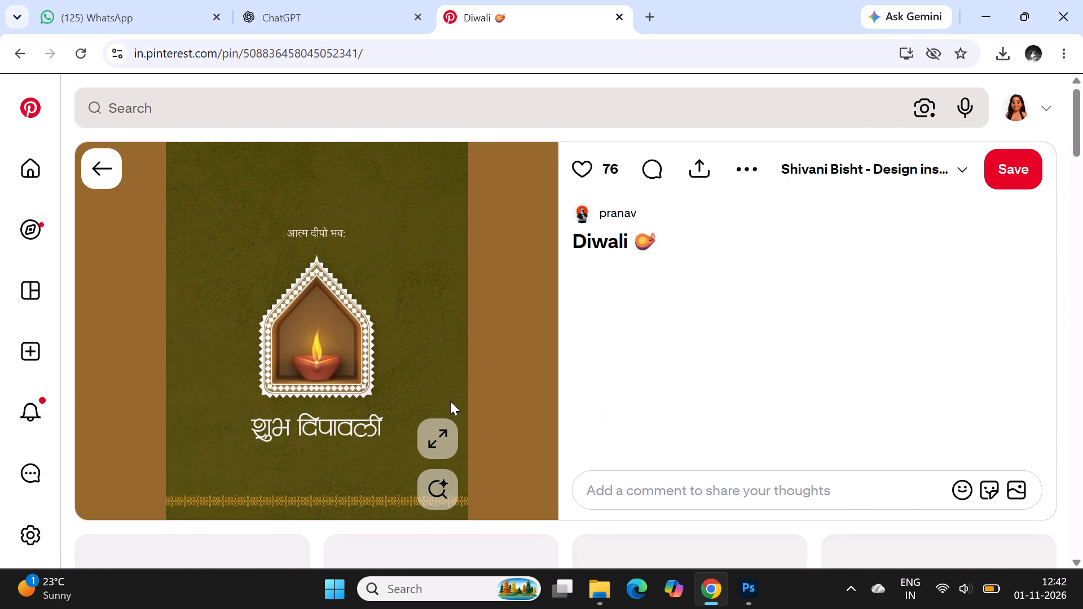
{"action": "scroll", "coordinate": [453, 399], "scroll_direction": "down", "scroll_amount": 4}
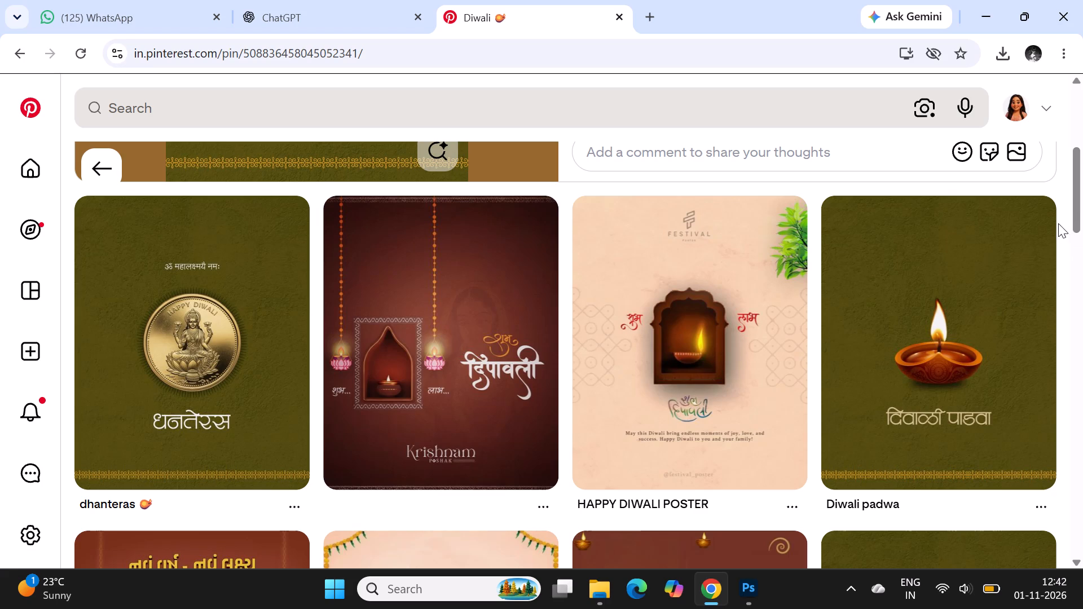
{"action": "scroll", "coordinate": [1058, 223], "scroll_direction": "down", "scroll_amount": 2}
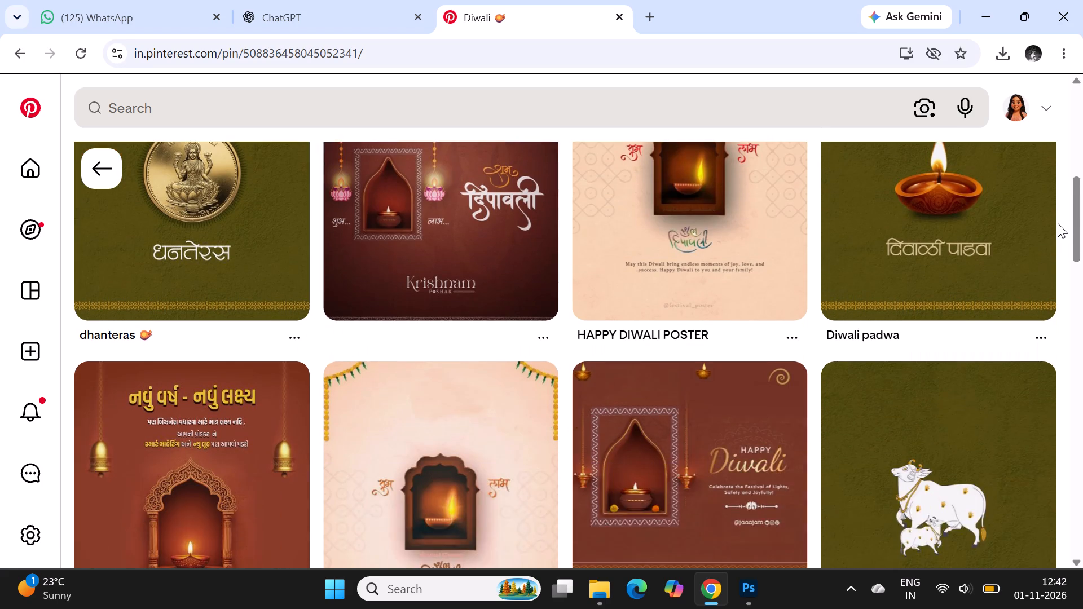
{"action": "scroll", "coordinate": [1058, 223], "scroll_direction": "down", "scroll_amount": 2}
{"action": "scroll", "coordinate": [1028, 375], "scroll_direction": "up", "scroll_amount": 1}
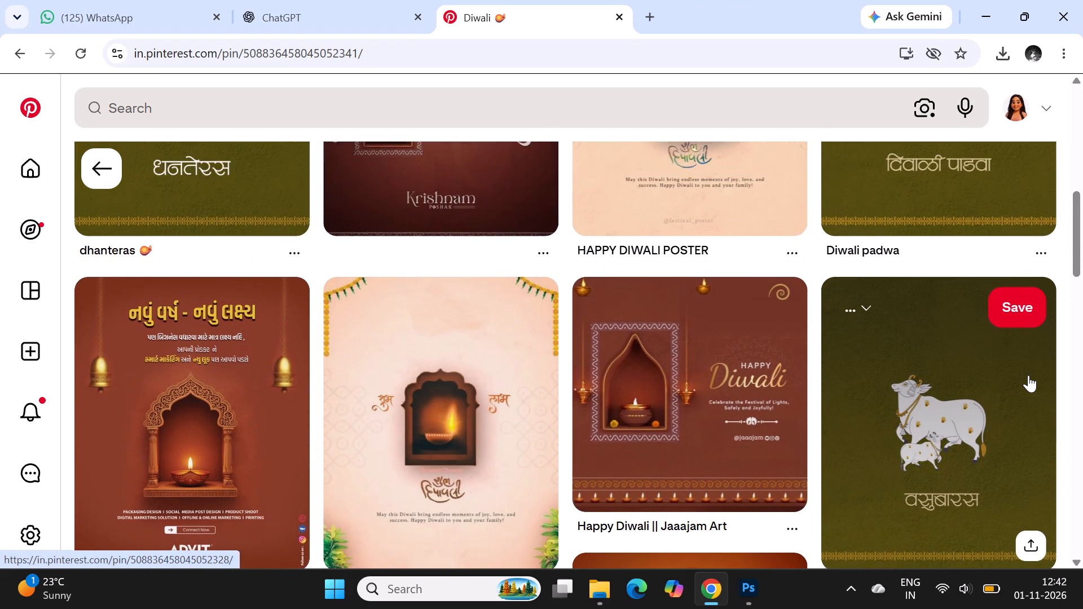
{"action": "scroll", "coordinate": [1028, 375], "scroll_direction": "down", "scroll_amount": 5}
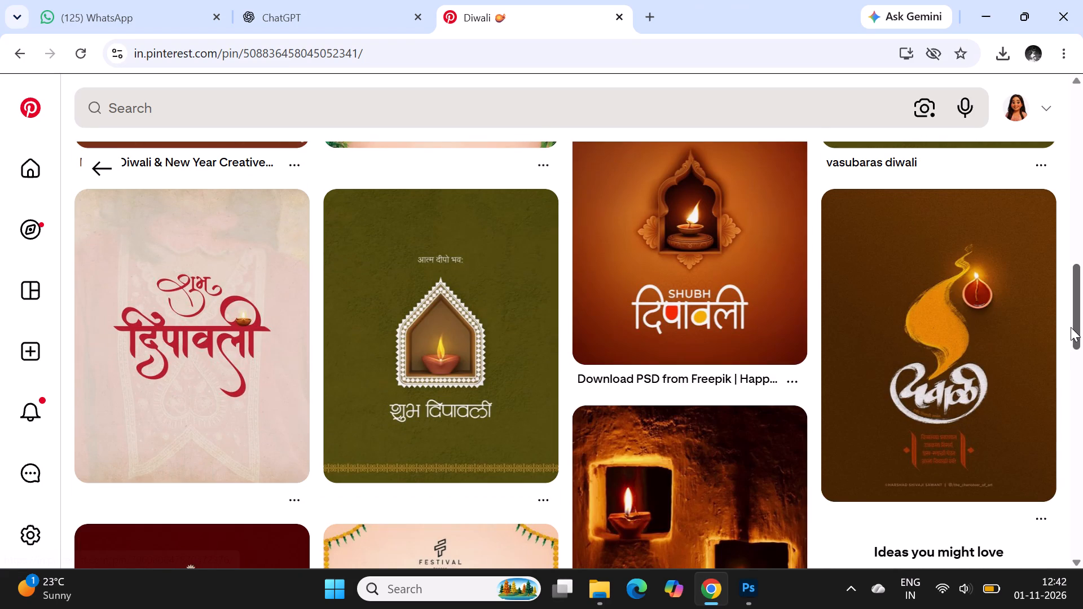
{"action": "scroll", "coordinate": [1020, 352], "scroll_direction": "up", "scroll_amount": 1}
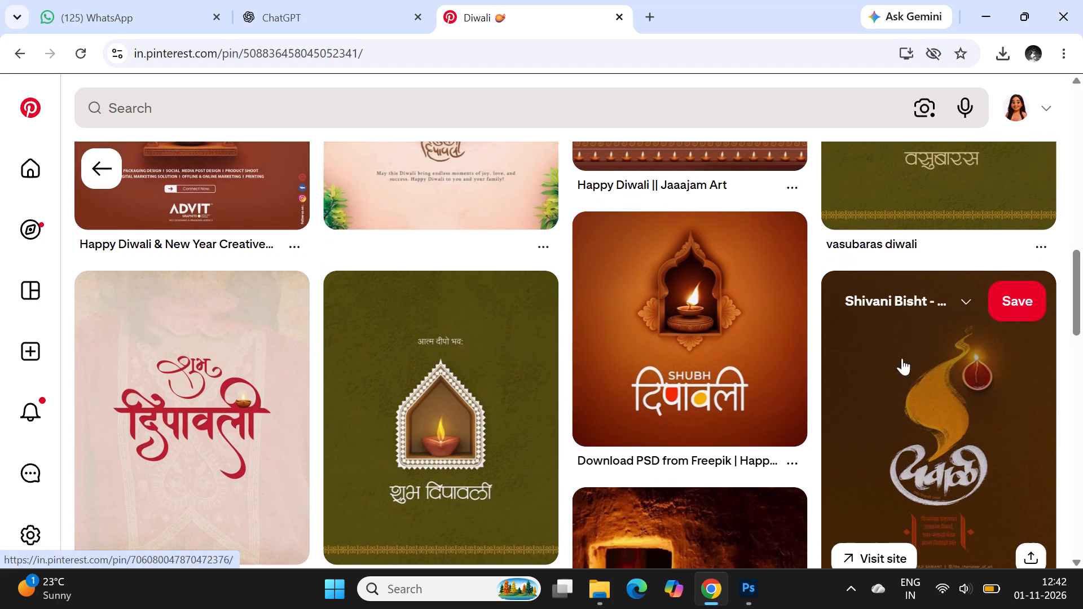
Open the "Download PSD from Freepik | Happy Diwali Design Template" pin and look through its related Diwali designs.
{"action": "left_click", "coordinate": [740, 362]}
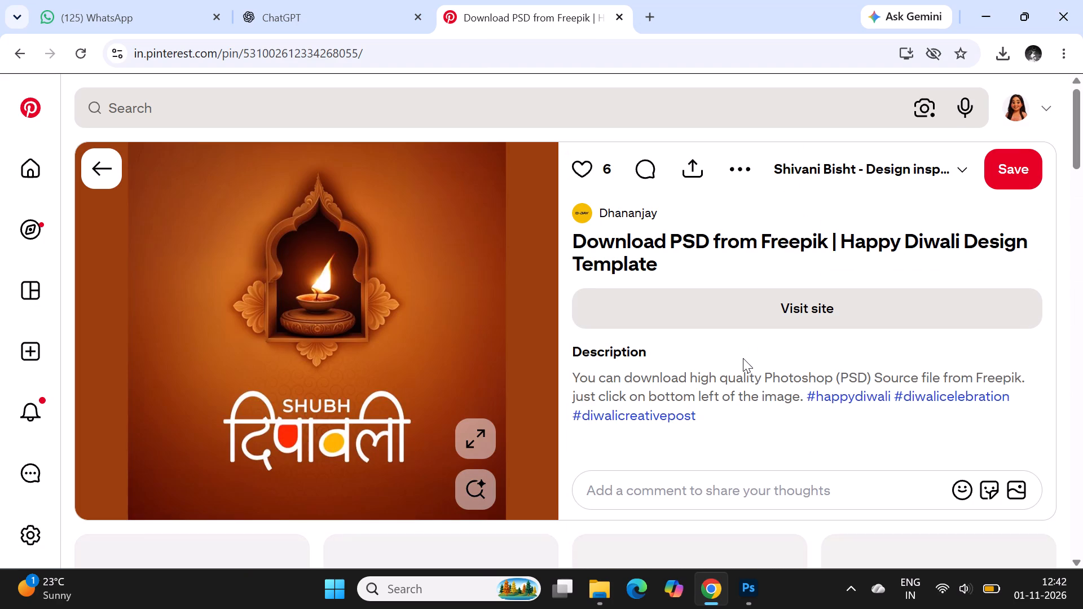
{"action": "scroll", "coordinate": [743, 358], "scroll_direction": "down", "scroll_amount": 2}
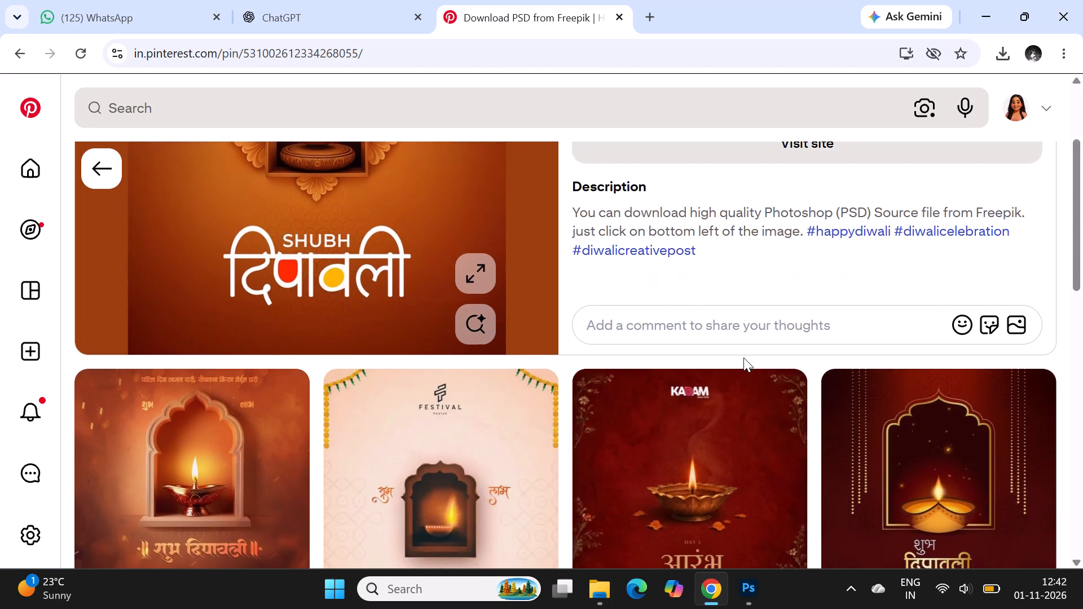
{"action": "scroll", "coordinate": [743, 356], "scroll_direction": "down", "scroll_amount": 1}
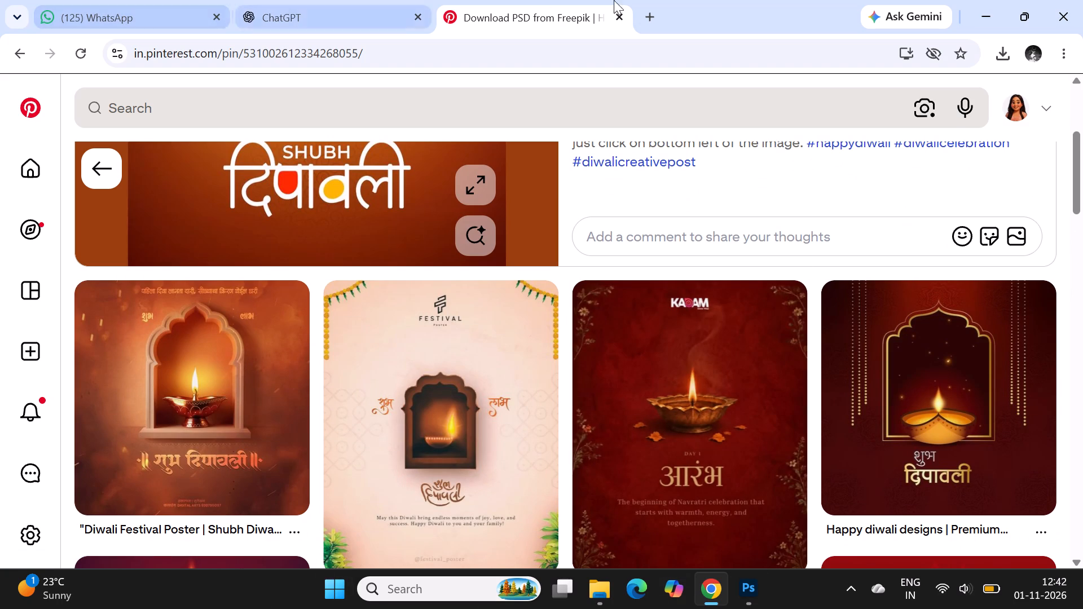
{"action": "scroll", "coordinate": [1082, 467], "scroll_direction": "down", "scroll_amount": 2}
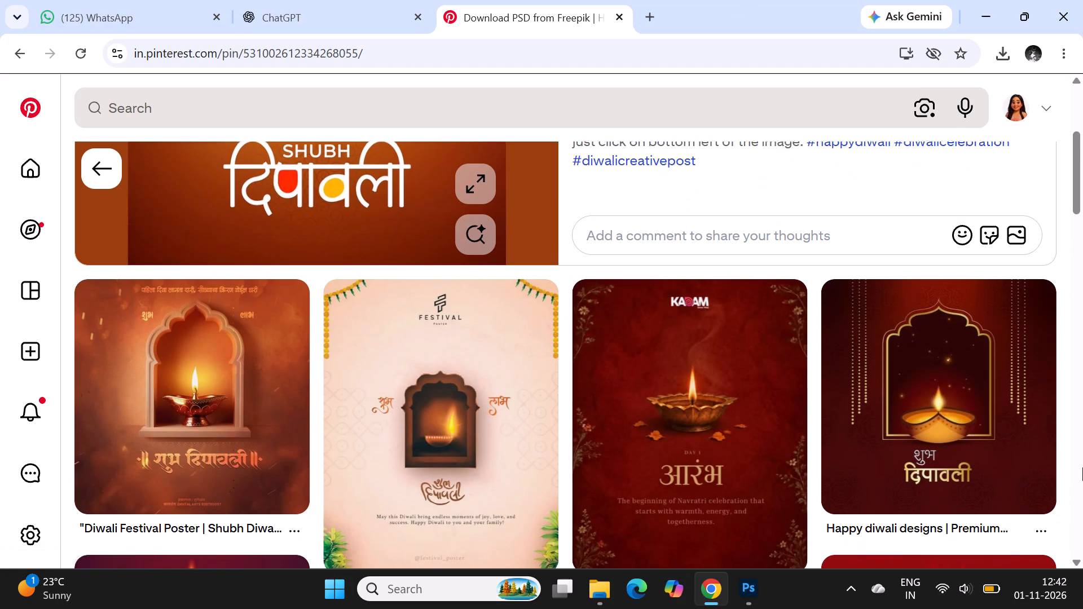
{"action": "scroll", "coordinate": [1082, 467], "scroll_direction": "down", "scroll_amount": 4}
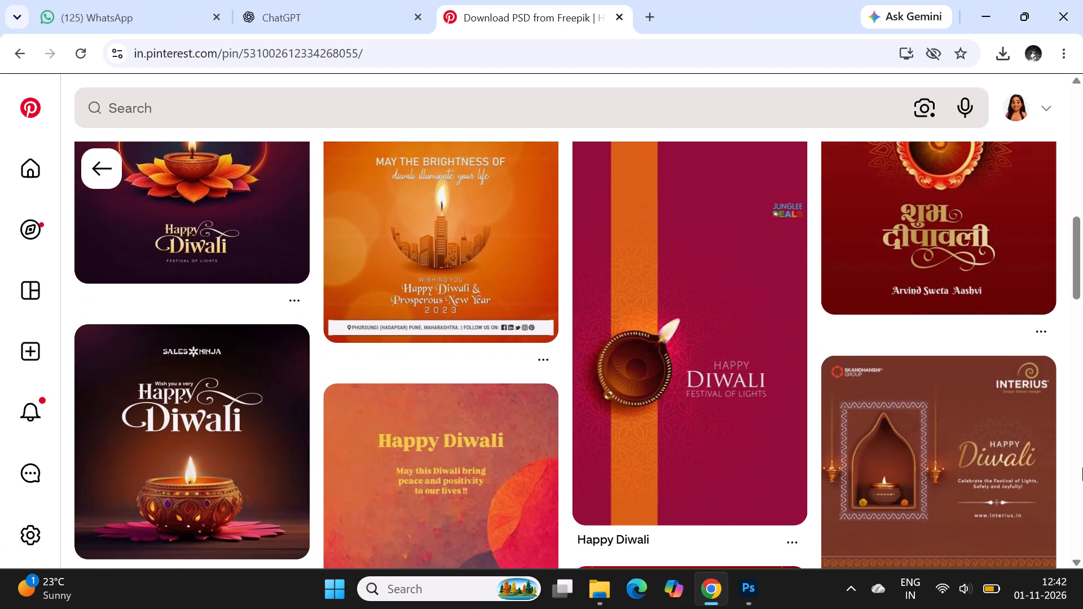
{"action": "scroll", "coordinate": [1082, 467], "scroll_direction": "down", "scroll_amount": 3}
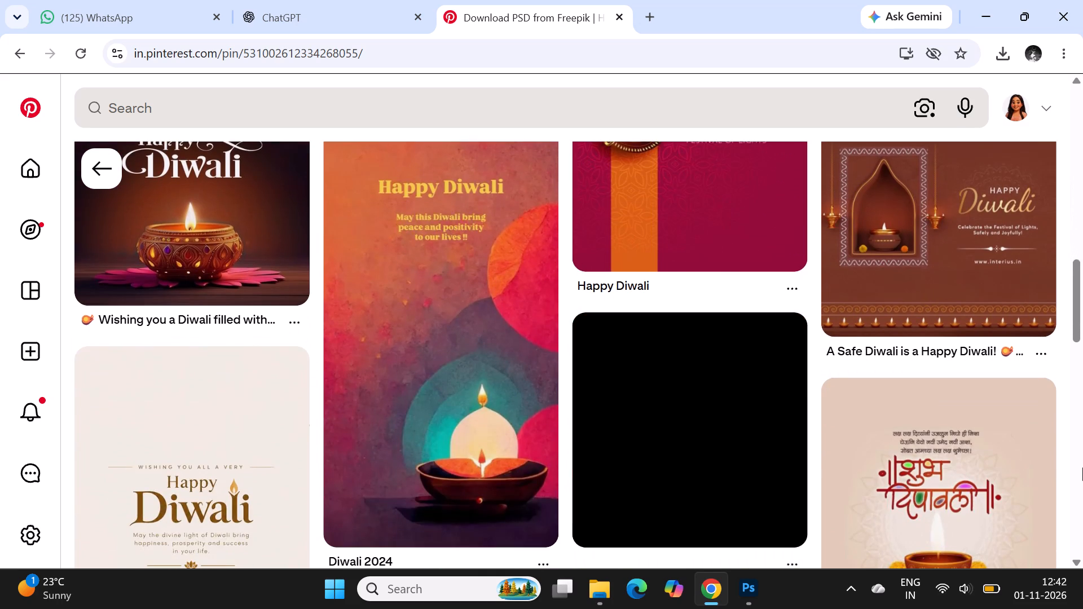
{"action": "scroll", "coordinate": [1082, 467], "scroll_direction": "down", "scroll_amount": 2}
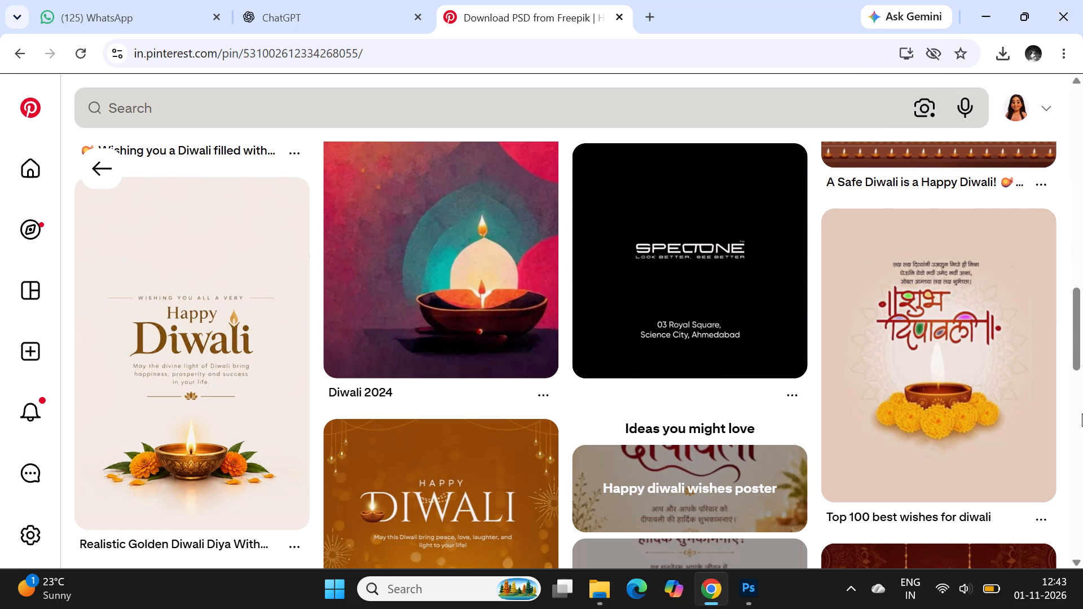
{"action": "scroll", "coordinate": [1077, 404], "scroll_direction": "down", "scroll_amount": 2}
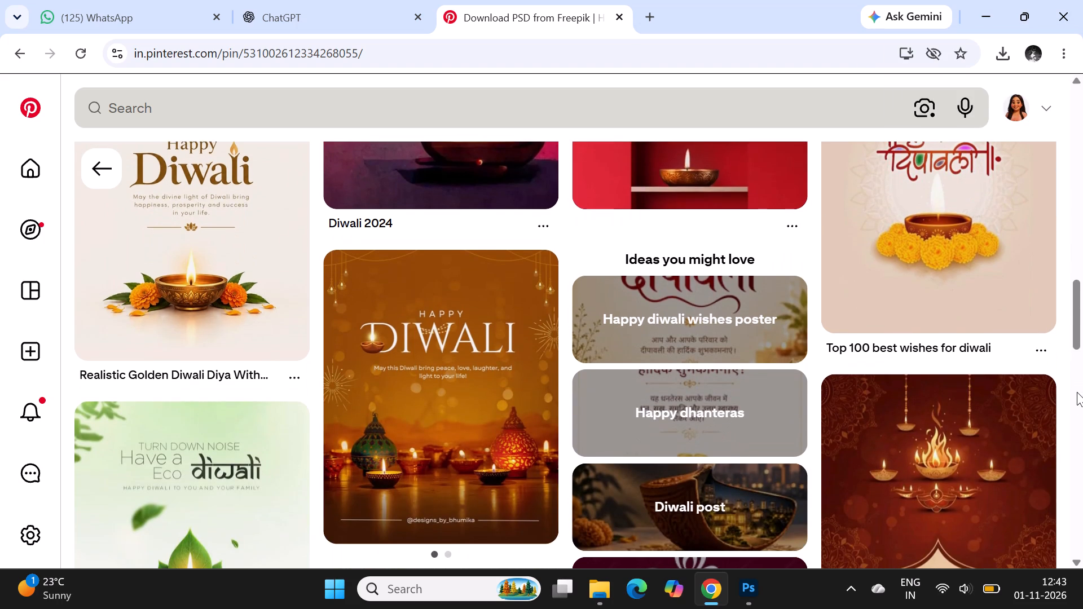
{"action": "scroll", "coordinate": [1077, 373], "scroll_direction": "up", "scroll_amount": 1}
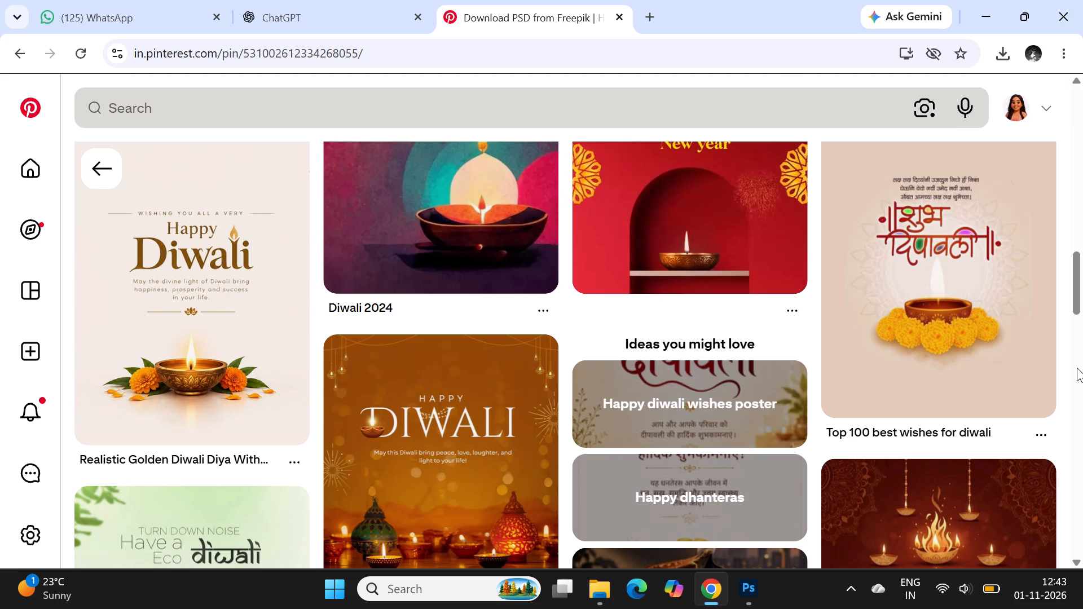
{"action": "scroll", "coordinate": [1077, 368], "scroll_direction": "up", "scroll_amount": 2}
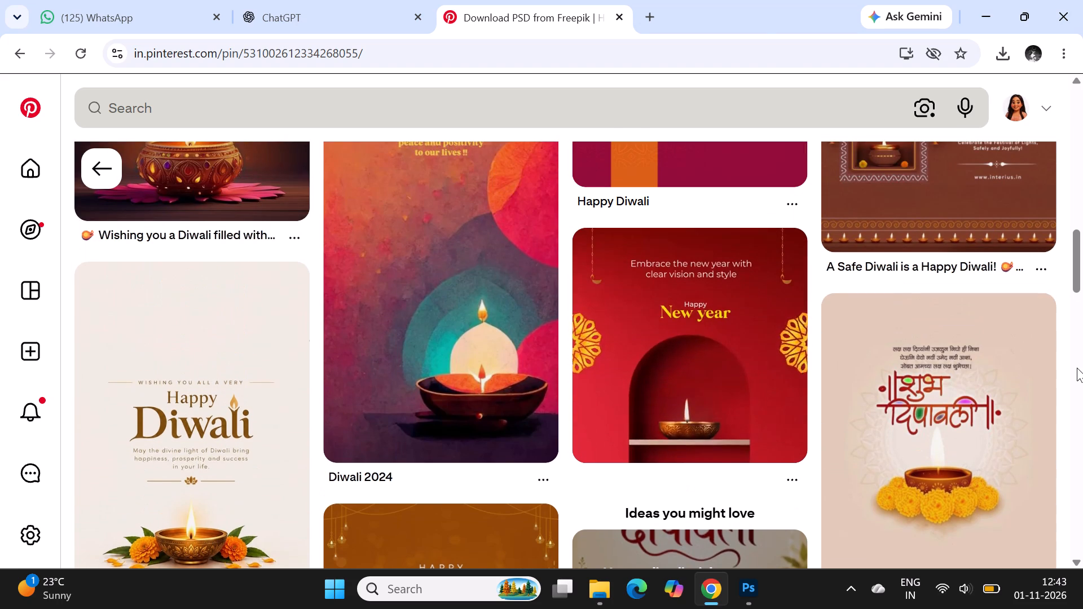
{"action": "scroll", "coordinate": [1077, 368], "scroll_direction": "down", "scroll_amount": 5}
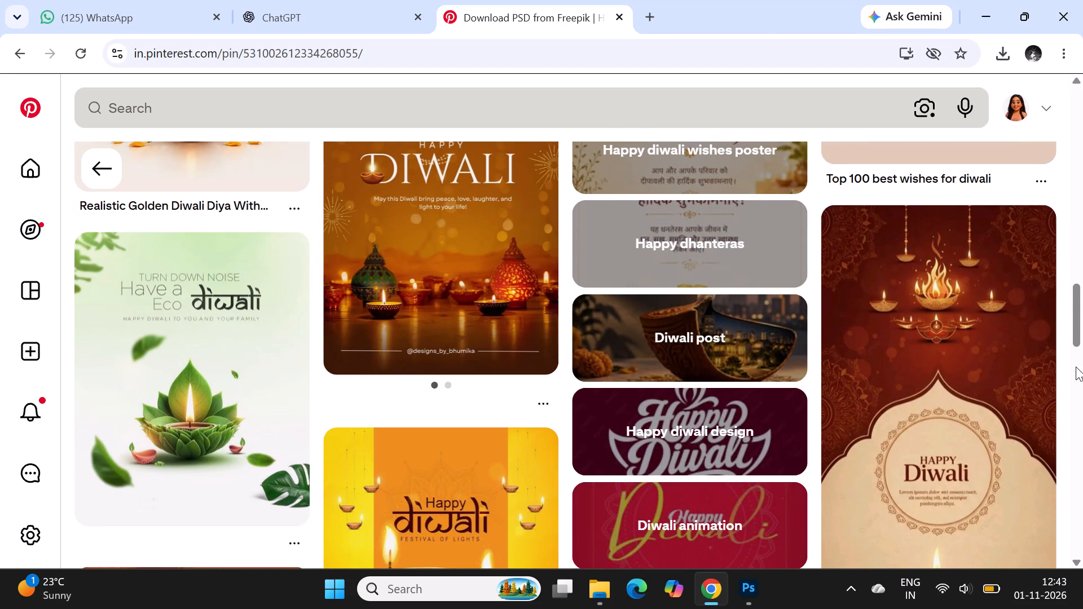
{"action": "scroll", "coordinate": [1075, 365], "scroll_direction": "down", "scroll_amount": 2}
{"action": "scroll", "coordinate": [1075, 365], "scroll_direction": "up", "scroll_amount": 1}
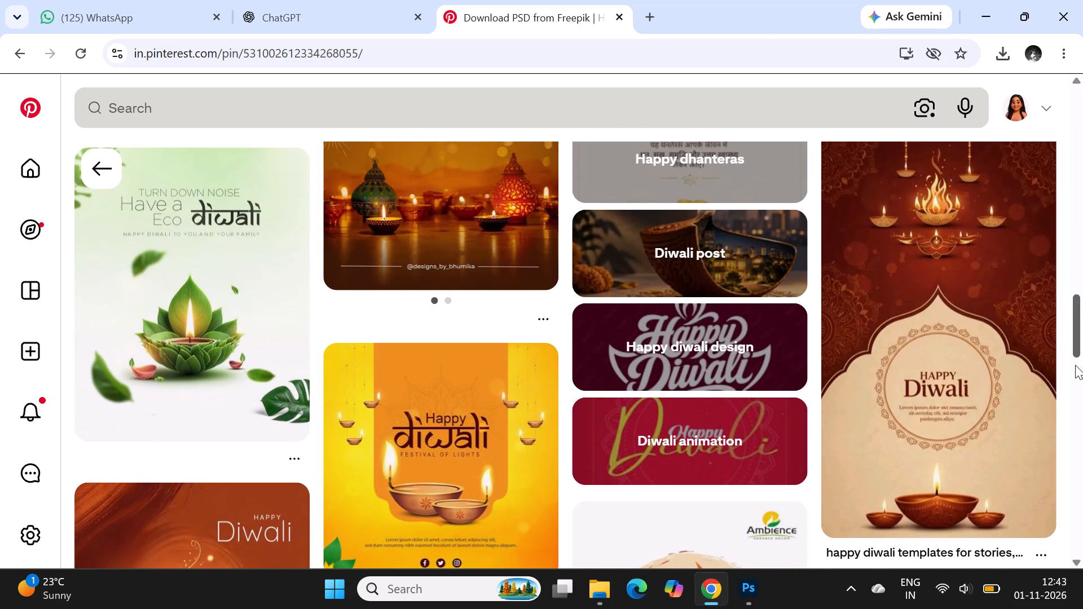
{"action": "scroll", "coordinate": [1075, 365], "scroll_direction": "down", "scroll_amount": 7}
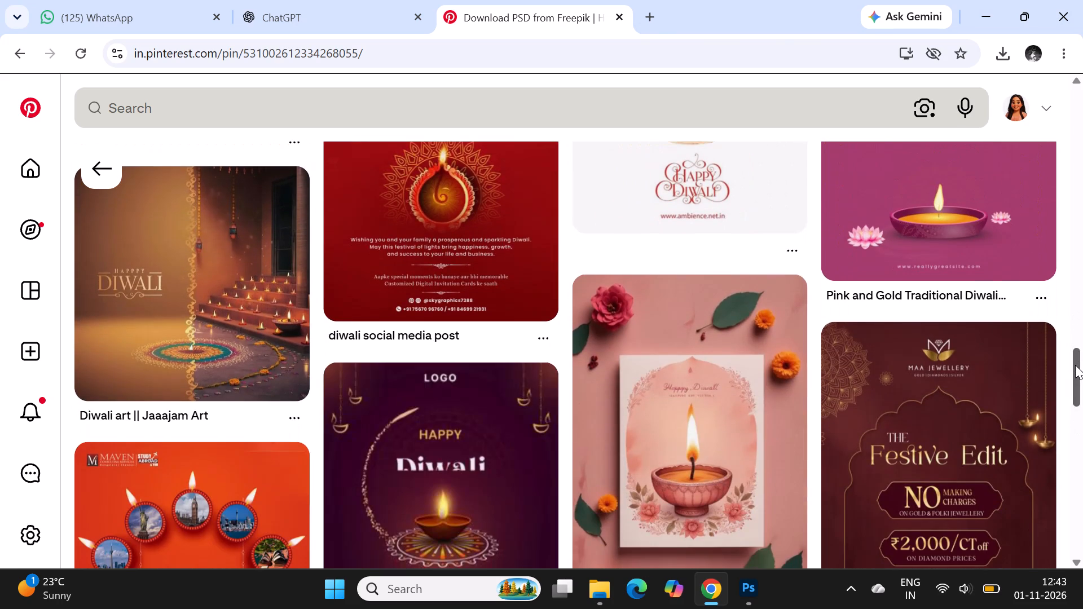
{"action": "scroll", "coordinate": [1075, 365], "scroll_direction": "down", "scroll_amount": 4}
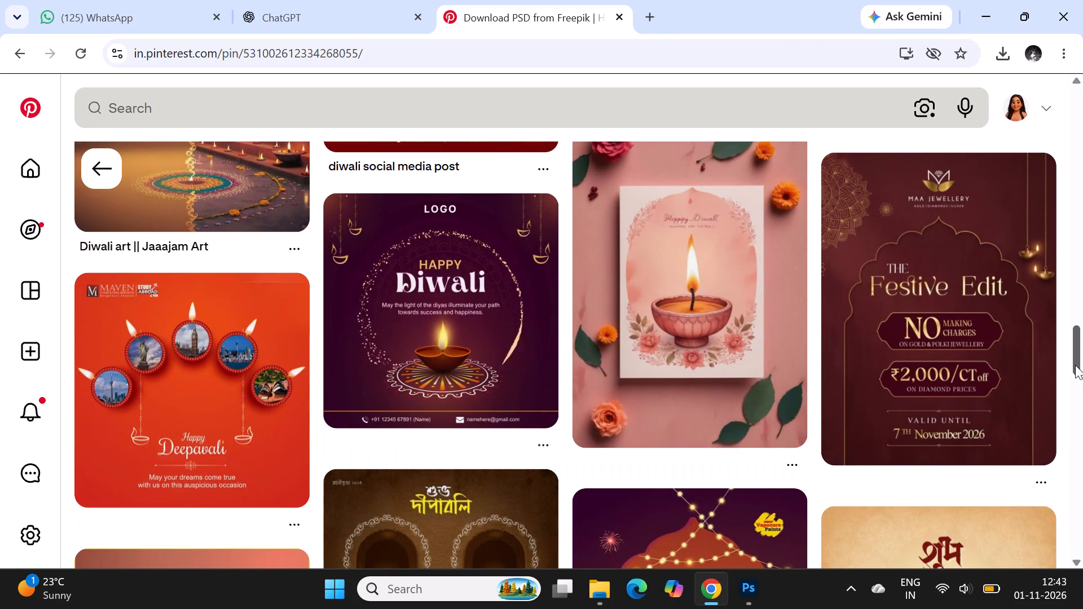
{"action": "scroll", "coordinate": [1075, 365], "scroll_direction": "down", "scroll_amount": 1}
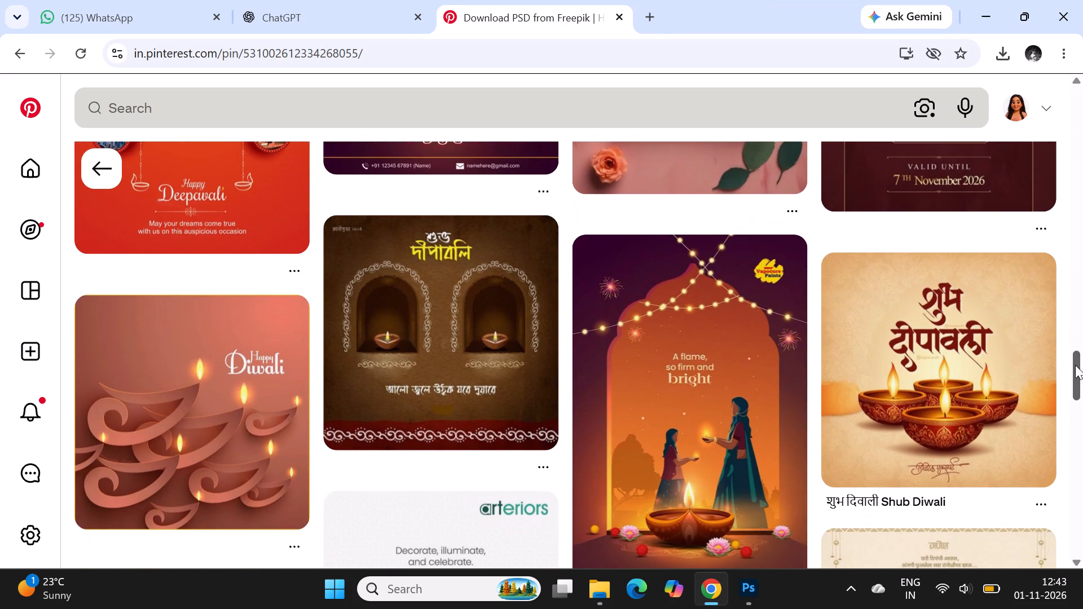
{"action": "scroll", "coordinate": [1075, 365], "scroll_direction": "down", "scroll_amount": 1}
Open the Diwali creative for MRF Paints pin and save its image as a JPEG in the Downloads folder.
{"action": "left_click", "coordinate": [673, 458]}
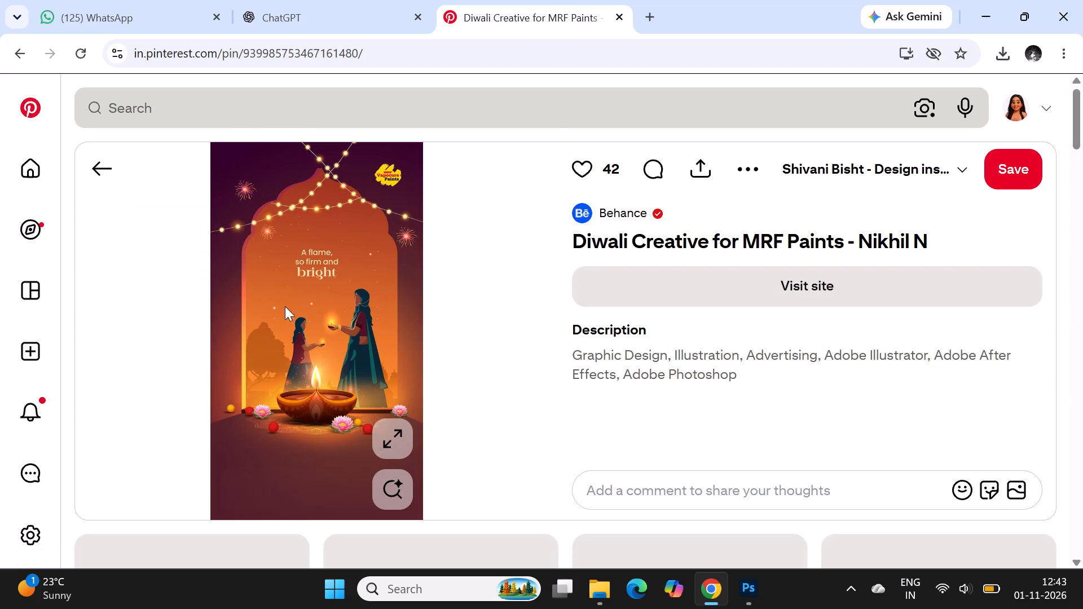
{"action": "right_click", "coordinate": [340, 231]}
{"action": "left_click", "coordinate": [415, 273]}
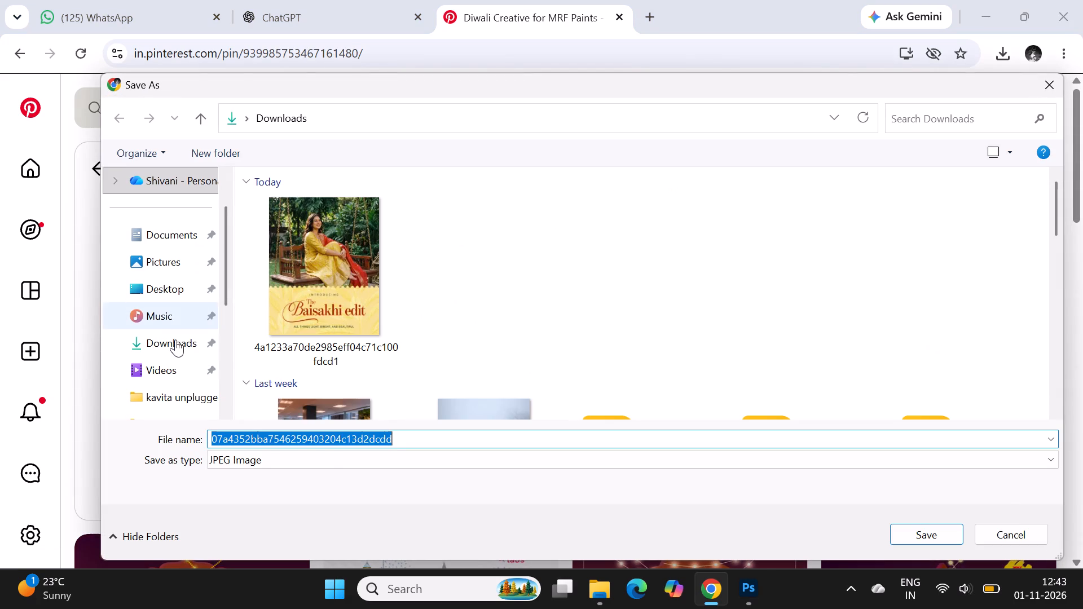
{"action": "left_click", "coordinate": [176, 340]}
{"action": "left_click", "coordinate": [937, 533]}
Look through the designs related to the MRF Paints pin, dismissing the downloads list, and go back to the previous pin.
{"action": "scroll", "coordinate": [895, 421], "scroll_direction": "down", "scroll_amount": 2}
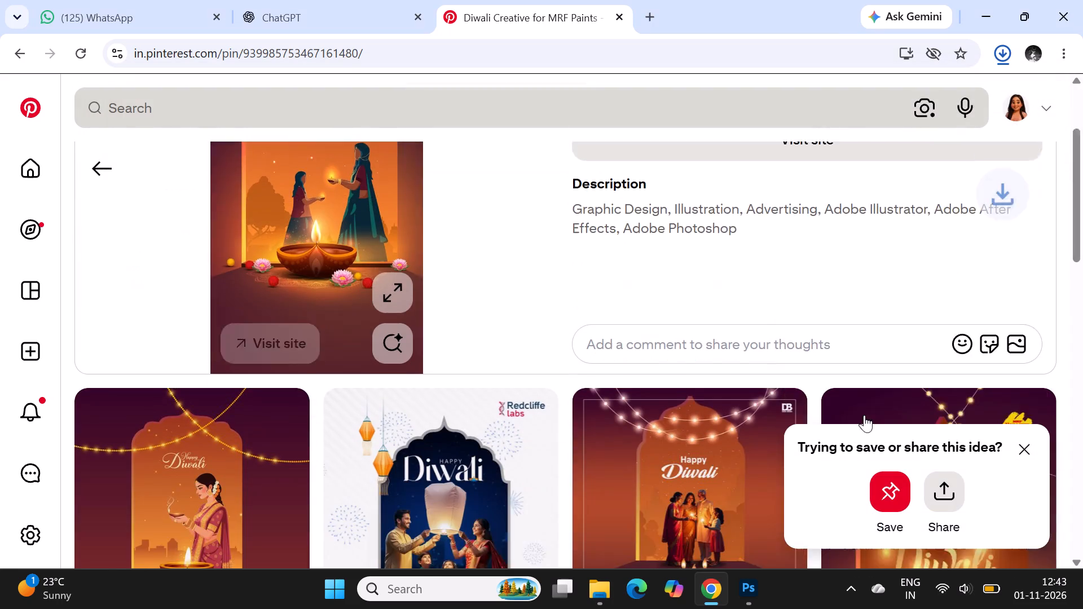
{"action": "scroll", "coordinate": [457, 373], "scroll_direction": "down", "scroll_amount": 2}
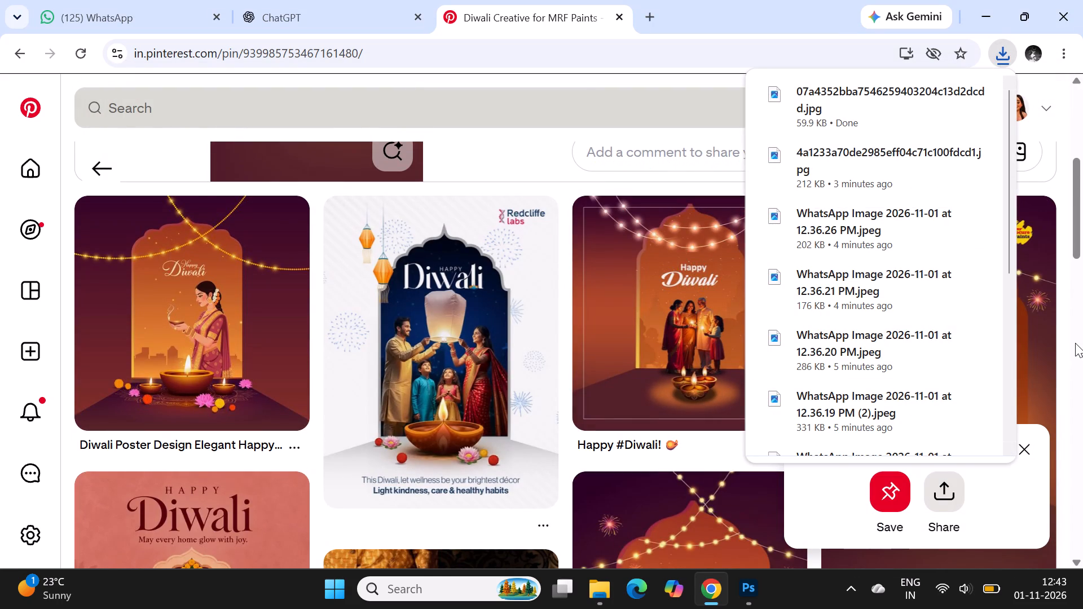
{"action": "left_click", "coordinate": [1063, 385]}
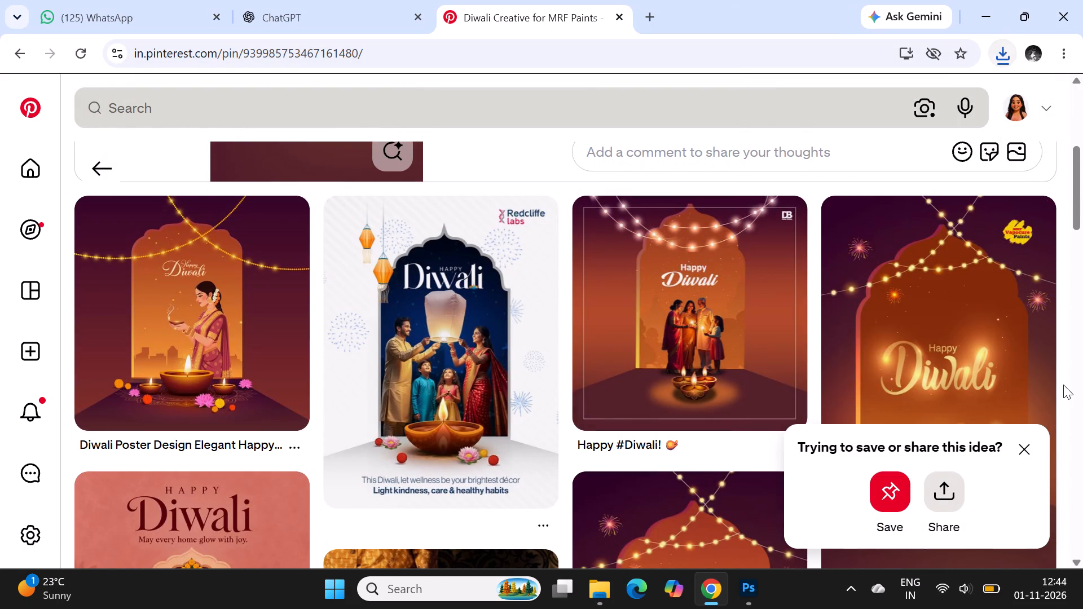
{"action": "scroll", "coordinate": [1063, 385], "scroll_direction": "down", "scroll_amount": 6}
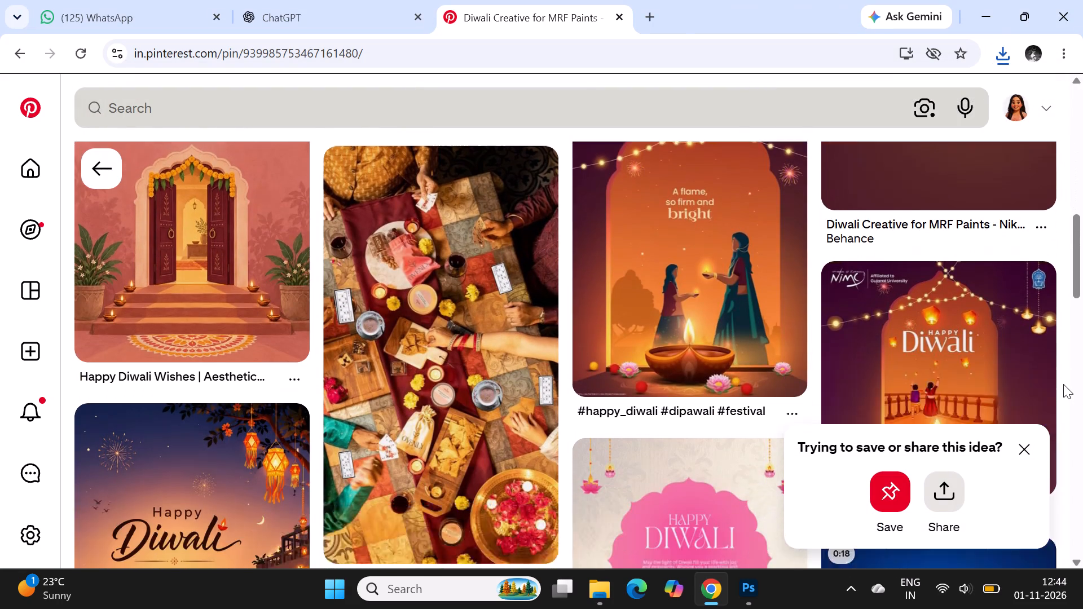
{"action": "scroll", "coordinate": [1063, 382], "scroll_direction": "down", "scroll_amount": 1}
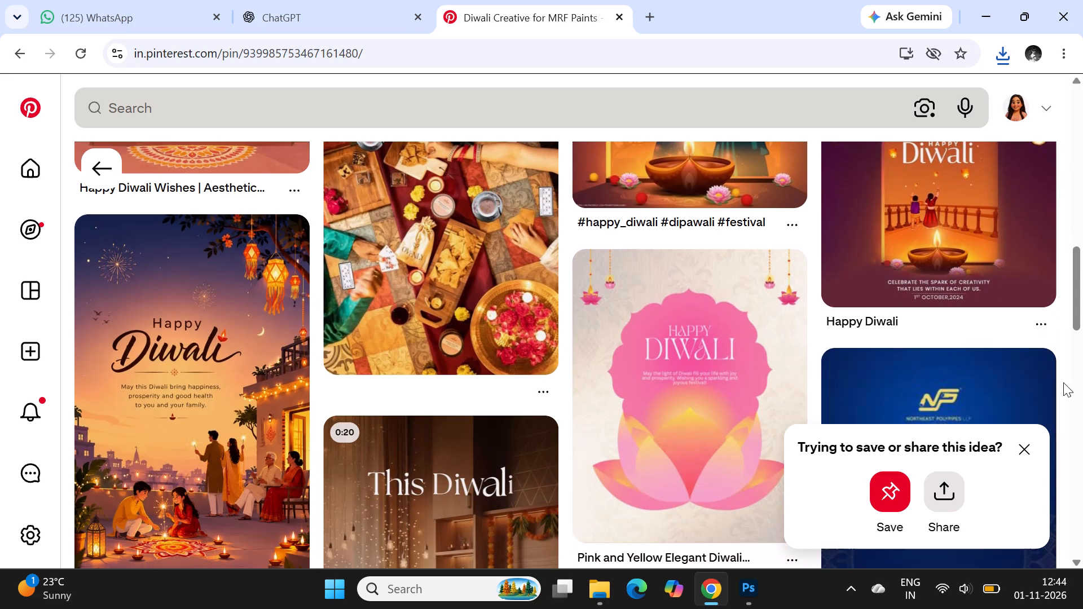
{"action": "scroll", "coordinate": [1063, 382], "scroll_direction": "down", "scroll_amount": 5}
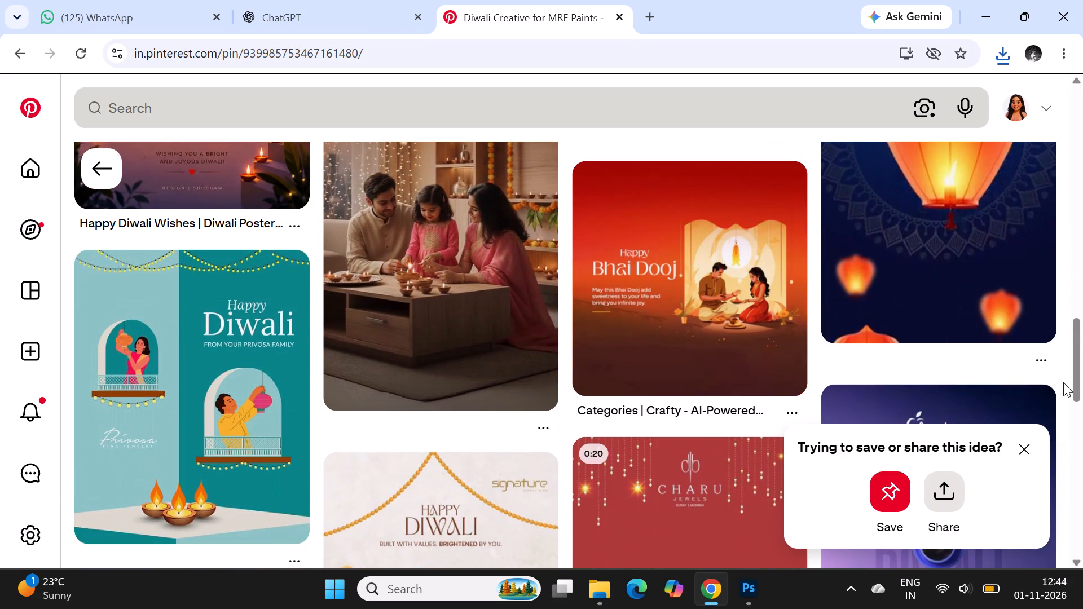
{"action": "scroll", "coordinate": [1063, 382], "scroll_direction": "up", "scroll_amount": 2}
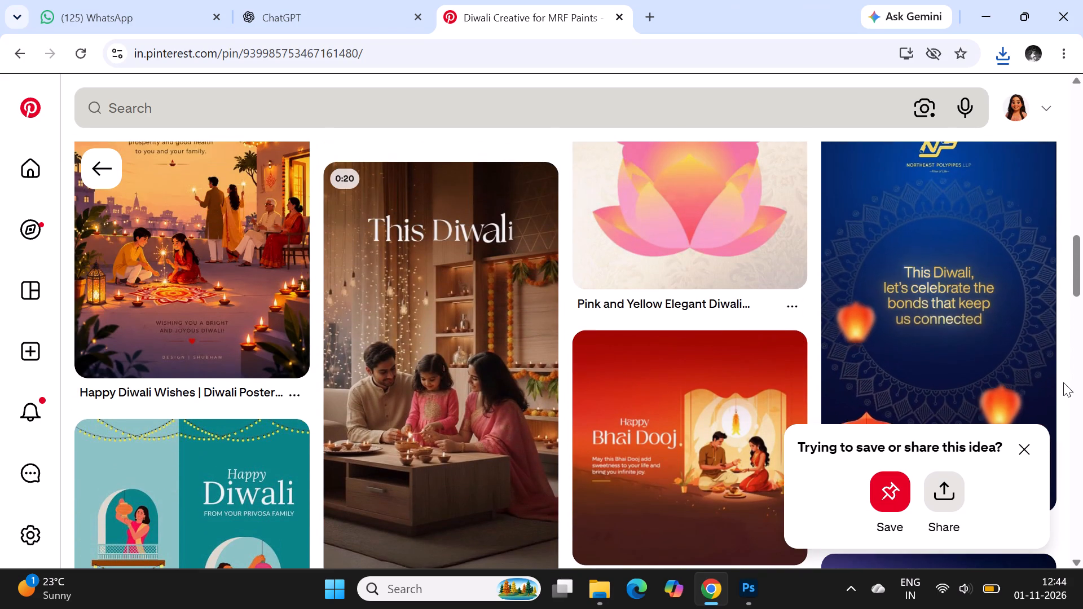
{"action": "left_click", "coordinate": [107, 165]}
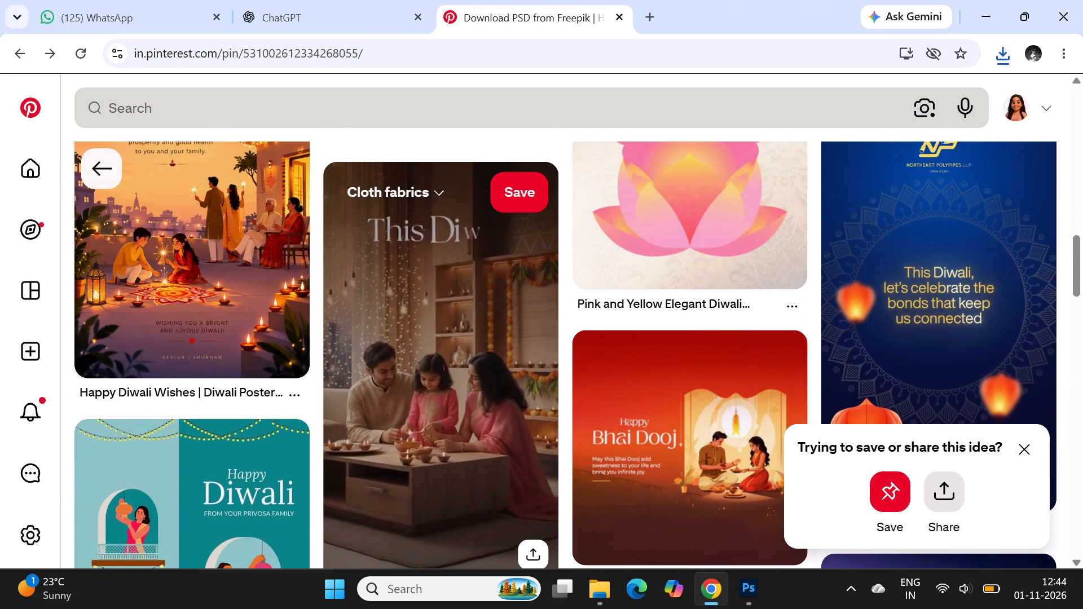
Search Pinterest for "happy diwali poster".
{"action": "left_click", "coordinate": [232, 106]}
{"action": "type", "text": "happy diwali poster"}
{"action": "key", "text": "Return"}
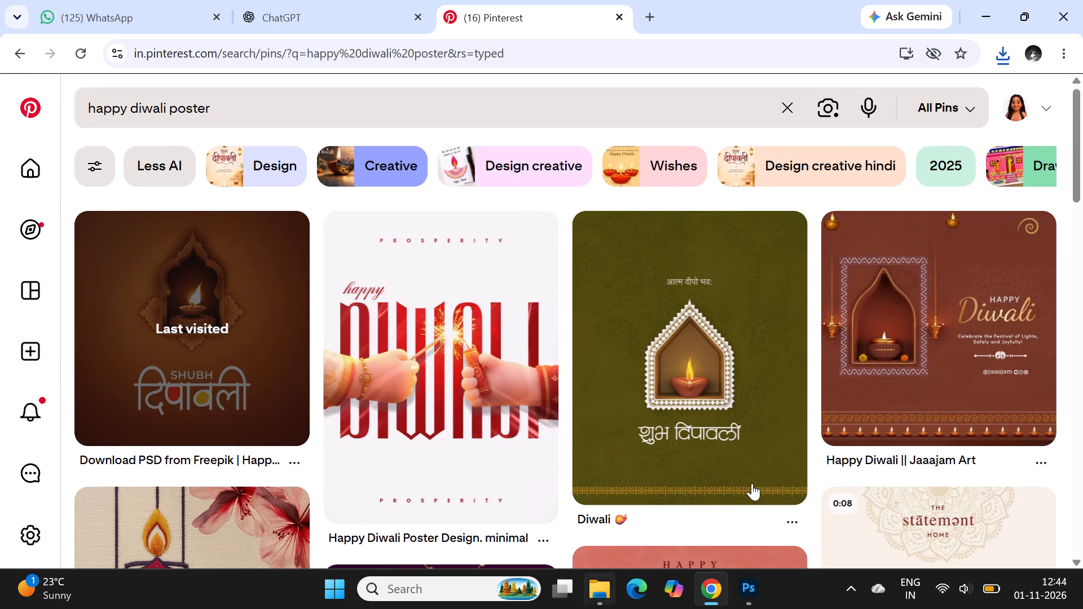
Look through the "happy diwali poster" search results for poster layouts and design ideas suitable as references.
{"action": "scroll", "coordinate": [1066, 317], "scroll_direction": "down", "scroll_amount": 8}
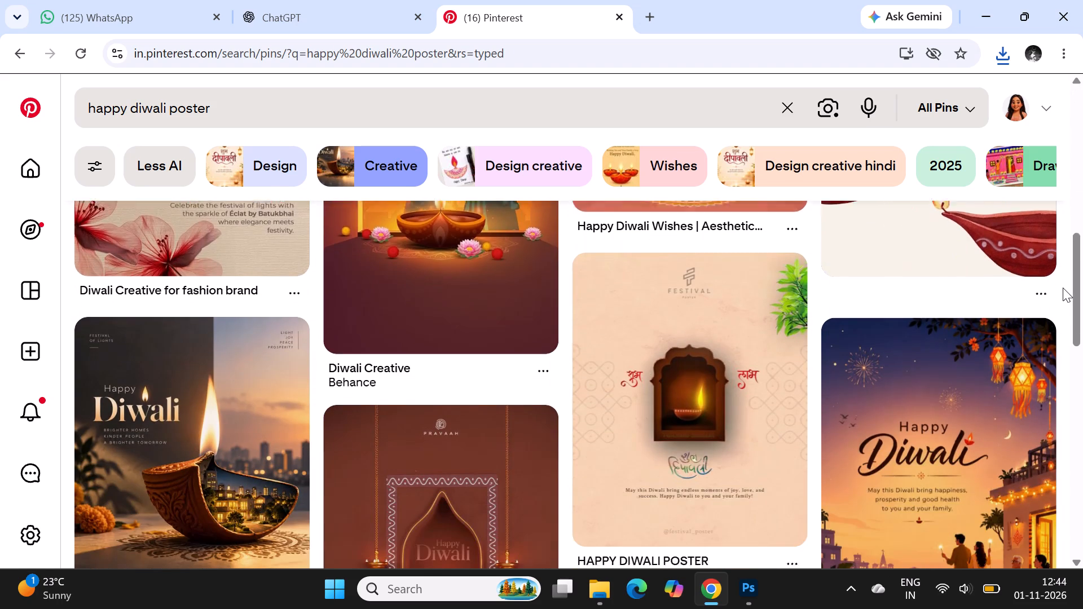
{"action": "scroll", "coordinate": [1062, 286], "scroll_direction": "down", "scroll_amount": 3}
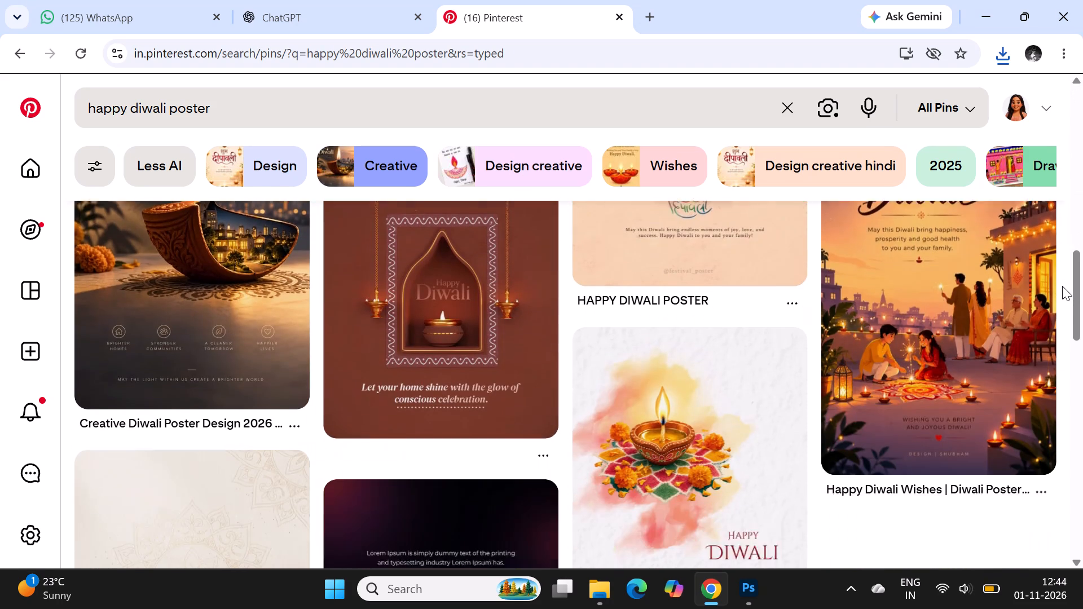
{"action": "scroll", "coordinate": [1062, 286], "scroll_direction": "down", "scroll_amount": 4}
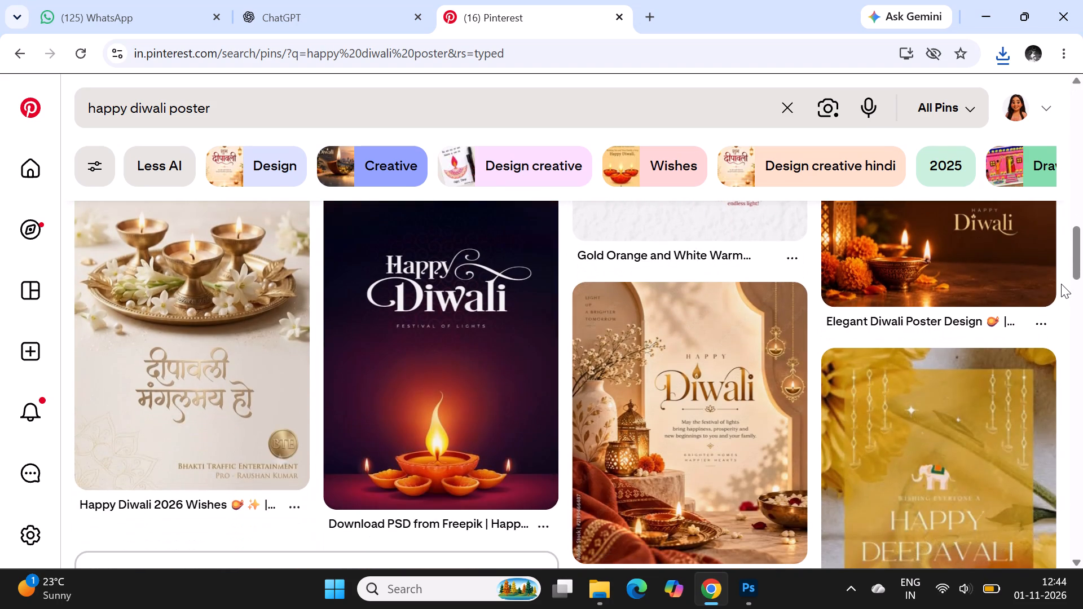
{"action": "scroll", "coordinate": [1061, 283], "scroll_direction": "up", "scroll_amount": 2}
{"action": "scroll", "coordinate": [1061, 283], "scroll_direction": "down", "scroll_amount": 4}
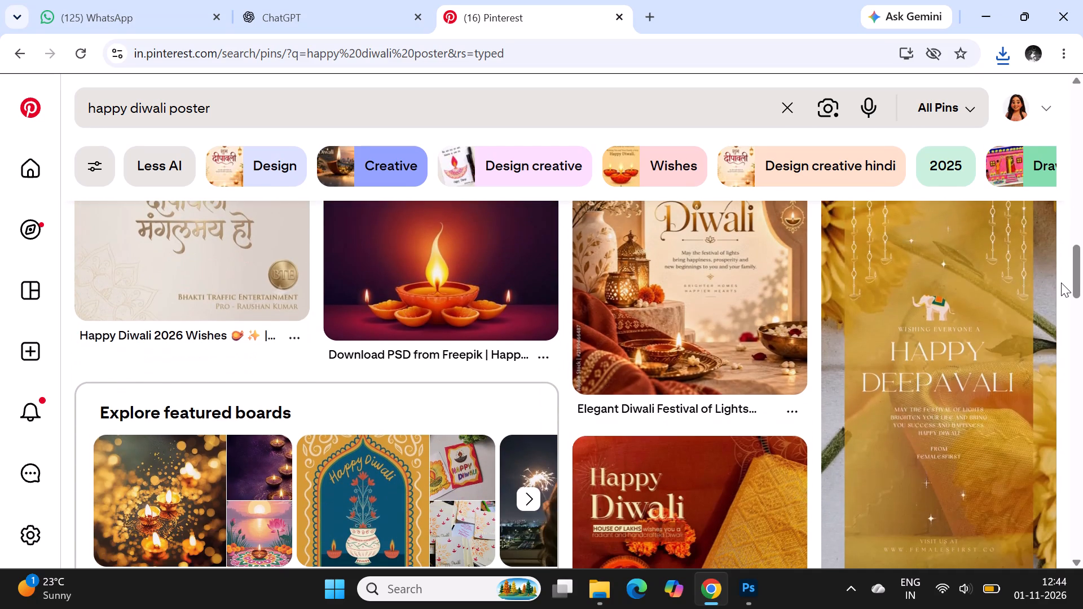
{"action": "scroll", "coordinate": [1061, 283], "scroll_direction": "down", "scroll_amount": 1}
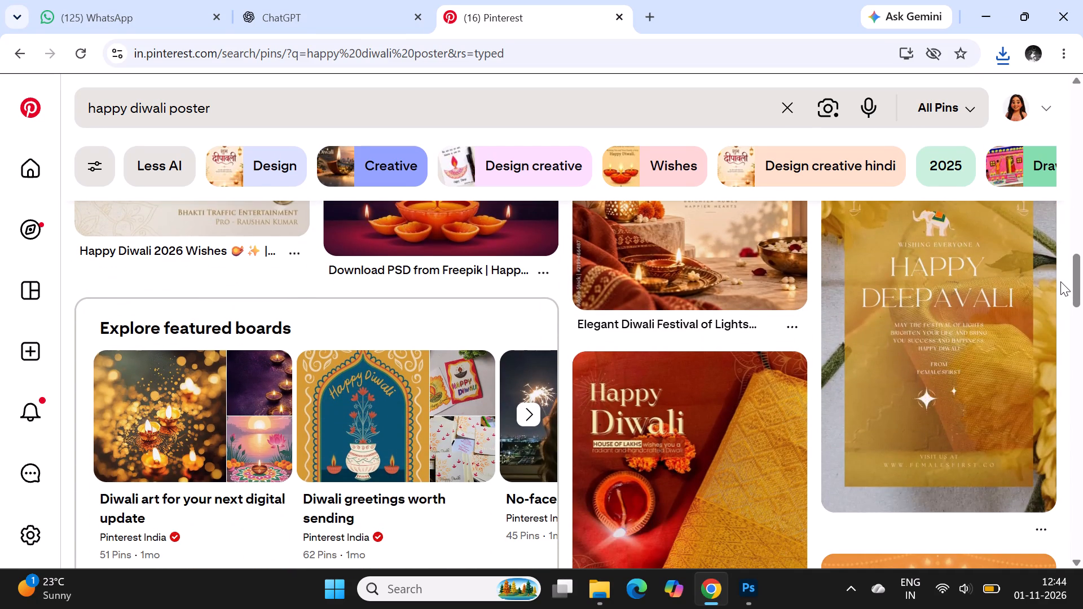
{"action": "scroll", "coordinate": [1059, 280], "scroll_direction": "down", "scroll_amount": 2}
{"action": "scroll", "coordinate": [1059, 280], "scroll_direction": "up", "scroll_amount": 1}
{"action": "scroll", "coordinate": [1059, 280], "scroll_direction": "down", "scroll_amount": 5}
{"action": "scroll", "coordinate": [1058, 276], "scroll_direction": "up", "scroll_amount": 1}
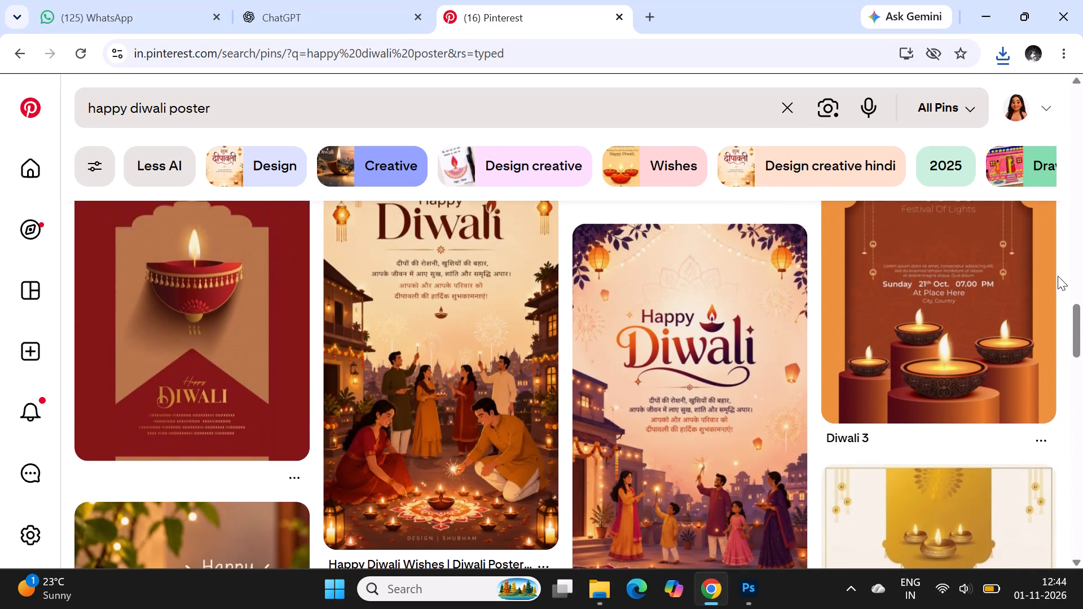
{"action": "scroll", "coordinate": [1058, 276], "scroll_direction": "down", "scroll_amount": 4}
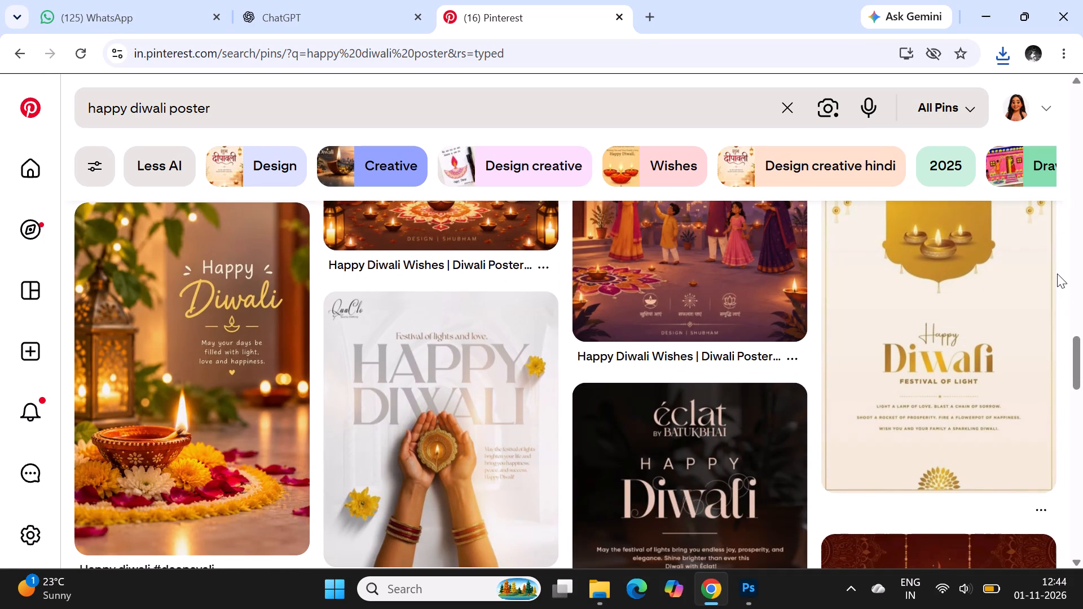
{"action": "scroll", "coordinate": [1057, 273], "scroll_direction": "down", "scroll_amount": 5}
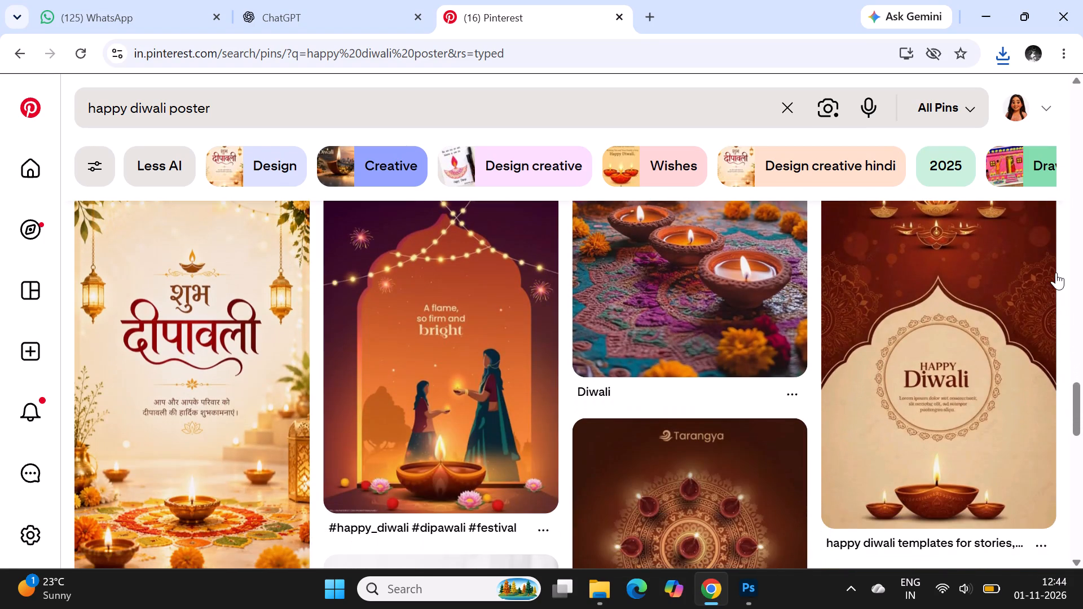
{"action": "scroll", "coordinate": [1056, 272], "scroll_direction": "down", "scroll_amount": 3}
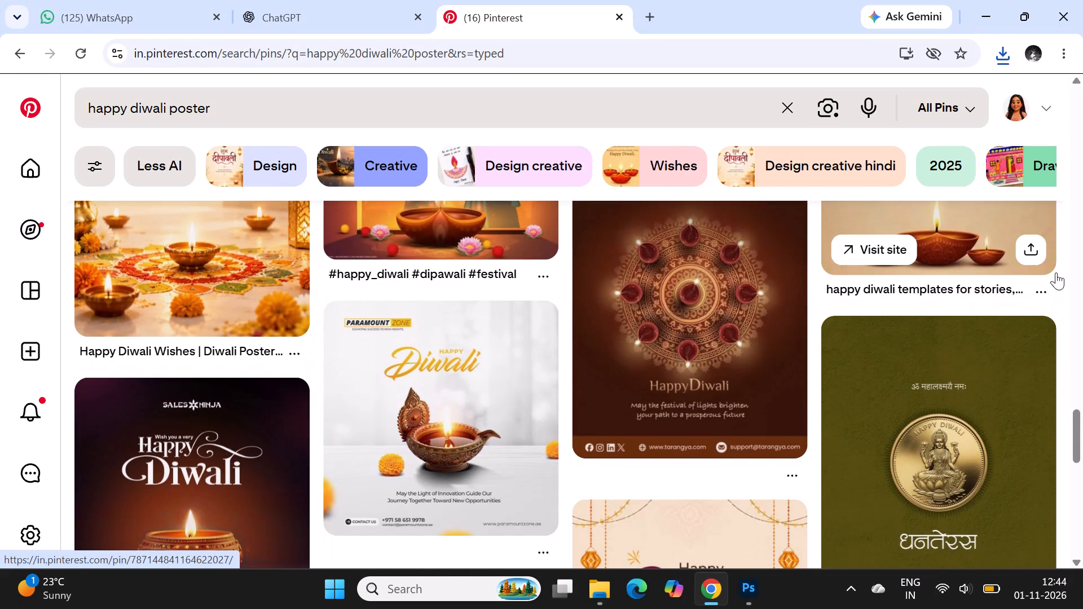
{"action": "scroll", "coordinate": [1055, 271], "scroll_direction": "down", "scroll_amount": 2}
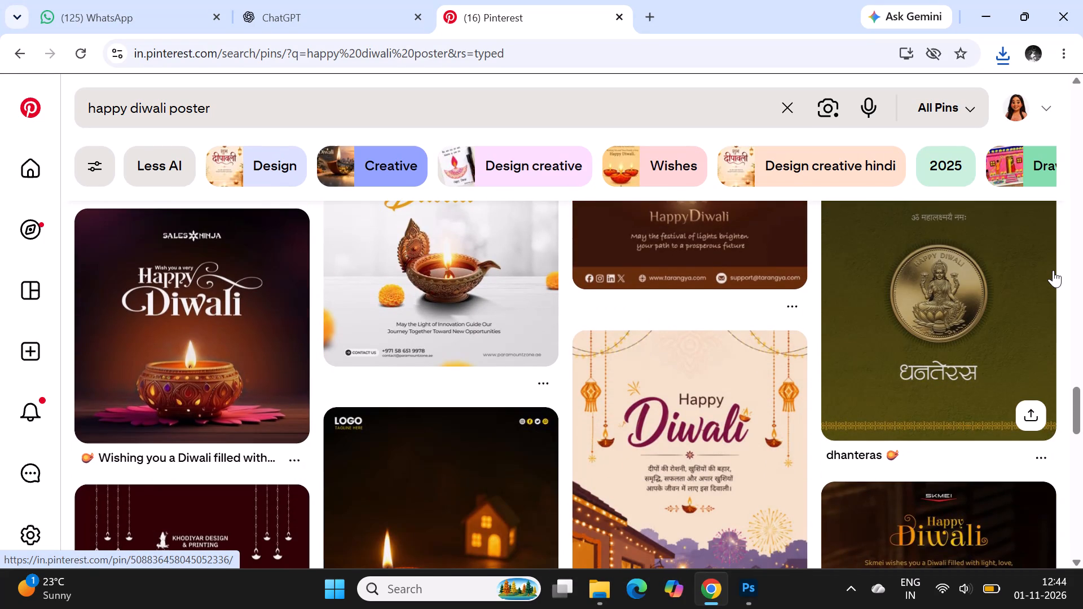
{"action": "scroll", "coordinate": [1082, 232], "scroll_direction": "down", "scroll_amount": 3}
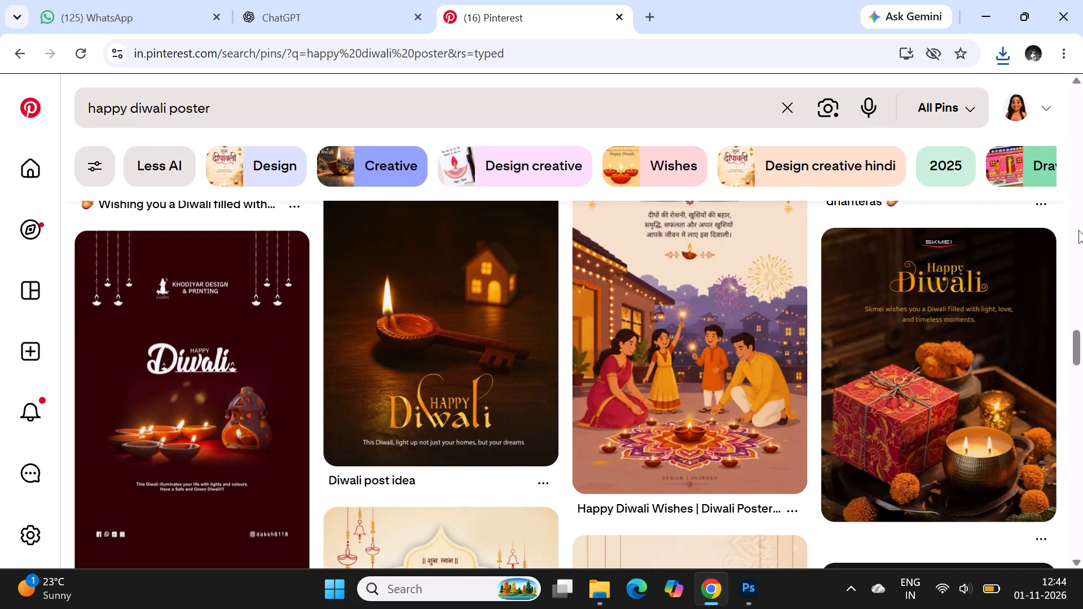
{"action": "scroll", "coordinate": [1077, 229], "scroll_direction": "down", "scroll_amount": 2}
{"action": "scroll", "coordinate": [1077, 229], "scroll_direction": "up", "scroll_amount": 1}
{"action": "scroll", "coordinate": [1077, 229], "scroll_direction": "down", "scroll_amount": 2}
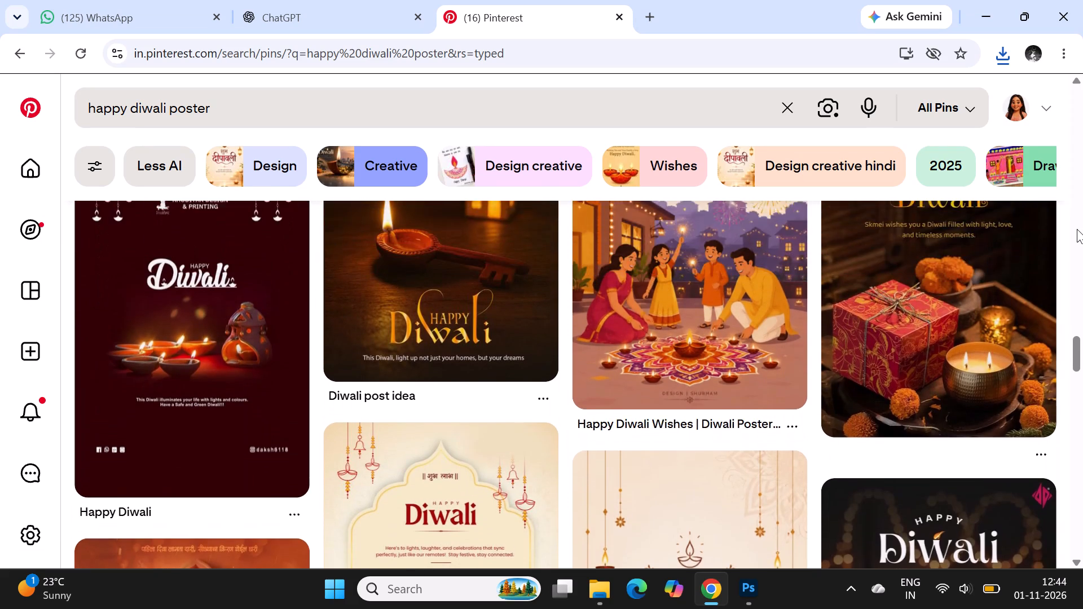
Look further through the "happy diwali poster" results for poster layouts and styles suitable as references.
{"action": "scroll", "coordinate": [1077, 229], "scroll_direction": "down", "scroll_amount": 2}
{"action": "scroll", "coordinate": [1077, 229], "scroll_direction": "up", "scroll_amount": 1}
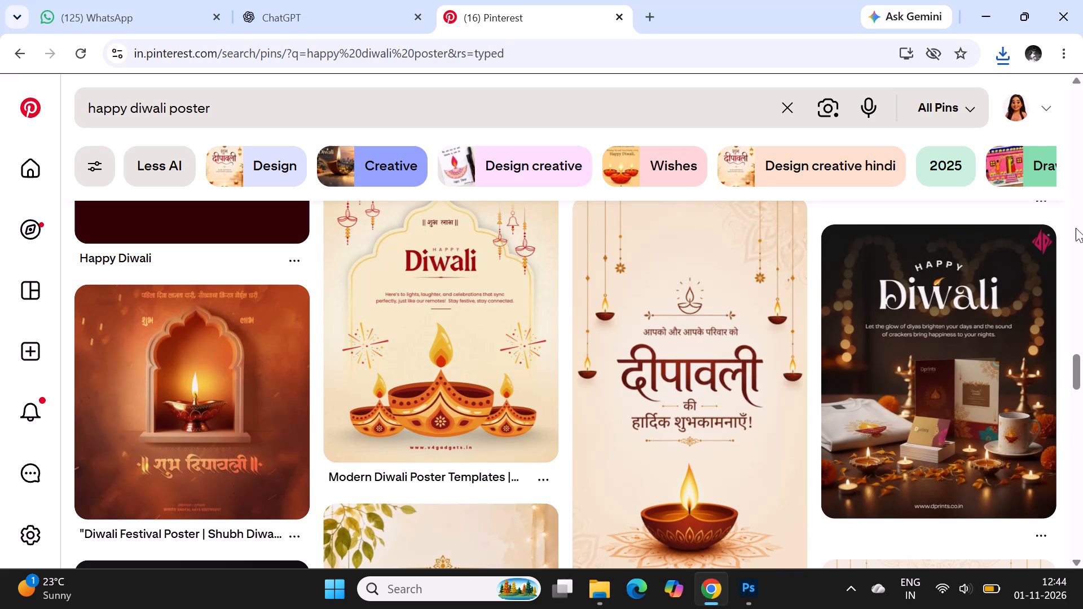
{"action": "scroll", "coordinate": [1075, 228], "scroll_direction": "down", "scroll_amount": 6}
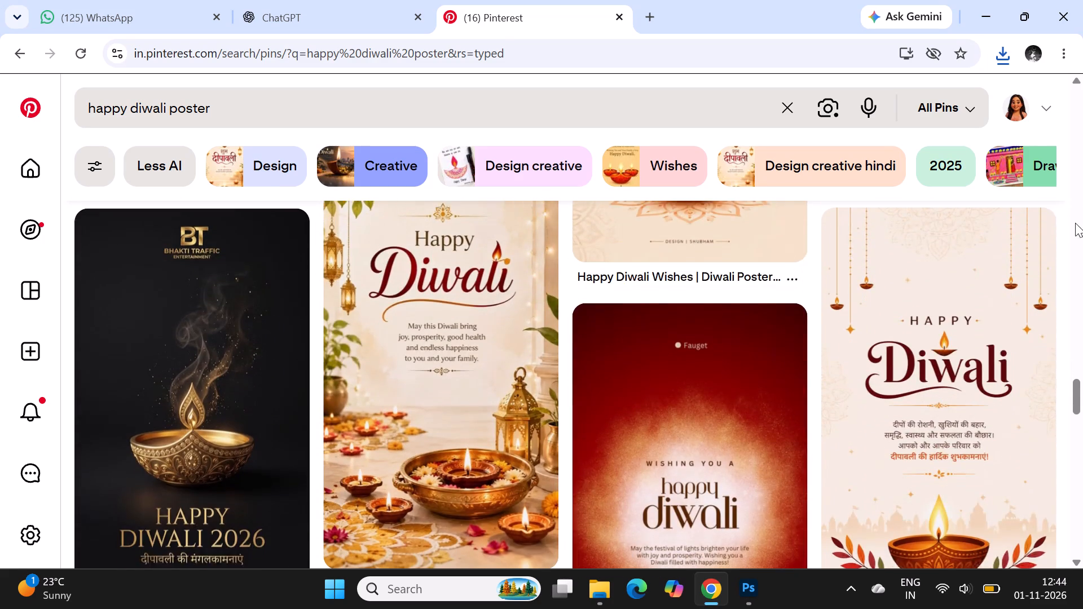
{"action": "scroll", "coordinate": [1003, 279], "scroll_direction": "up", "scroll_amount": 1}
{"action": "scroll", "coordinate": [1003, 279], "scroll_direction": "down", "scroll_amount": 5}
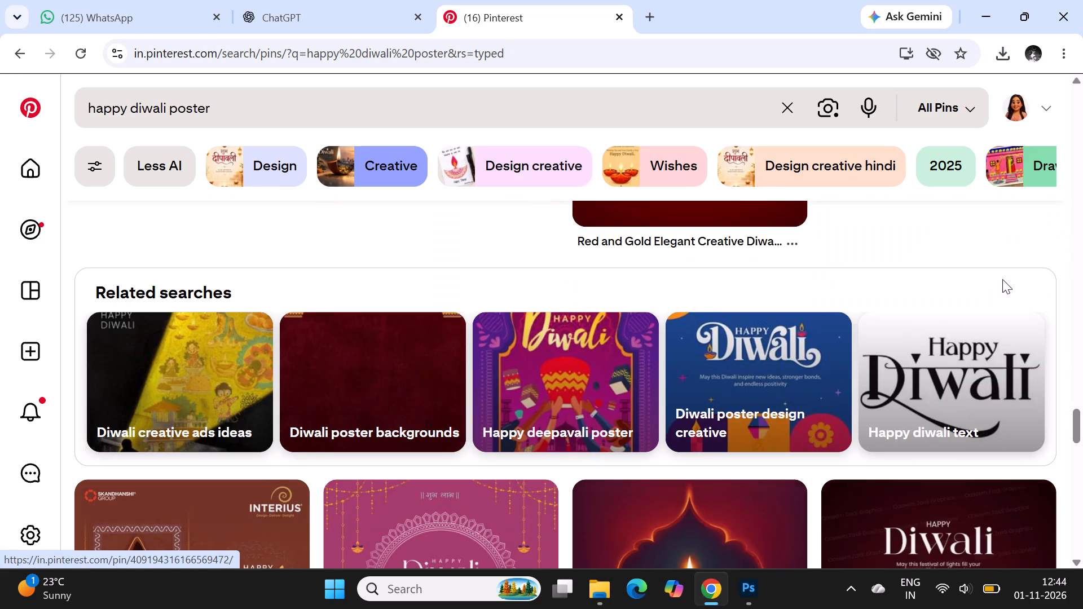
{"action": "scroll", "coordinate": [1002, 279], "scroll_direction": "down", "scroll_amount": 4}
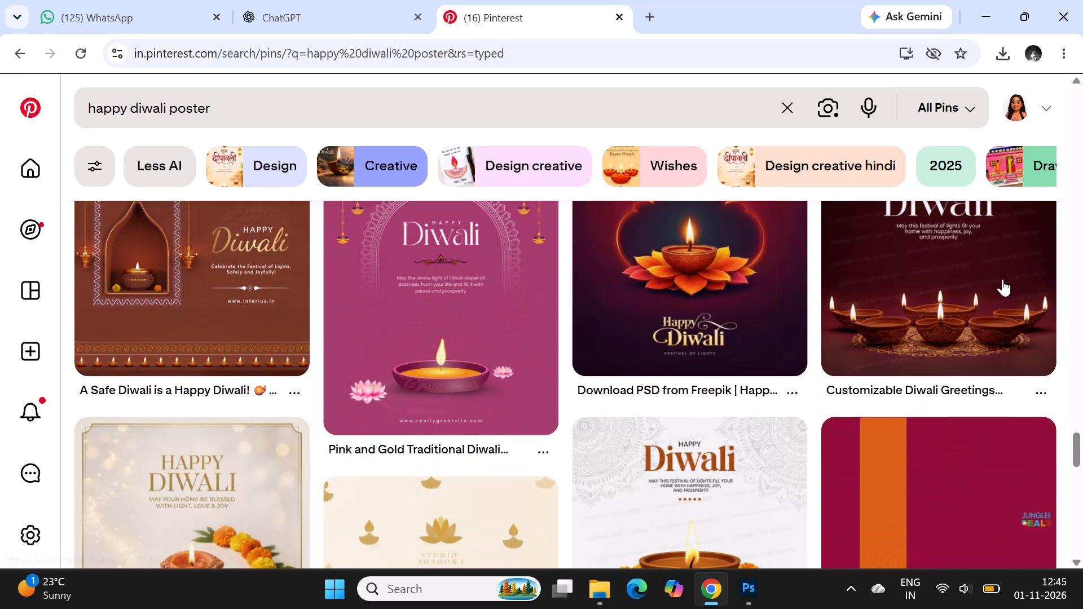
{"action": "scroll", "coordinate": [1002, 279], "scroll_direction": "down", "scroll_amount": 2}
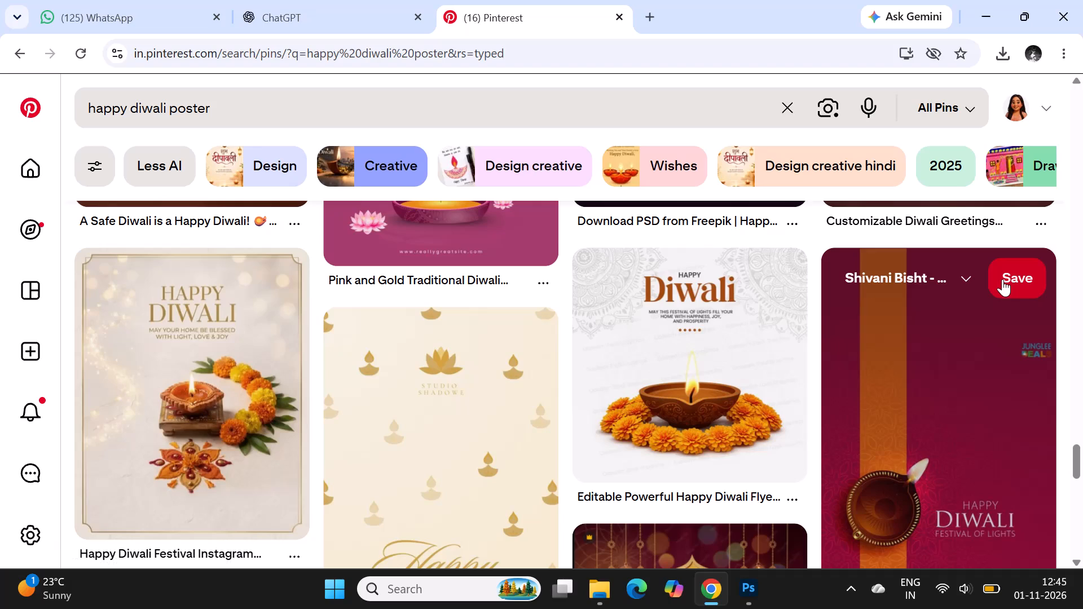
Open the Happy Diwali Festival Instagram Banner Design Template pin and look through its related designs for Diwali layout ideas.
{"action": "left_click", "coordinate": [121, 405]}
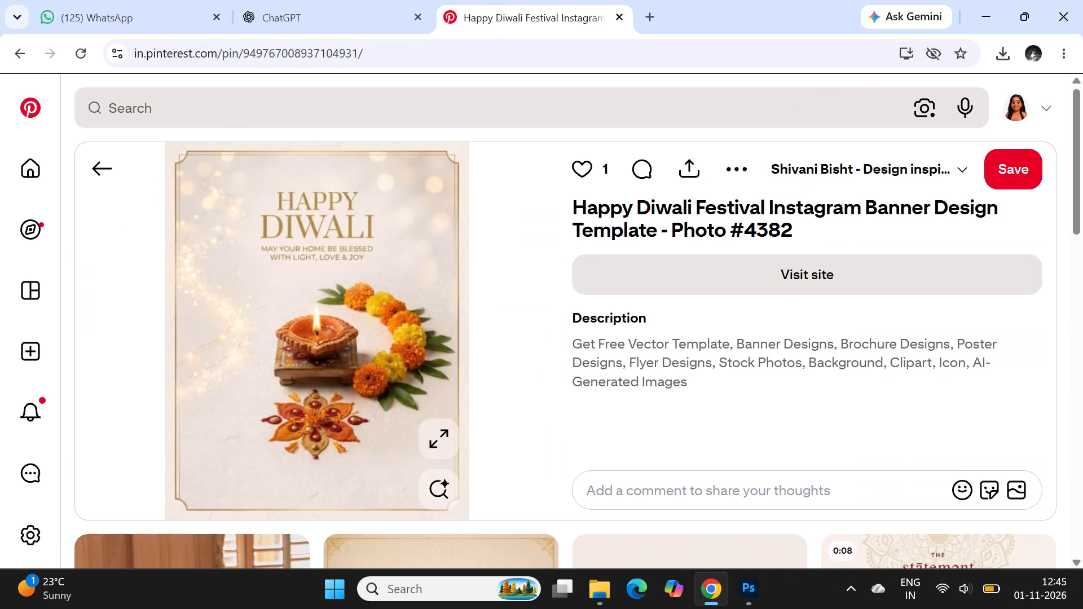
{"action": "scroll", "coordinate": [657, 354], "scroll_direction": "down", "scroll_amount": 4}
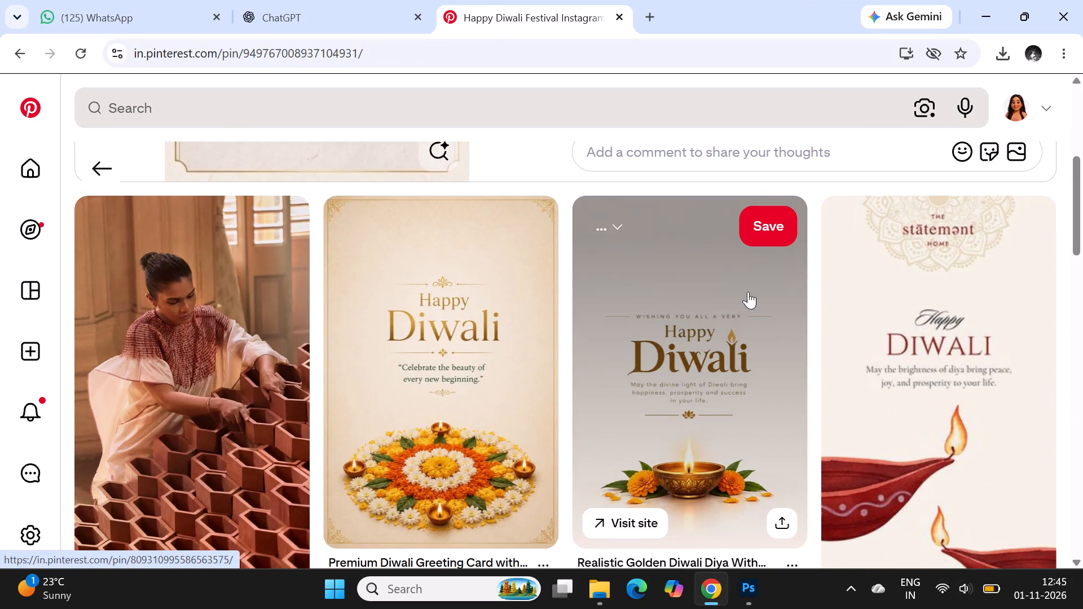
{"action": "scroll", "coordinate": [1072, 281], "scroll_direction": "down", "scroll_amount": 2}
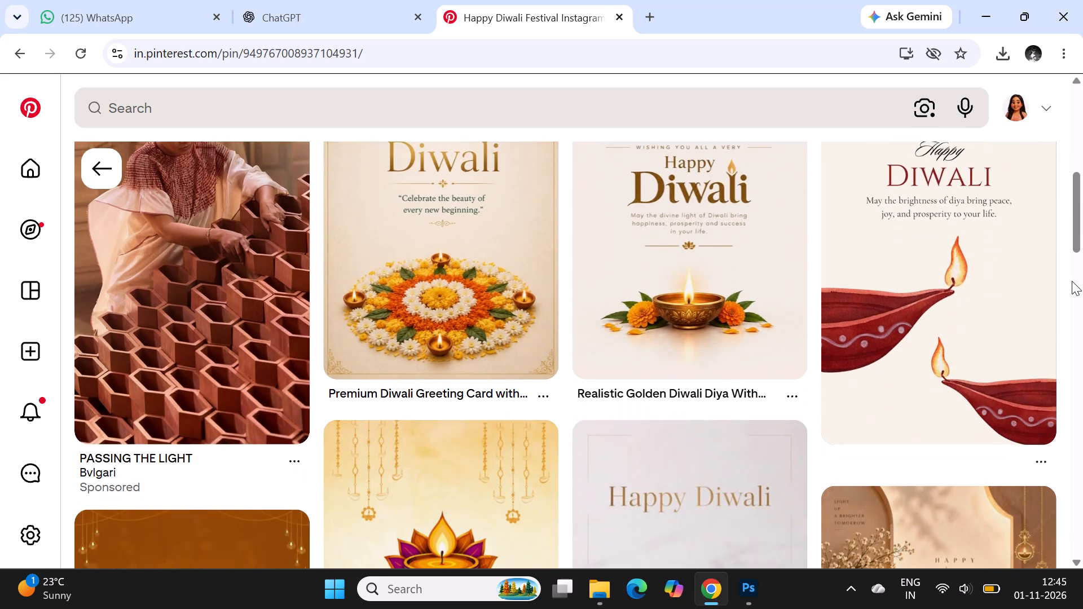
{"action": "scroll", "coordinate": [1072, 281], "scroll_direction": "down", "scroll_amount": 4}
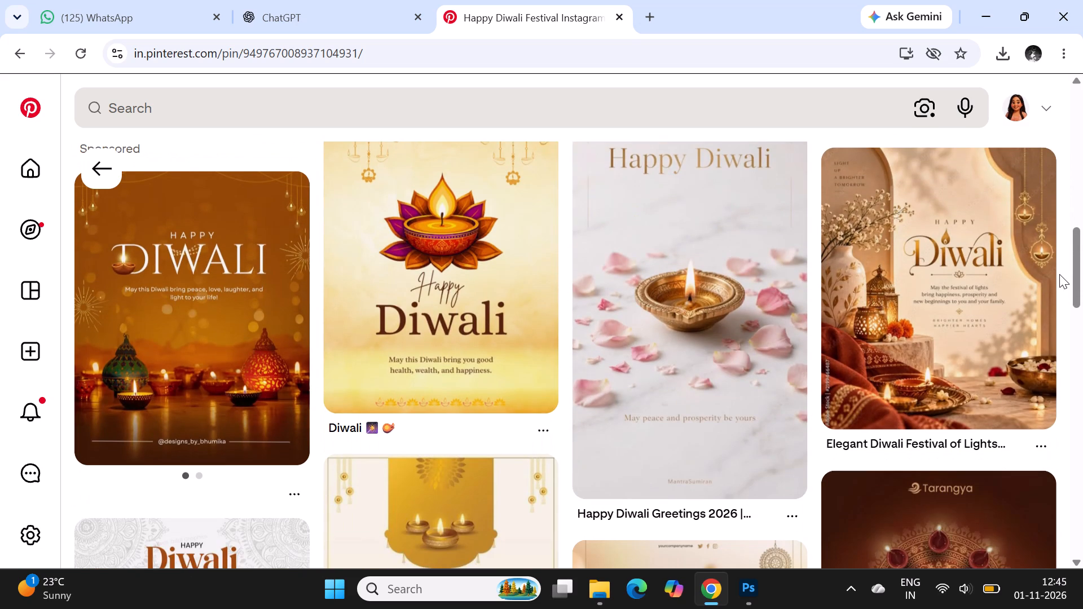
{"action": "scroll", "coordinate": [1059, 274], "scroll_direction": "down", "scroll_amount": 9}
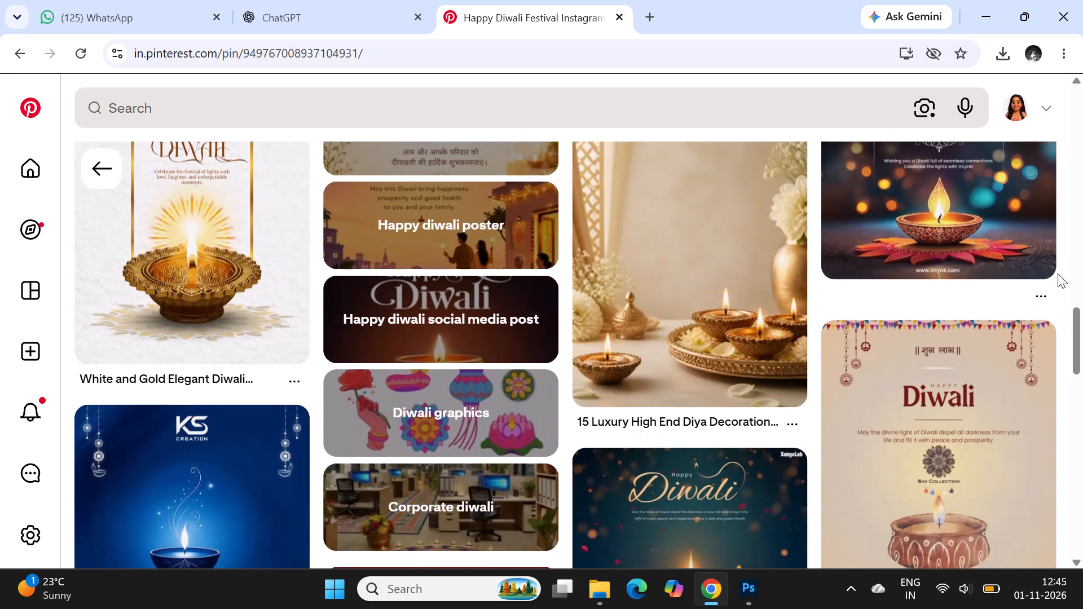
{"action": "scroll", "coordinate": [1058, 273], "scroll_direction": "down", "scroll_amount": 2}
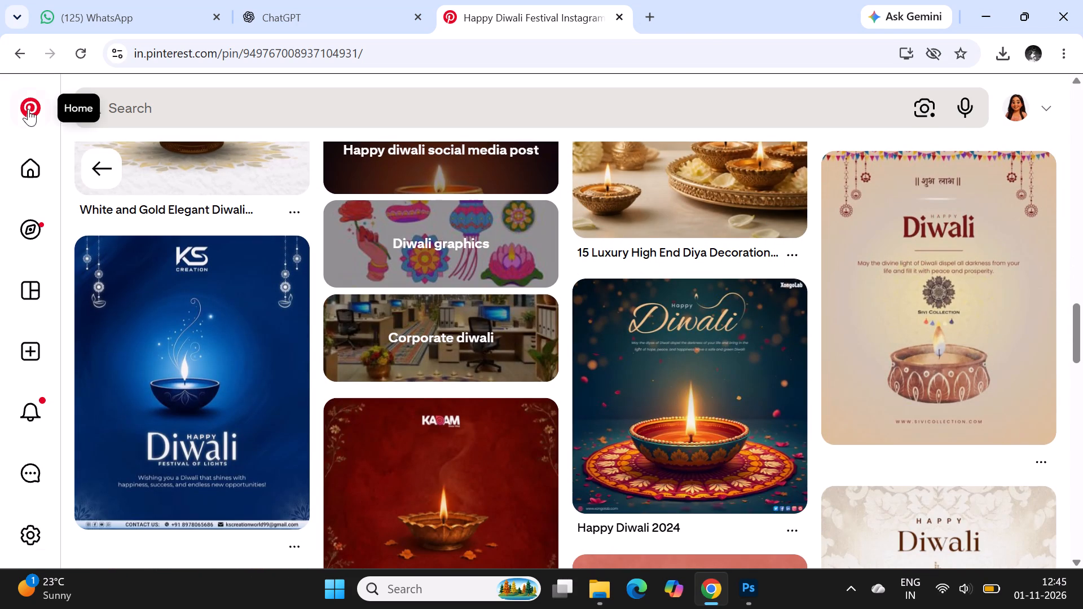
Return to the Pinterest home feed and look through its suggested pins for design inspiration.
{"action": "left_click", "coordinate": [28, 109]}
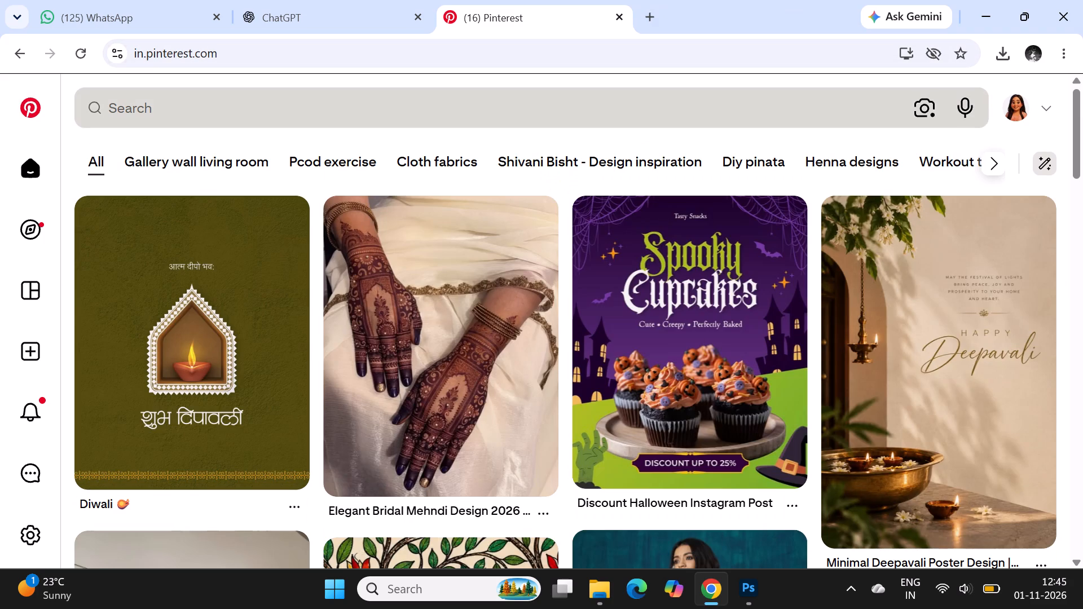
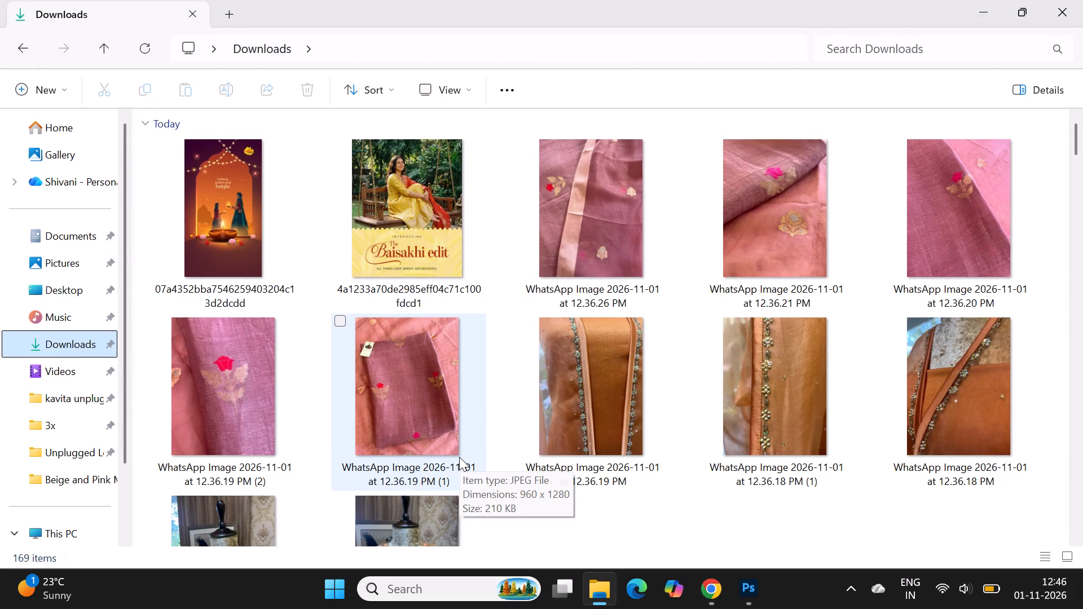
Look through today's WhatsApp garment photos and saved design references in the Downloads folder.
{"action": "scroll", "coordinate": [459, 457], "scroll_direction": "down", "scroll_amount": 1}
{"action": "left_click", "coordinate": [668, 489]}
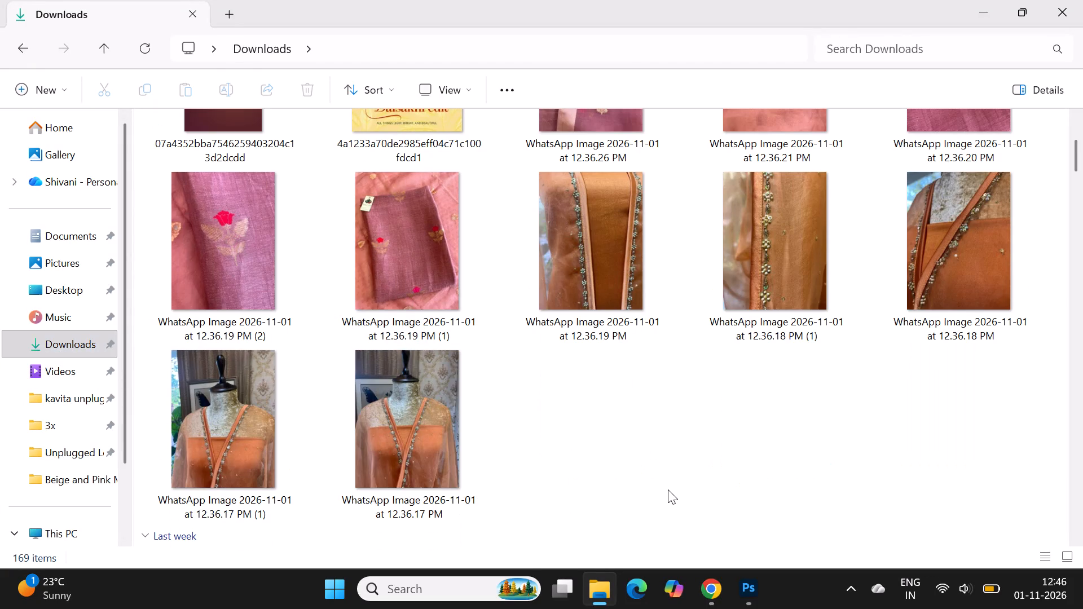
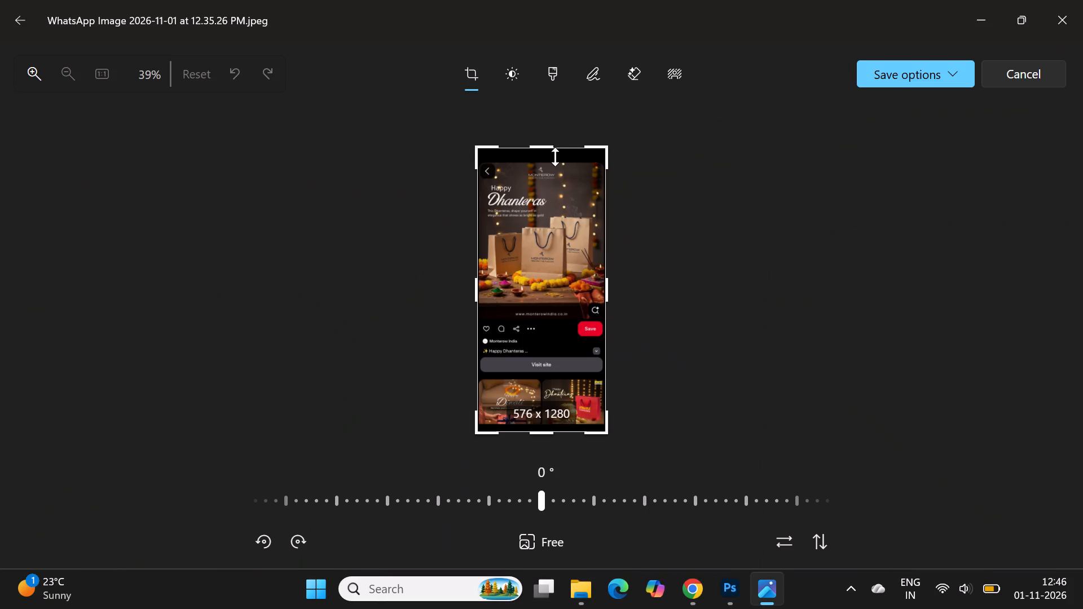
Crop the Dhanteras screenshot to just the Monterow poster at 576 x 632, save it over the original file and close it.
{"action": "left_click_drag", "start_coordinate": [556, 151], "coordinate": [560, 167]}
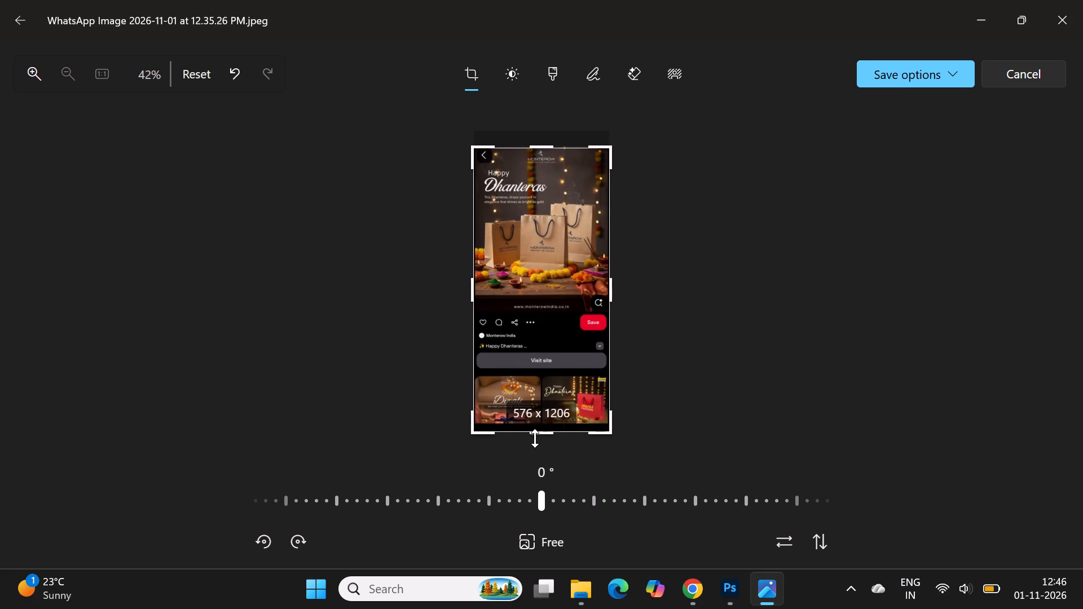
{"action": "left_click_drag", "start_coordinate": [535, 439], "coordinate": [596, 302]}
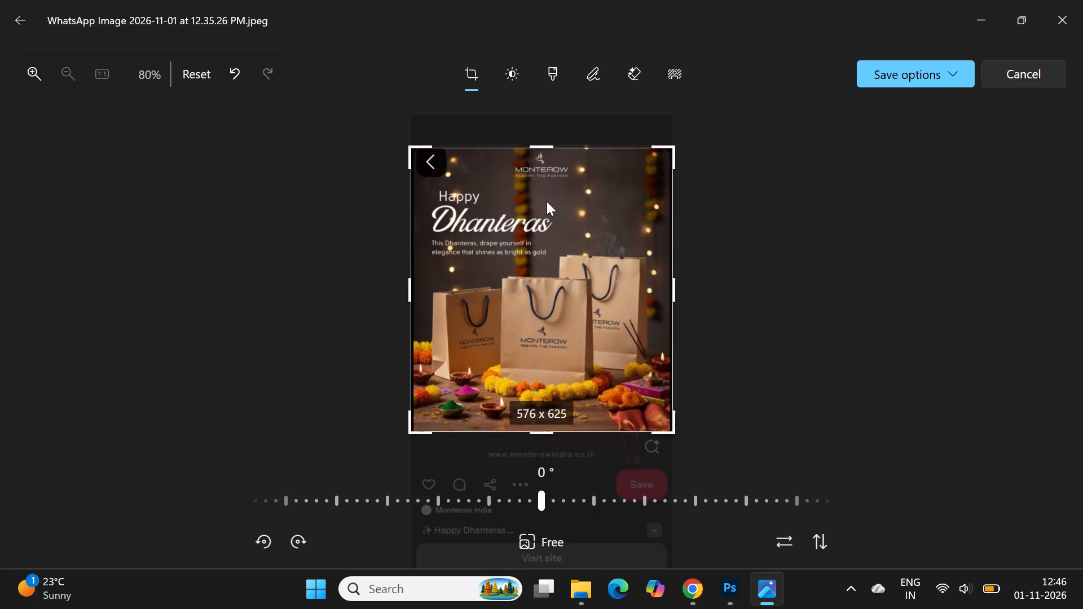
{"action": "left_click_drag", "start_coordinate": [541, 142], "coordinate": [556, 139]}
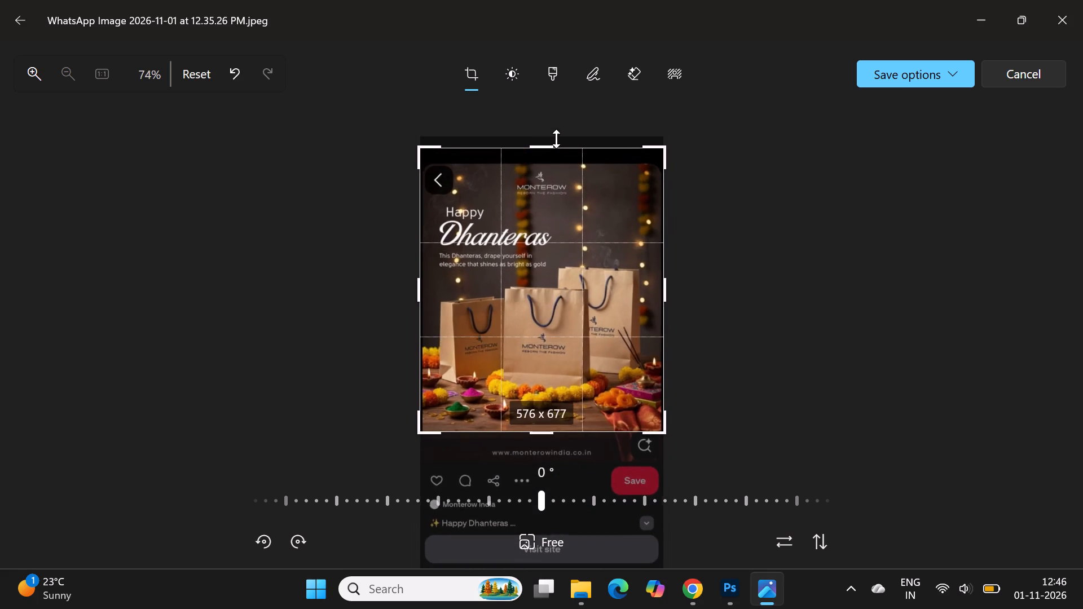
{"action": "left_click_drag", "start_coordinate": [556, 139], "coordinate": [557, 147]}
{"action": "left_click", "coordinate": [544, 144]}
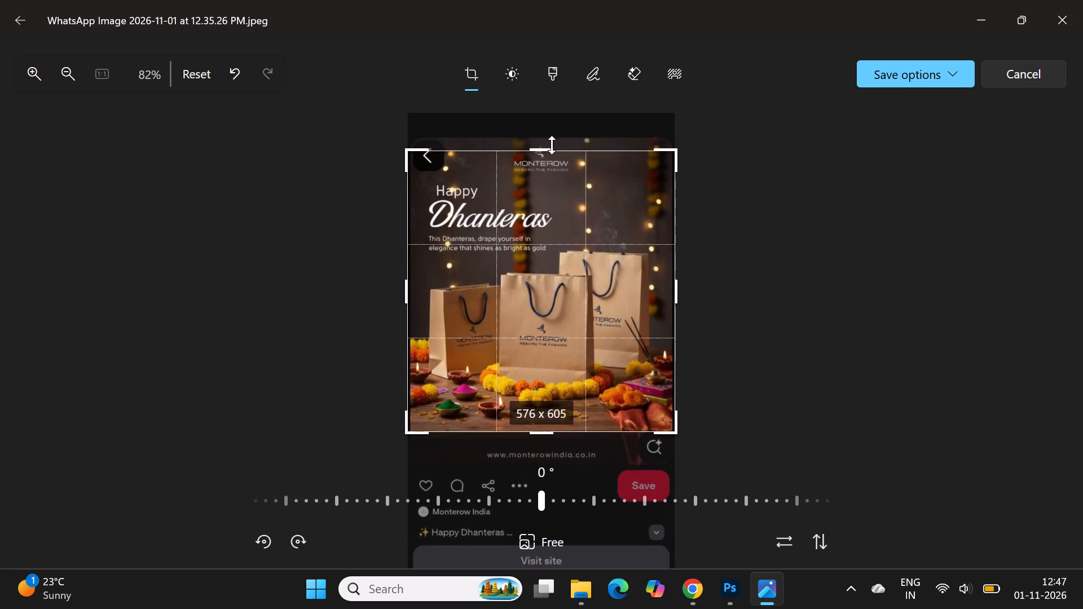
{"action": "left_click", "coordinate": [897, 65]}
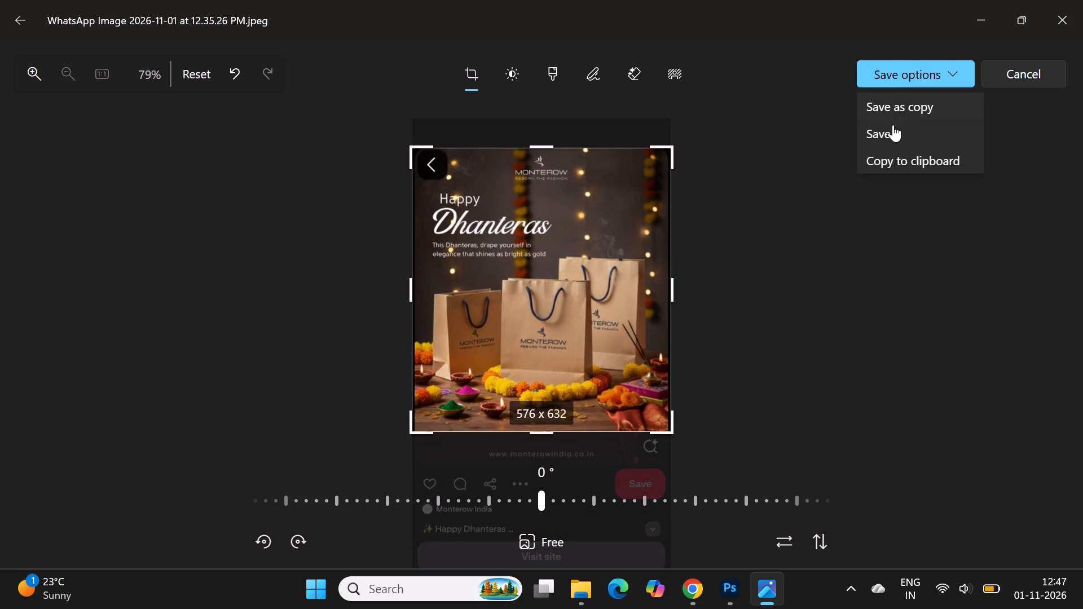
{"action": "left_click", "coordinate": [893, 125]}
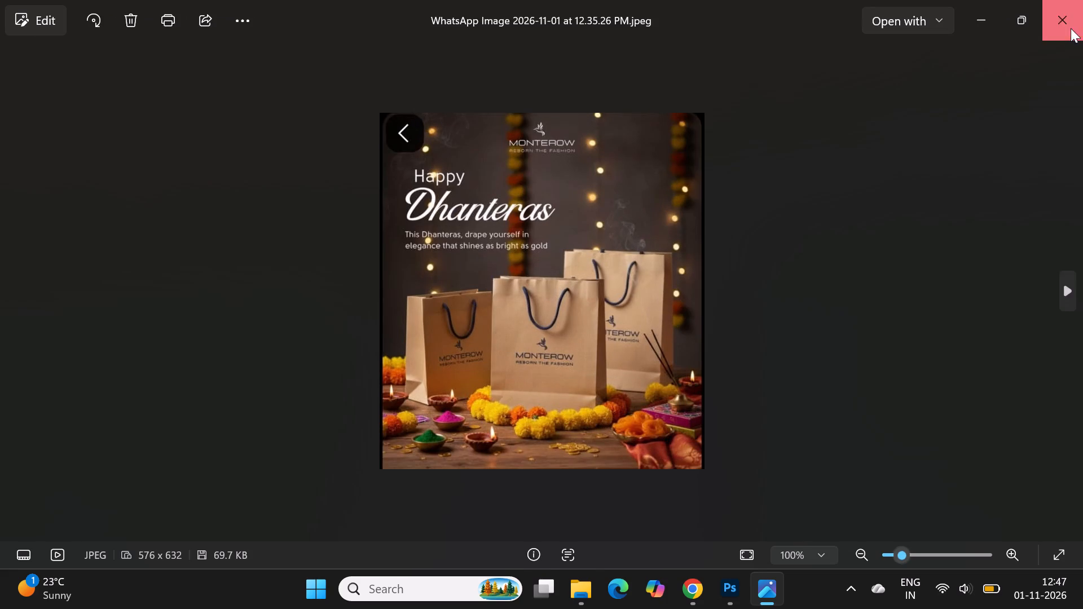
{"action": "left_click", "coordinate": [1071, 28]}
Open another image from the folder for viewing.
{"action": "scroll", "coordinate": [237, 258], "scroll_direction": "up", "scroll_amount": 1}
{"action": "double_click", "coordinate": [407, 210]}
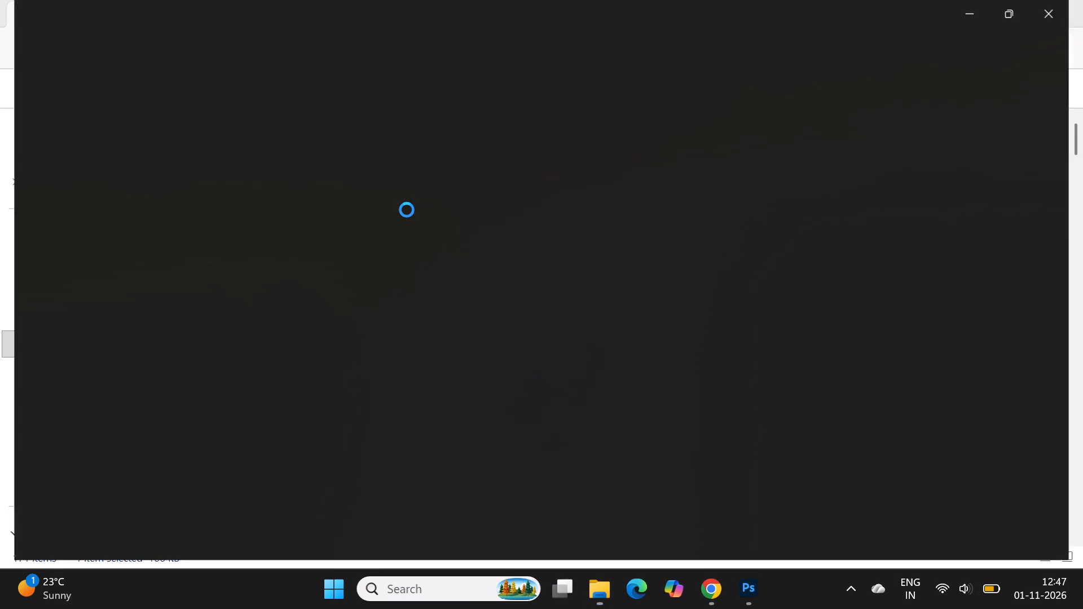
Crop the WhatsApp screenshot to just the floral "What's in your त्योहार wardrobe?" image, about 576 x 724 pixels, and save it.
{"action": "left_click", "coordinate": [24, 24]}
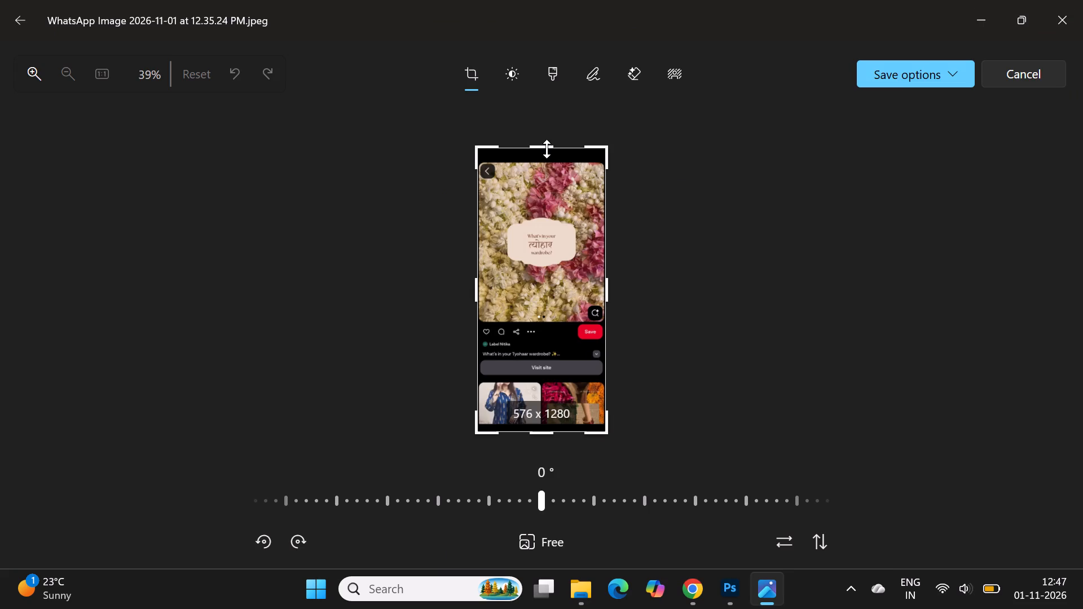
{"action": "left_click_drag", "start_coordinate": [547, 149], "coordinate": [553, 163]}
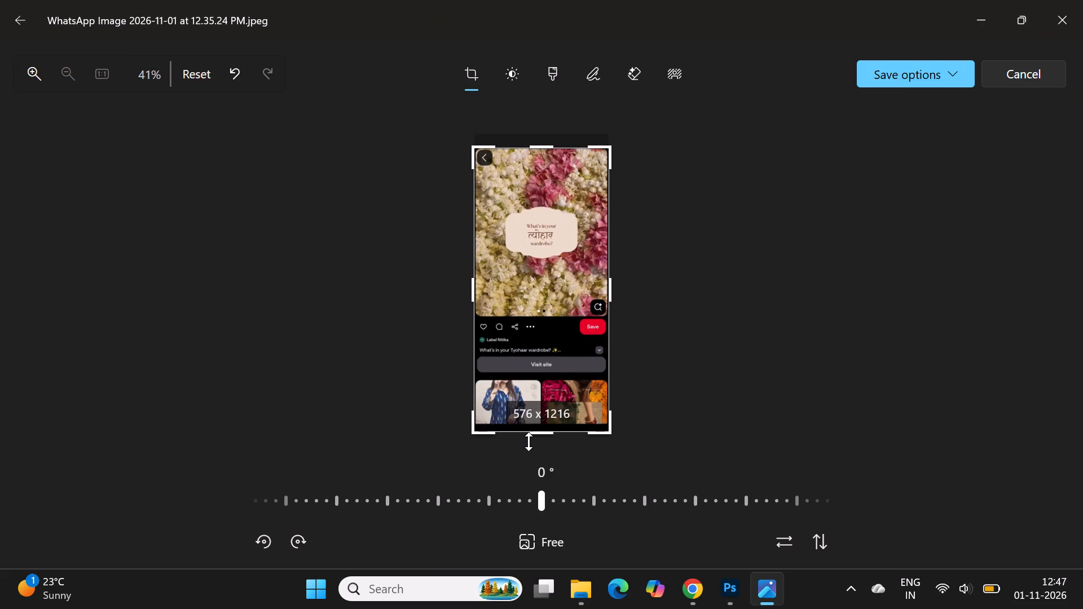
{"action": "left_click_drag", "start_coordinate": [536, 438], "coordinate": [562, 324]}
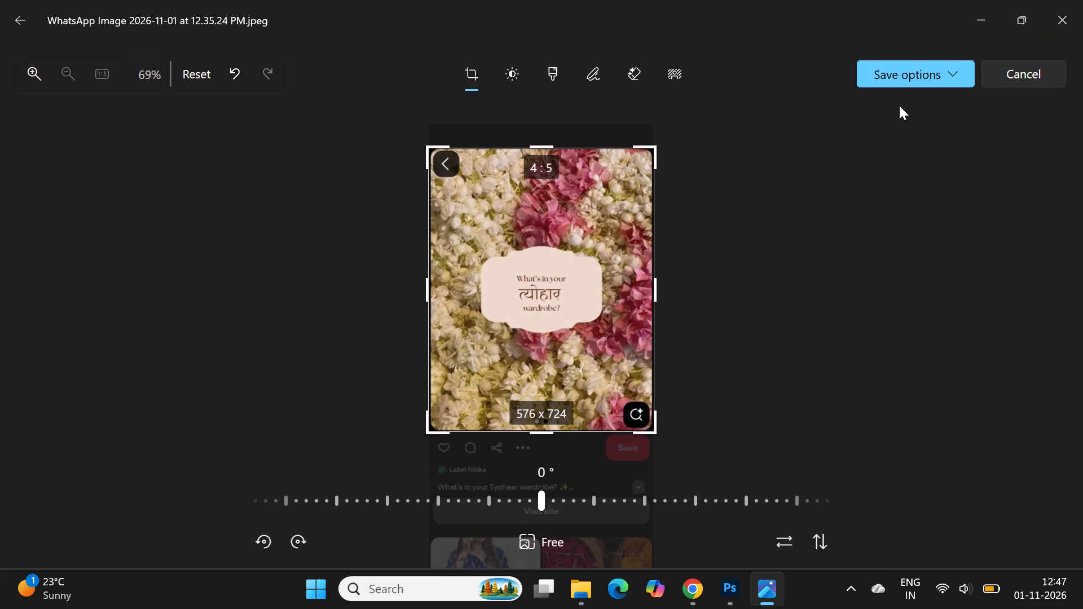
{"action": "left_click", "coordinate": [924, 79]}
{"action": "left_click", "coordinate": [904, 139]}
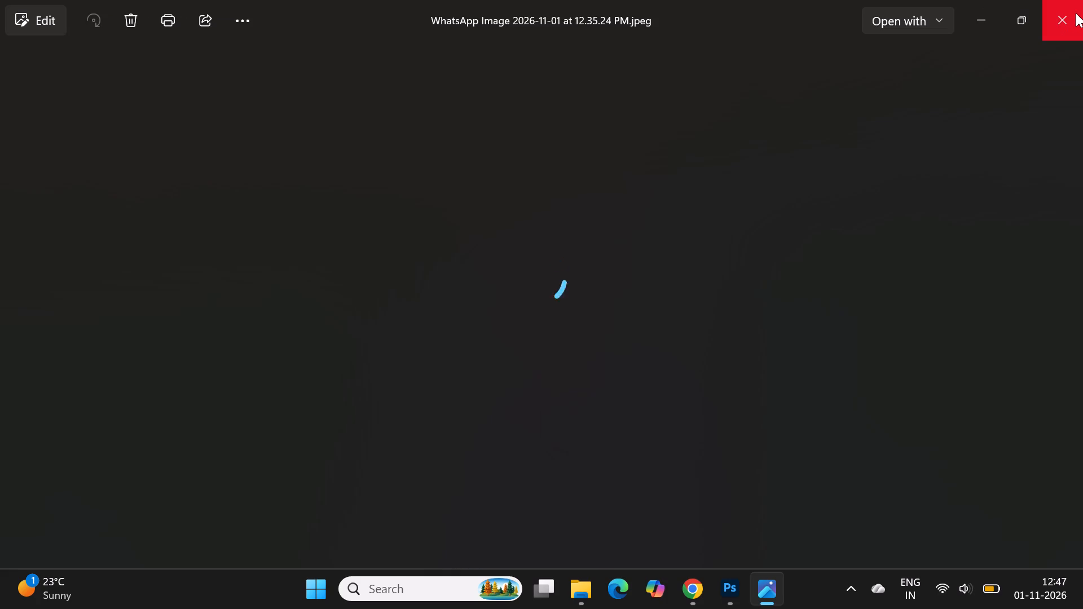
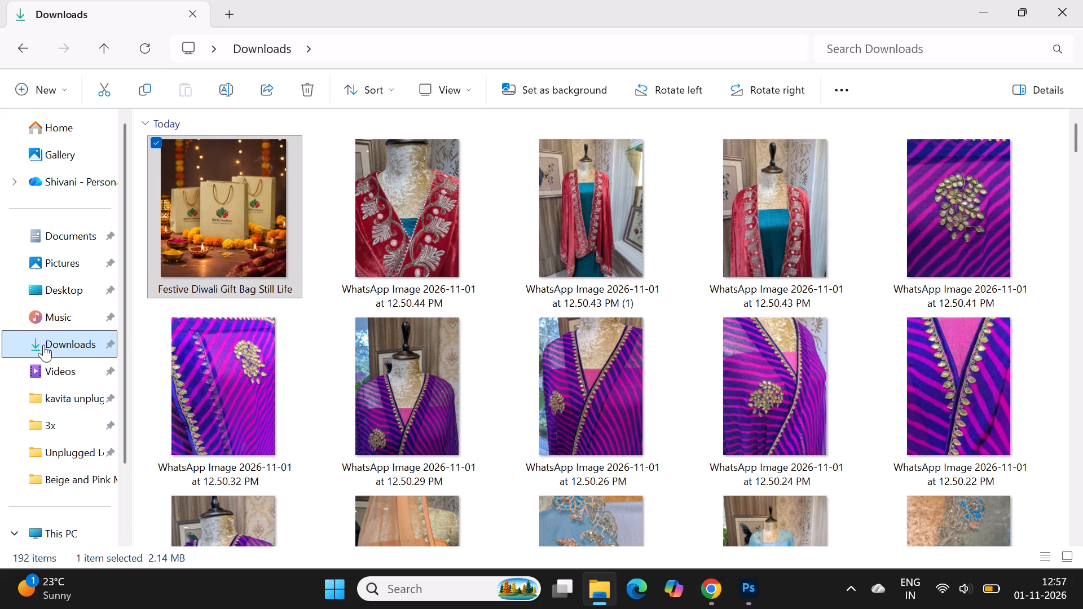
{"action": "scroll", "coordinate": [257, 314], "scroll_direction": "up", "scroll_amount": 3}
{"action": "left_click", "coordinate": [746, 599]}
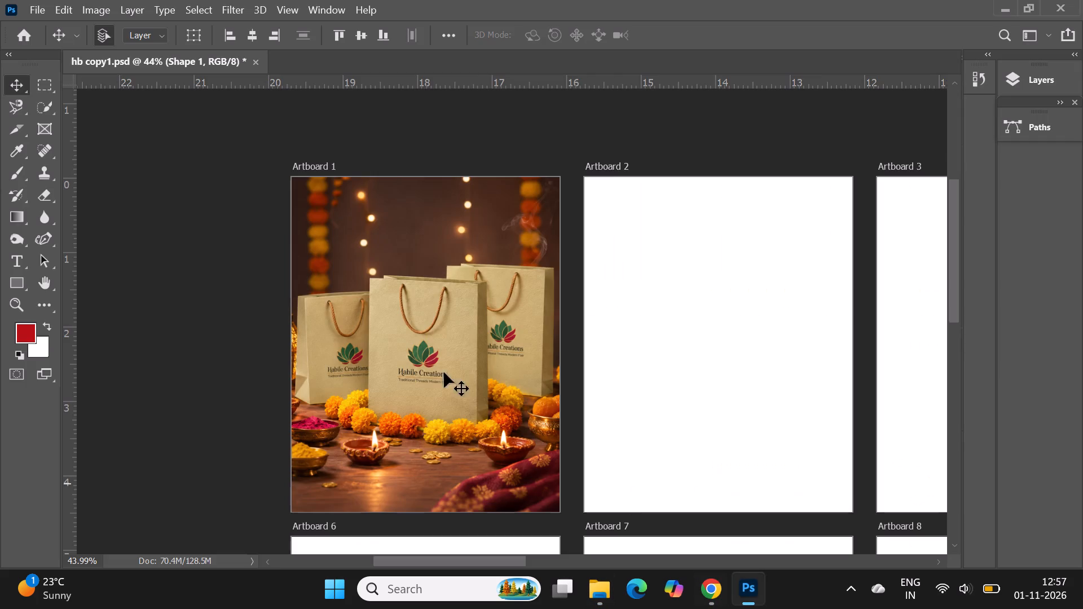
{"action": "left_click", "coordinate": [428, 365]}
{"action": "left_click", "coordinate": [706, 264]}
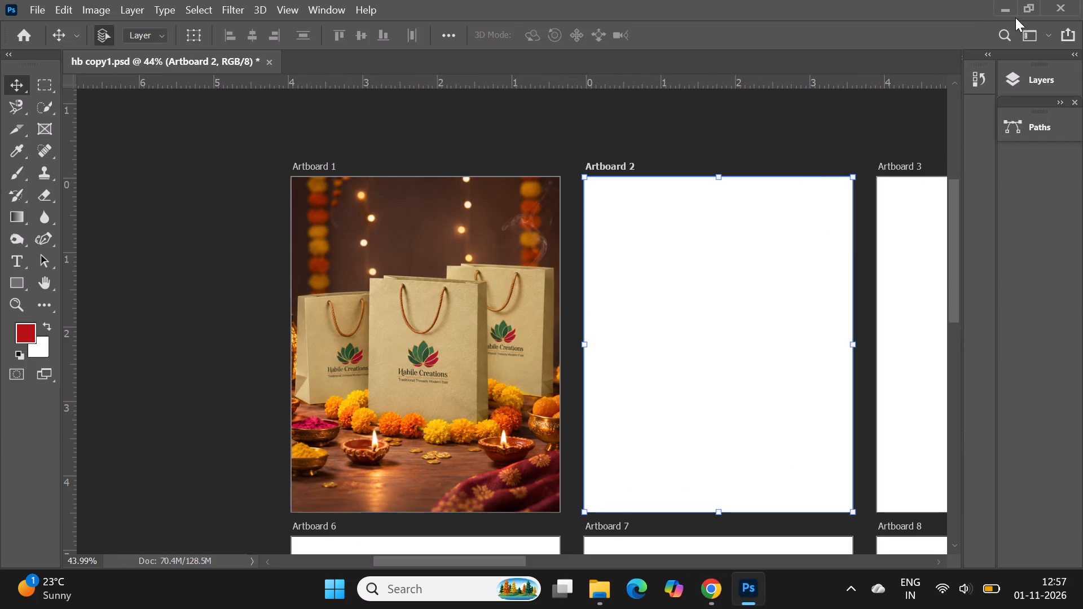
{"action": "left_click", "coordinate": [1028, 11]}
{"action": "left_click_drag", "start_coordinate": [231, 187], "coordinate": [759, 459]}
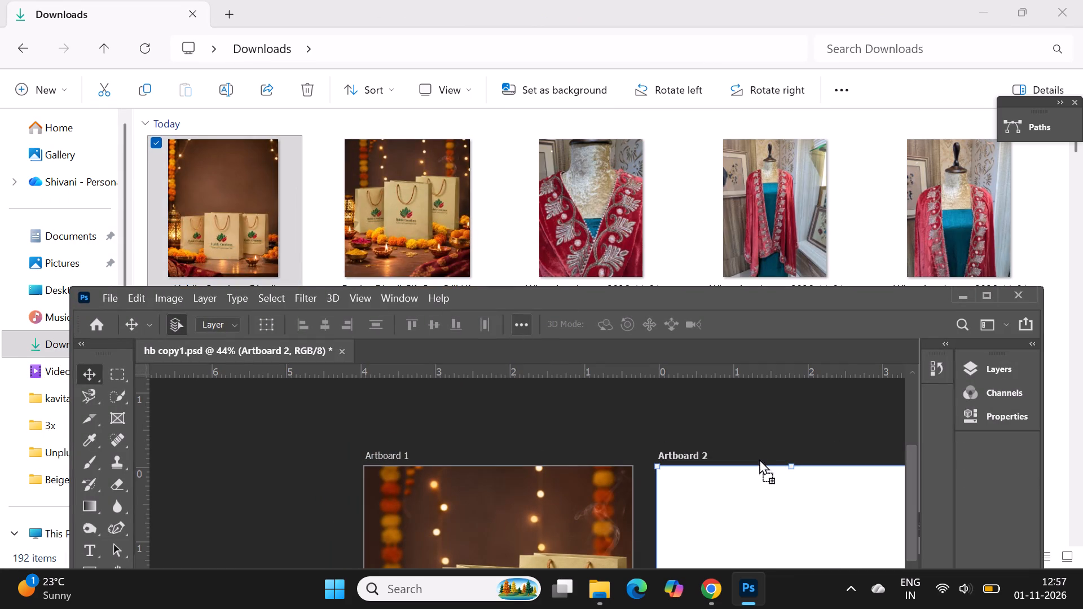
{"action": "left_click_drag", "start_coordinate": [759, 459], "coordinate": [794, 507]}
{"action": "left_click", "coordinate": [985, 293]}
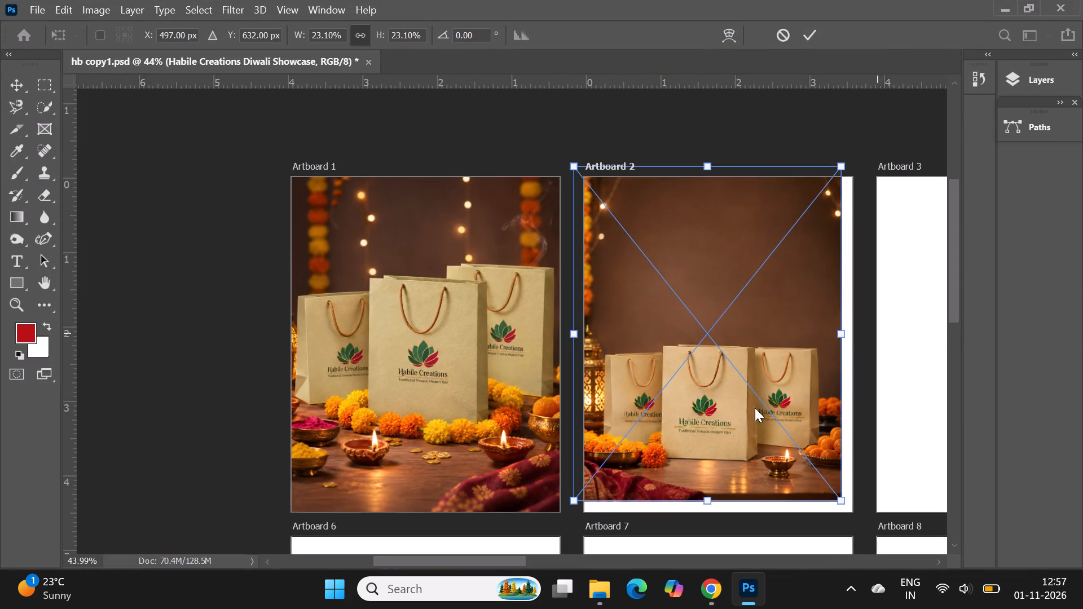
{"action": "left_click_drag", "start_coordinate": [746, 409], "coordinate": [755, 422]}
{"action": "left_click", "coordinate": [807, 28]}
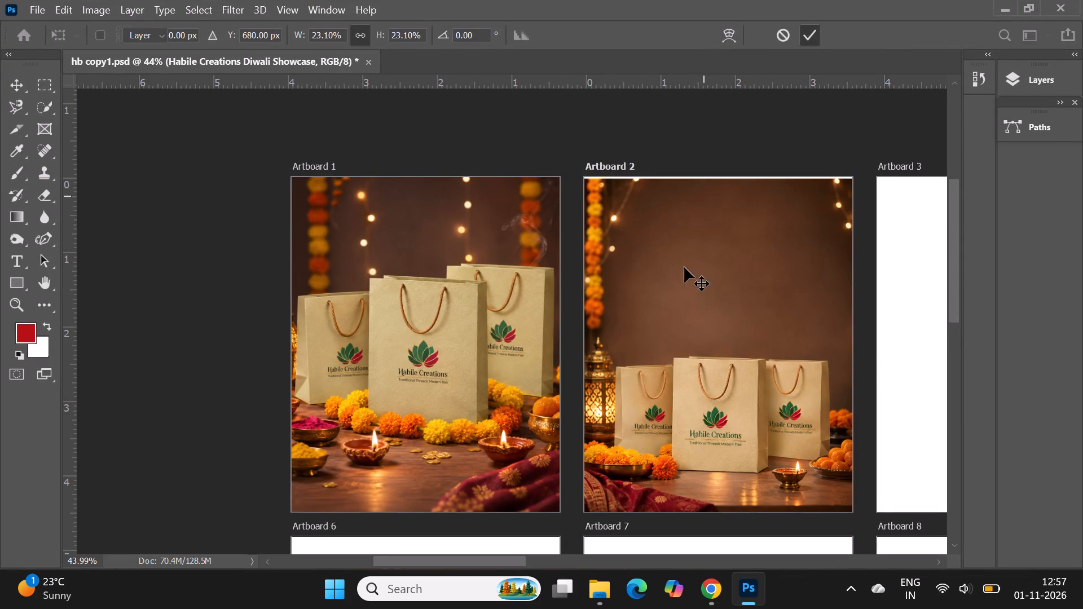
Examine the placed image on Artboard 2 up close, including the bag logos and the image's fit to the artboard edges.
{"action": "scroll", "coordinate": [843, 425], "scroll_direction": "up", "scroll_amount": 7, "text": "alt"}
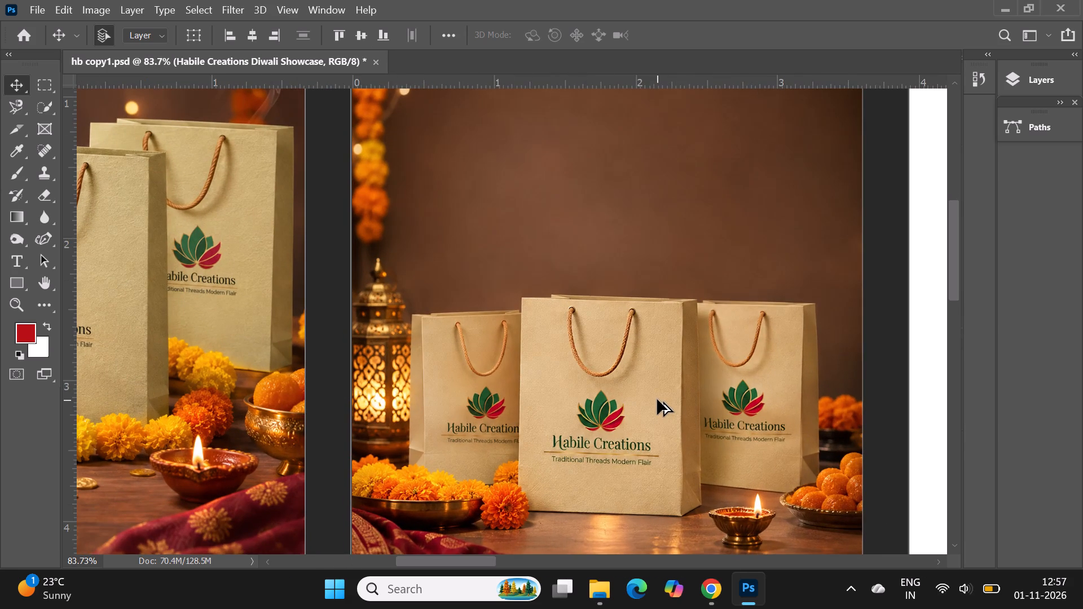
{"action": "scroll", "coordinate": [589, 447], "scroll_direction": "up", "scroll_amount": 9, "text": "alt"}
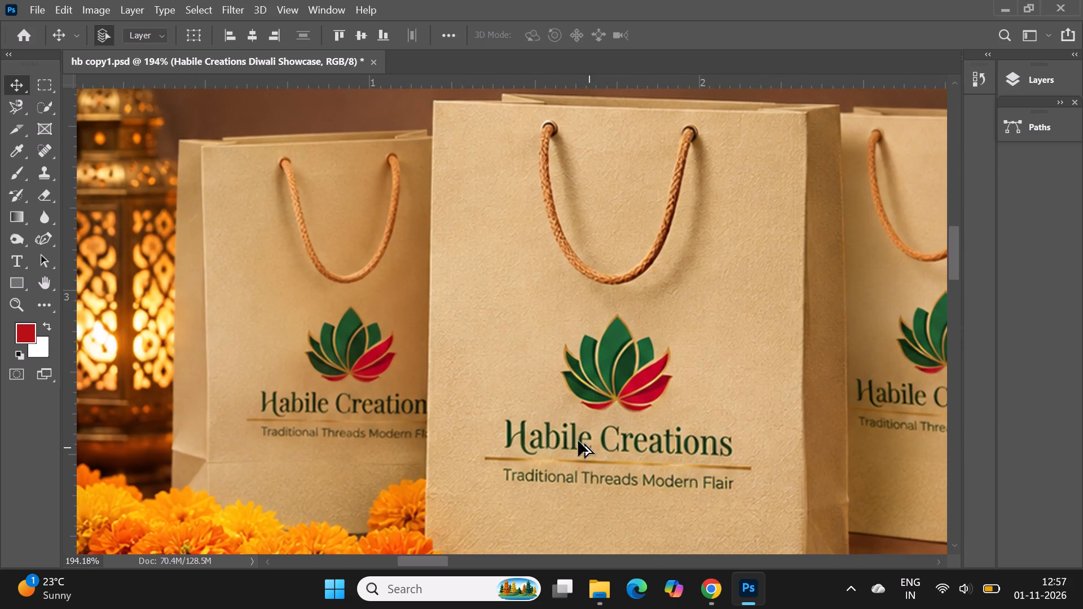
{"action": "scroll", "coordinate": [568, 433], "scroll_direction": "down", "scroll_amount": 3, "text": "alt"}
{"action": "scroll", "coordinate": [569, 385], "scroll_direction": "down", "scroll_amount": 5, "text": "alt"}
{"action": "scroll", "coordinate": [658, 392], "scroll_direction": "down", "scroll_amount": 2, "text": "alt"}
{"action": "scroll", "coordinate": [555, 394], "scroll_direction": "down", "scroll_amount": 2, "text": "alt"}
{"action": "scroll", "coordinate": [724, 443], "scroll_direction": "down", "scroll_amount": 1, "text": "alt"}
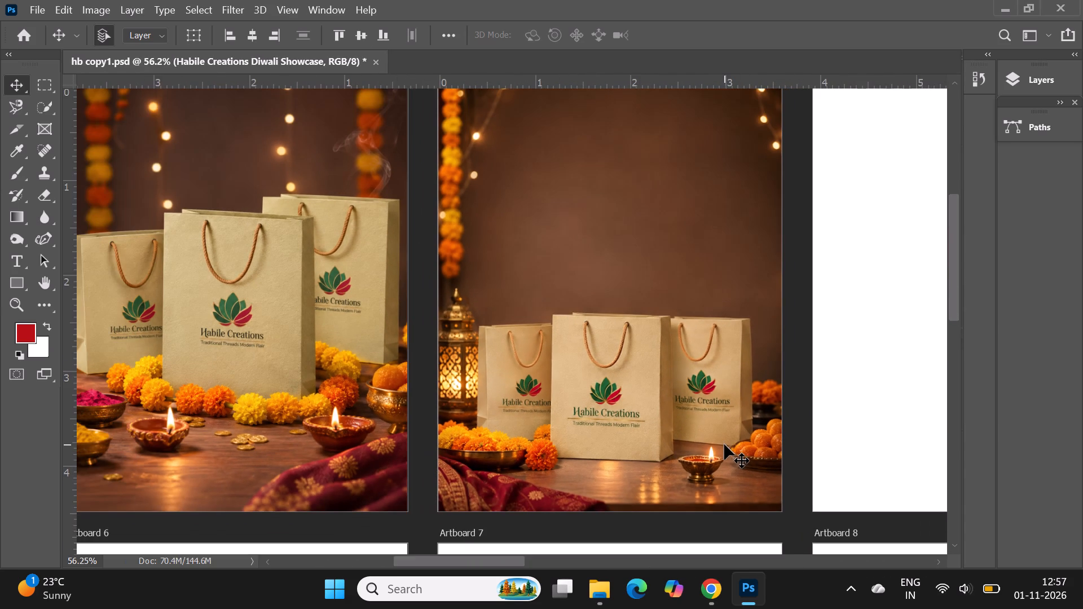
{"action": "scroll", "coordinate": [724, 444], "scroll_direction": "up", "scroll_amount": 1}
{"action": "scroll", "coordinate": [675, 420], "scroll_direction": "down", "scroll_amount": 1, "text": "alt"}
{"action": "scroll", "coordinate": [669, 121], "scroll_direction": "up", "scroll_amount": 1, "text": "alt"}
Scale the Artboard 2 image to 23.39% so it covers the gap along the artboard's upper edge, and commit the transform.
{"action": "left_click", "coordinate": [645, 239]}
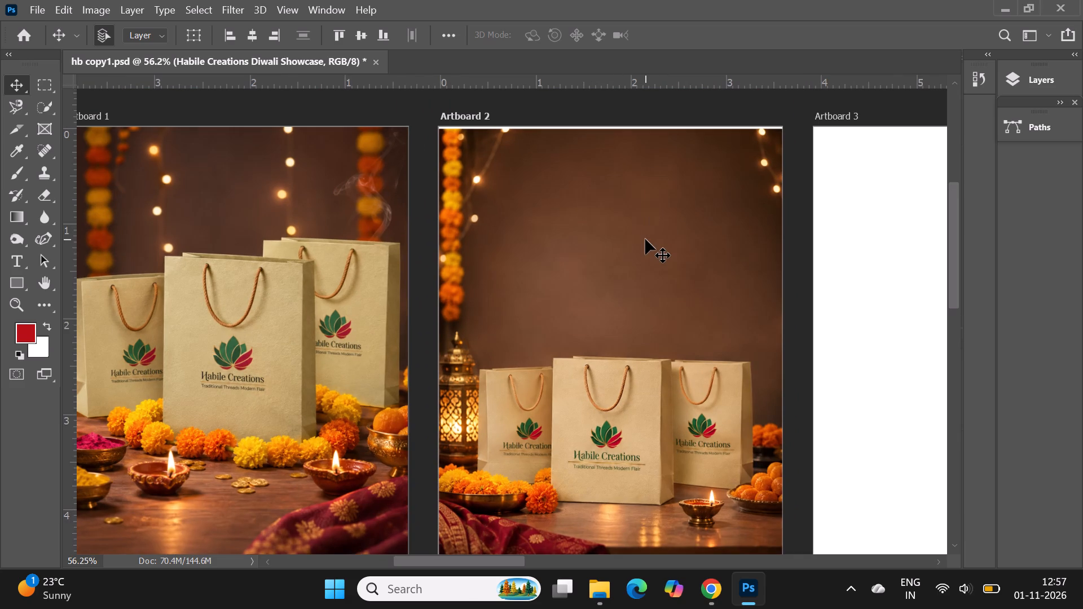
{"action": "key", "text": "ctrl+t"}
{"action": "left_click_drag", "start_coordinate": [610, 127], "coordinate": [617, 122]}
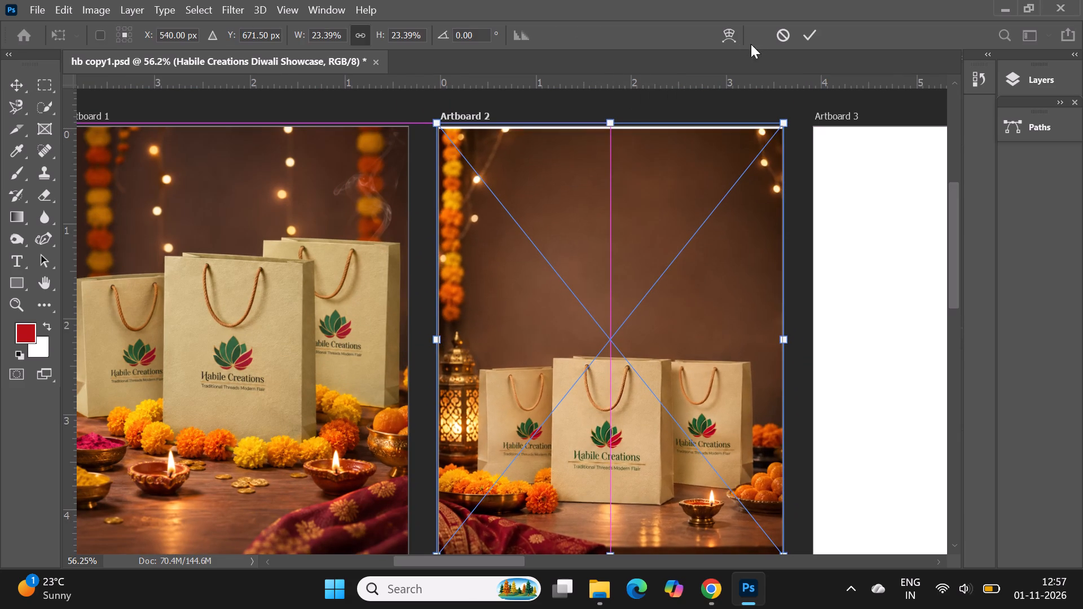
{"action": "left_click", "coordinate": [808, 35]}
Duplicate the Habile Creations Diwali Showcase image layer on Artboard 2.
{"action": "scroll", "coordinate": [429, 226], "scroll_direction": "down", "scroll_amount": 2, "text": "alt"}
{"action": "scroll", "coordinate": [338, 232], "scroll_direction": "down", "scroll_amount": 1, "text": "alt"}
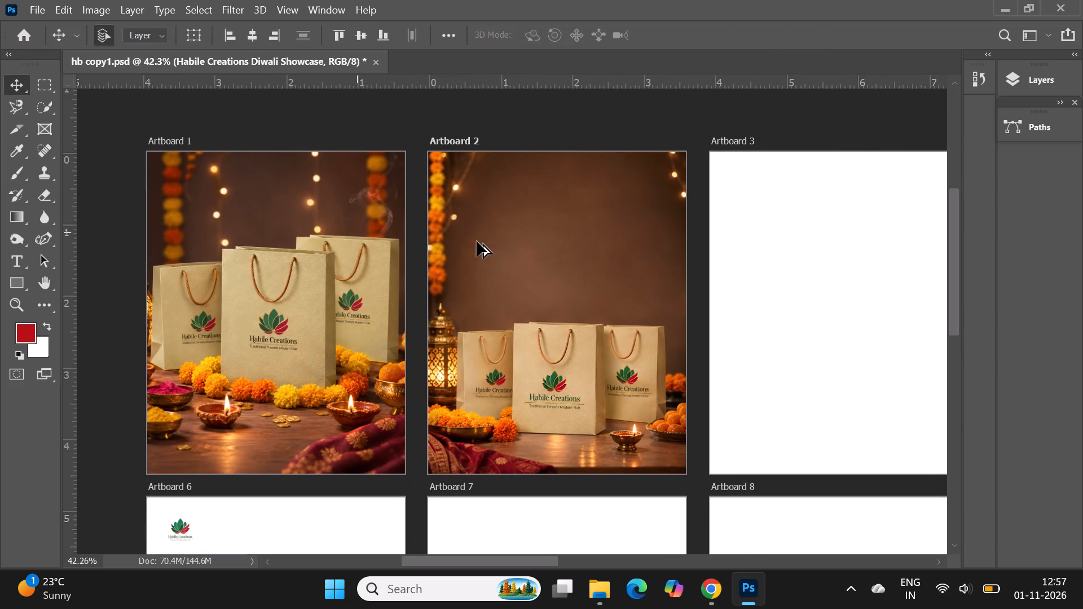
{"action": "left_click", "coordinate": [570, 390]}
{"action": "left_click", "coordinate": [568, 335]}
{"action": "key", "text": "ctrl+j"}
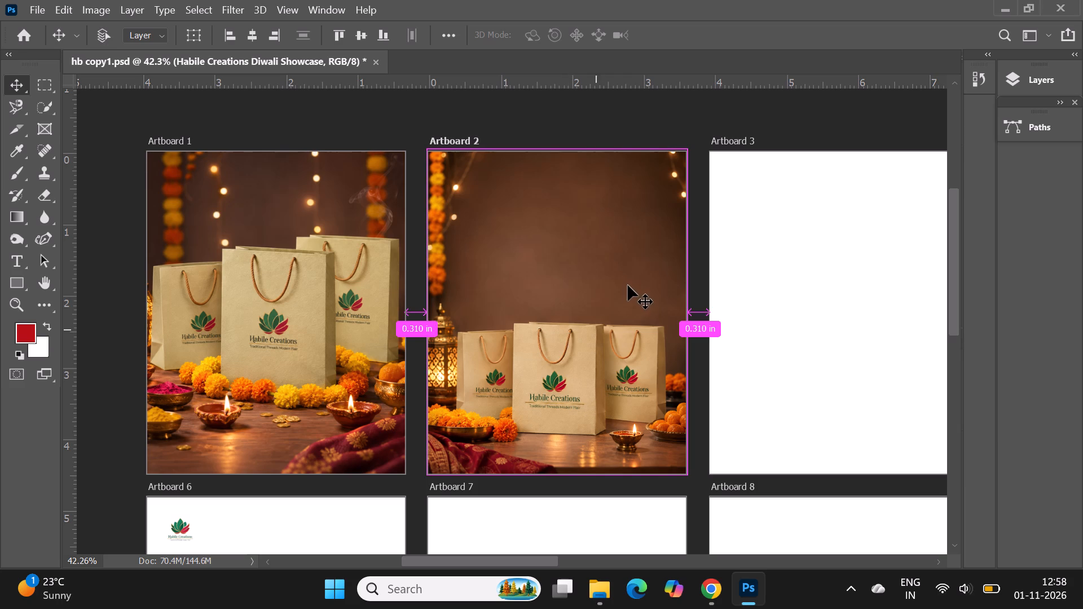
Make an automatic Subject selection of the bags and festive props on the duplicated Artboard 2 image.
{"action": "left_click", "coordinate": [628, 285]}
{"action": "left_click", "coordinate": [193, 3]}
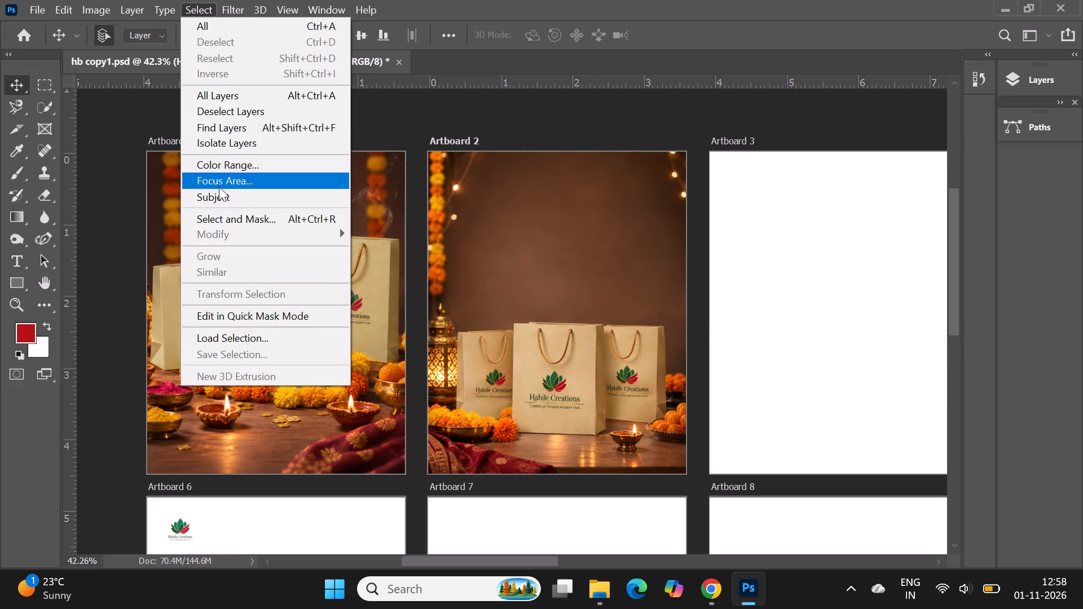
{"action": "left_click", "coordinate": [224, 198]}
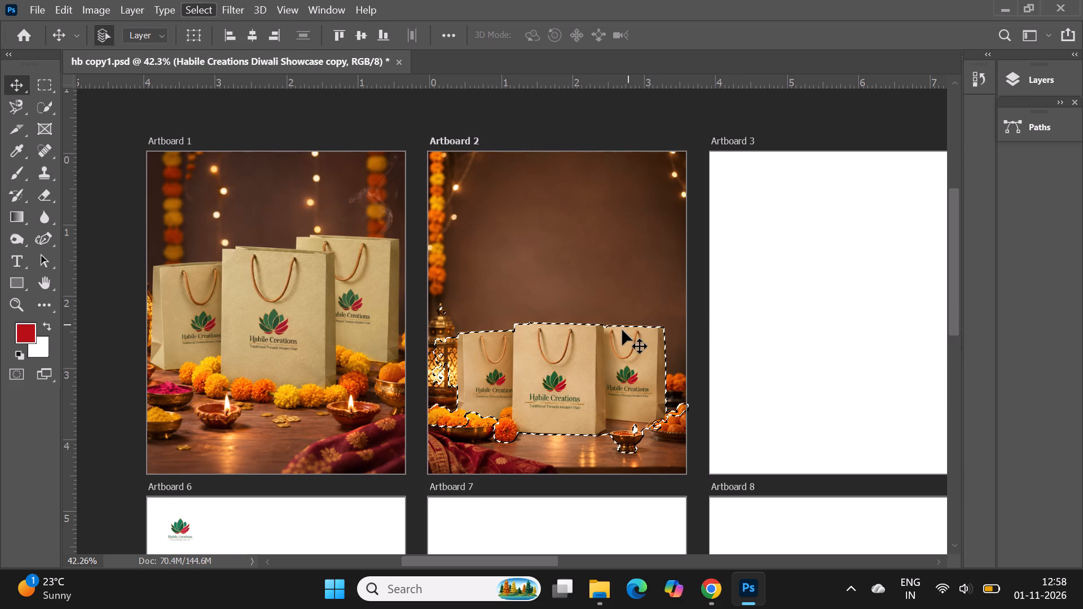
Add a layer mask from the subject selection to the duplicated Diwali showcase image on Artboard 2.
{"action": "left_click", "coordinate": [1014, 82]}
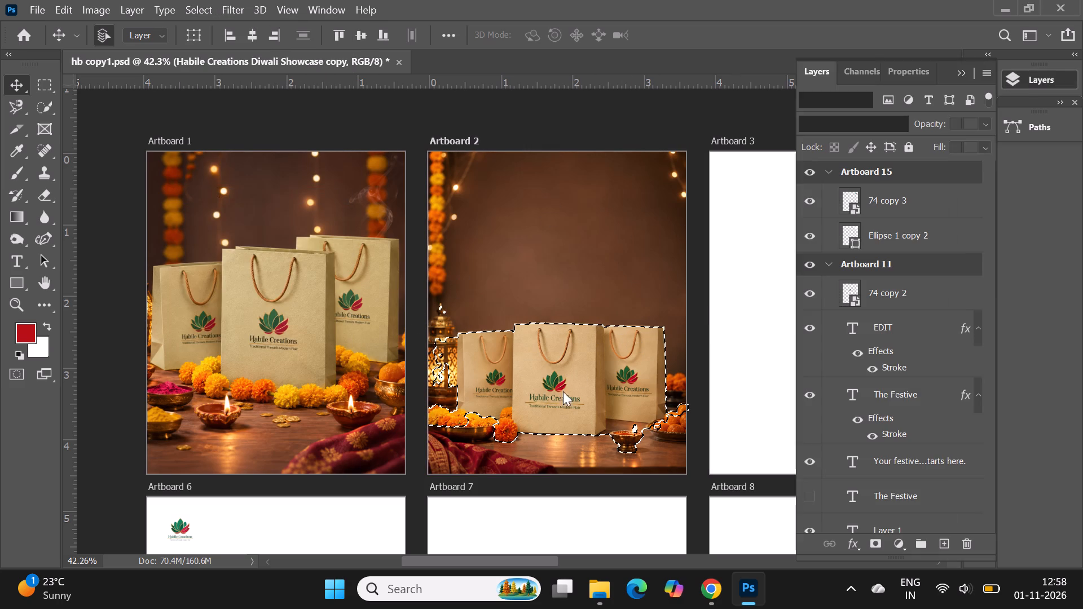
{"action": "scroll", "coordinate": [626, 436], "scroll_direction": "up", "scroll_amount": 7, "text": "alt"}
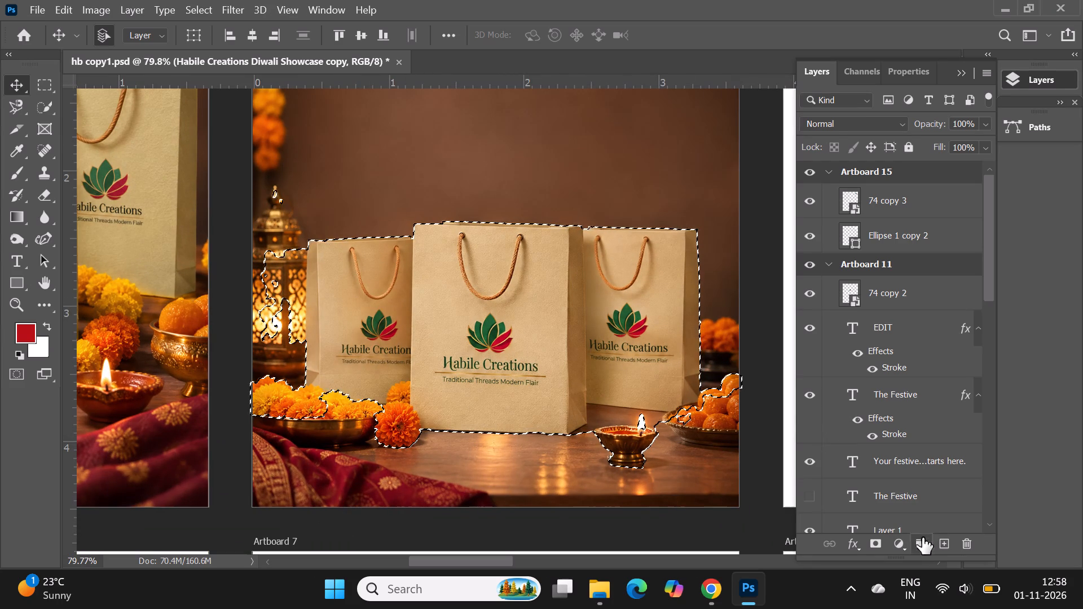
{"action": "left_click", "coordinate": [876, 544]}
{"action": "scroll", "coordinate": [358, 306], "scroll_direction": "down", "scroll_amount": 5, "text": "alt"}
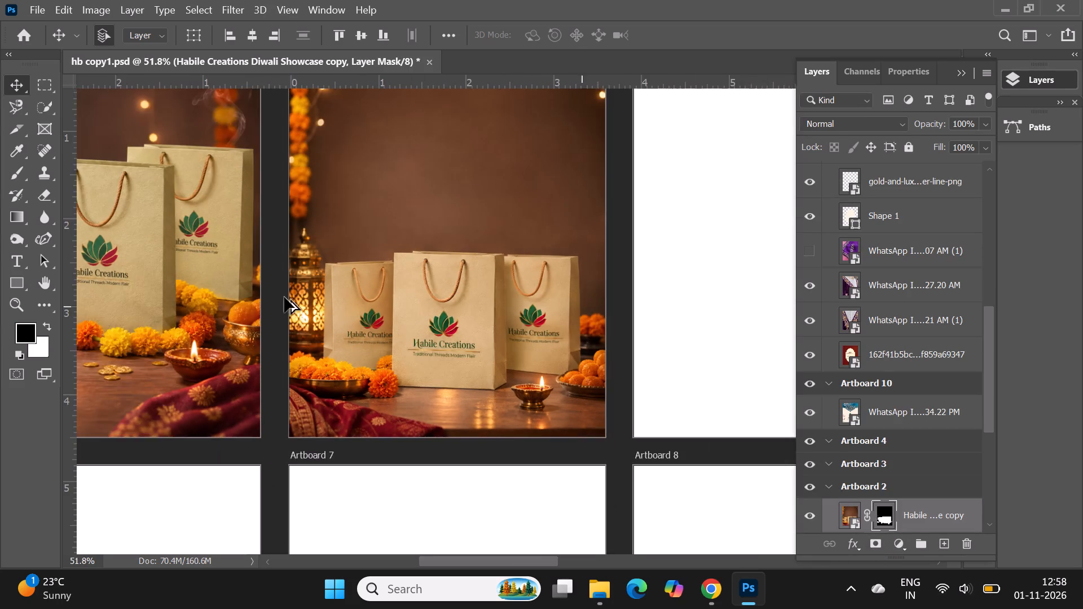
Copy Artboard 11's cream frame shape, "The Festive EDIT" title, gold divider and "Your festive wardrobe starts here." tagline onto Artboard 2.
{"action": "scroll", "coordinate": [259, 296], "scroll_direction": "down", "scroll_amount": 12, "text": "alt"}
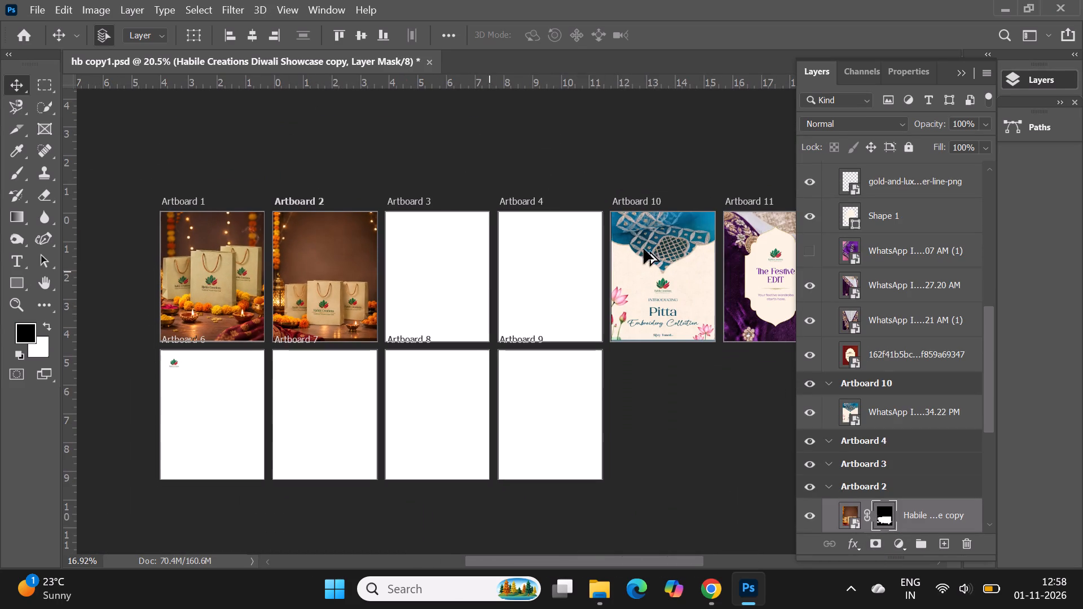
{"action": "left_click", "coordinate": [965, 72]}
{"action": "scroll", "coordinate": [873, 243], "scroll_direction": "up", "scroll_amount": 4, "text": "alt"}
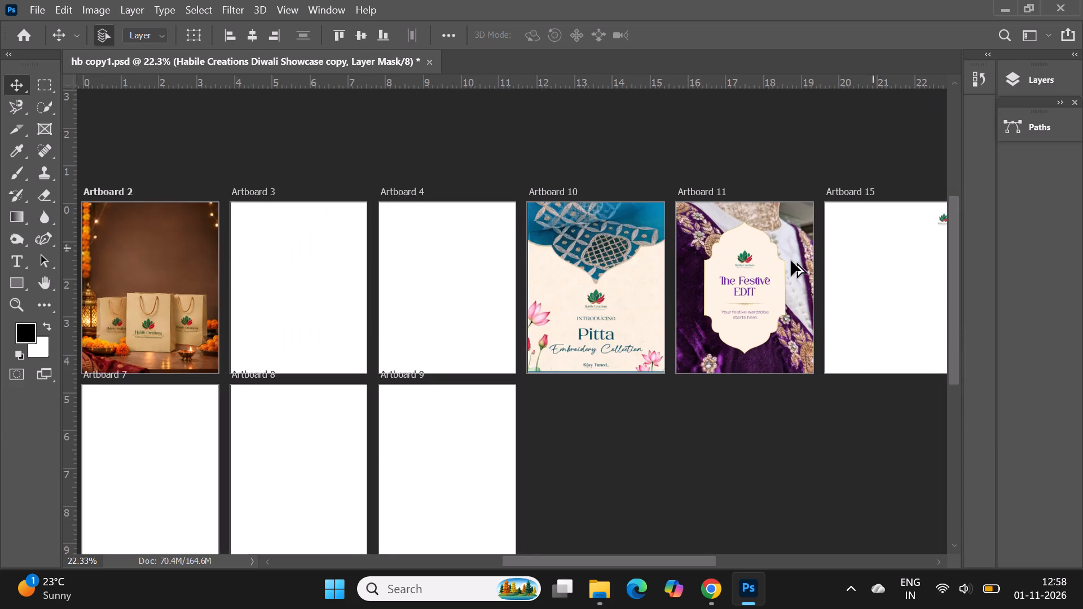
{"action": "scroll", "coordinate": [791, 261], "scroll_direction": "up", "scroll_amount": 10, "text": "alt"}
{"action": "right_click", "coordinate": [752, 282]}
{"action": "left_click", "coordinate": [771, 303]}
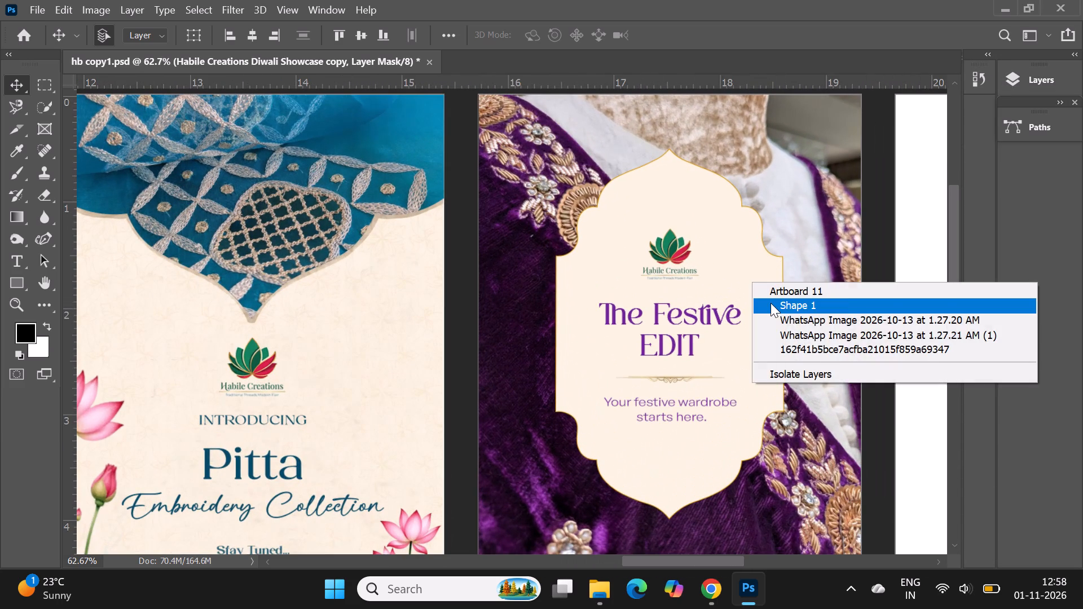
{"action": "scroll", "coordinate": [678, 329], "scroll_direction": "up", "scroll_amount": 3, "text": "alt"}
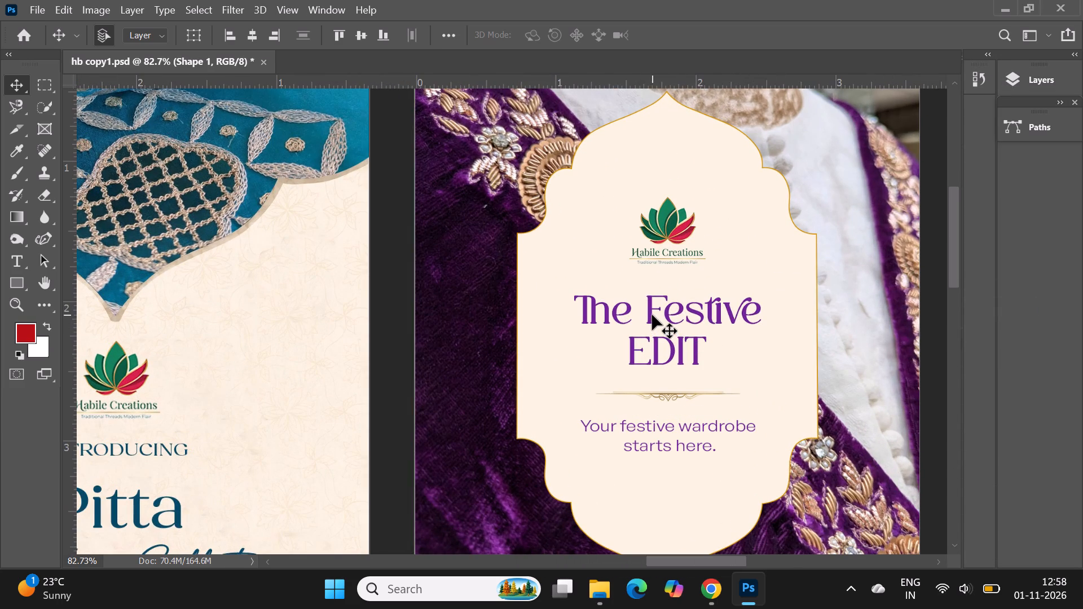
{"action": "left_click", "coordinate": [651, 314], "text": "shift"}
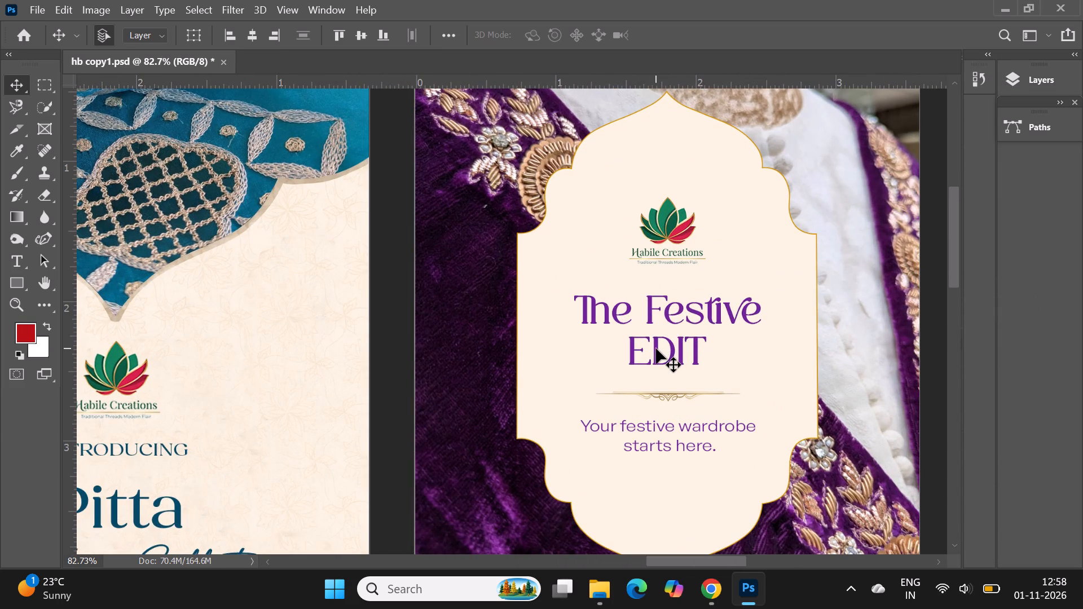
{"action": "left_click", "coordinate": [656, 348], "text": "shift"}
{"action": "left_click", "coordinate": [663, 394], "text": "shift"}
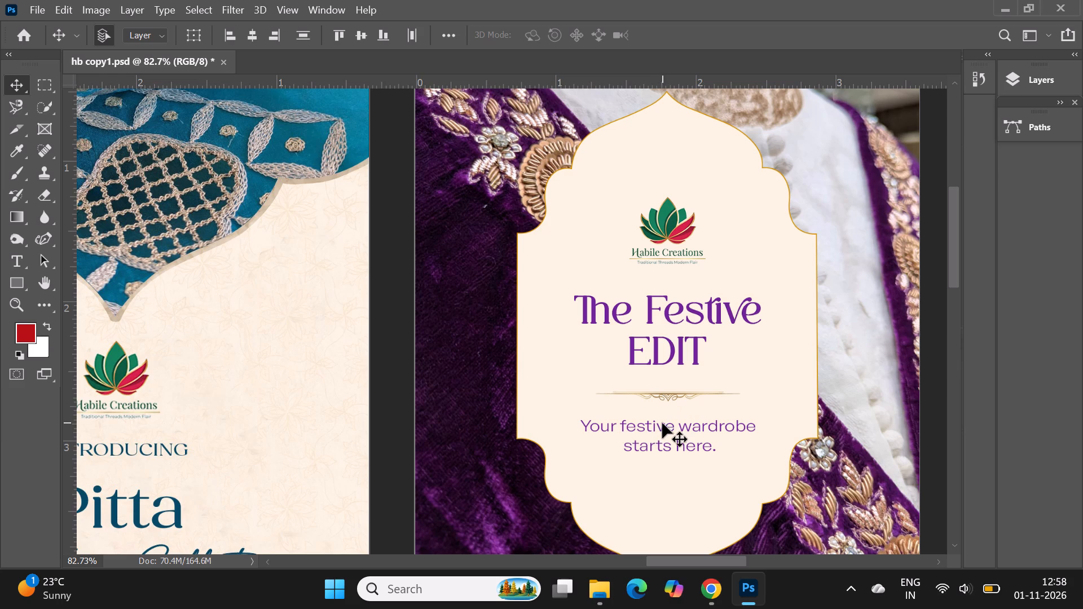
{"action": "left_click", "coordinate": [655, 427], "text": "shift"}
{"action": "scroll", "coordinate": [811, 326], "scroll_direction": "down", "scroll_amount": 7, "text": "alt"}
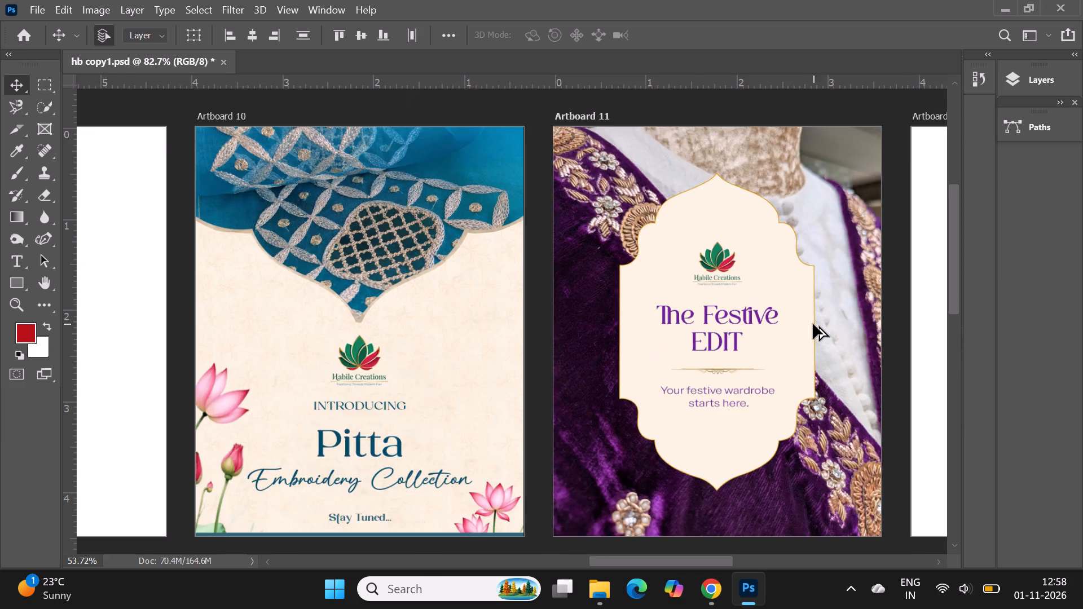
{"action": "scroll", "coordinate": [813, 324], "scroll_direction": "down", "scroll_amount": 12, "text": "alt"}
{"action": "left_click_drag", "start_coordinate": [796, 325], "coordinate": [791, 352], "text": "alt"}
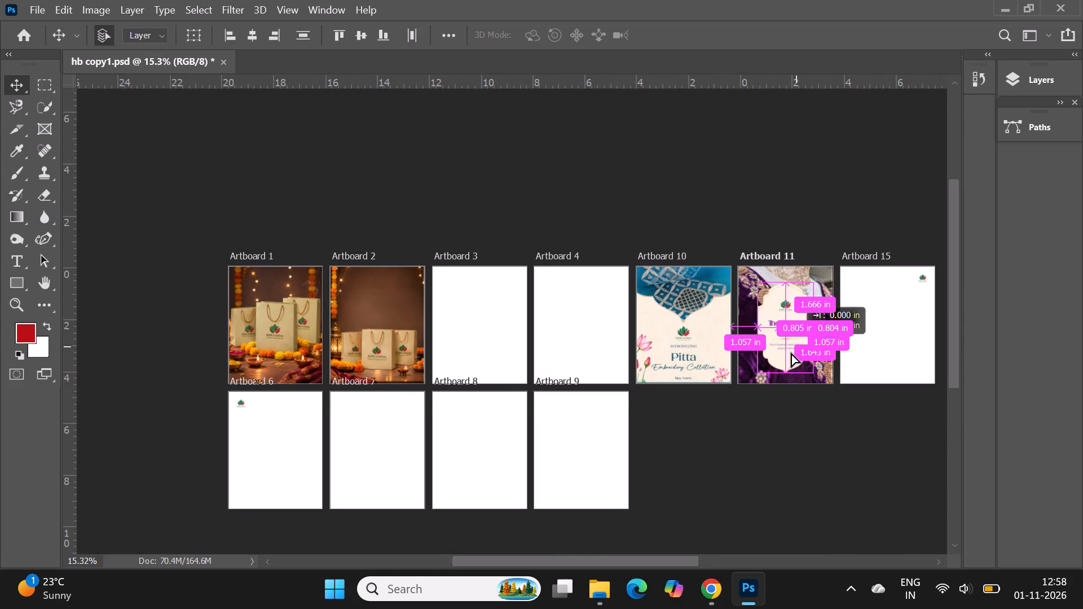
{"action": "left_click_drag", "start_coordinate": [791, 352], "coordinate": [411, 317], "text": "alt"}
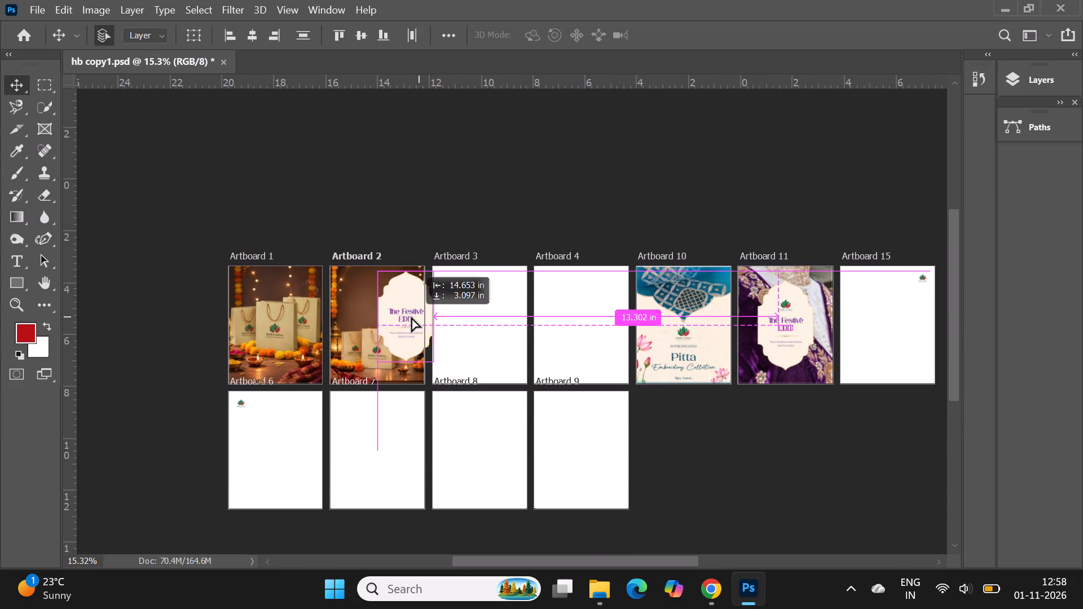
{"action": "left_click_drag", "start_coordinate": [411, 317], "coordinate": [392, 312], "text": "alt"}
Centre the copied frame, title, divider and tagline horizontally on Artboard 2, with the frame's tip just below the artboard's upper edge.
{"action": "scroll", "coordinate": [326, 325], "scroll_direction": "up", "scroll_amount": 7, "text": "alt"}
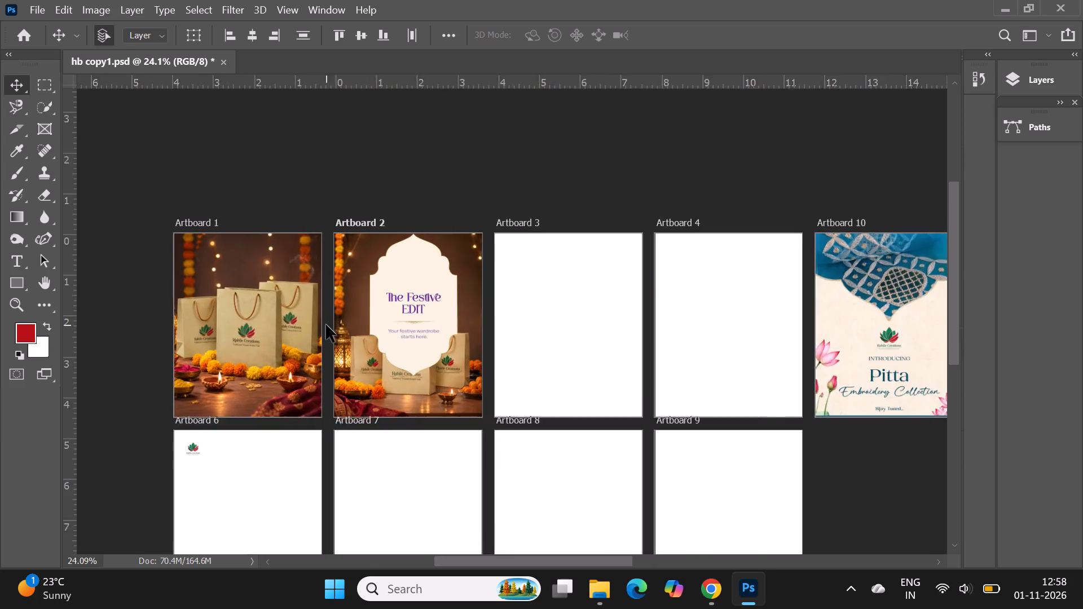
{"action": "scroll", "coordinate": [326, 325], "scroll_direction": "up", "scroll_amount": 2, "text": "alt"}
{"action": "scroll", "coordinate": [483, 263], "scroll_direction": "up", "scroll_amount": 2, "text": "alt"}
{"action": "left_click_drag", "start_coordinate": [455, 334], "coordinate": [450, 323]}
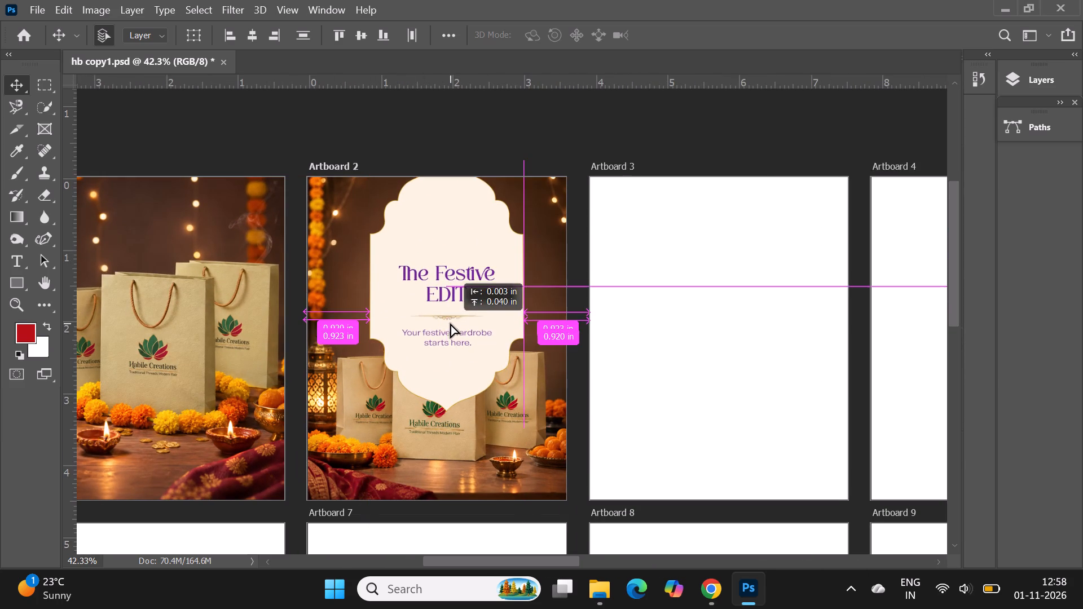
{"action": "left_click_drag", "start_coordinate": [450, 323], "coordinate": [450, 344]}
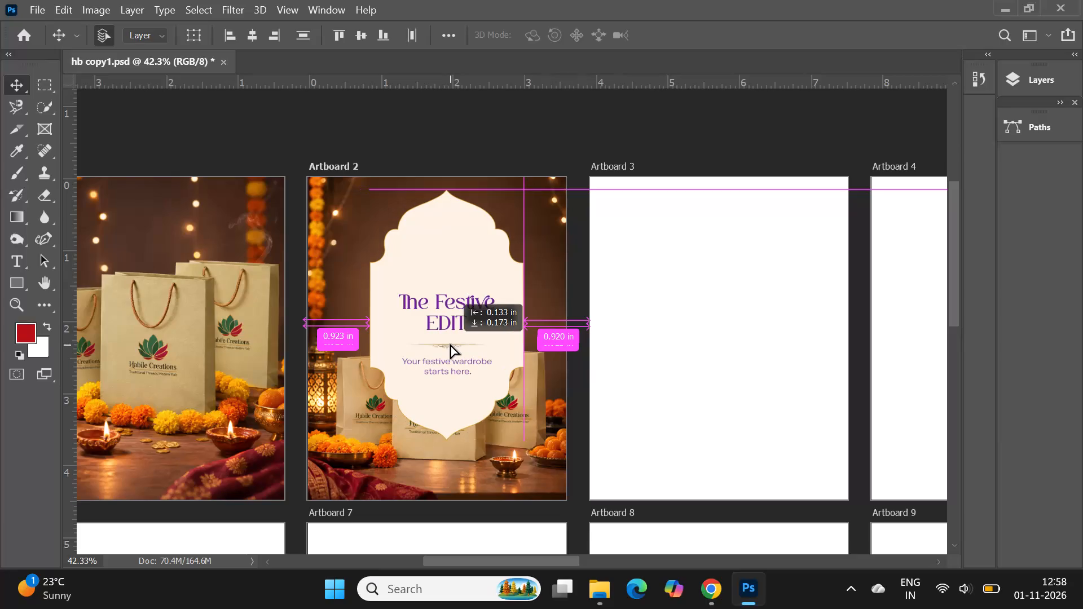
{"action": "left_click_drag", "start_coordinate": [450, 344], "coordinate": [447, 344]}
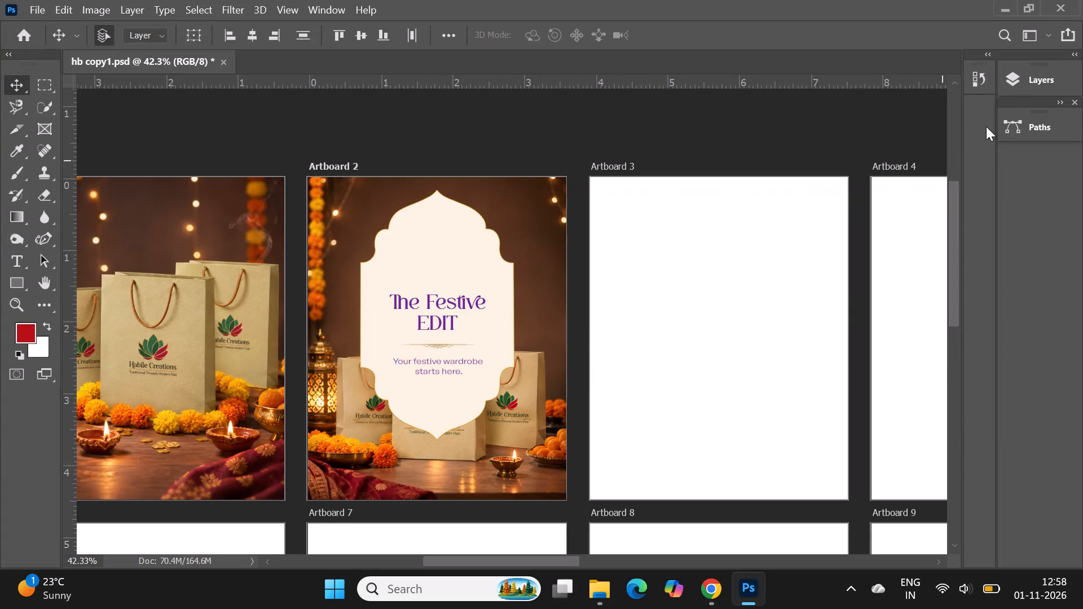
Move the masked bags layer to the top of Artboard 2's layer stack, above the copied text, divider and frame.
{"action": "left_click", "coordinate": [1011, 77]}
{"action": "scroll", "coordinate": [893, 396], "scroll_direction": "down", "scroll_amount": 7}
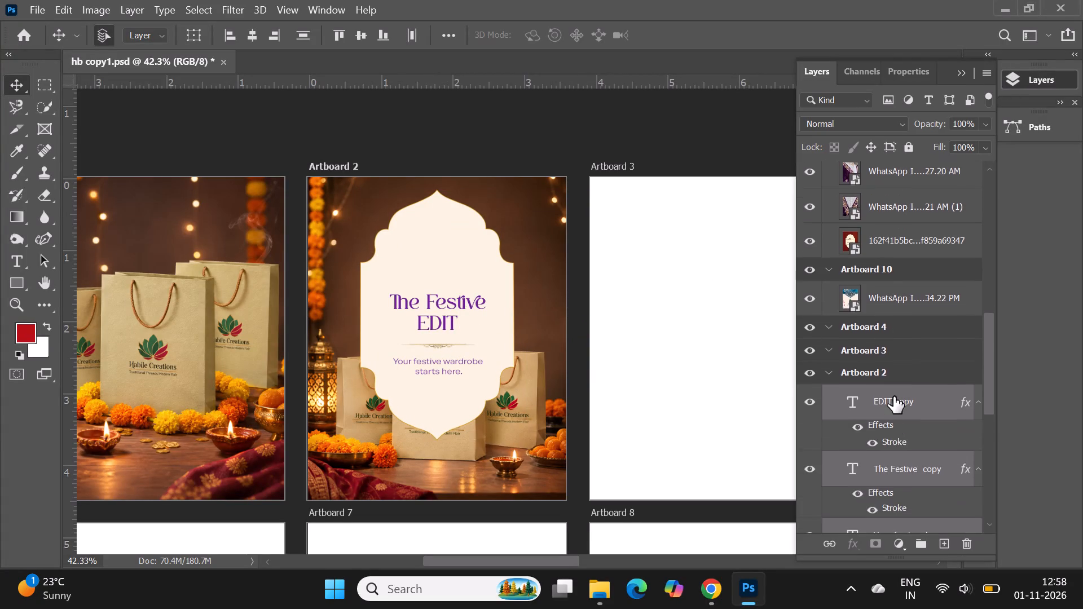
{"action": "scroll", "coordinate": [893, 396], "scroll_direction": "down", "scroll_amount": 9}
{"action": "left_click_drag", "start_coordinate": [907, 395], "coordinate": [908, 258]}
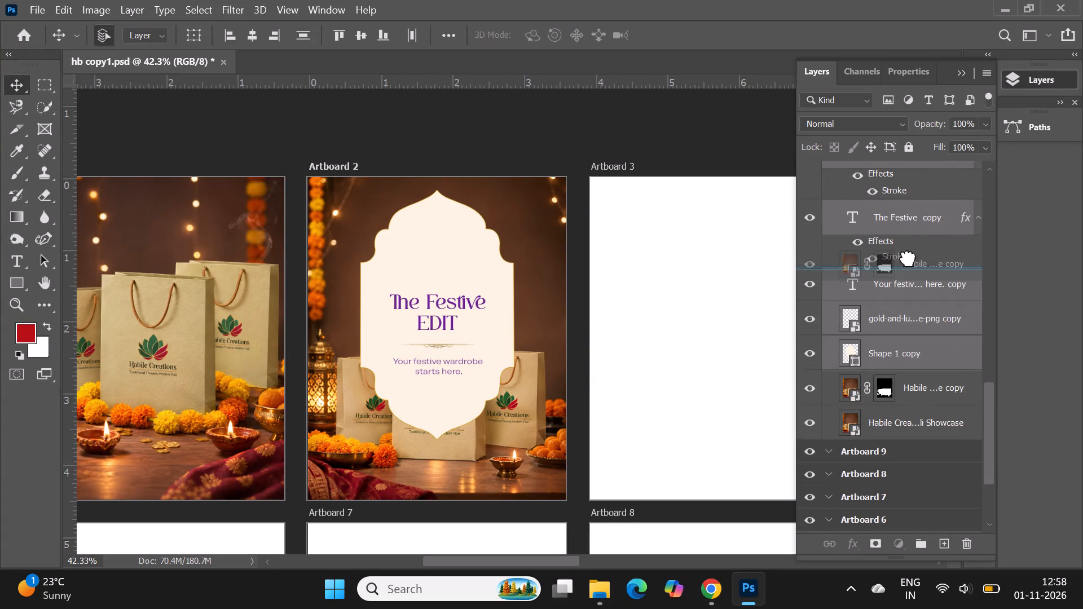
{"action": "left_click_drag", "start_coordinate": [908, 258], "coordinate": [908, 224]}
{"action": "scroll", "coordinate": [930, 315], "scroll_direction": "up", "scroll_amount": 4}
{"action": "left_click_drag", "start_coordinate": [919, 311], "coordinate": [914, 236]}
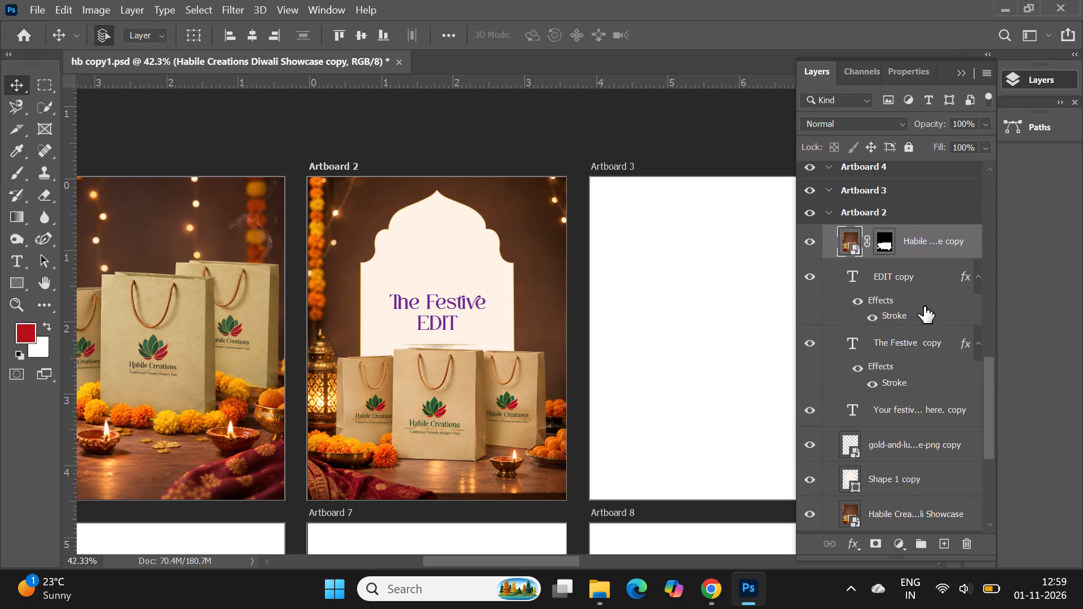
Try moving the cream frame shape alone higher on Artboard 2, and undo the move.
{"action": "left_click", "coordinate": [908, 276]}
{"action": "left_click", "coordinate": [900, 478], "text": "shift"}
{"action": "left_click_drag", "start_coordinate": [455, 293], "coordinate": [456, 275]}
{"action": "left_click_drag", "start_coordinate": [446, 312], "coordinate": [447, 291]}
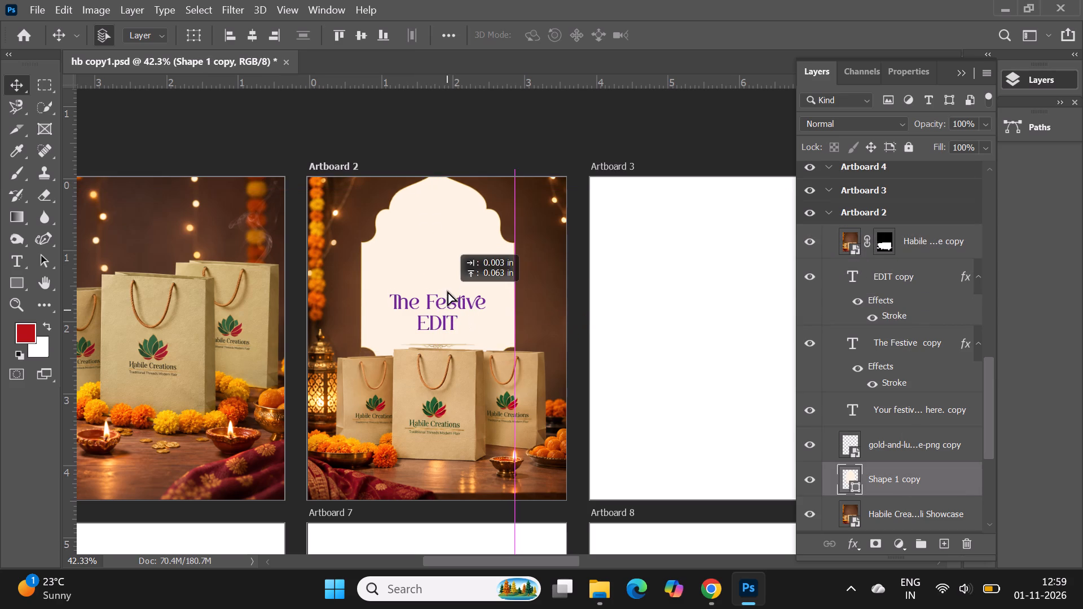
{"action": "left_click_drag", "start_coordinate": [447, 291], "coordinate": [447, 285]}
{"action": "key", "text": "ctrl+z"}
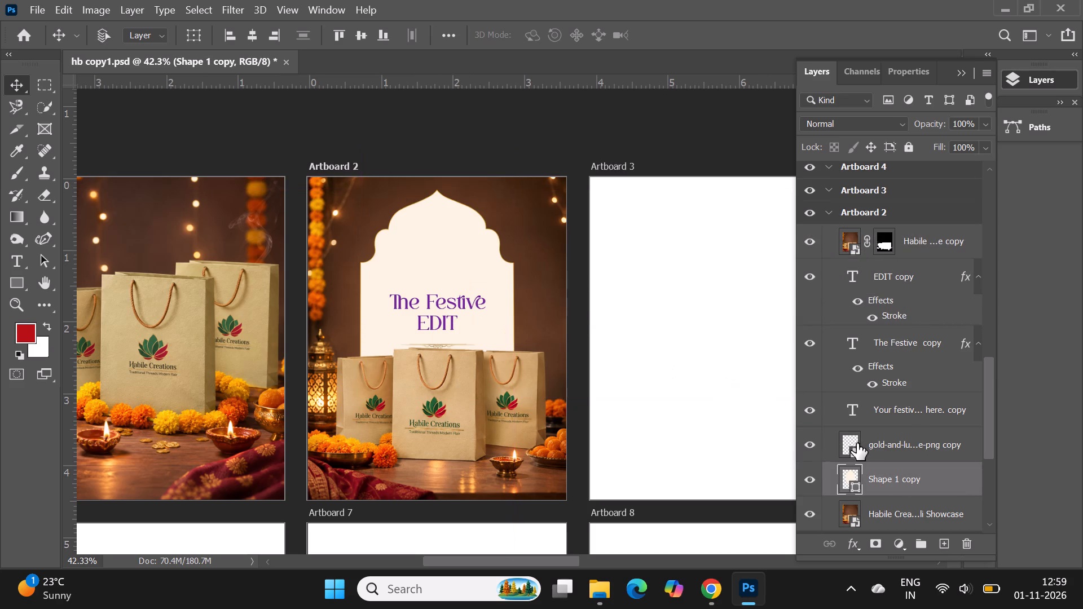
Select the copied title, tagline, divider and frame layers on Artboard 2, shift them together slightly lower, and deselect them.
{"action": "left_click", "coordinate": [891, 281], "text": "shift"}
{"action": "left_click_drag", "start_coordinate": [451, 323], "coordinate": [451, 297]}
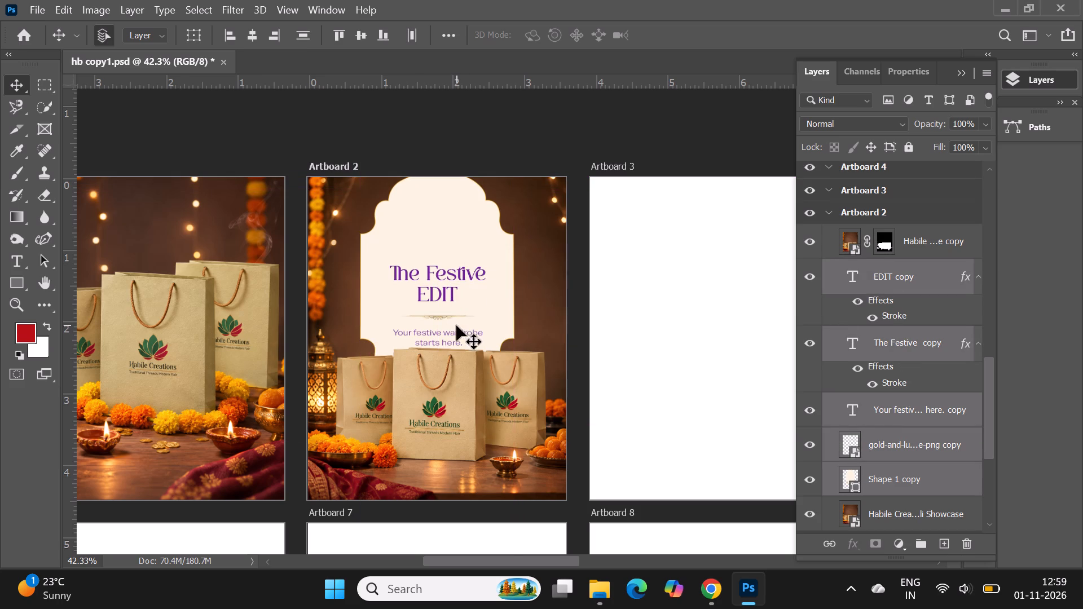
{"action": "left_click_drag", "start_coordinate": [456, 325], "coordinate": [457, 348]}
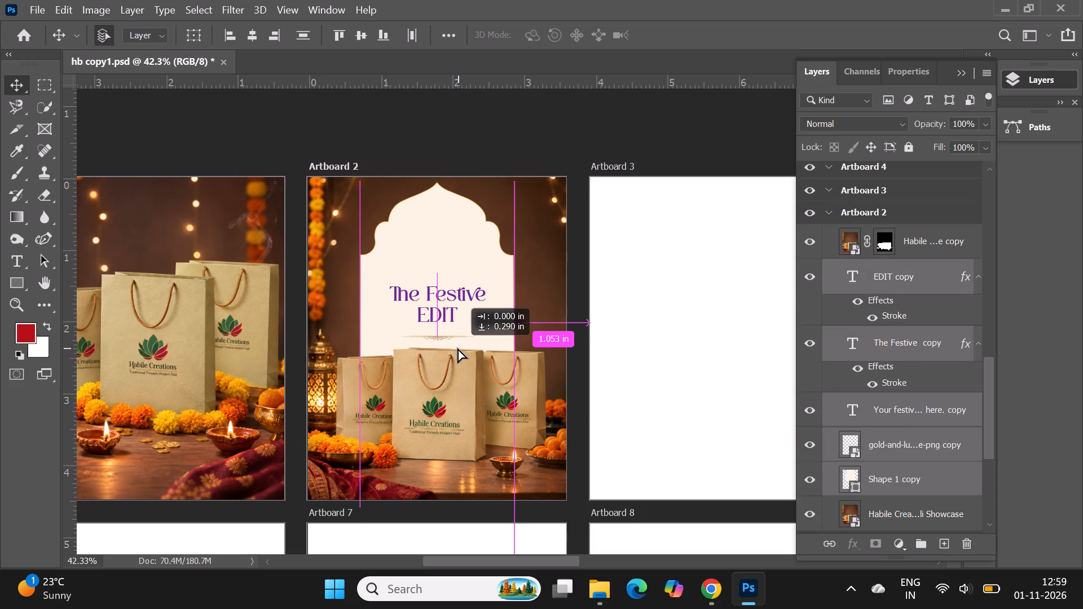
{"action": "left_click_drag", "start_coordinate": [457, 348], "coordinate": [457, 320]}
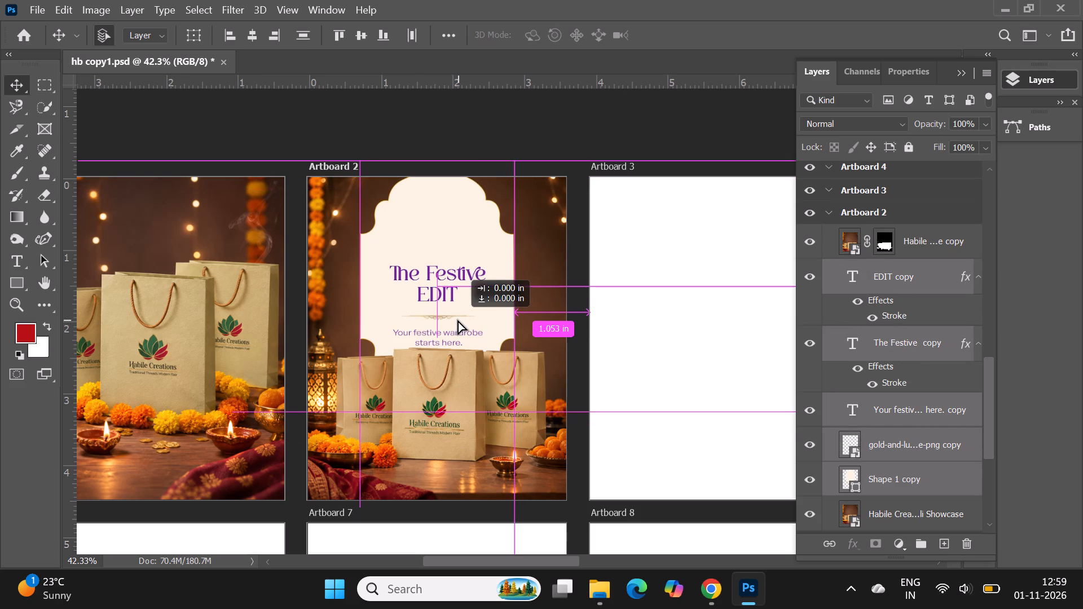
{"action": "left_click_drag", "start_coordinate": [457, 320], "coordinate": [457, 355]}
{"action": "left_click", "coordinate": [451, 297]}
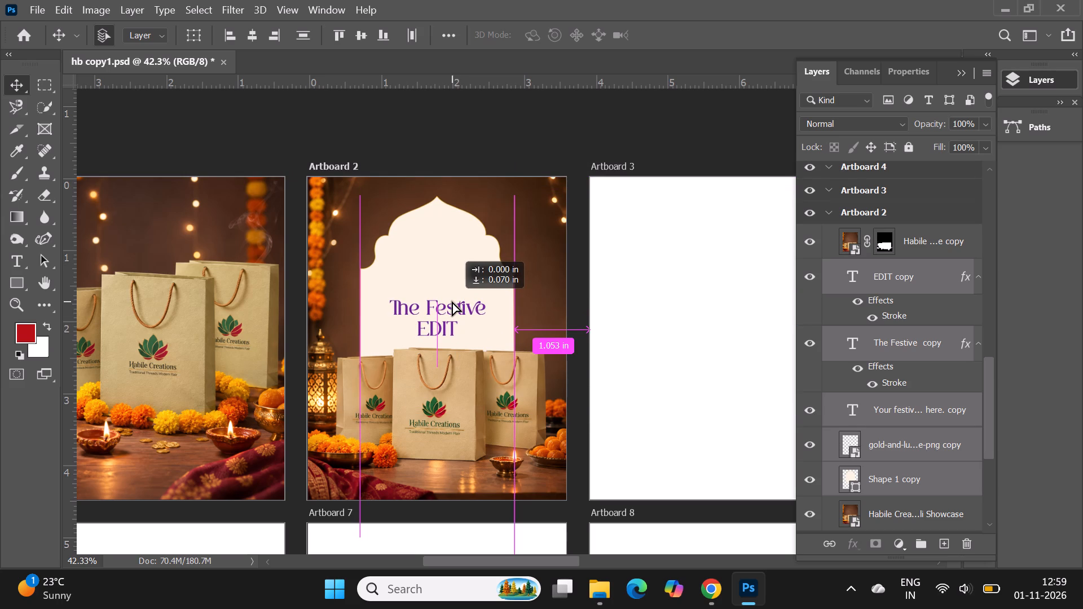
{"action": "left_click", "coordinate": [485, 134]}
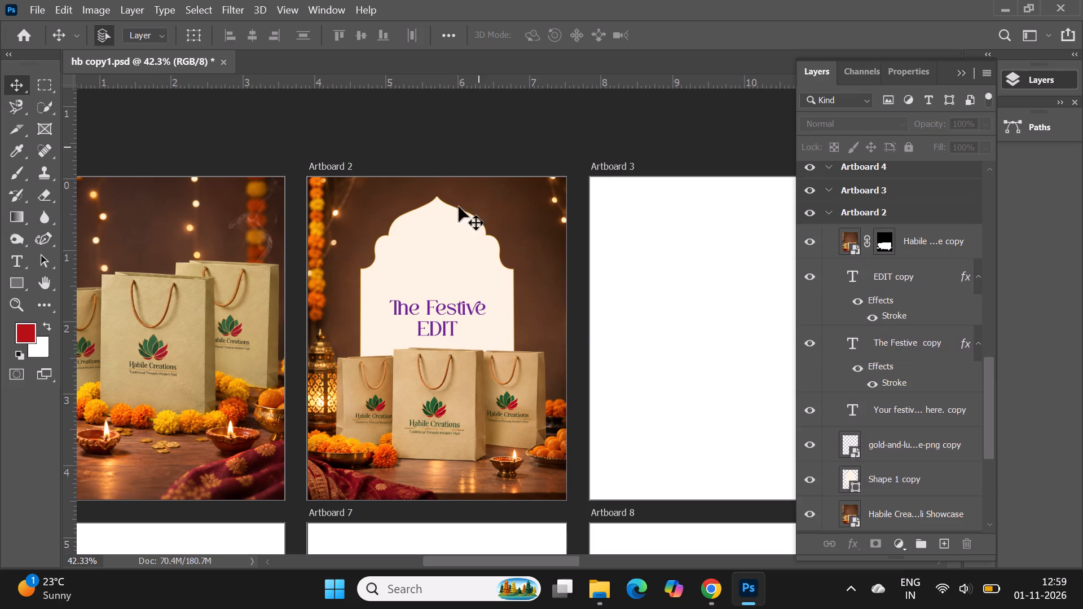
Move the title, divider and tagline together up about 0.55 in inside the frame, clear of the bags, and commit the transform.
{"action": "left_click", "coordinate": [457, 312]}
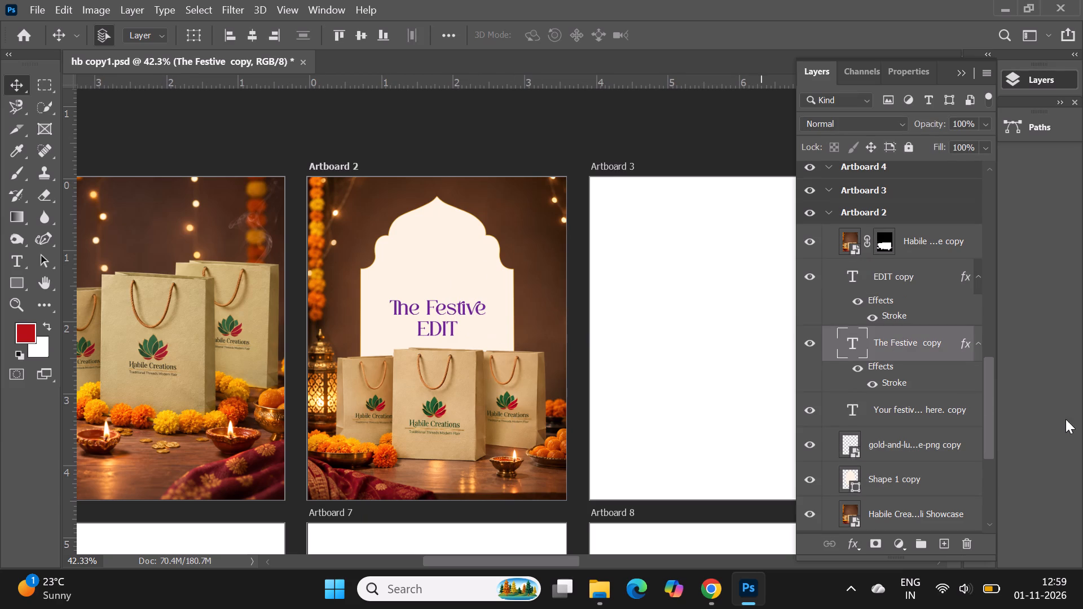
{"action": "left_click", "coordinate": [893, 412]}
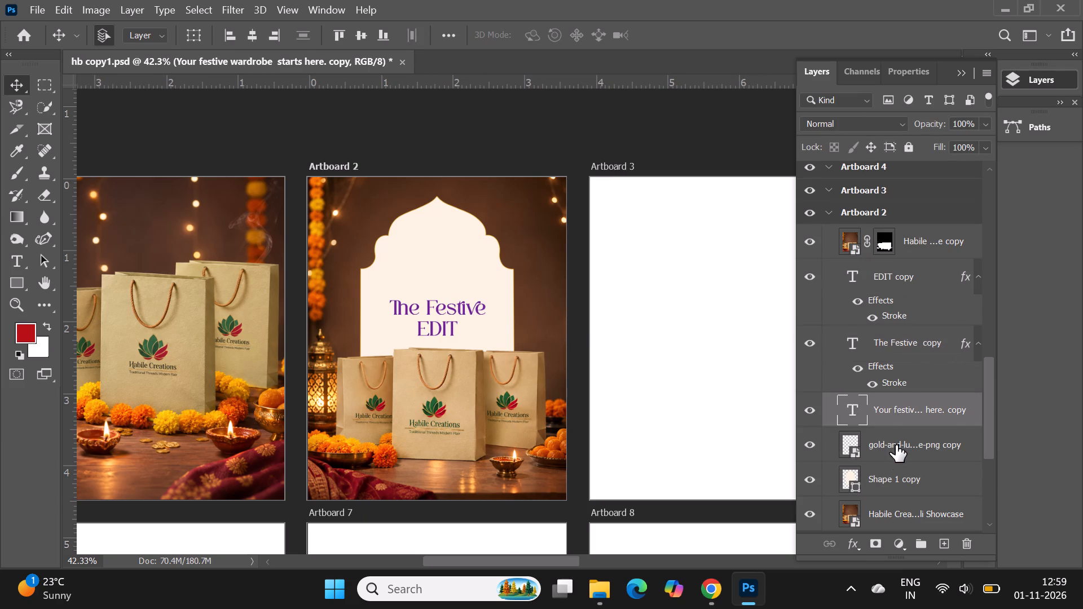
{"action": "left_click", "coordinate": [896, 448]}
{"action": "left_click", "coordinate": [891, 277], "text": "shift"}
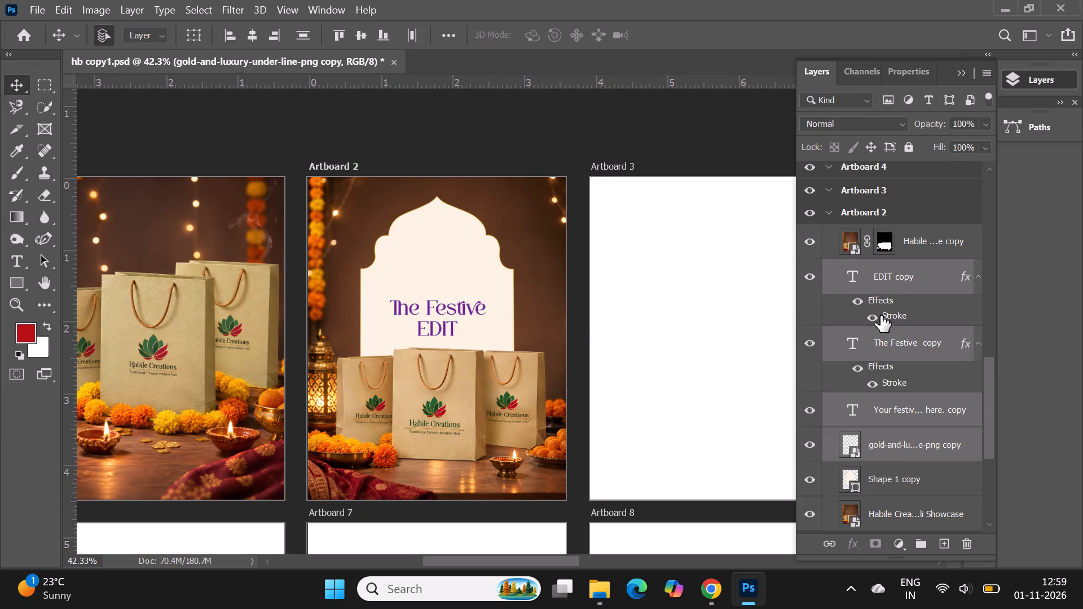
{"action": "key", "text": "ctrl+t"}
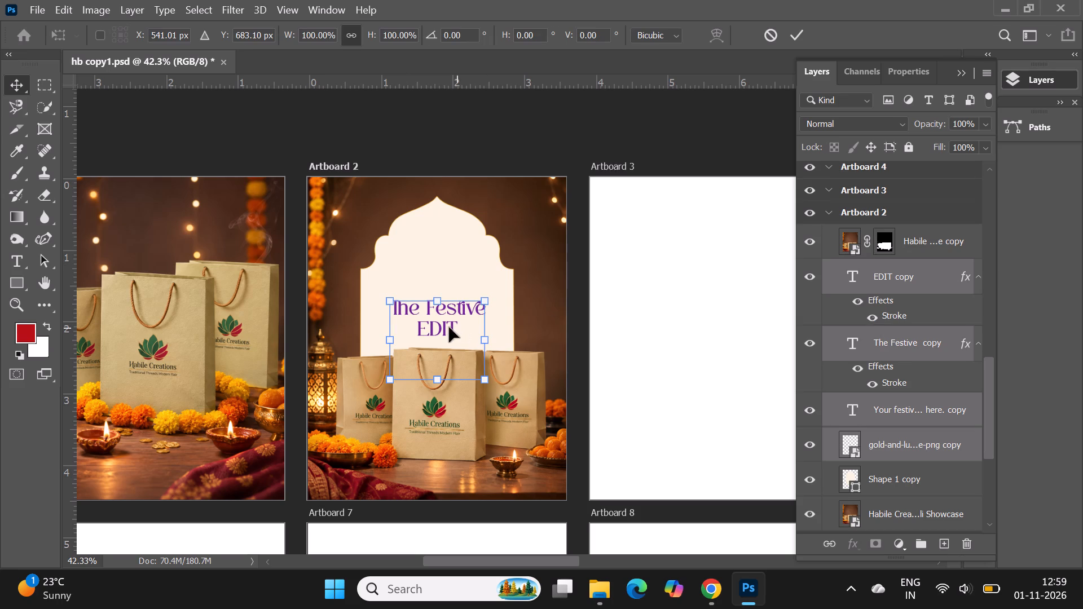
{"action": "left_click_drag", "start_coordinate": [446, 326], "coordinate": [447, 286]}
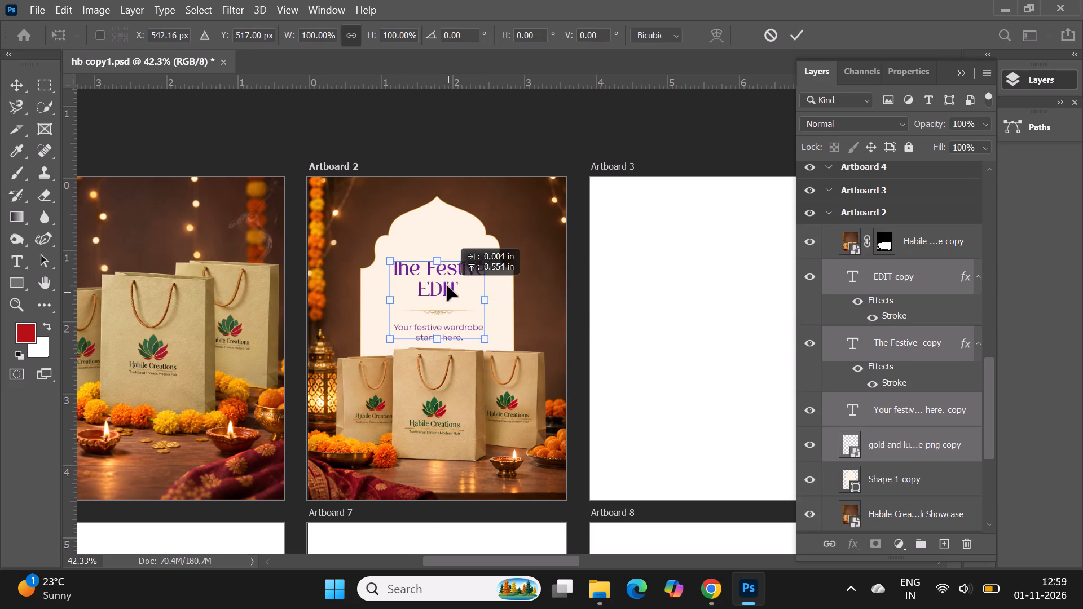
{"action": "left_click_drag", "start_coordinate": [447, 286], "coordinate": [447, 288]}
{"action": "left_click", "coordinate": [799, 37]}
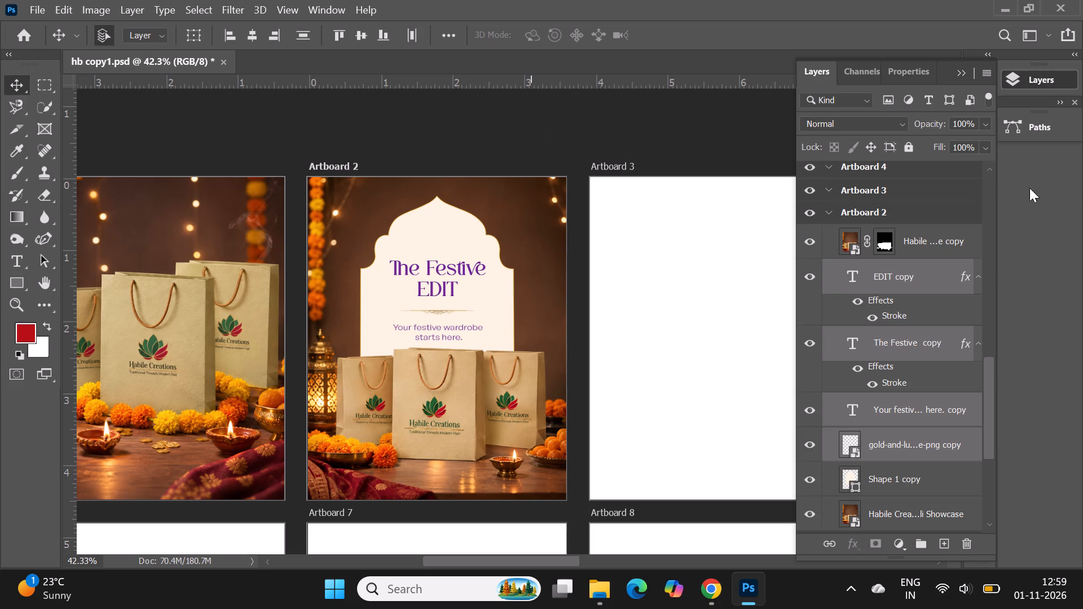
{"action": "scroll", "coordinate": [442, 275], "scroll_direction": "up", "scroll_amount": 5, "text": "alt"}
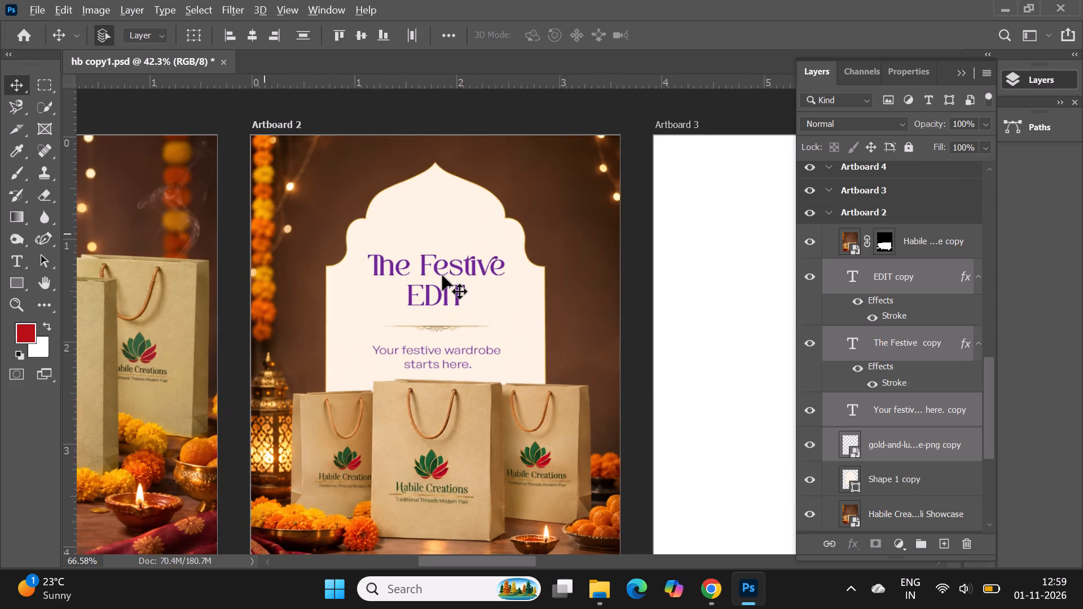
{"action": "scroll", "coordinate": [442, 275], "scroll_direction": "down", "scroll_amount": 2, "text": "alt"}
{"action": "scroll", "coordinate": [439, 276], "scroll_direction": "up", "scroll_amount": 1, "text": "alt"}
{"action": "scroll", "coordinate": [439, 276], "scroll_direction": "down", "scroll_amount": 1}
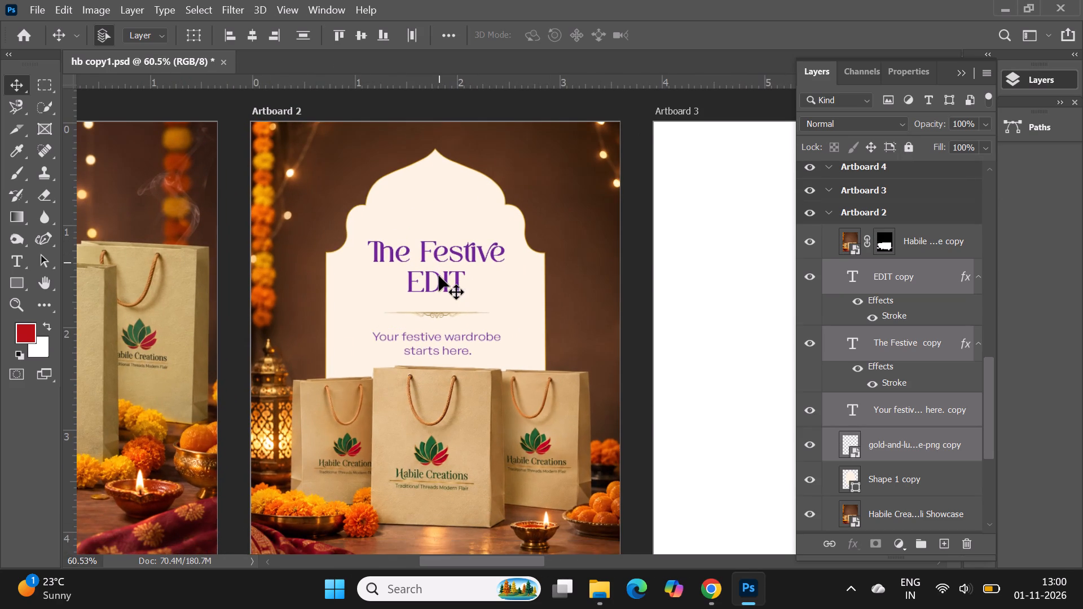
Recolour the title line "The Festive" on Artboard 2 to green #1f6133, sampled from the bag logo, and commit the text.
{"action": "scroll", "coordinate": [439, 276], "scroll_direction": "down", "scroll_amount": 2, "text": "alt"}
{"action": "double_click", "coordinate": [453, 254]}
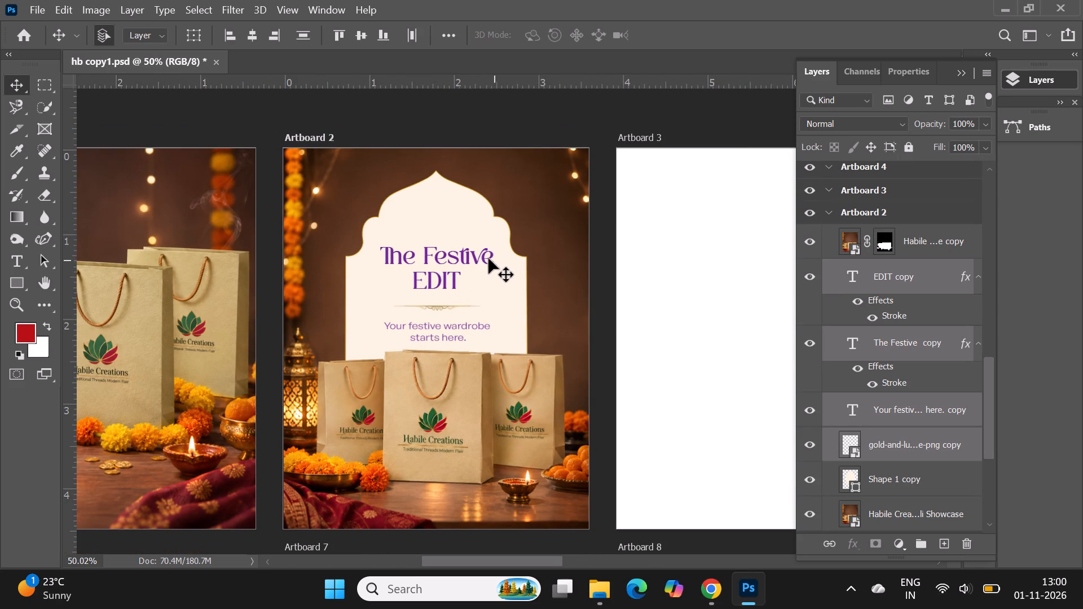
{"action": "right_click", "coordinate": [486, 257]}
{"action": "left_click", "coordinate": [508, 280]}
{"action": "double_click", "coordinate": [450, 254]}
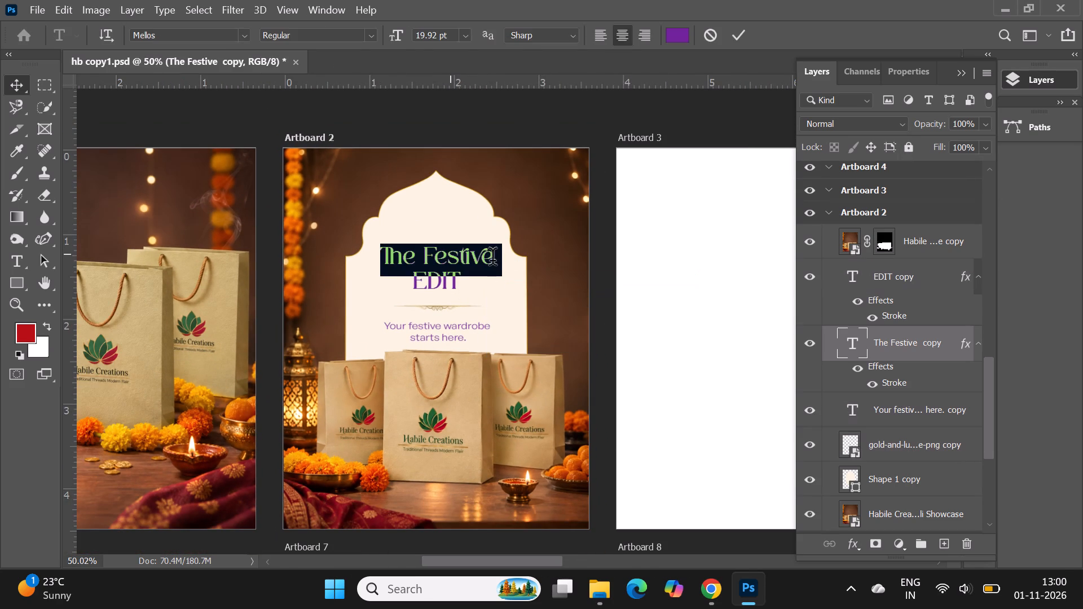
{"action": "left_click", "coordinate": [683, 36]}
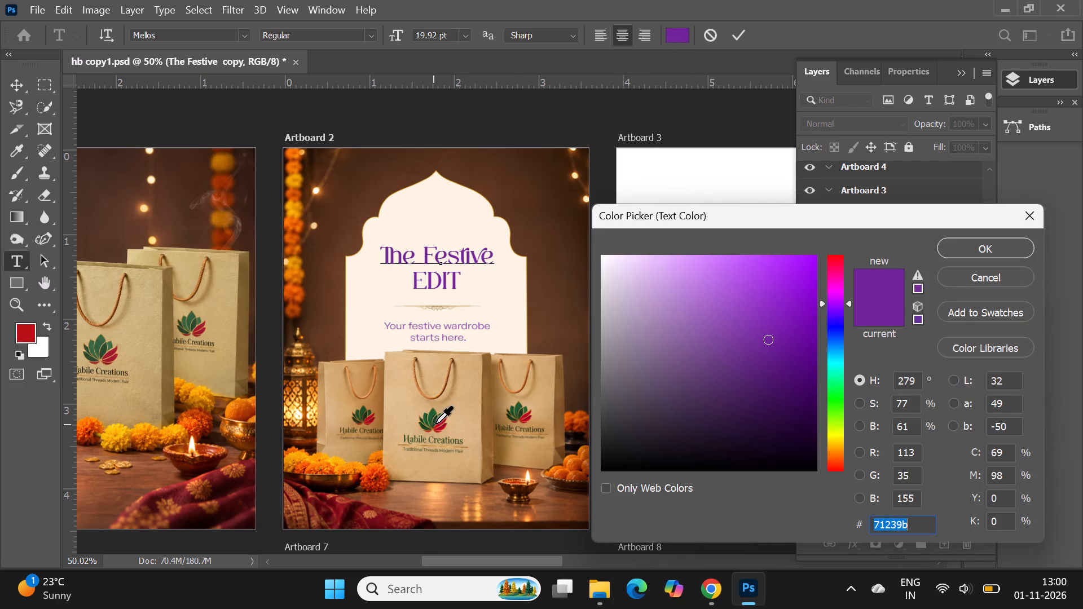
{"action": "left_click", "coordinate": [436, 423]}
{"action": "left_click", "coordinate": [434, 421]}
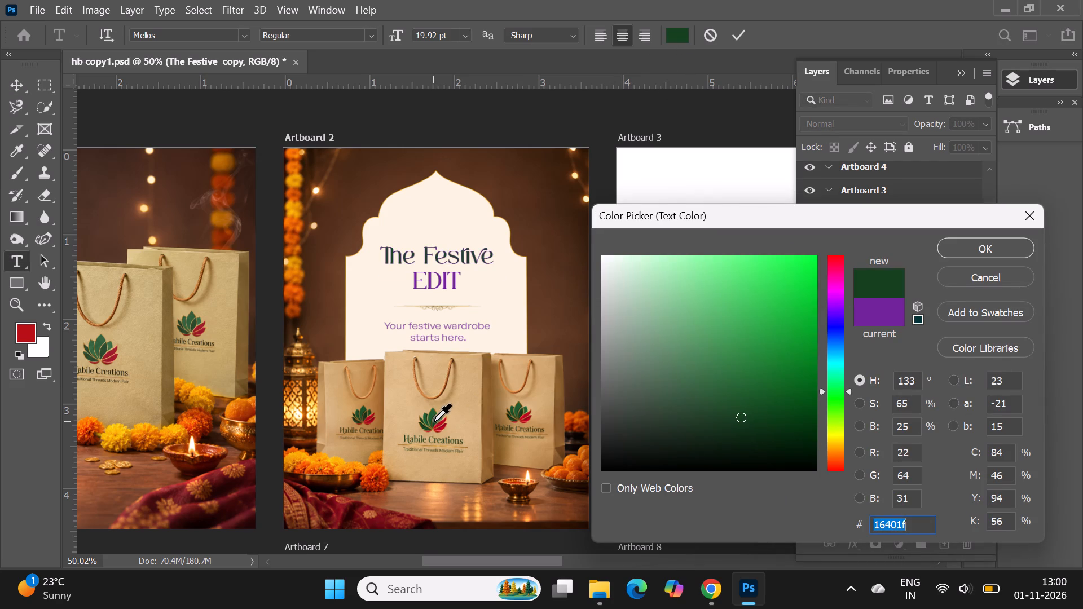
{"action": "left_click", "coordinate": [430, 418]}
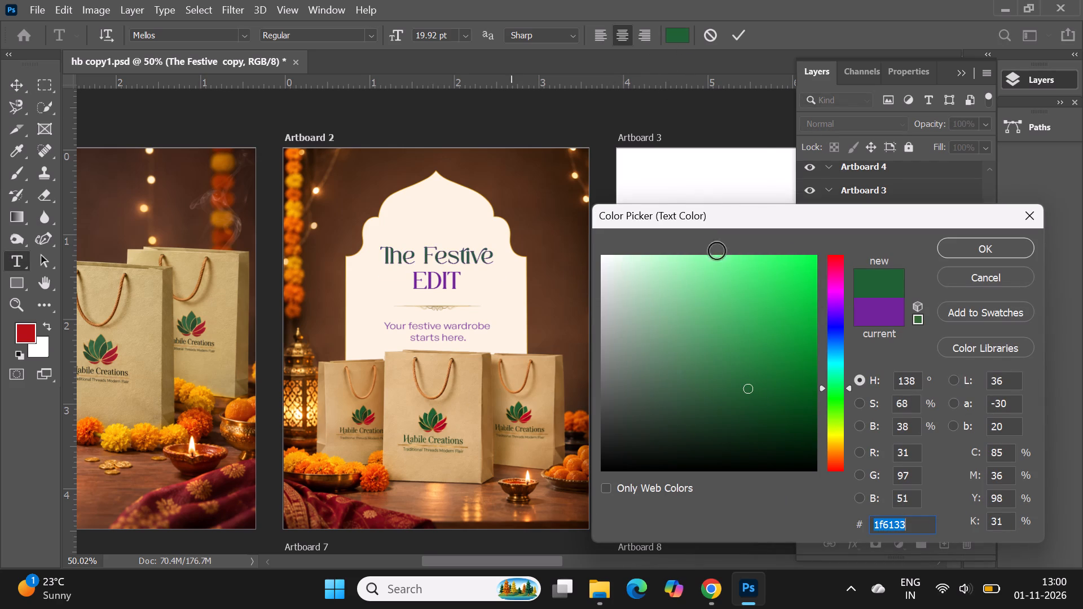
{"action": "left_click", "coordinate": [962, 247]}
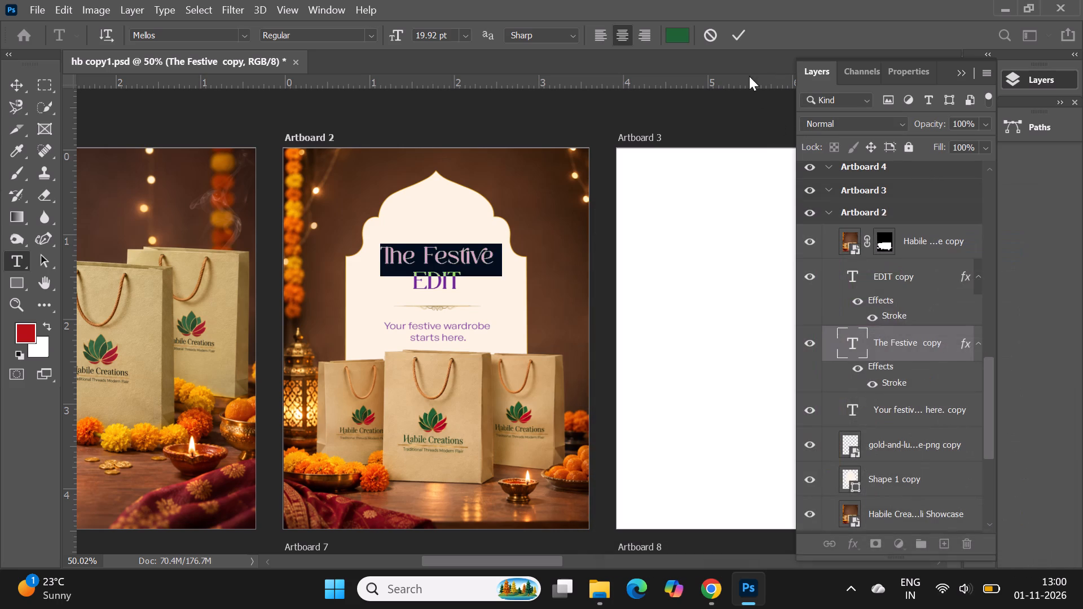
{"action": "left_click", "coordinate": [734, 39]}
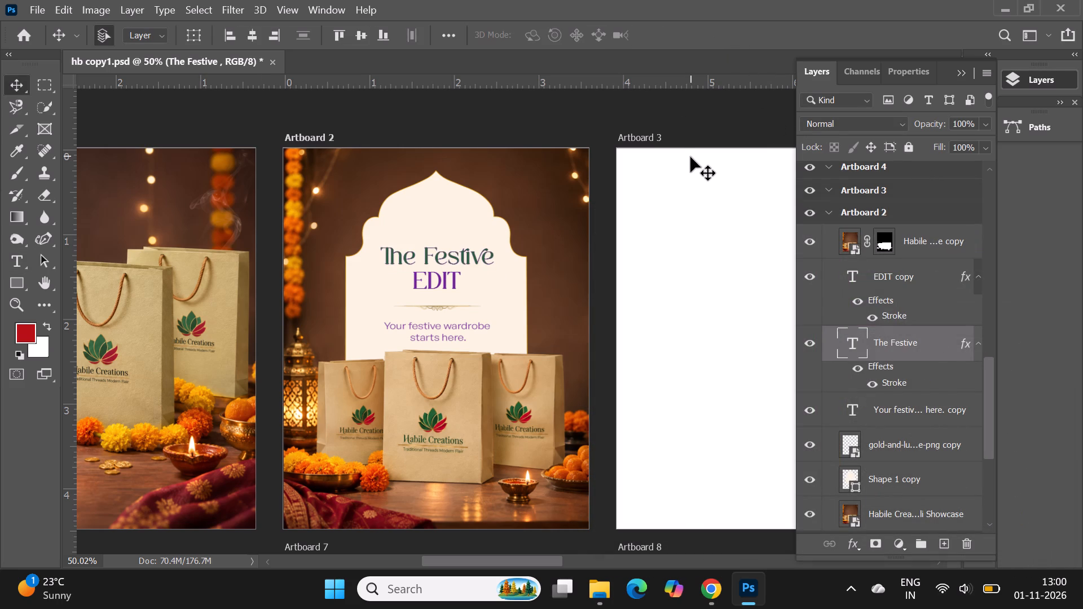
Change the stroke colour of the "The Festive" layer on Artboard 2 to the green sampled from its lettering.
{"action": "scroll", "coordinate": [452, 273], "scroll_direction": "up", "scroll_amount": 8, "text": "alt"}
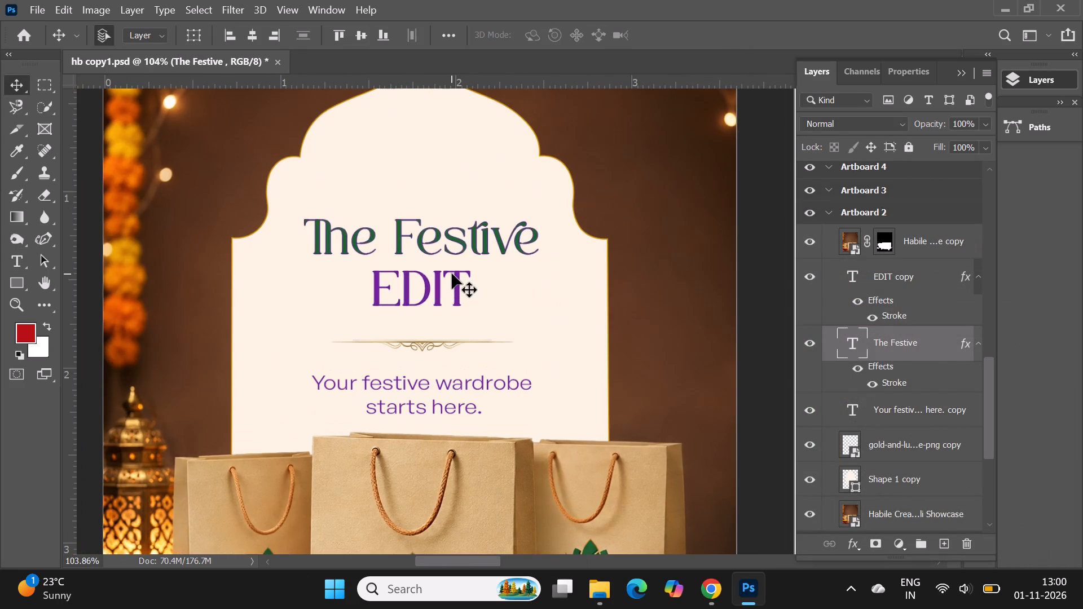
{"action": "double_click", "coordinate": [934, 352]}
{"action": "left_click_drag", "start_coordinate": [456, 159], "coordinate": [777, 176]}
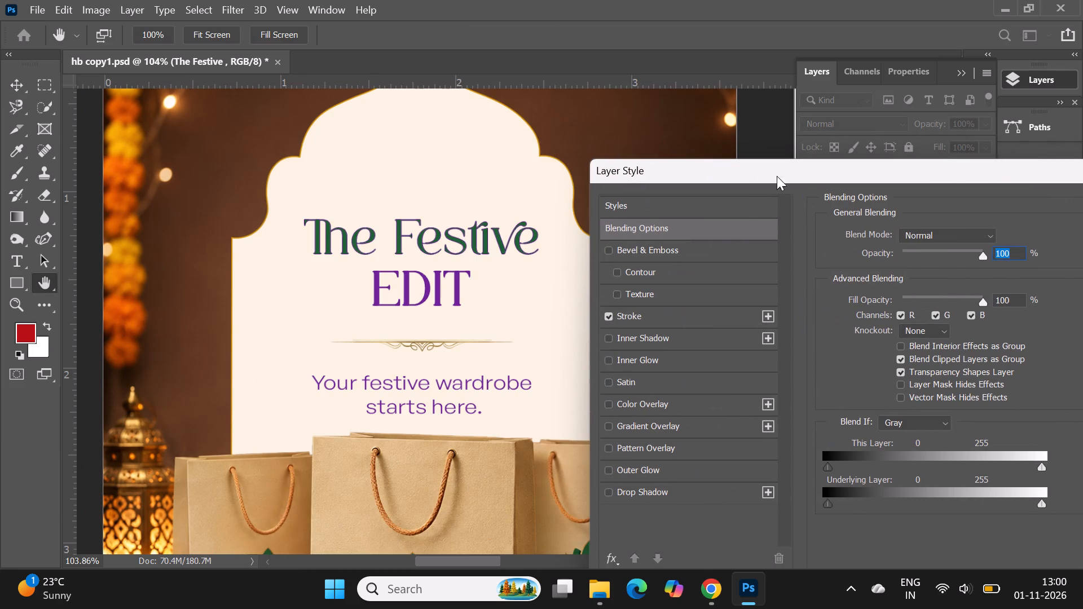
{"action": "left_click", "coordinate": [694, 317]}
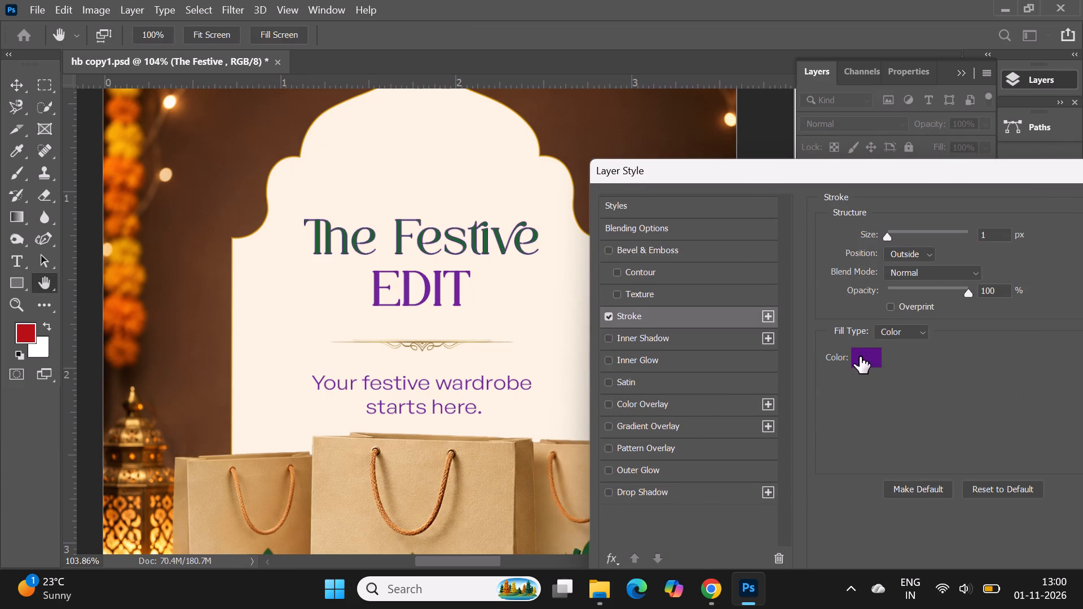
{"action": "left_click", "coordinate": [860, 356]}
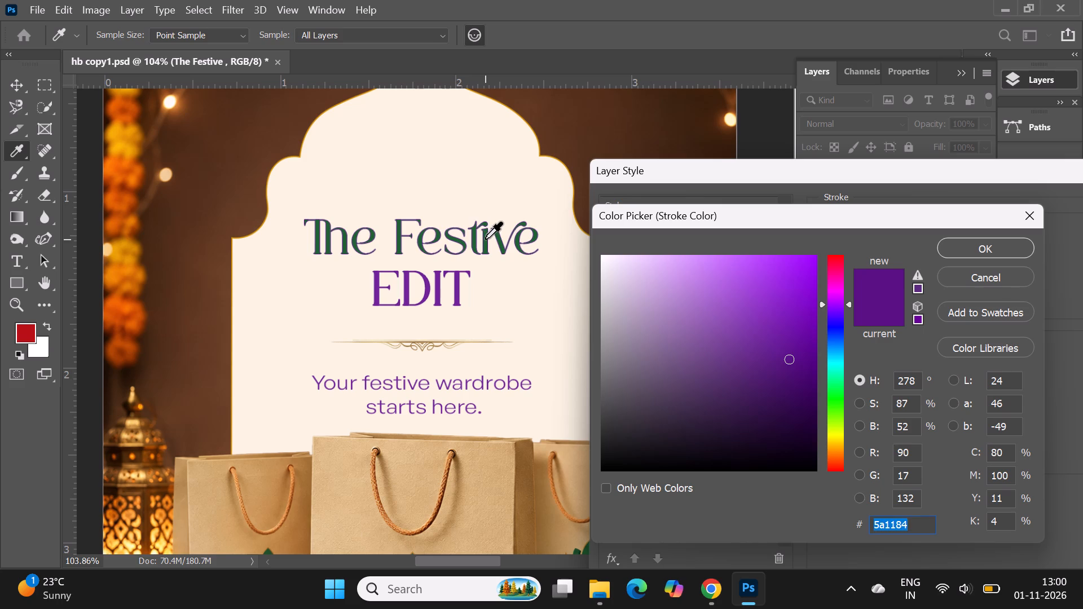
{"action": "left_click", "coordinate": [485, 239]}
{"action": "left_click", "coordinate": [979, 246]}
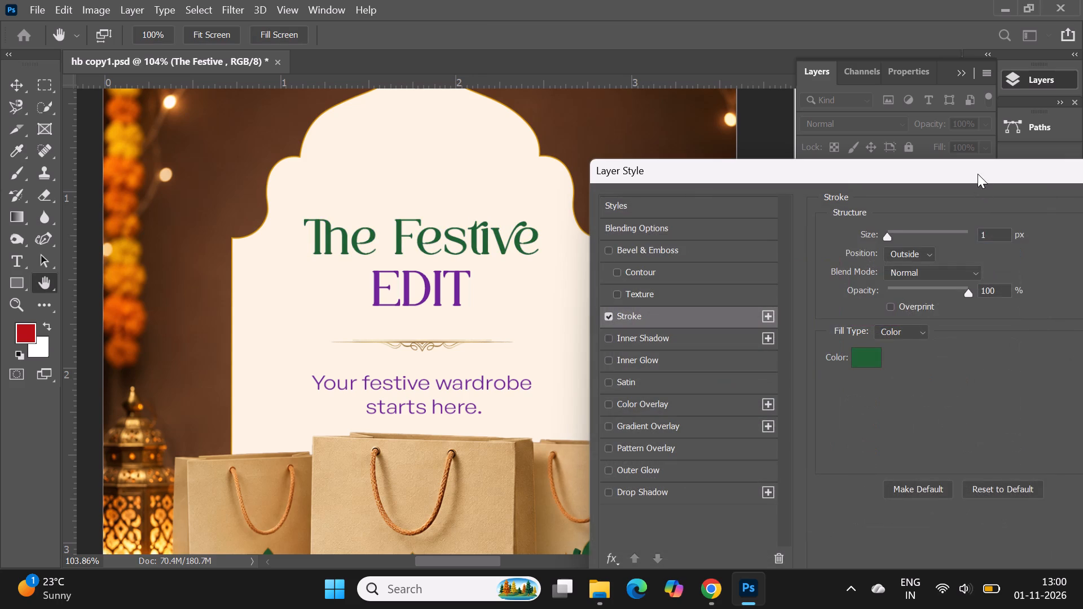
{"action": "left_click_drag", "start_coordinate": [978, 174], "coordinate": [741, 298]}
{"action": "left_click", "coordinate": [961, 331]}
Recolour the word "EDIT" on Artboard 2 to green #1f6133, sampled from the title line above it.
{"action": "double_click", "coordinate": [408, 279]}
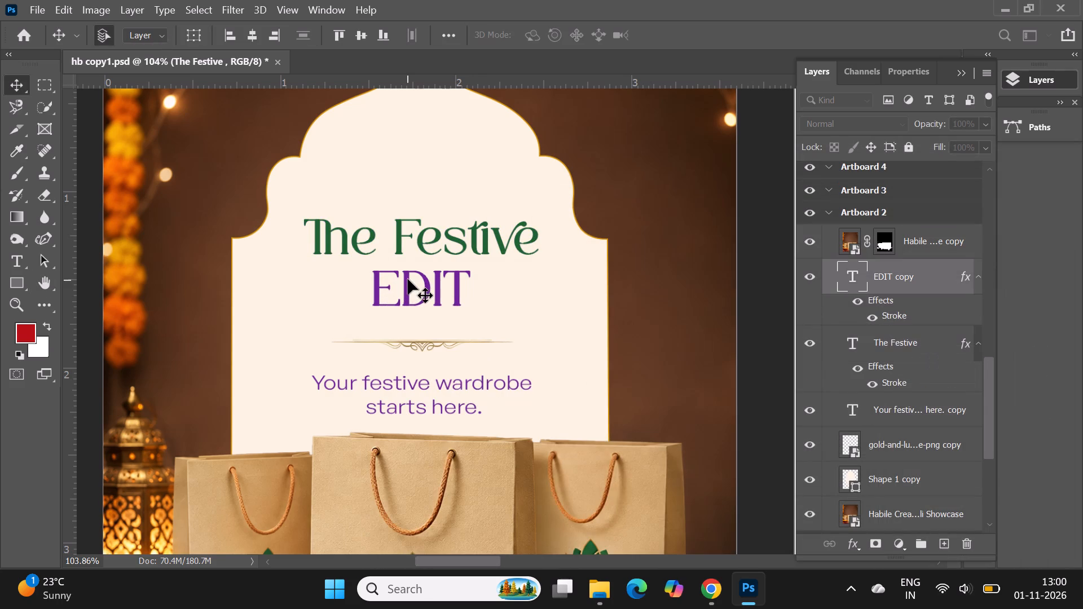
{"action": "left_click", "coordinate": [683, 37]}
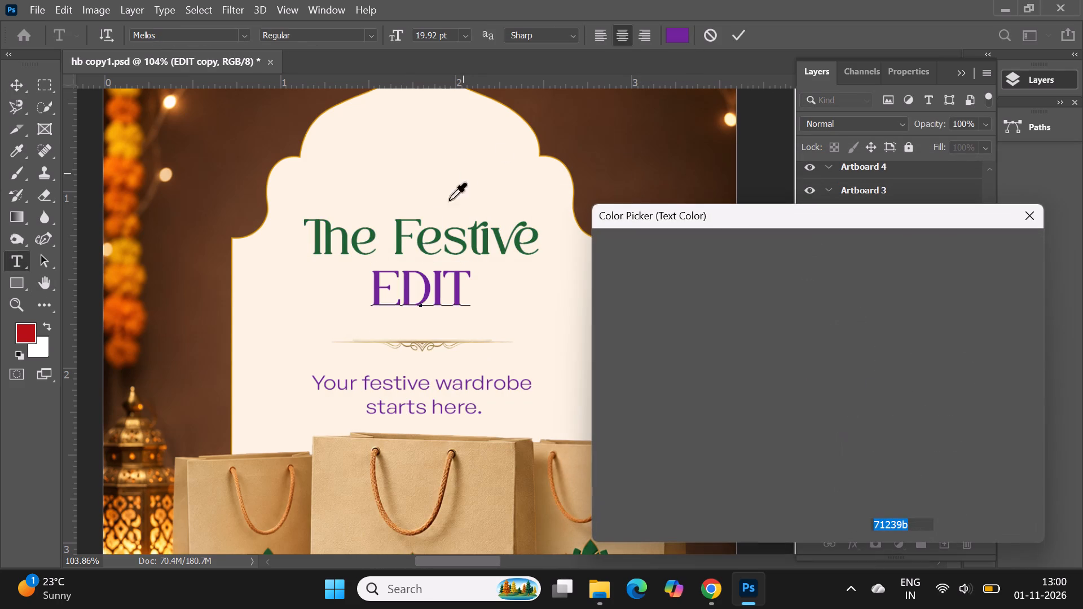
{"action": "left_click", "coordinate": [419, 240]}
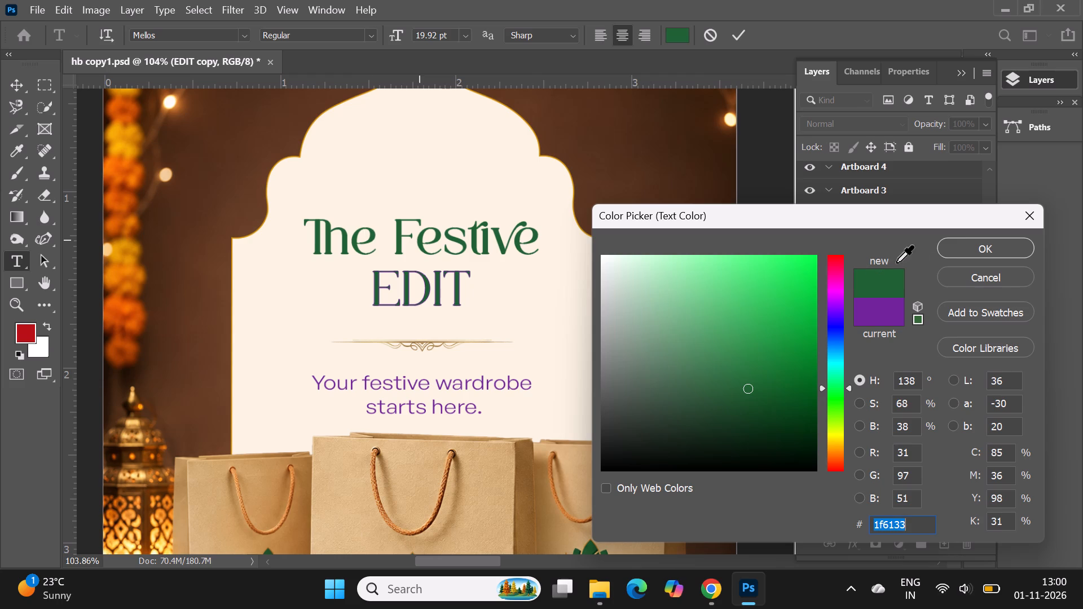
{"action": "left_click", "coordinate": [978, 262]}
{"action": "left_click", "coordinate": [978, 254]}
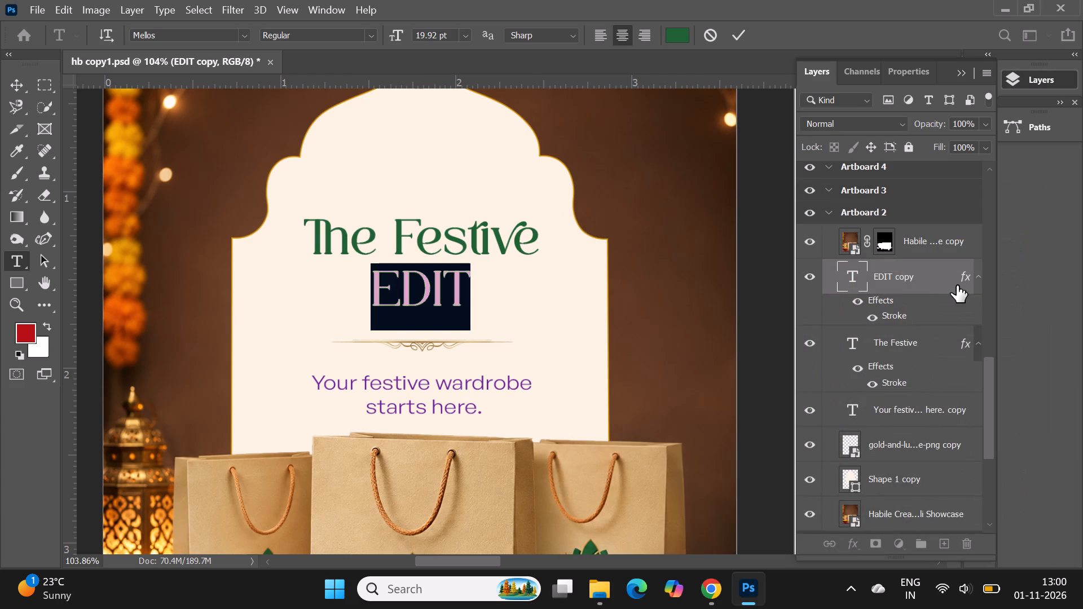
Change the stroke colour of the "EDIT" layer on Artboard 2 to green #1f6133, sampled from "The Festive".
{"action": "double_click", "coordinate": [950, 285]}
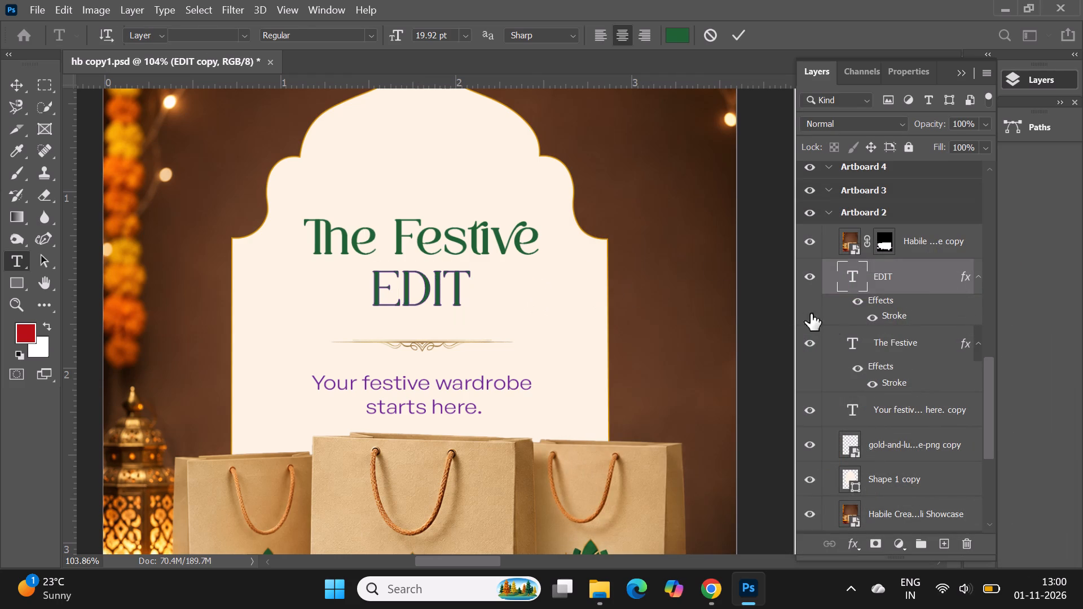
{"action": "left_click", "coordinate": [398, 297]}
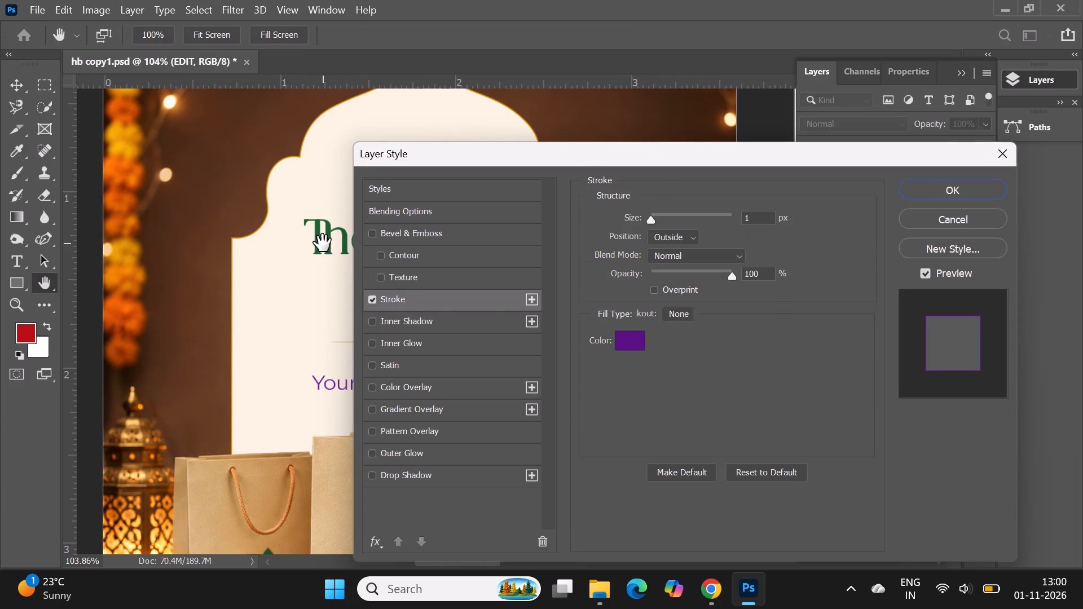
{"action": "left_click", "coordinate": [623, 335]}
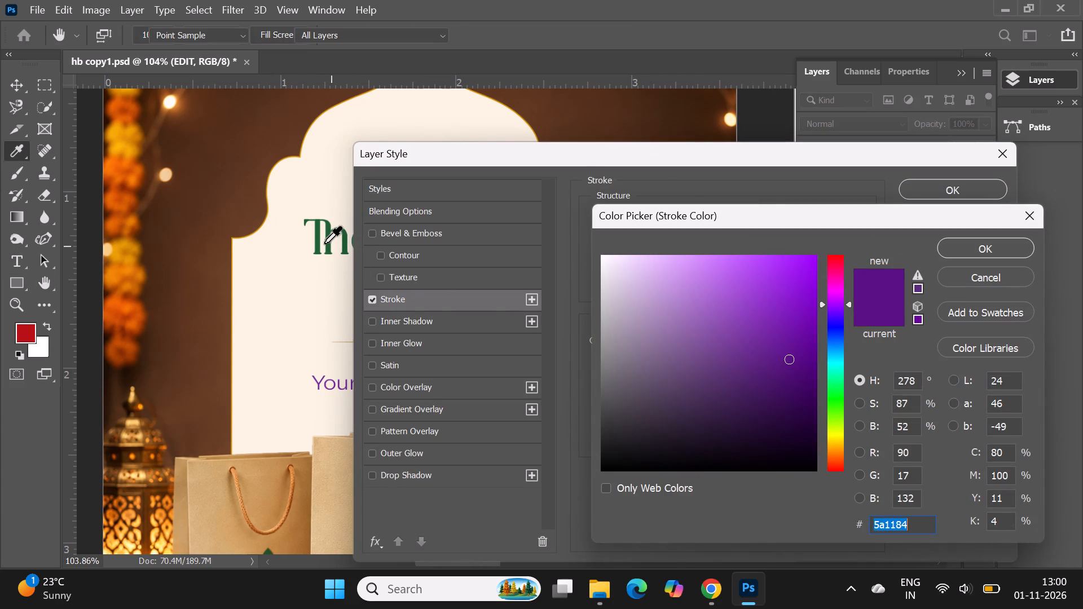
{"action": "left_click", "coordinate": [328, 244]}
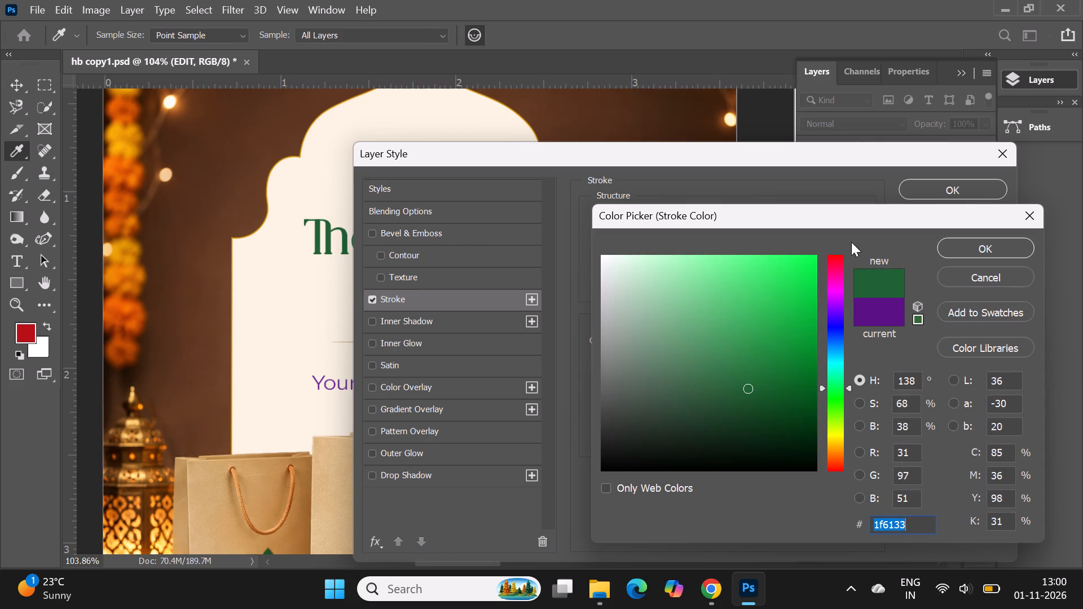
{"action": "left_click", "coordinate": [989, 240]}
{"action": "left_click", "coordinate": [944, 198]}
Recolour the tagline "Your festive wardrobe starts here." to dark brown #52301a, sampled from the background image, and commit the text.
{"action": "left_click", "coordinate": [966, 74]}
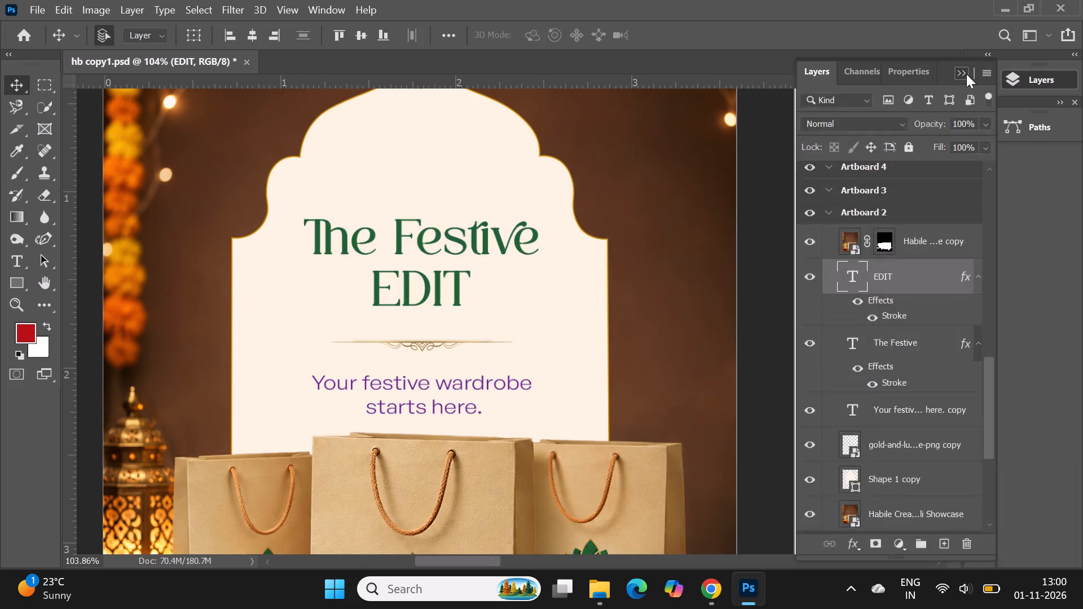
{"action": "scroll", "coordinate": [604, 248], "scroll_direction": "down", "scroll_amount": 9, "text": "alt"}
{"action": "scroll", "coordinate": [590, 241], "scroll_direction": "up", "scroll_amount": 2, "text": "alt"}
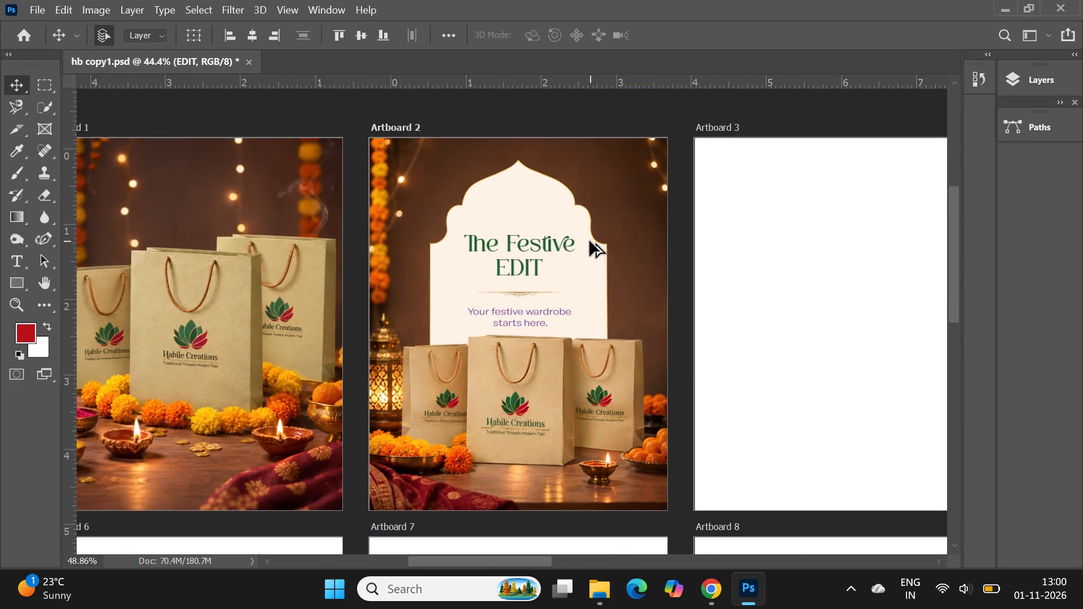
{"action": "scroll", "coordinate": [589, 241], "scroll_direction": "up", "scroll_amount": 6, "text": "alt"}
{"action": "double_click", "coordinate": [531, 374]}
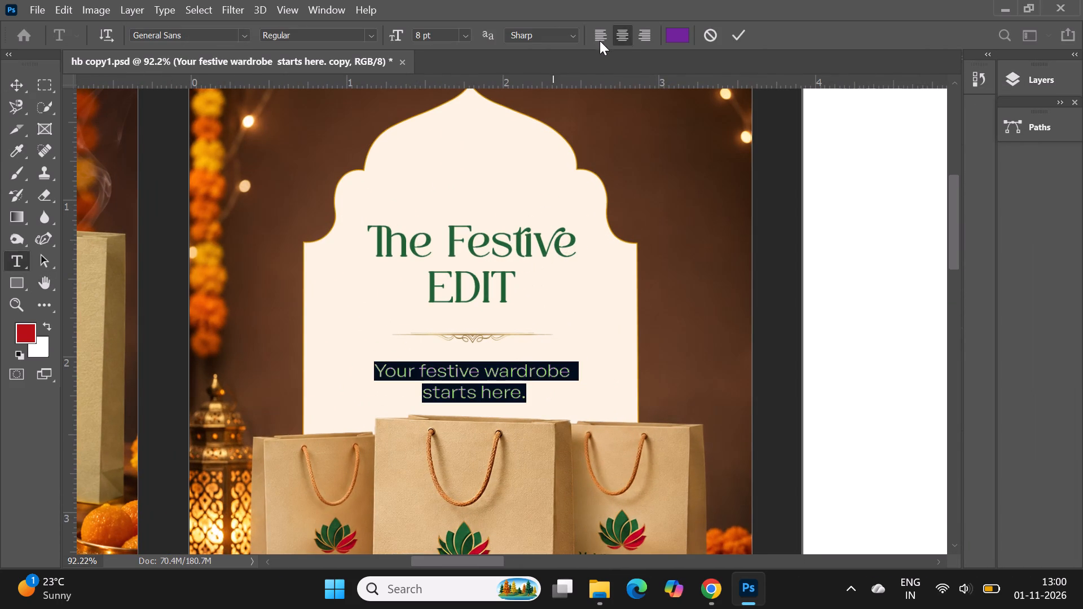
{"action": "left_click", "coordinate": [675, 37]}
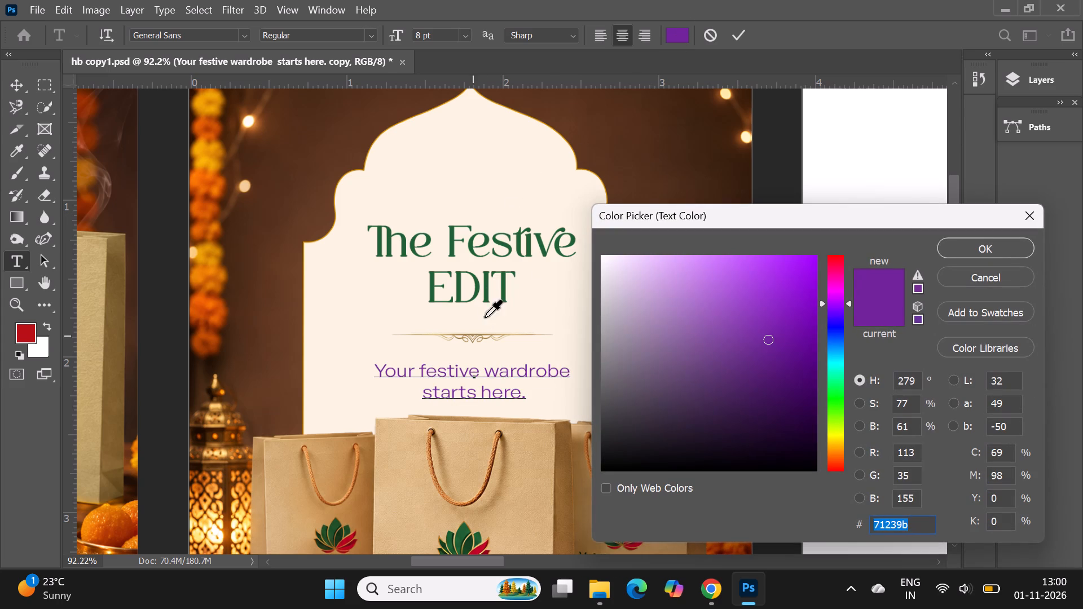
{"action": "left_click", "coordinate": [657, 149]}
{"action": "left_click", "coordinate": [632, 142]}
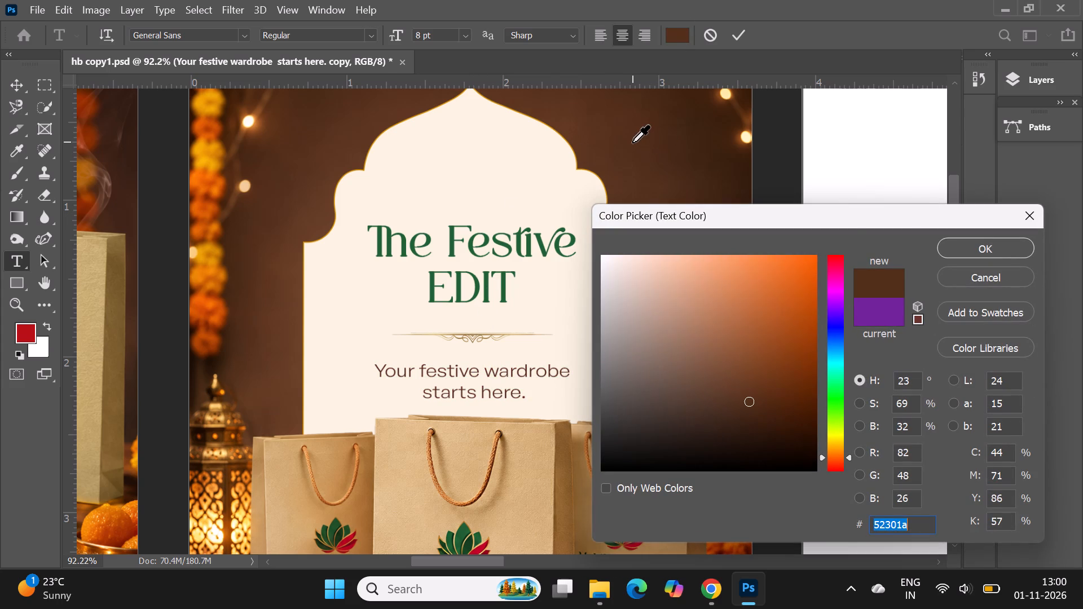
{"action": "left_click", "coordinate": [962, 251]}
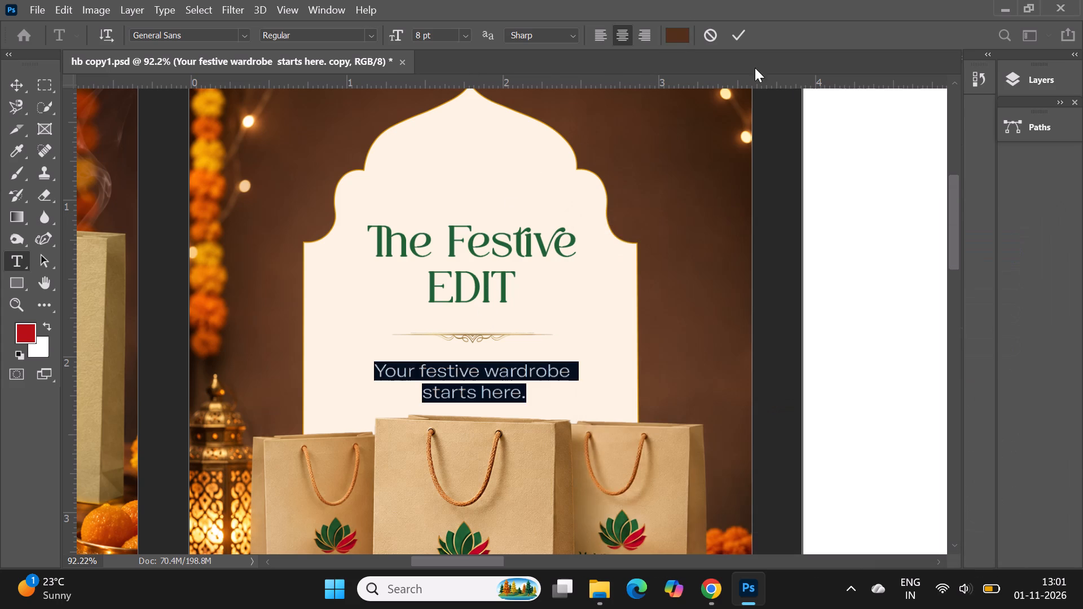
{"action": "left_click", "coordinate": [739, 43]}
Replace the word "Festive" with "Diwali" in Artboard 2's title line so it reads "The Diwali", and commit the text.
{"action": "left_click", "coordinate": [1009, 72]}
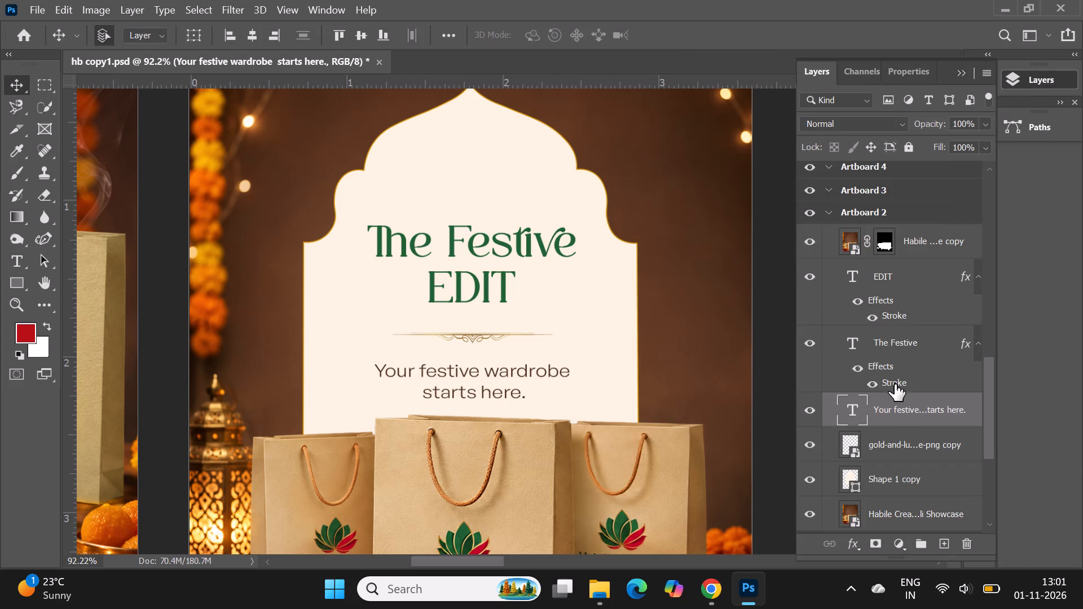
{"action": "scroll", "coordinate": [450, 377], "scroll_direction": "up", "scroll_amount": 4, "text": "alt"}
{"action": "scroll", "coordinate": [450, 377], "scroll_direction": "down", "scroll_amount": 4, "text": "alt"}
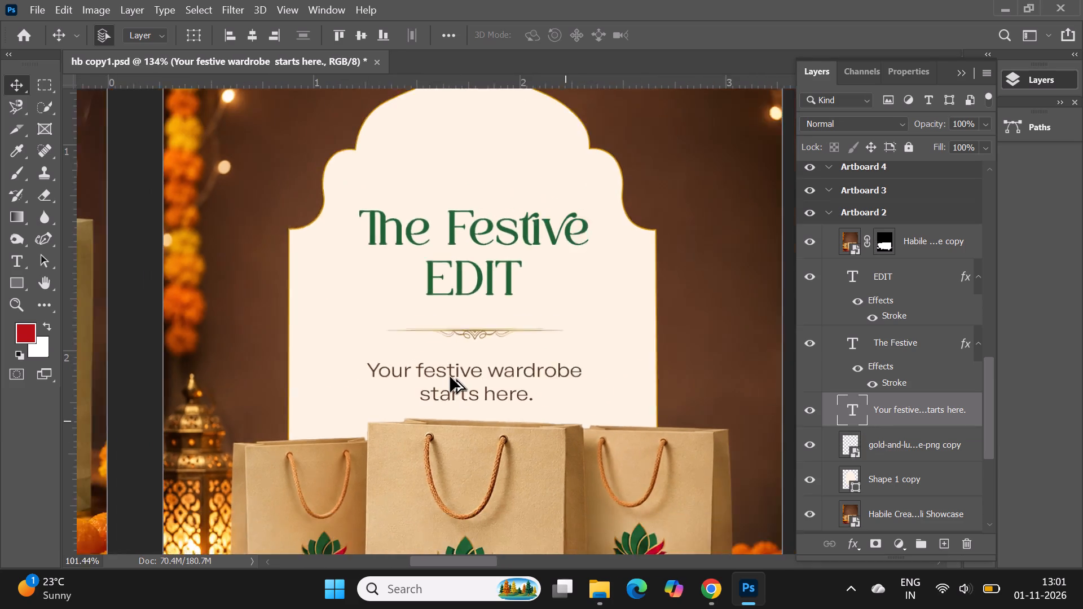
{"action": "scroll", "coordinate": [450, 377], "scroll_direction": "down", "scroll_amount": 6, "text": "alt"}
{"action": "double_click", "coordinate": [459, 301]}
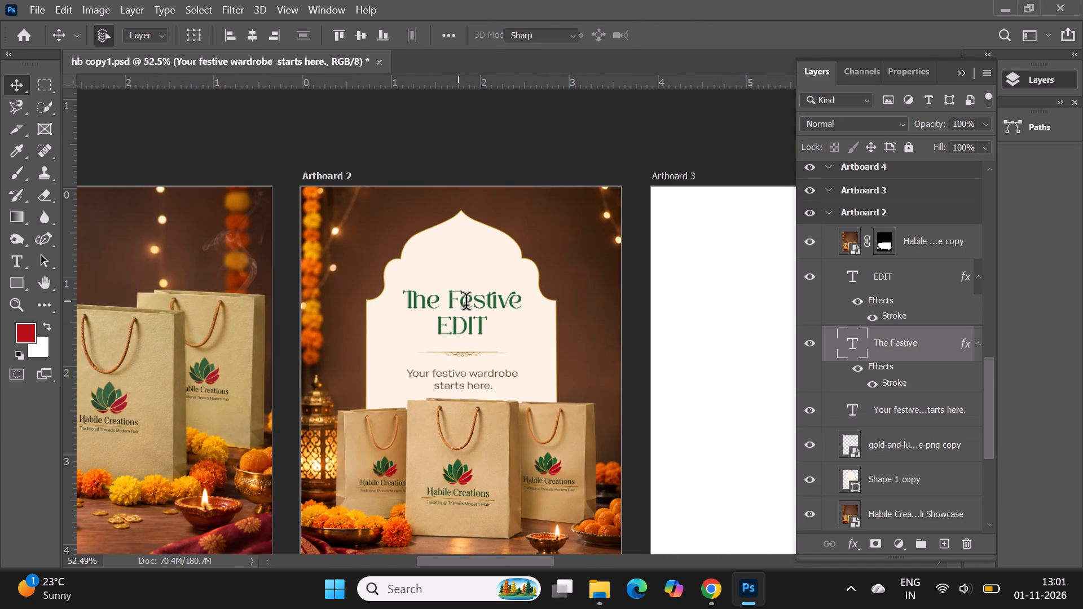
{"action": "left_click_drag", "start_coordinate": [452, 301], "coordinate": [521, 303]}
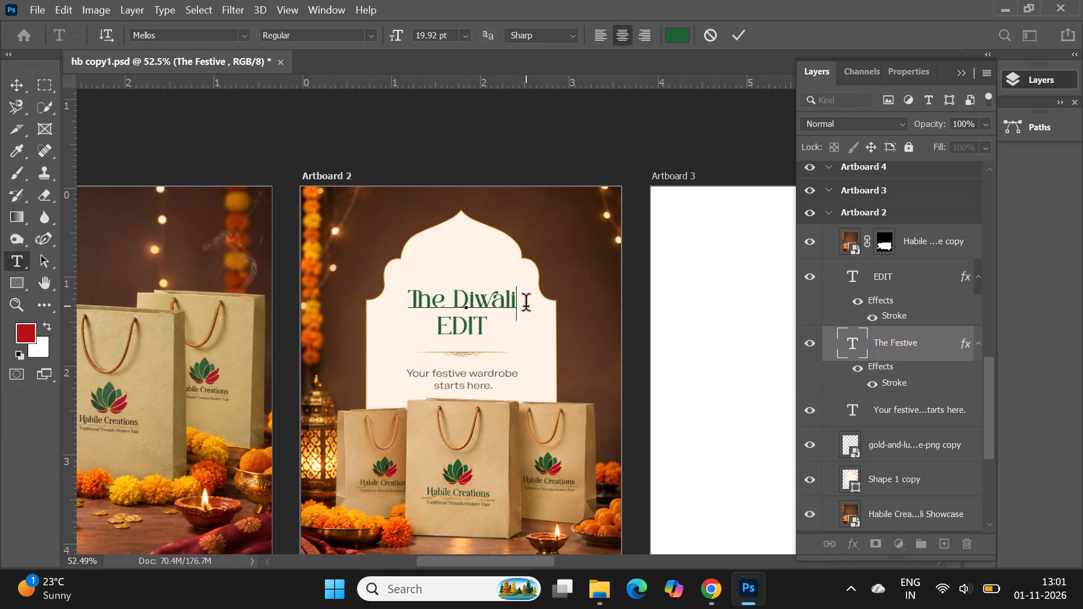
{"action": "left_click", "coordinate": [734, 34]}
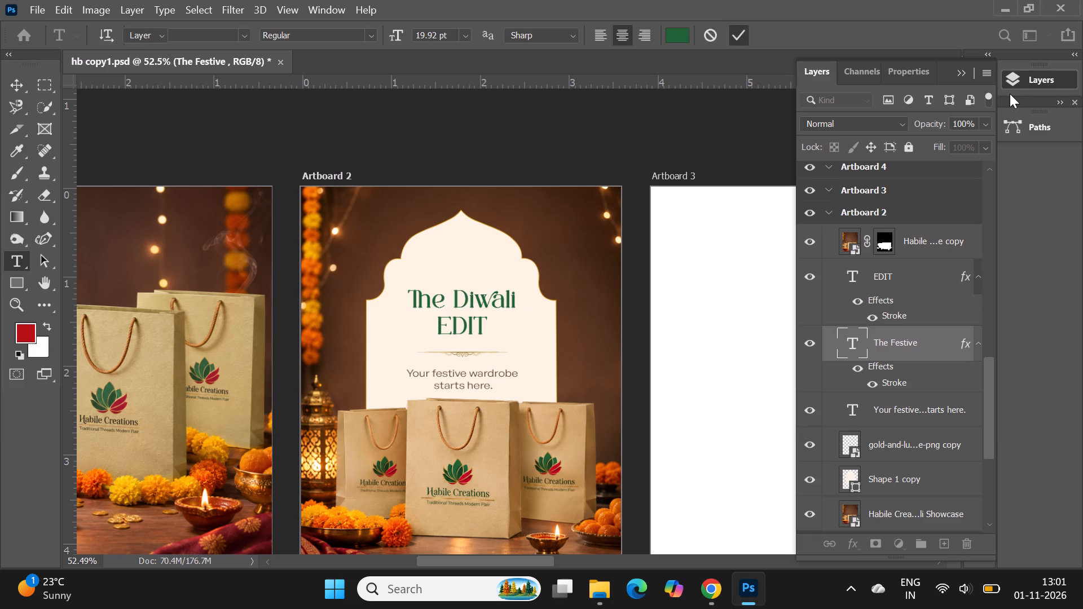
{"action": "left_click", "coordinate": [959, 71]}
{"action": "scroll", "coordinate": [575, 167], "scroll_direction": "down", "scroll_amount": 5, "text": "alt"}
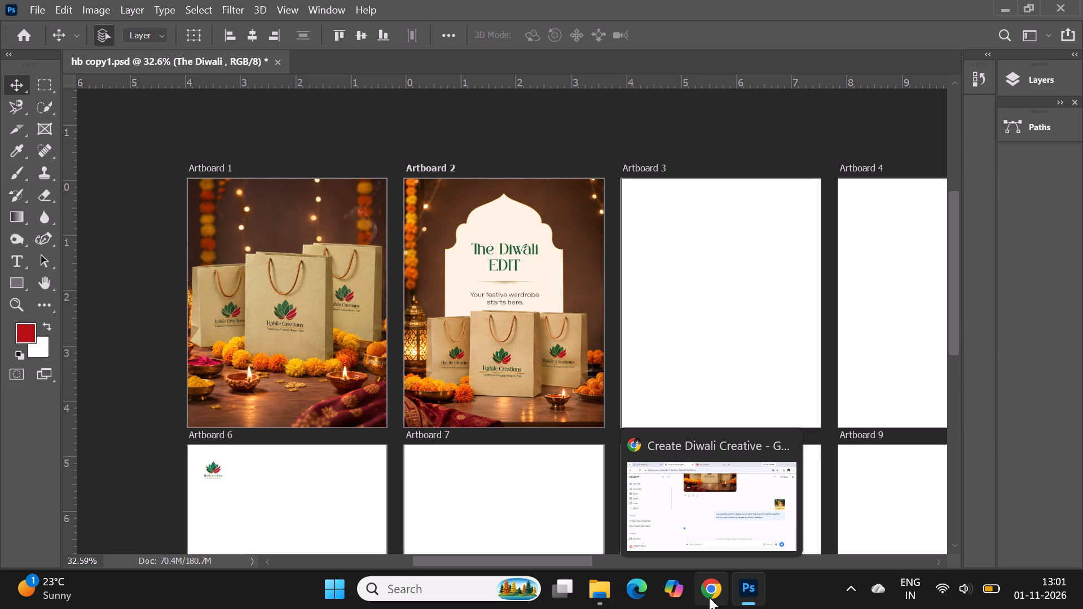
{"action": "left_click", "coordinate": [705, 593]}
{"action": "scroll", "coordinate": [668, 384], "scroll_direction": "down", "scroll_amount": 4}
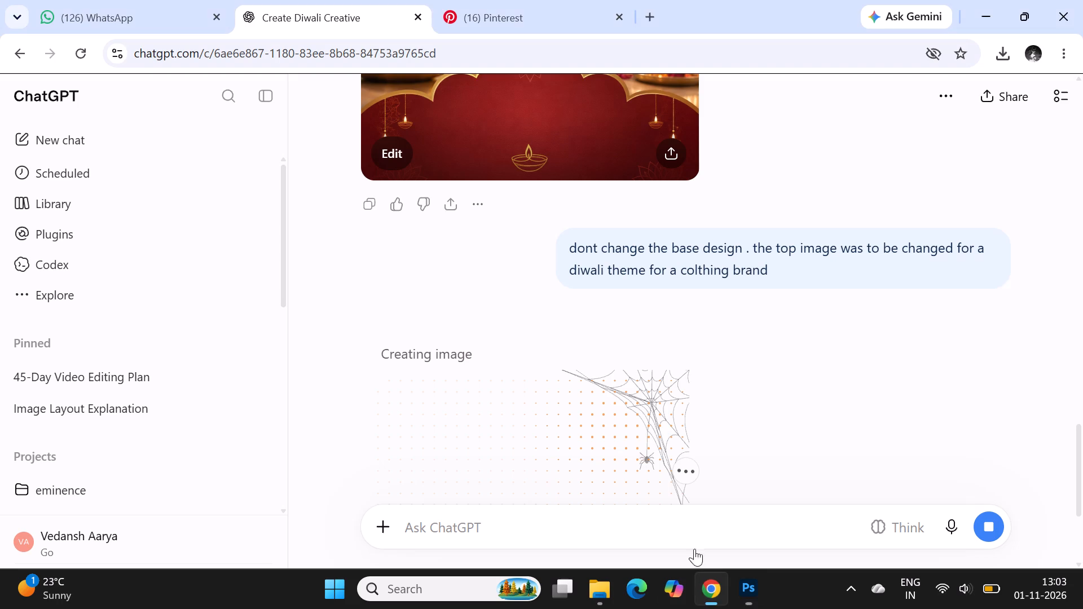
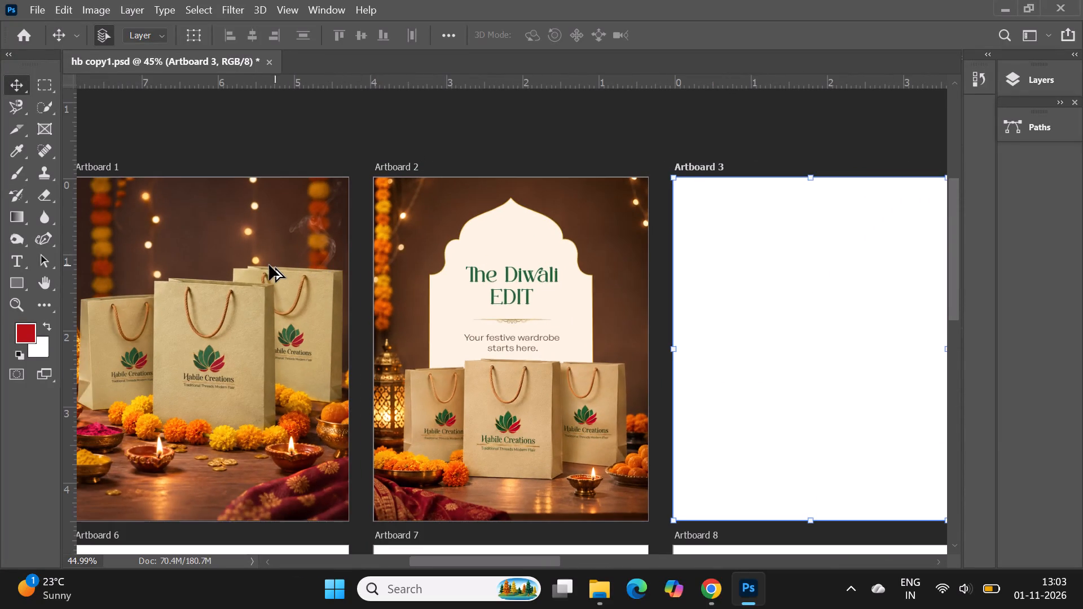
Examine the overall artboard layout and the Diwali designs on Artboards 1 and 2 up close.
{"action": "scroll", "coordinate": [269, 265], "scroll_direction": "down", "scroll_amount": 9, "text": "alt"}
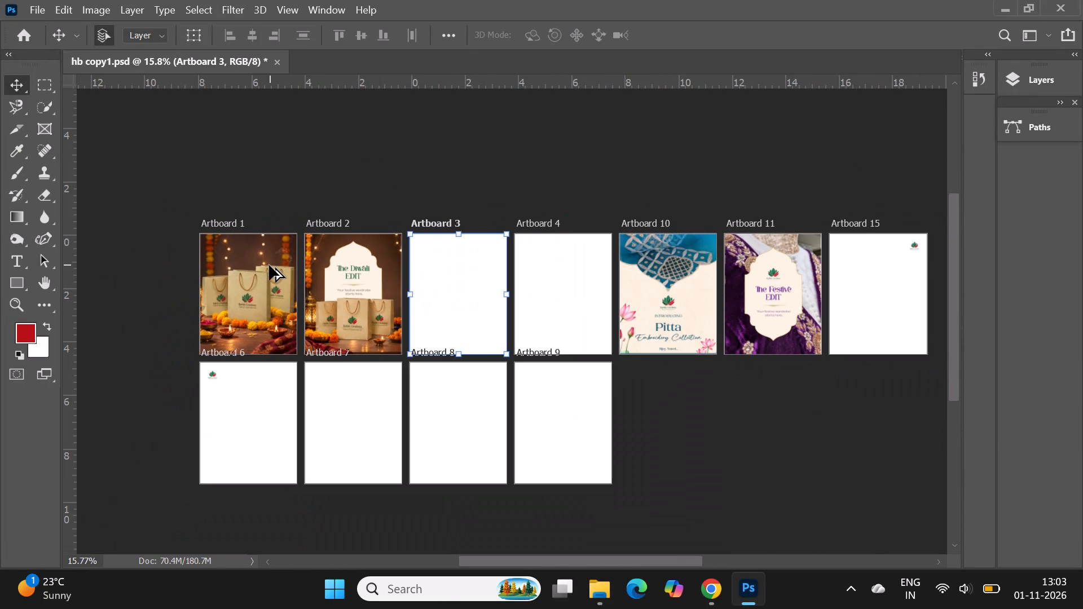
{"action": "scroll", "coordinate": [269, 265], "scroll_direction": "up", "scroll_amount": 9, "text": "alt"}
{"action": "scroll", "coordinate": [388, 305], "scroll_direction": "up", "scroll_amount": 1, "text": "alt"}
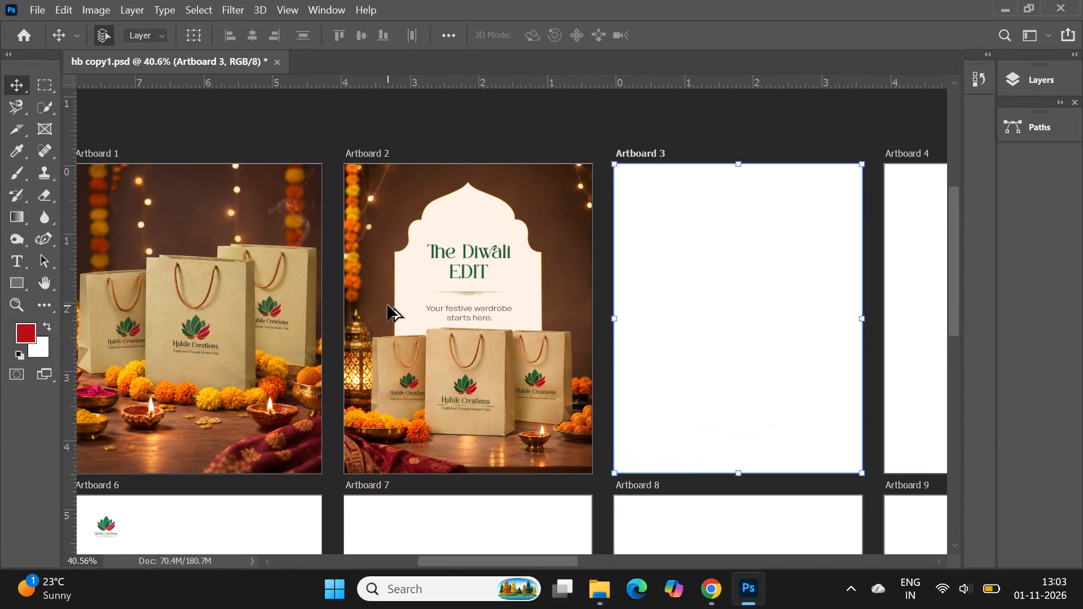
{"action": "scroll", "coordinate": [388, 305], "scroll_direction": "up", "scroll_amount": 3, "text": "alt"}
{"action": "scroll", "coordinate": [498, 399], "scroll_direction": "down", "scroll_amount": 1, "text": "alt"}
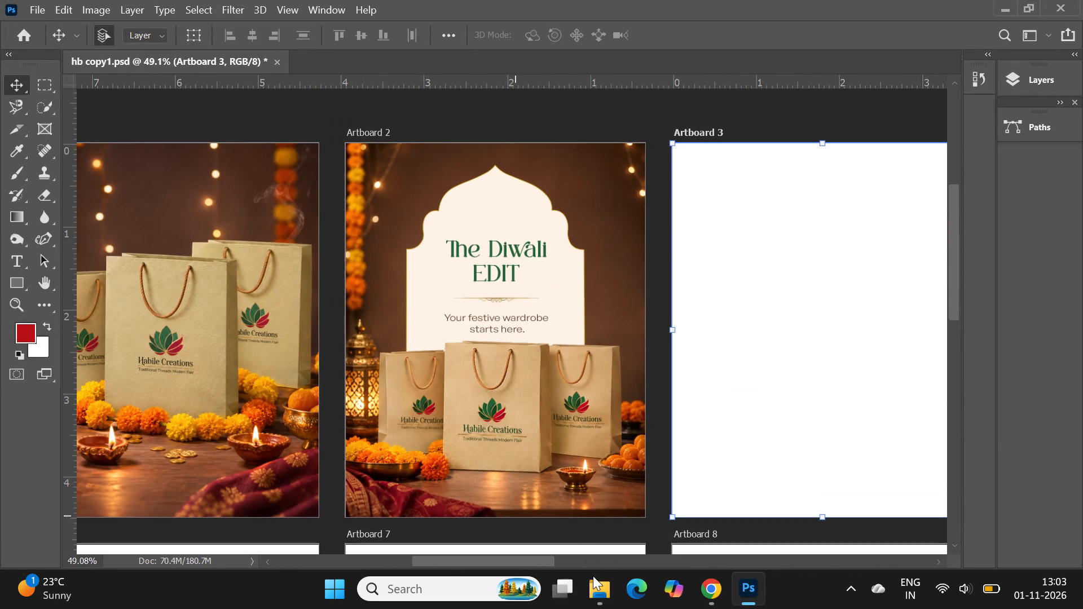
Switch to the Downloads folder in File Explorer and look through the WhatsApp garment photos.
{"action": "left_click", "coordinate": [599, 595]}
{"action": "scroll", "coordinate": [296, 414], "scroll_direction": "down", "scroll_amount": 2}
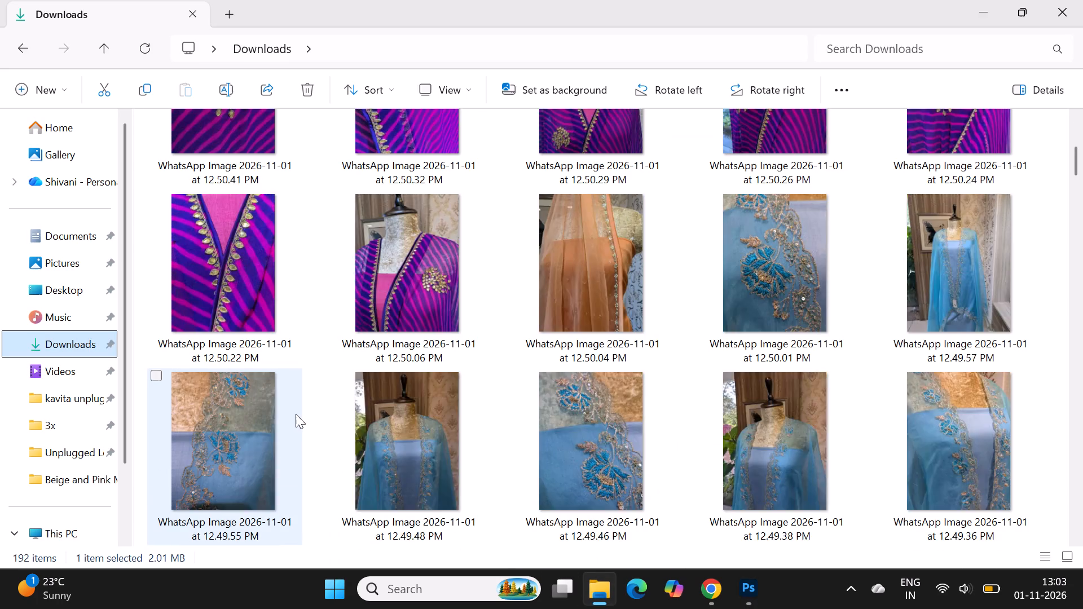
Look through the garment and reference images in Downloads, and switch back to hb copy1.psd in Photoshop to view Artboard 2.
{"action": "scroll", "coordinate": [296, 414], "scroll_direction": "down", "scroll_amount": 2}
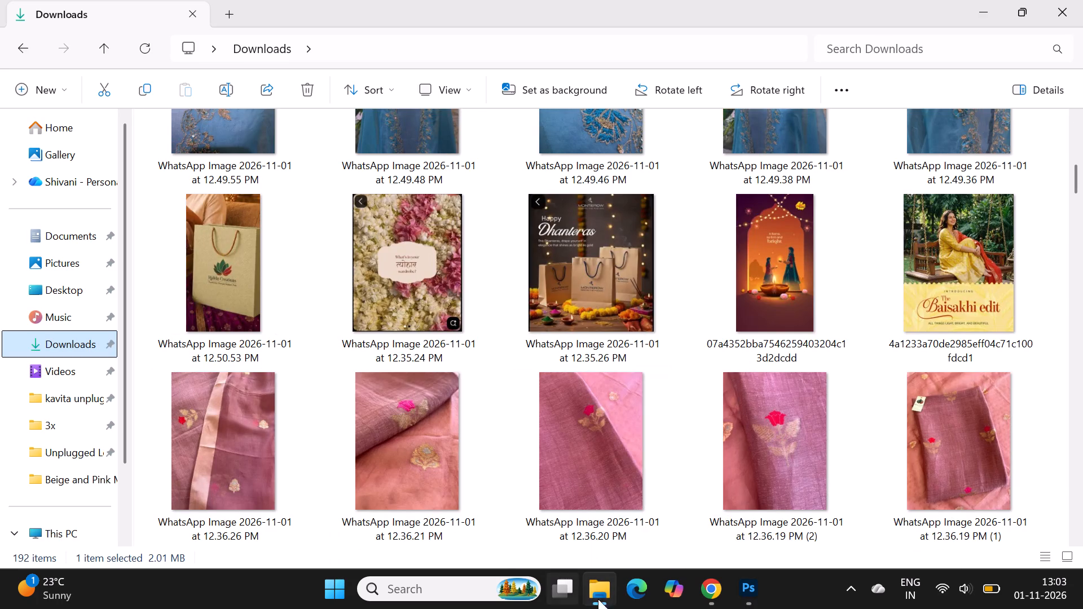
{"action": "left_click", "coordinate": [737, 593]}
{"action": "scroll", "coordinate": [531, 194], "scroll_direction": "up", "scroll_amount": 3, "text": "alt"}
{"action": "scroll", "coordinate": [474, 222], "scroll_direction": "up", "scroll_amount": 3, "text": "alt"}
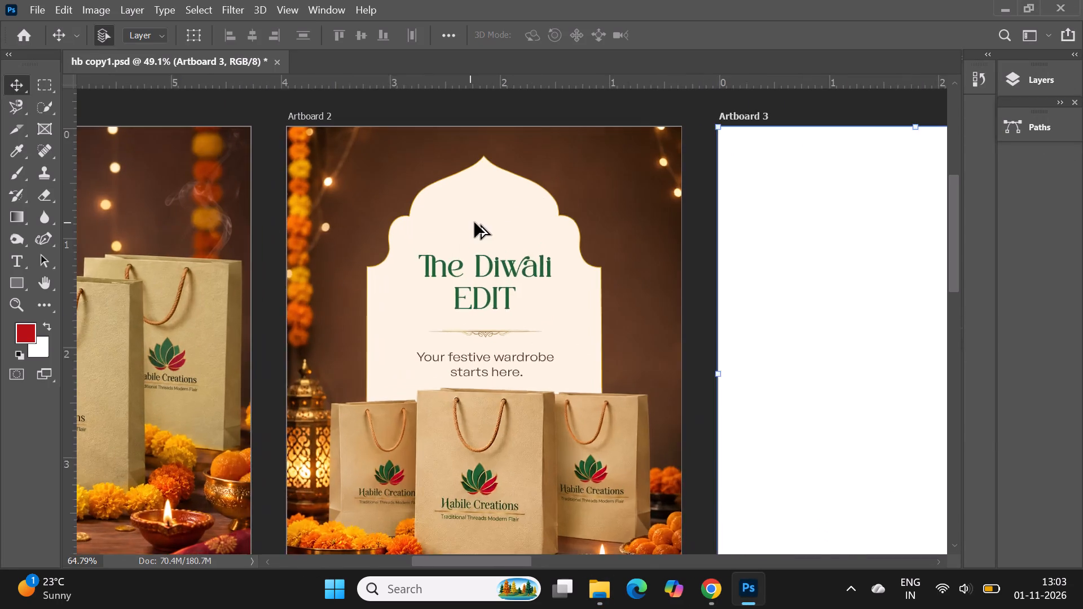
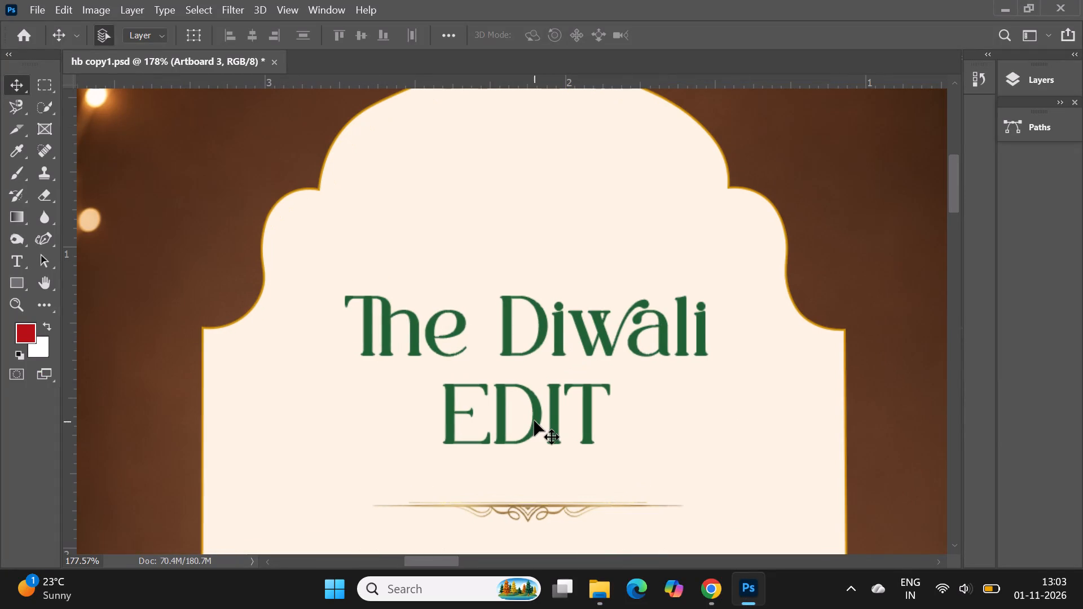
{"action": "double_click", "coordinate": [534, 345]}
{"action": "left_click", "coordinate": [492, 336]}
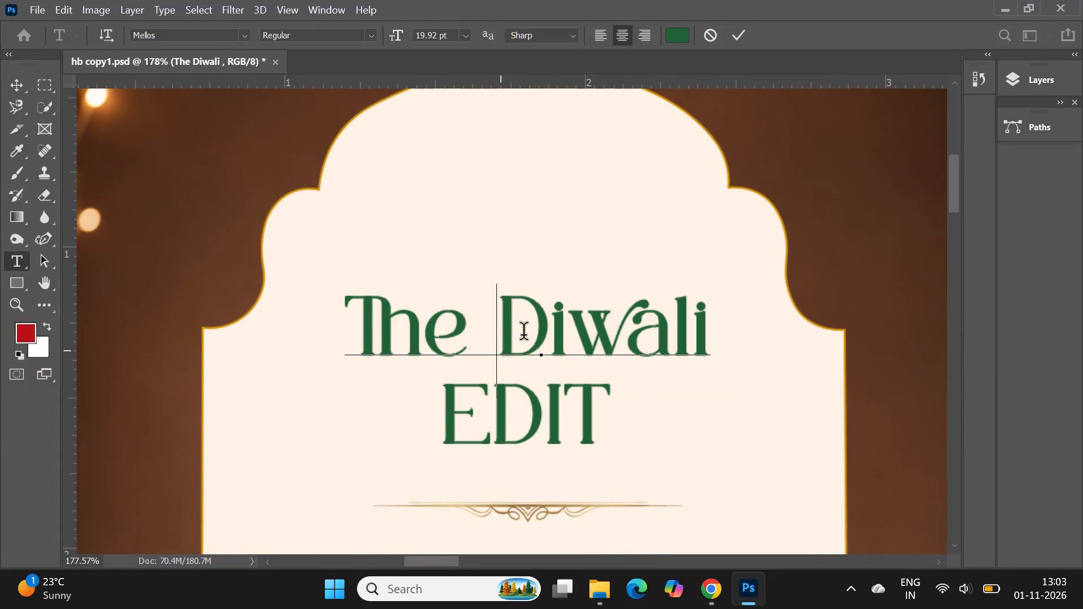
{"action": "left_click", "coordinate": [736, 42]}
Duplicate the green "The Diwali" text line and place the copy just above the original inside the arch.
{"action": "scroll", "coordinate": [627, 209], "scroll_direction": "up", "scroll_amount": 3}
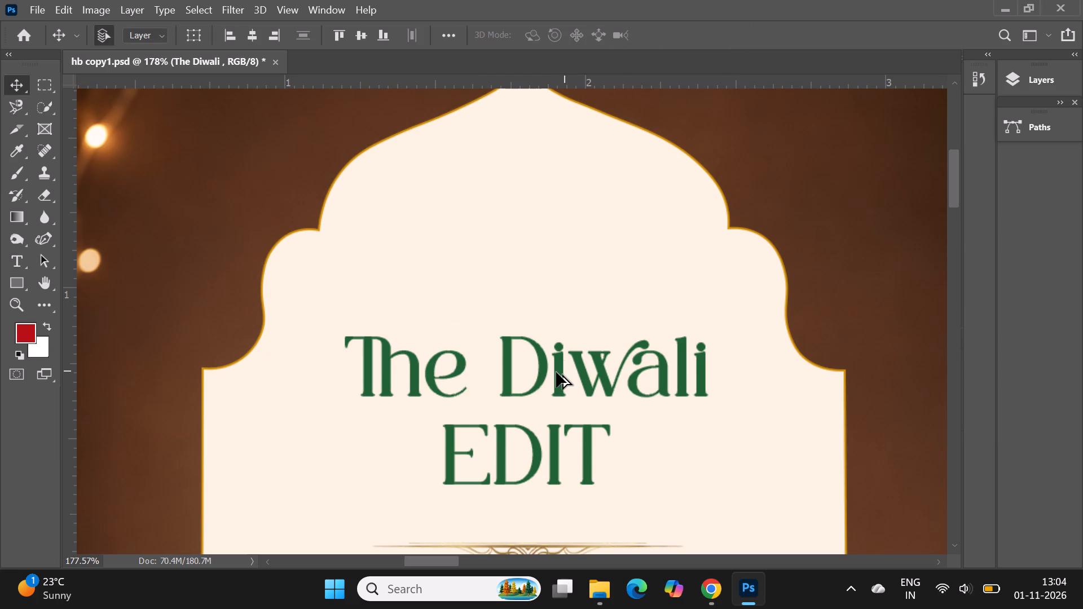
{"action": "left_click_drag", "start_coordinate": [556, 372], "coordinate": [534, 245], "text": "alt"}
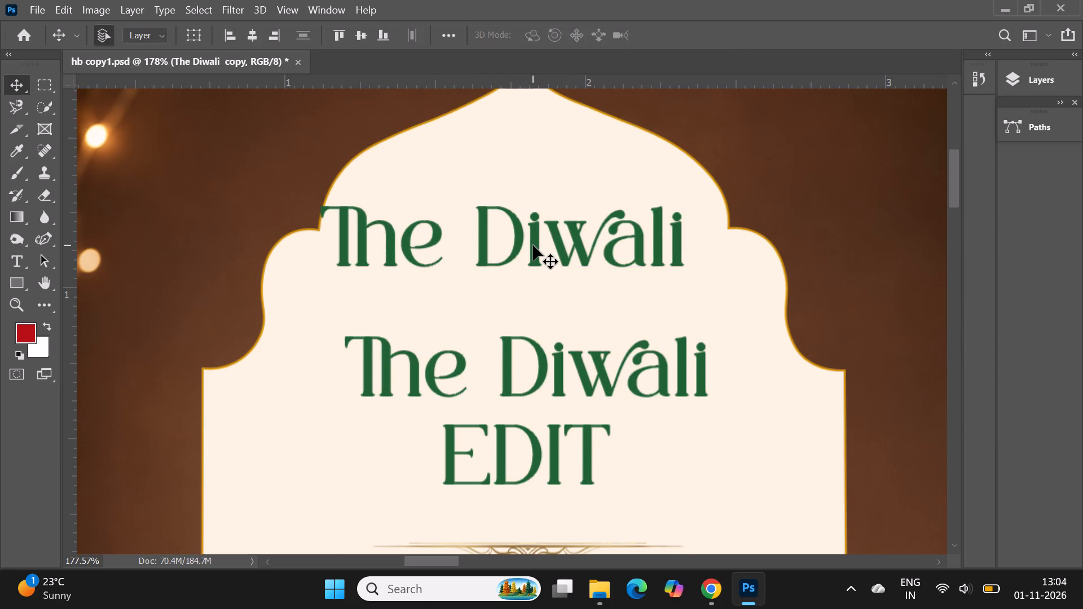
{"action": "left_click_drag", "start_coordinate": [485, 244], "coordinate": [494, 273]}
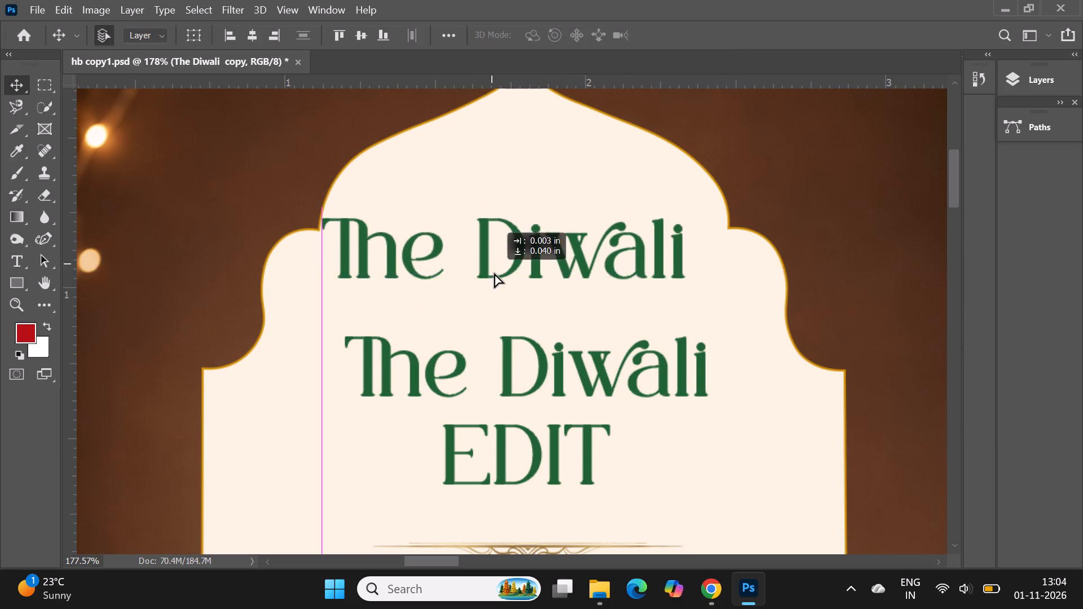
{"action": "left_click_drag", "start_coordinate": [494, 273], "coordinate": [496, 279]}
Replace the heading's second line "EDIT" with lowercase "edit".
{"action": "double_click", "coordinate": [518, 436]}
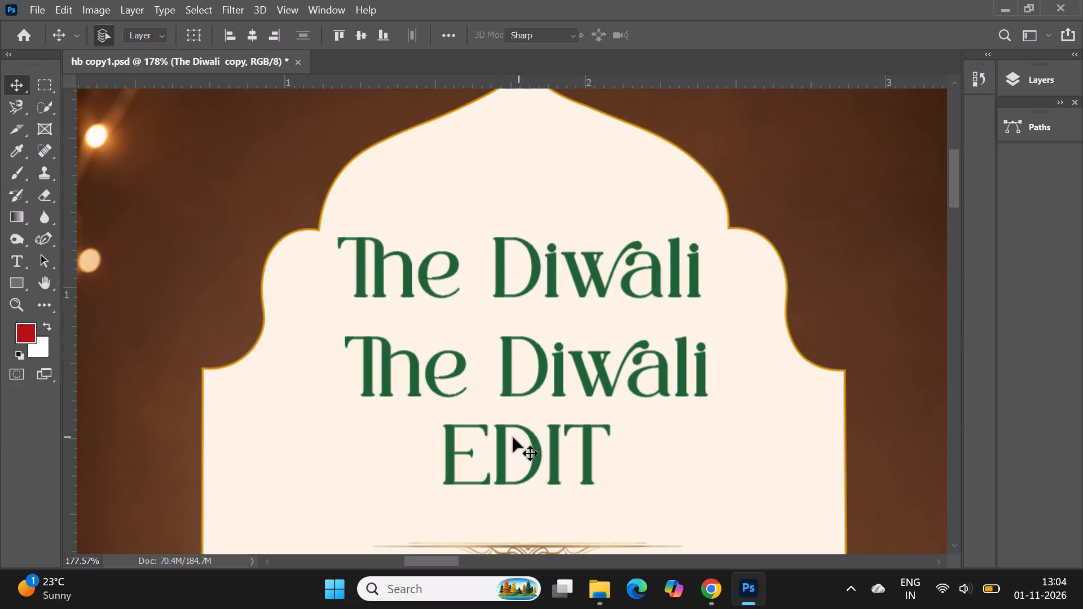
{"action": "left_click_drag", "start_coordinate": [494, 442], "coordinate": [455, 442]}
{"action": "left_click_drag", "start_coordinate": [599, 464], "coordinate": [560, 464]}
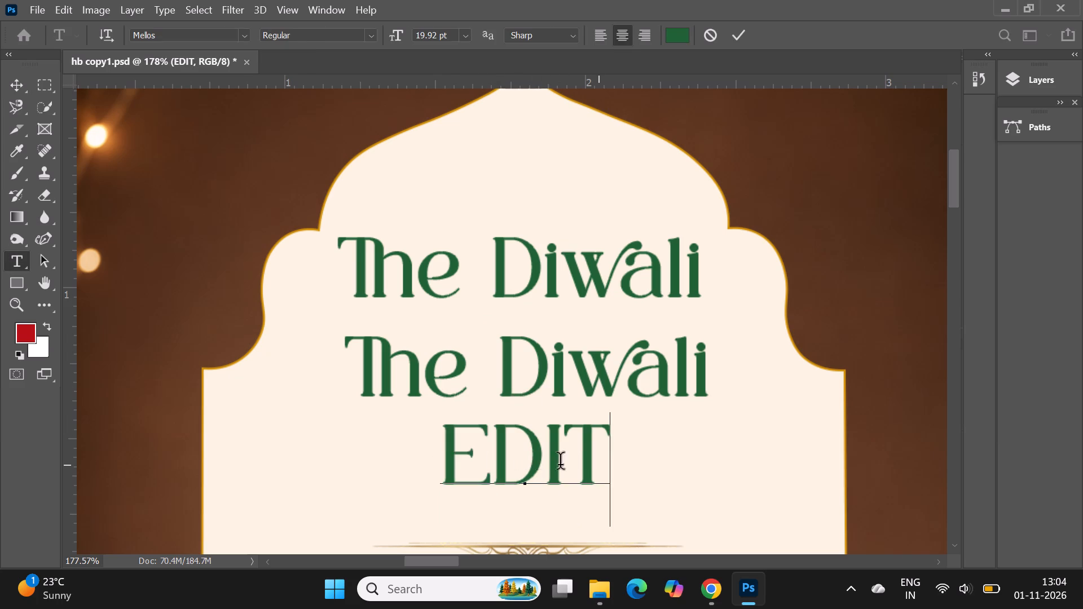
{"action": "left_click_drag", "start_coordinate": [560, 464], "coordinate": [453, 464]}
{"action": "key", "text": "BackSpace"}
{"action": "key", "text": "e"}
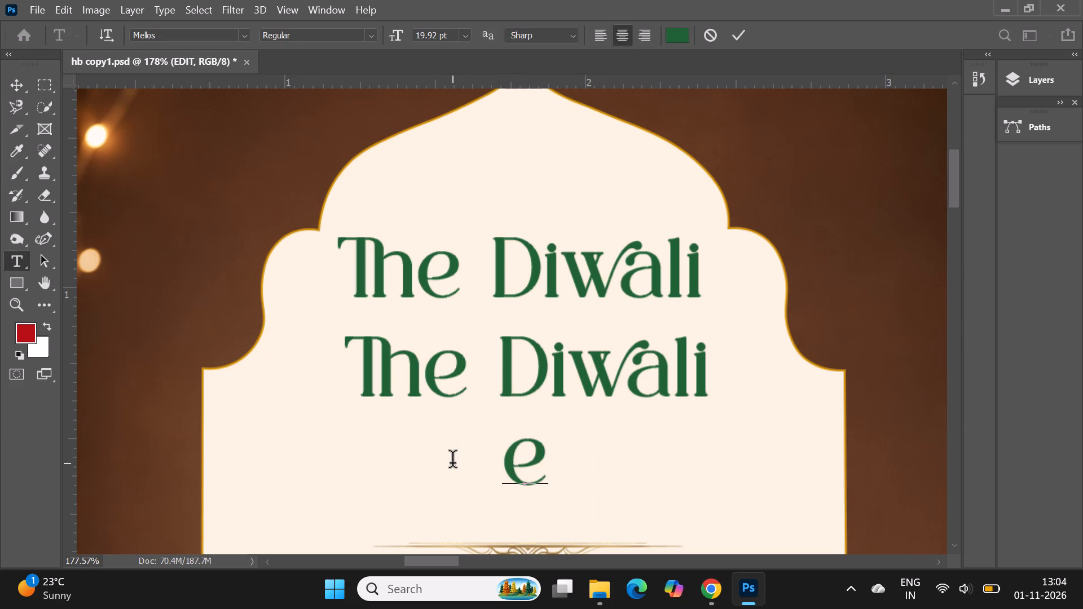
{"action": "type", "text": "dit"}
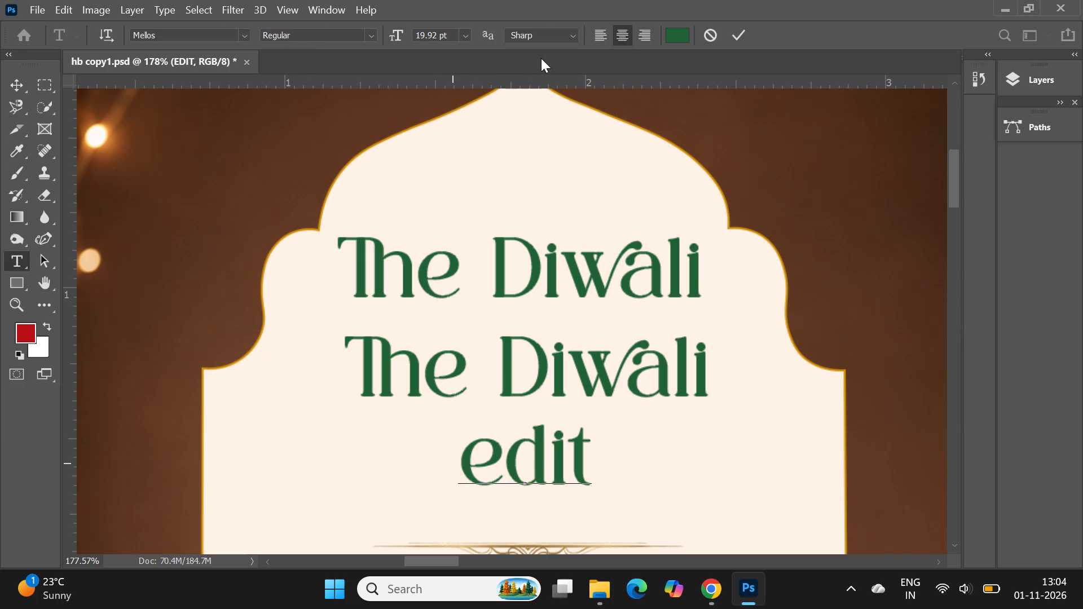
{"action": "left_click", "coordinate": [735, 35]}
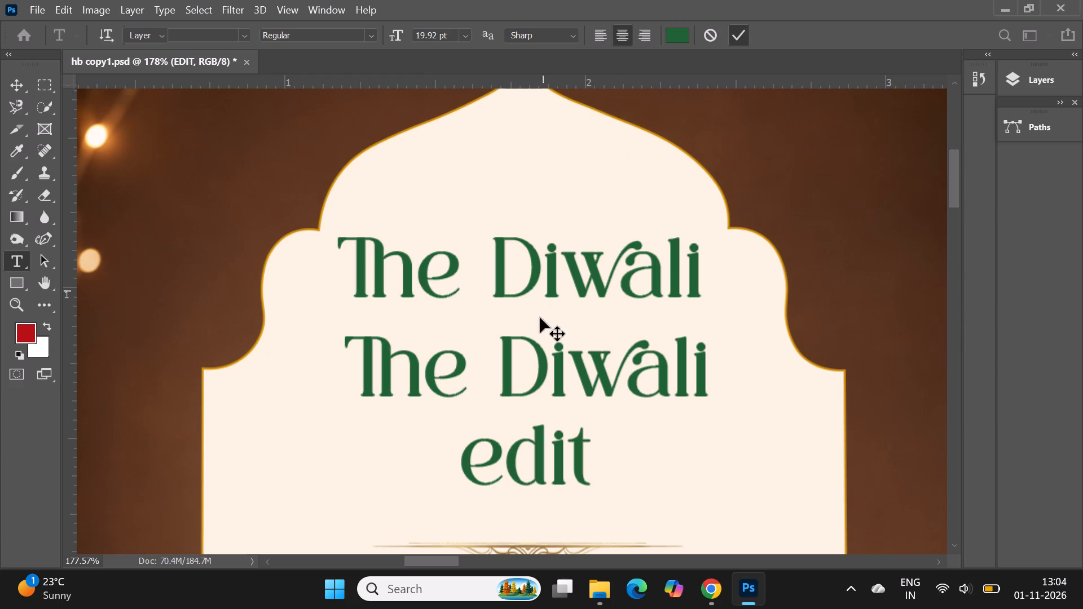
Set the font of the original "The Diwali" line, directly above "edit", to Kactigona.
{"action": "double_click", "coordinate": [530, 375]}
{"action": "left_click_drag", "start_coordinate": [509, 370], "coordinate": [345, 361]}
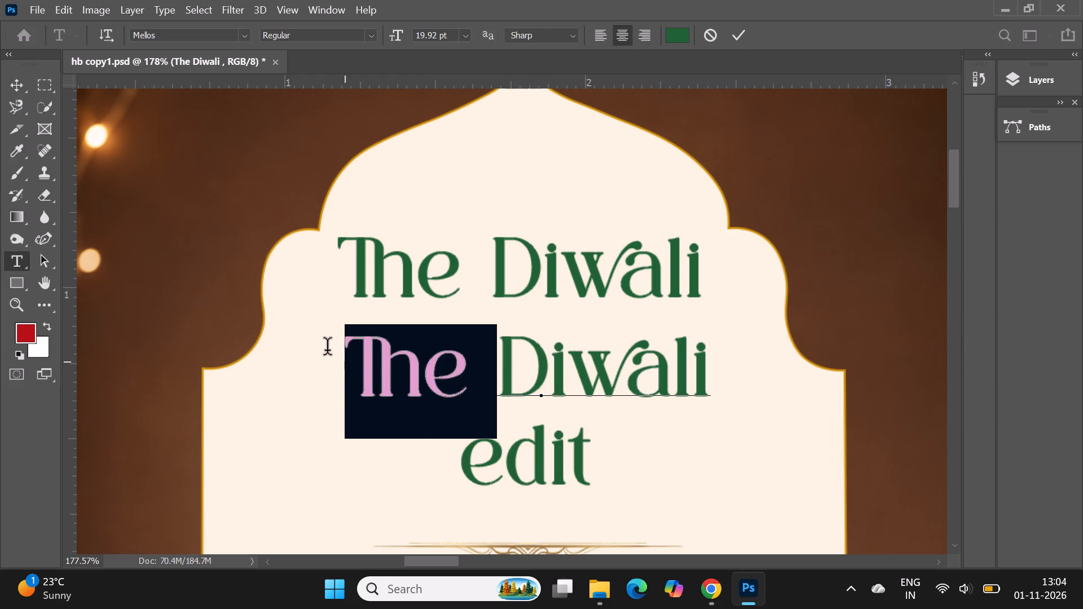
{"action": "scroll", "coordinate": [797, 293], "scroll_direction": "down", "scroll_amount": 3, "text": "alt"}
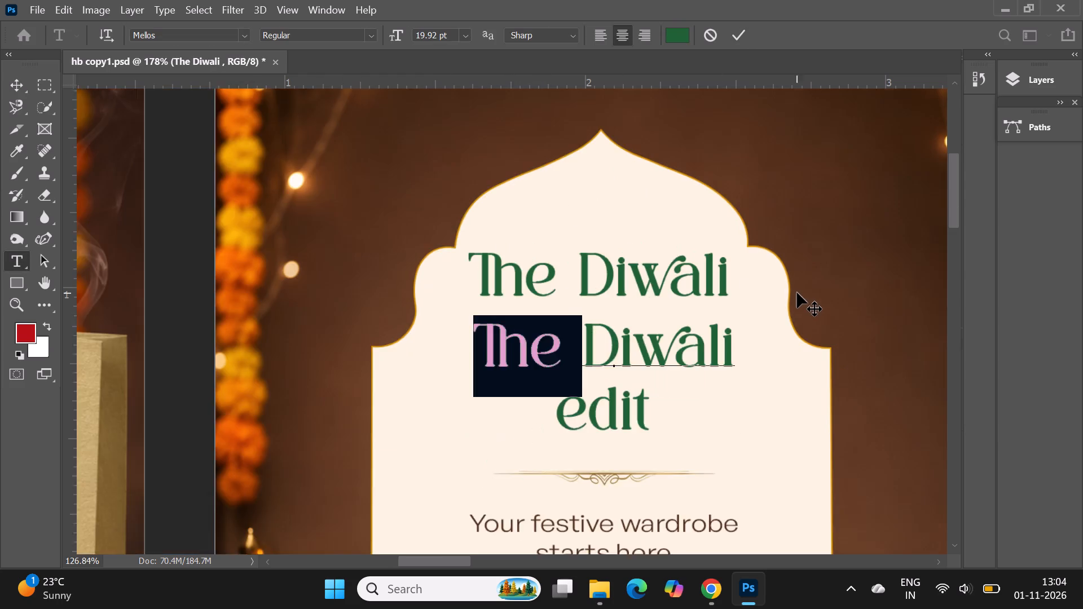
{"action": "scroll", "coordinate": [797, 293], "scroll_direction": "down", "scroll_amount": 4, "text": "alt"}
{"action": "scroll", "coordinate": [489, 293], "scroll_direction": "up", "scroll_amount": 1, "text": "alt"}
{"action": "scroll", "coordinate": [648, 314], "scroll_direction": "up", "scroll_amount": 1, "text": "alt"}
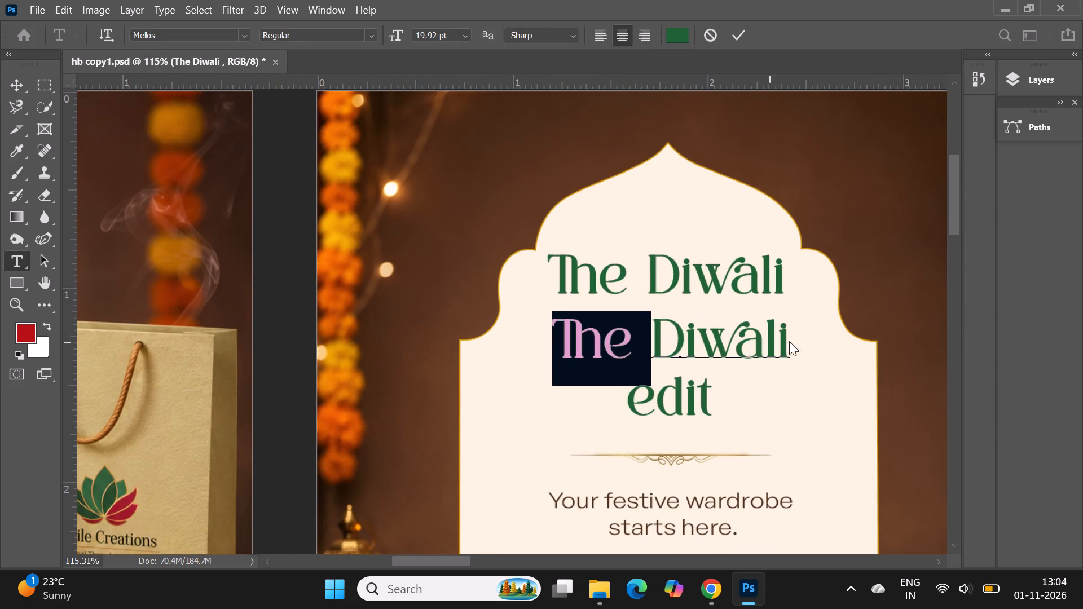
{"action": "left_click", "coordinate": [790, 341]}
{"action": "left_click_drag", "start_coordinate": [787, 340], "coordinate": [579, 339]}
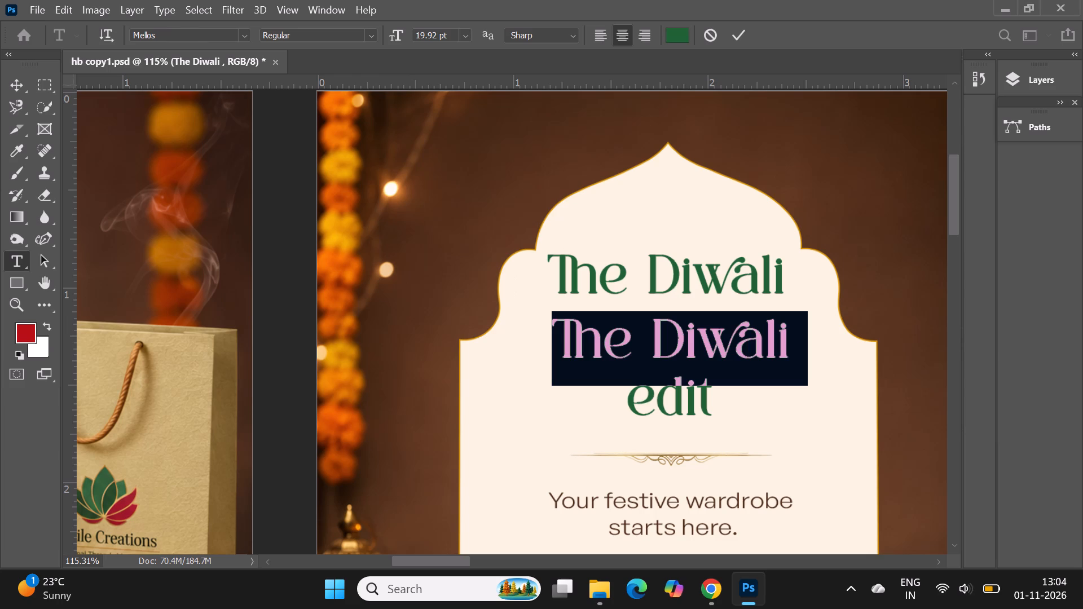
{"action": "left_click", "coordinate": [240, 38]}
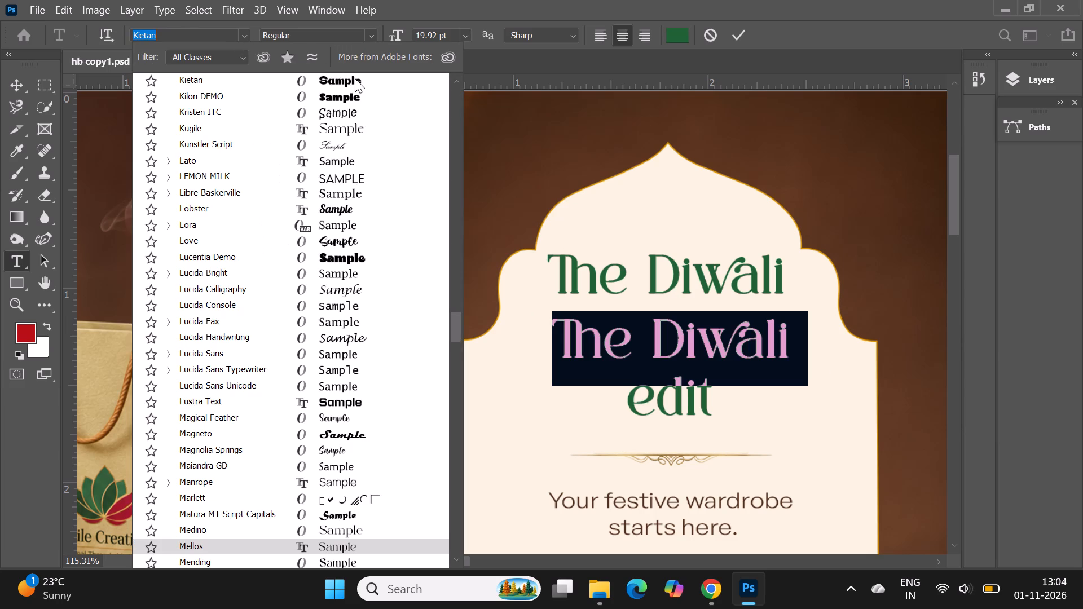
{"action": "scroll", "coordinate": [355, 78], "scroll_direction": "up", "scroll_amount": 7}
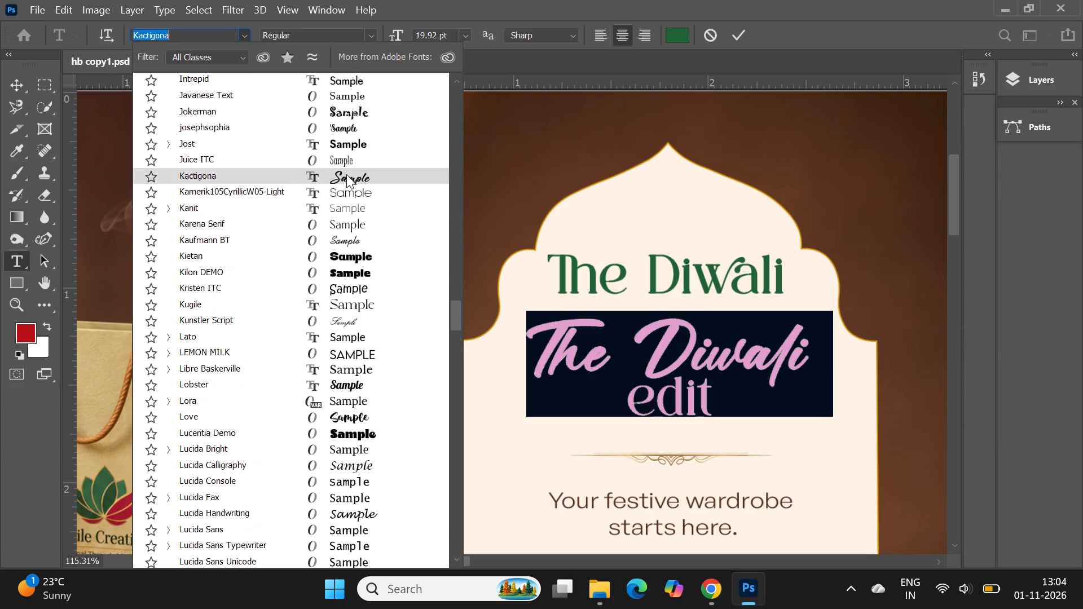
{"action": "left_click", "coordinate": [346, 174]}
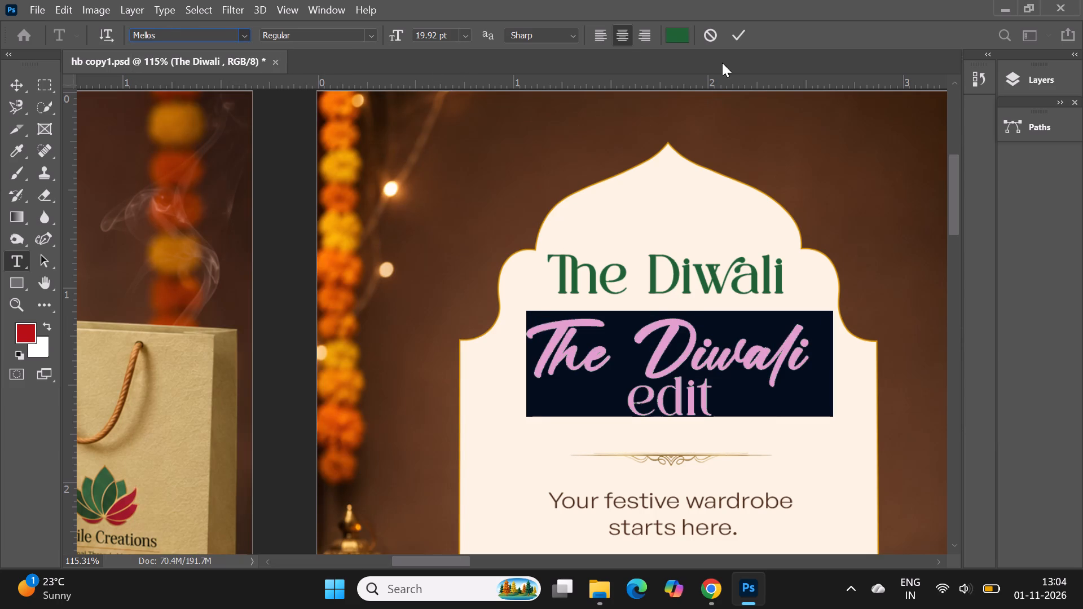
{"action": "left_click", "coordinate": [735, 34]}
Hide the Stroke effect on the script-styled "The Diwali" text layer.
{"action": "left_click", "coordinate": [1018, 78]}
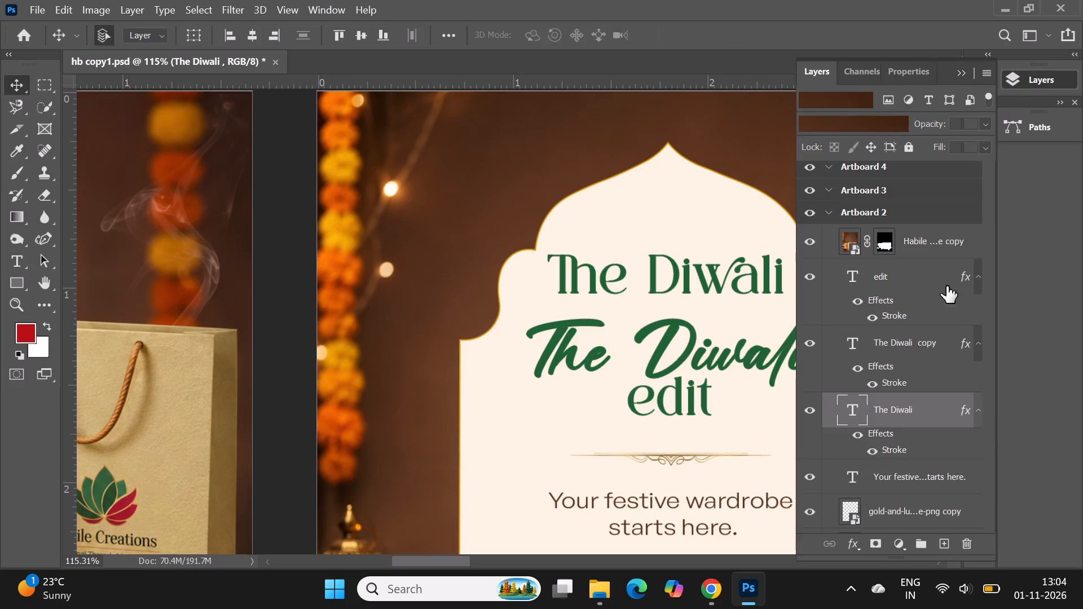
{"action": "left_click", "coordinate": [877, 446]}
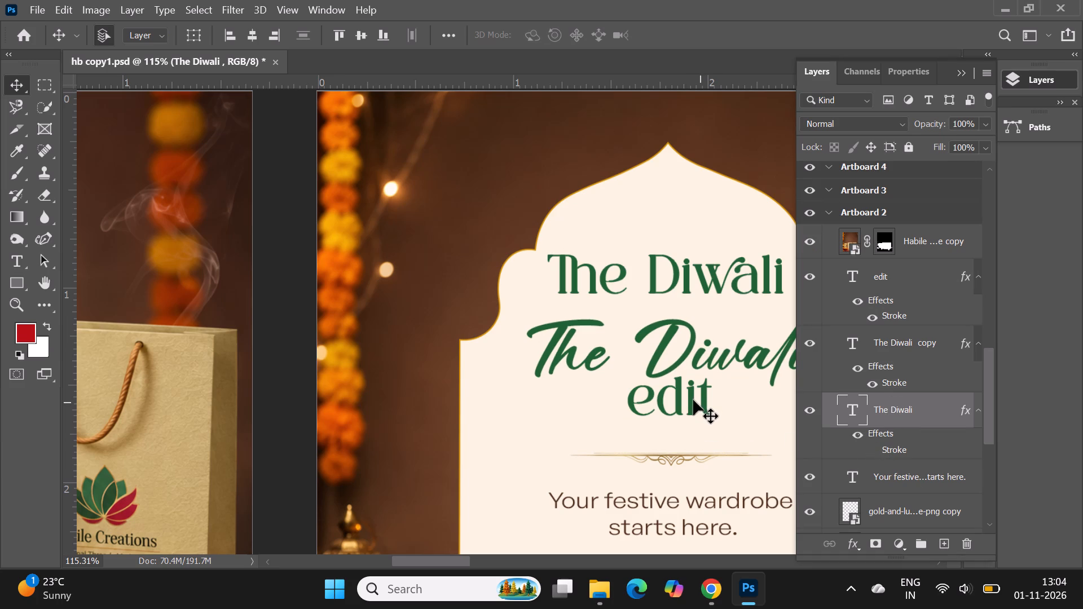
{"action": "left_click", "coordinate": [692, 399]}
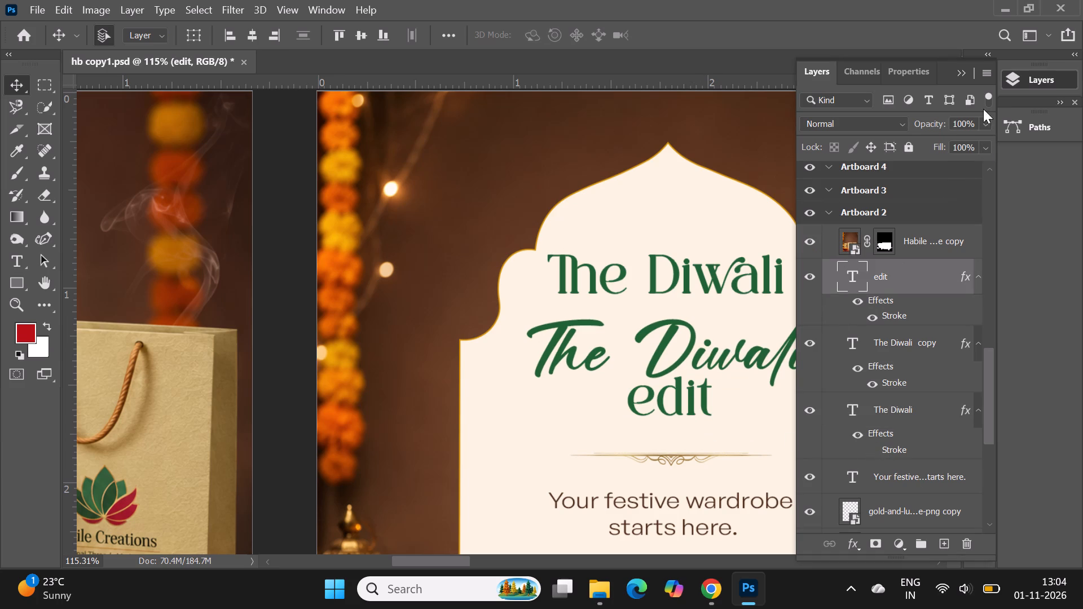
{"action": "left_click", "coordinate": [956, 73]}
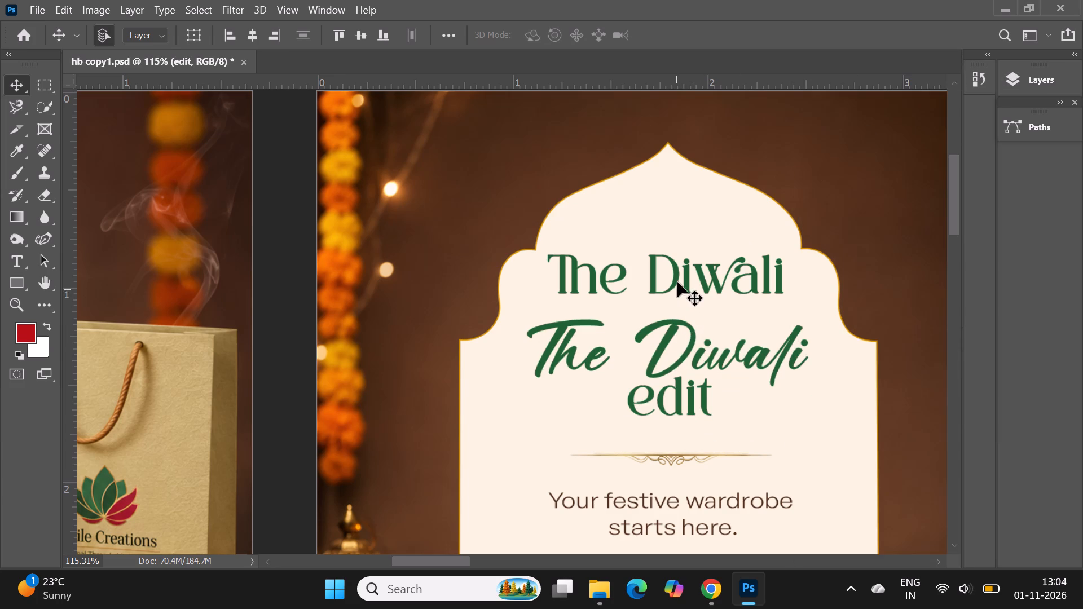
Hide the duplicated "The Diwali copy" text layer in Artboard 2.
{"action": "left_click", "coordinate": [686, 278]}
{"action": "left_click", "coordinate": [1015, 76]}
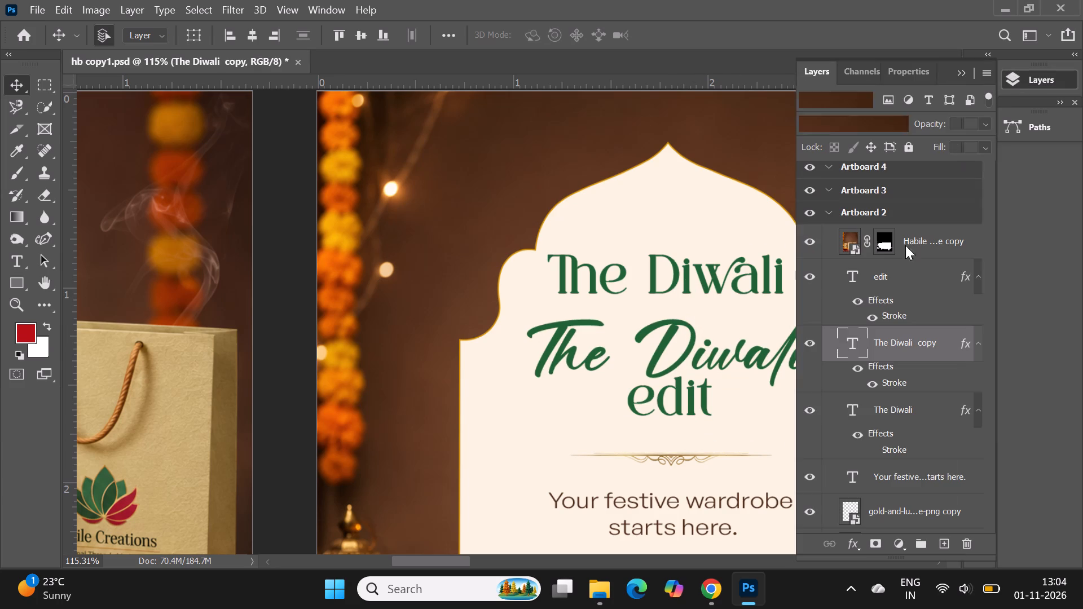
{"action": "left_click", "coordinate": [813, 345]}
Move the script "The Diwali" line slightly up and to the left so it sits clear of "edit".
{"action": "left_click_drag", "start_coordinate": [661, 346], "coordinate": [661, 346]}
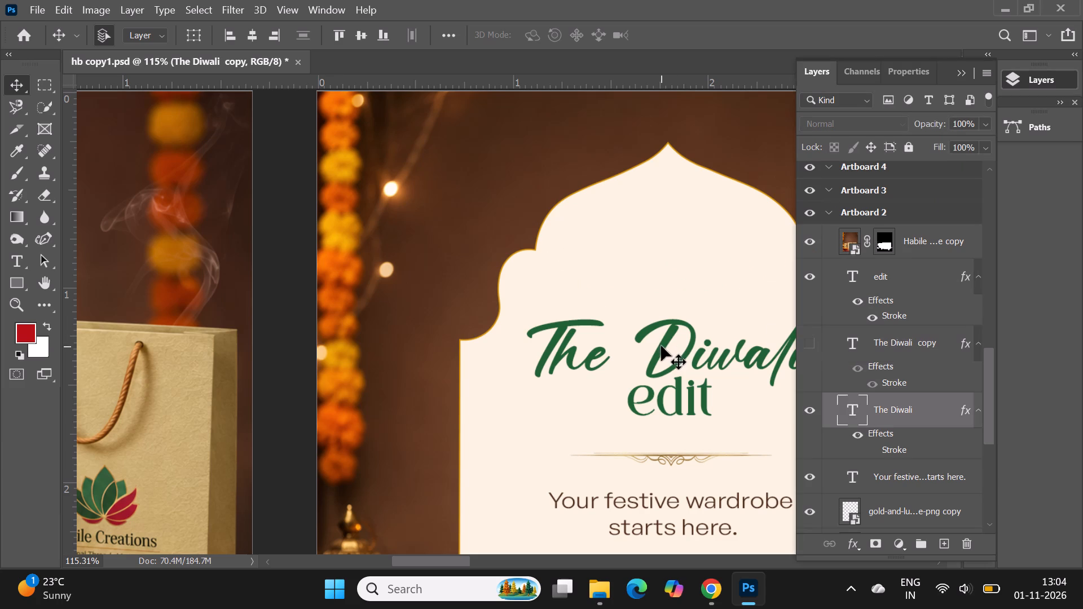
{"action": "left_click_drag", "start_coordinate": [661, 346], "coordinate": [648, 323]}
{"action": "left_click", "coordinate": [957, 69]}
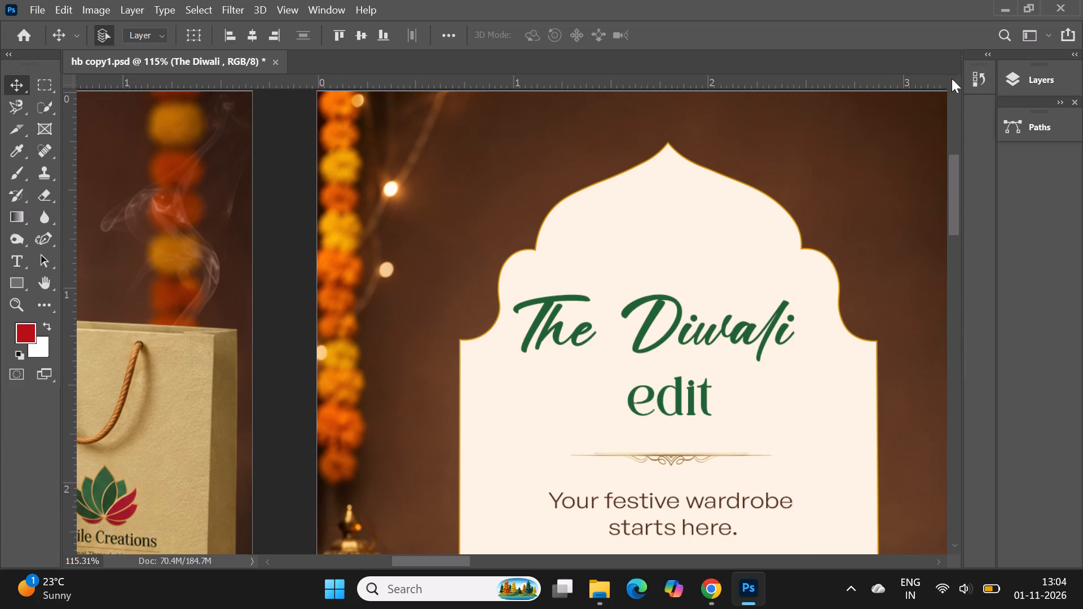
{"action": "left_click_drag", "start_coordinate": [717, 338], "coordinate": [724, 343]}
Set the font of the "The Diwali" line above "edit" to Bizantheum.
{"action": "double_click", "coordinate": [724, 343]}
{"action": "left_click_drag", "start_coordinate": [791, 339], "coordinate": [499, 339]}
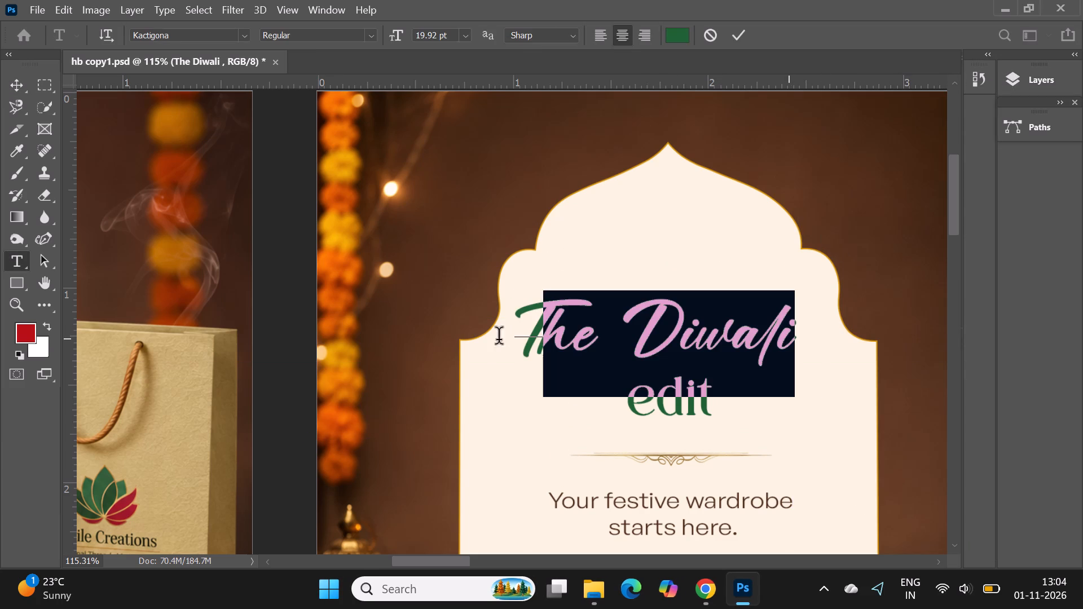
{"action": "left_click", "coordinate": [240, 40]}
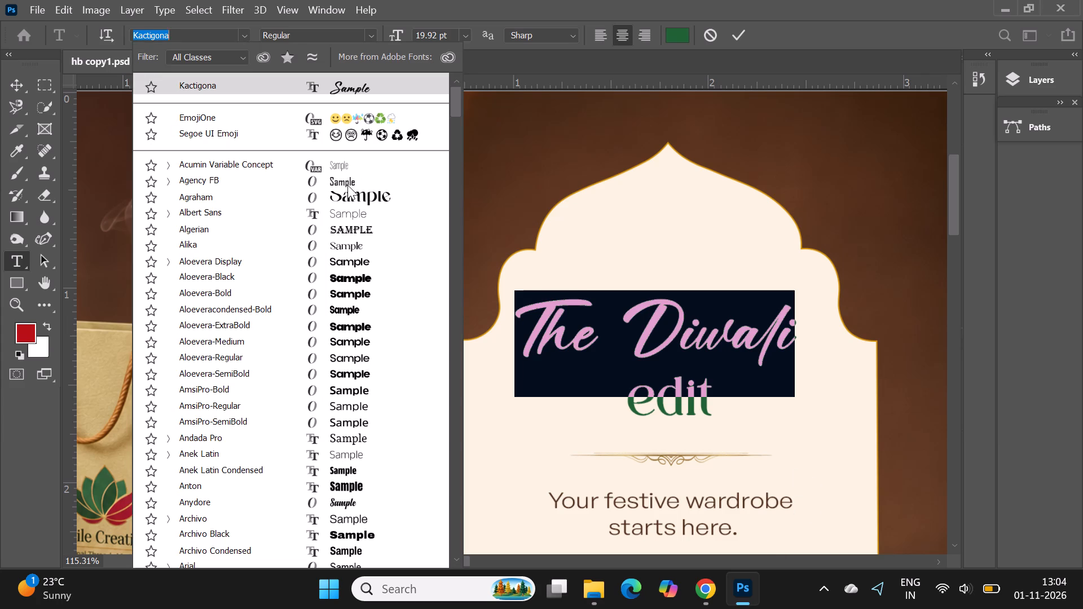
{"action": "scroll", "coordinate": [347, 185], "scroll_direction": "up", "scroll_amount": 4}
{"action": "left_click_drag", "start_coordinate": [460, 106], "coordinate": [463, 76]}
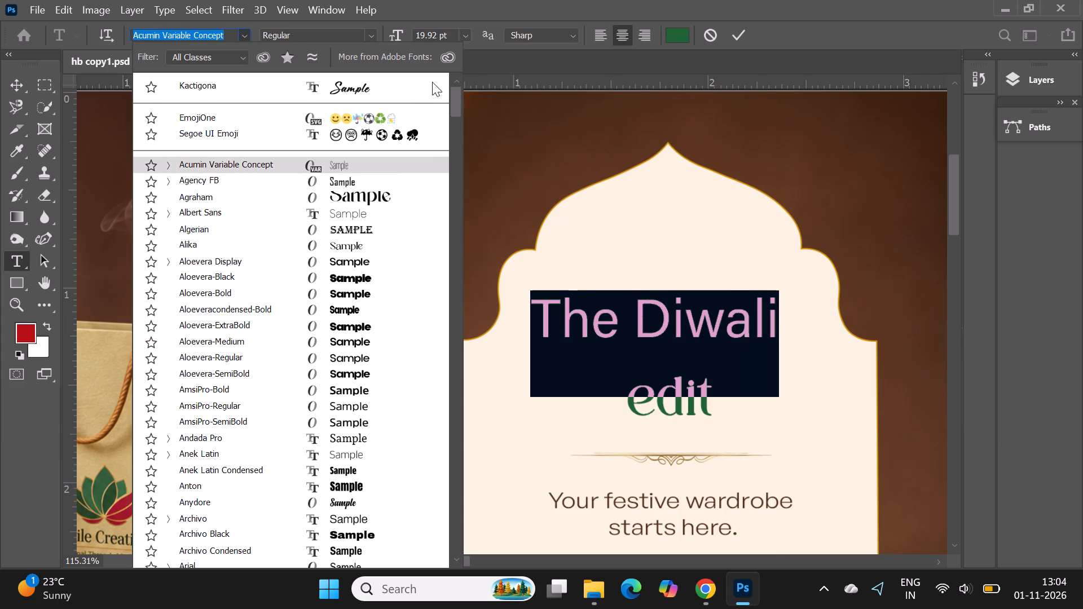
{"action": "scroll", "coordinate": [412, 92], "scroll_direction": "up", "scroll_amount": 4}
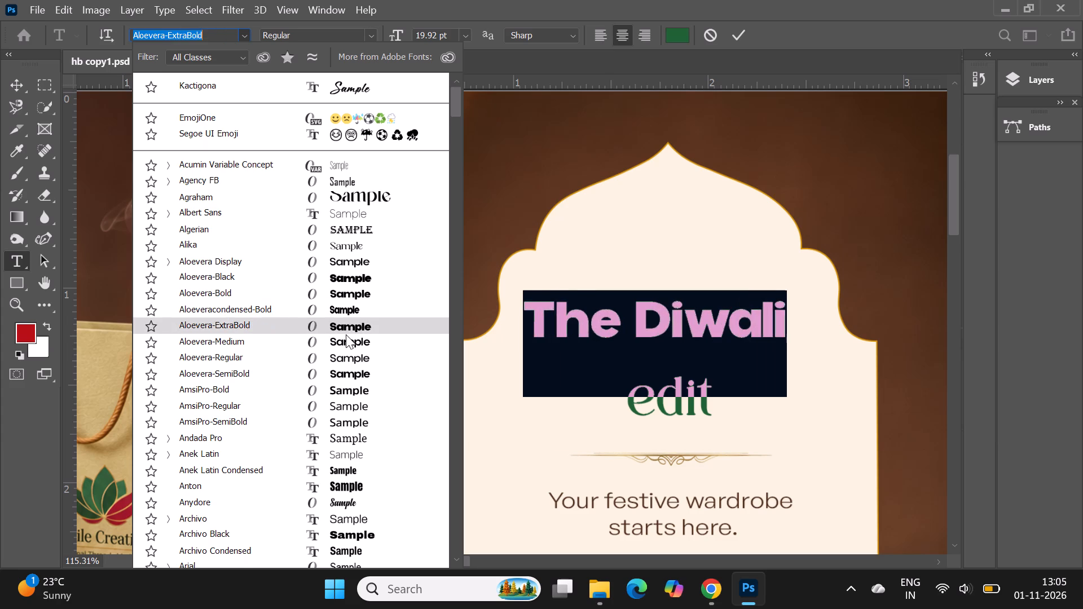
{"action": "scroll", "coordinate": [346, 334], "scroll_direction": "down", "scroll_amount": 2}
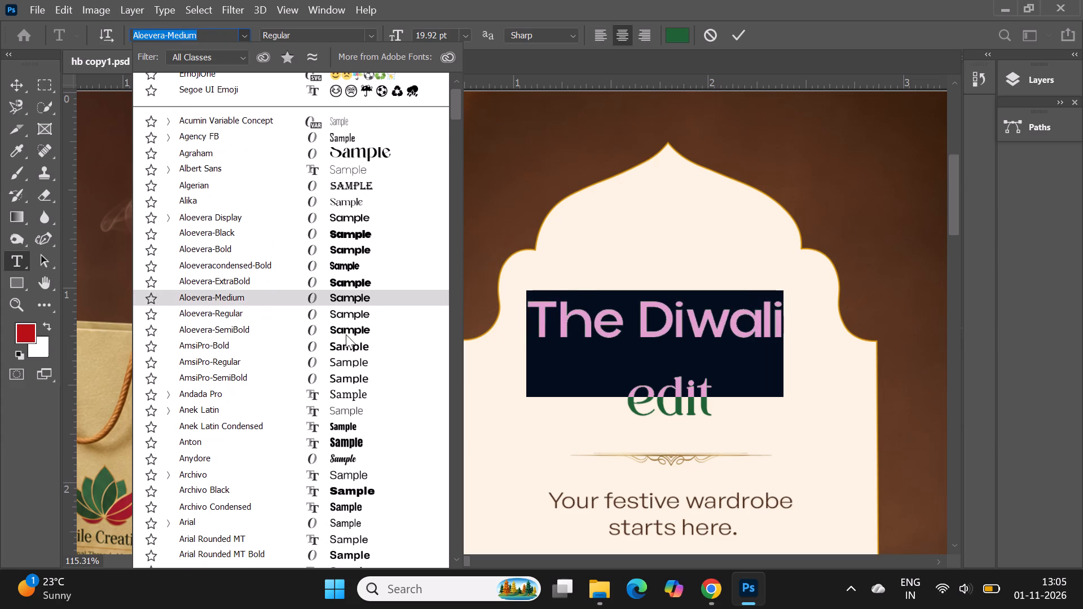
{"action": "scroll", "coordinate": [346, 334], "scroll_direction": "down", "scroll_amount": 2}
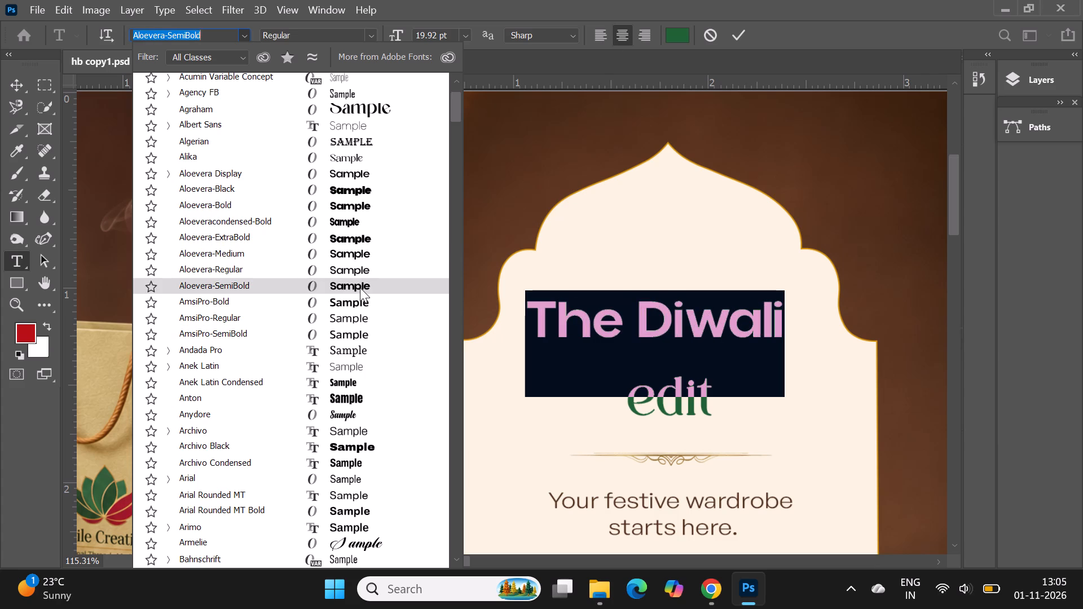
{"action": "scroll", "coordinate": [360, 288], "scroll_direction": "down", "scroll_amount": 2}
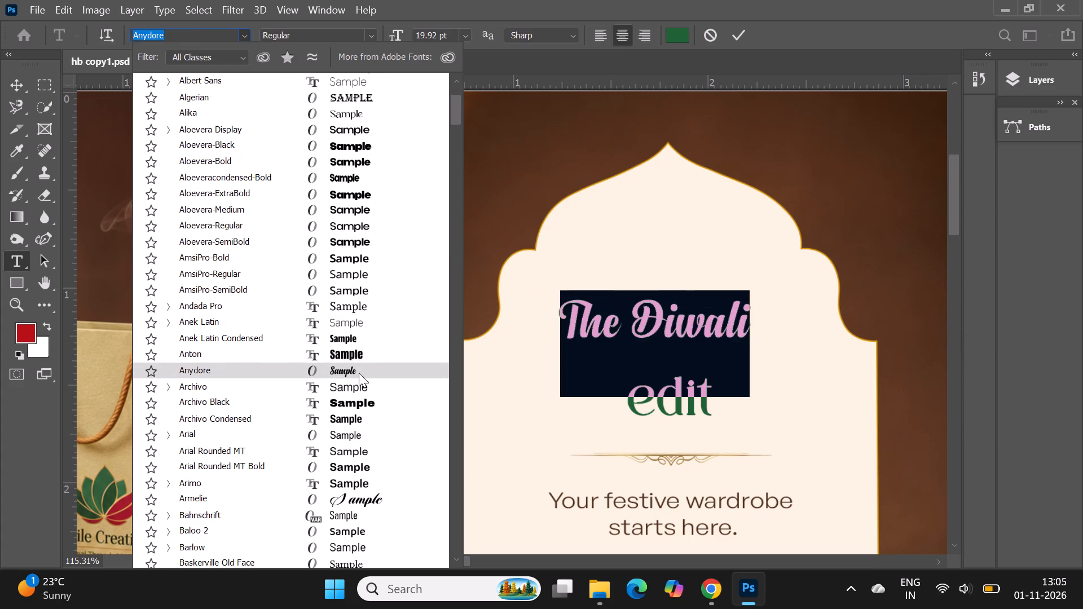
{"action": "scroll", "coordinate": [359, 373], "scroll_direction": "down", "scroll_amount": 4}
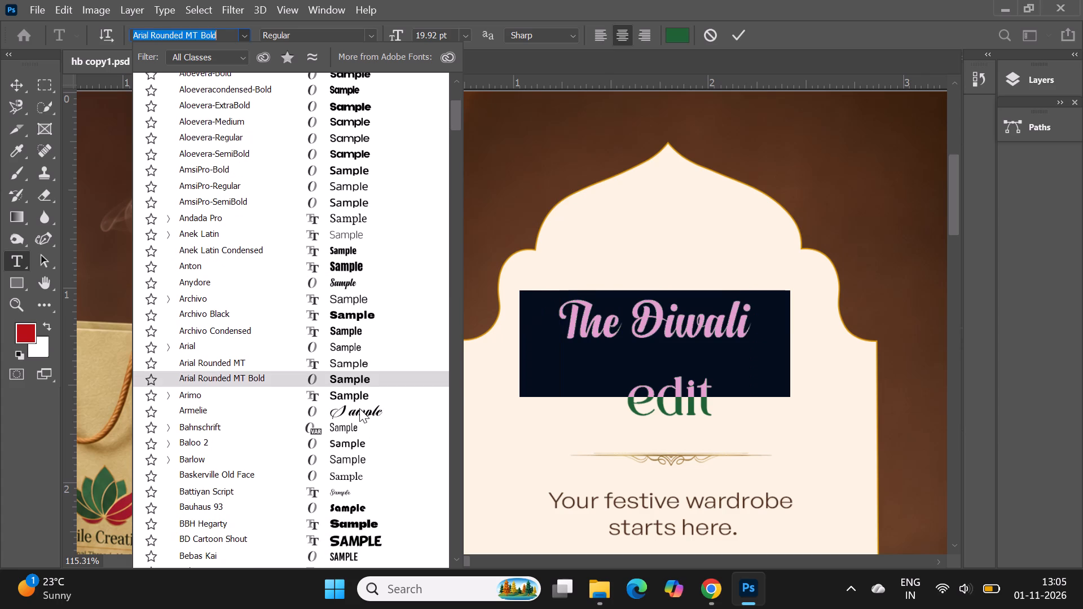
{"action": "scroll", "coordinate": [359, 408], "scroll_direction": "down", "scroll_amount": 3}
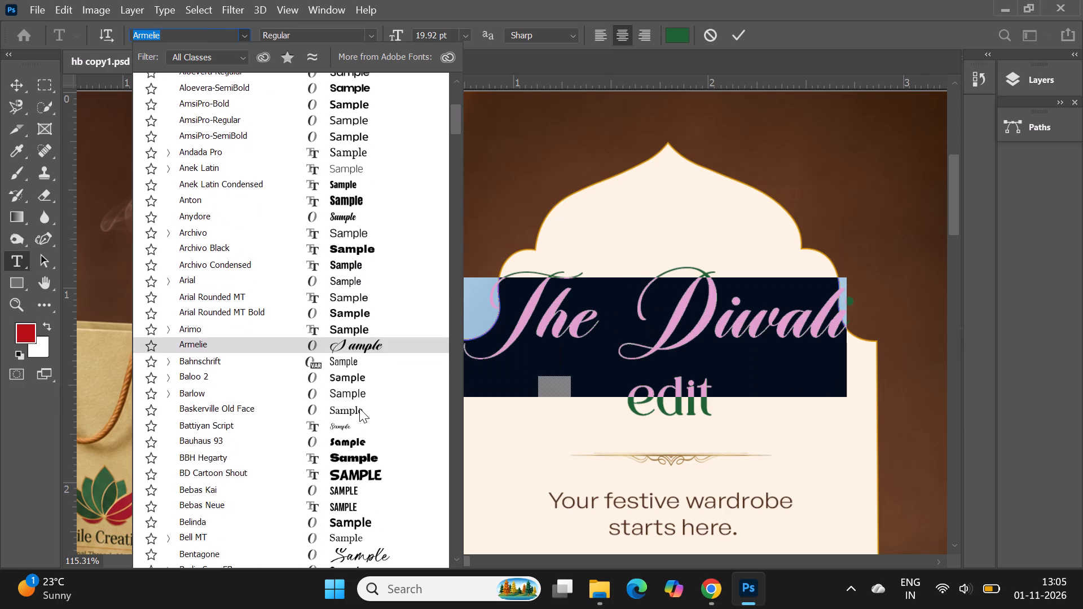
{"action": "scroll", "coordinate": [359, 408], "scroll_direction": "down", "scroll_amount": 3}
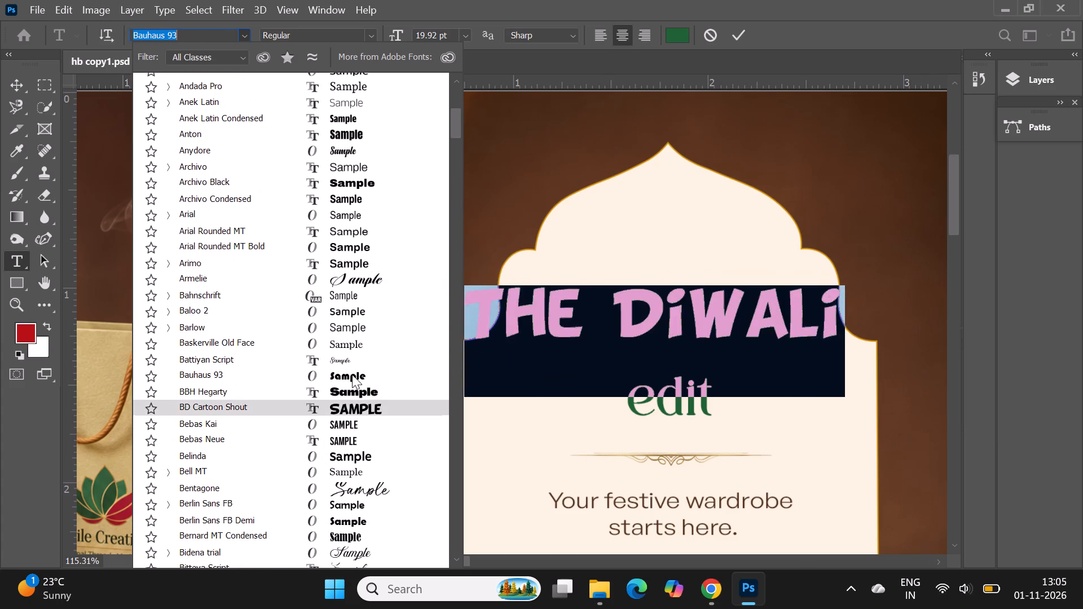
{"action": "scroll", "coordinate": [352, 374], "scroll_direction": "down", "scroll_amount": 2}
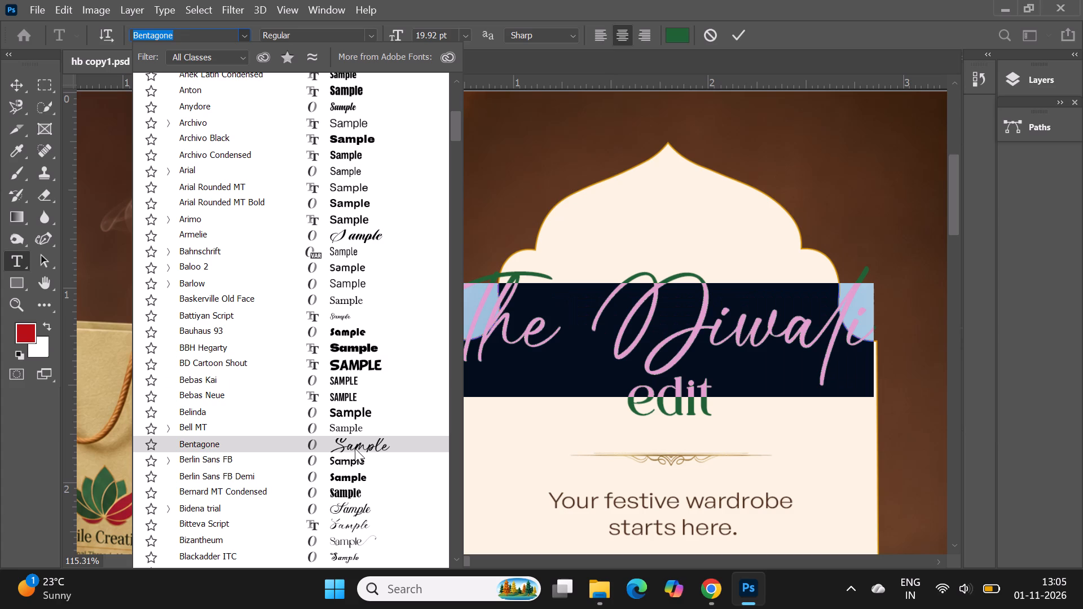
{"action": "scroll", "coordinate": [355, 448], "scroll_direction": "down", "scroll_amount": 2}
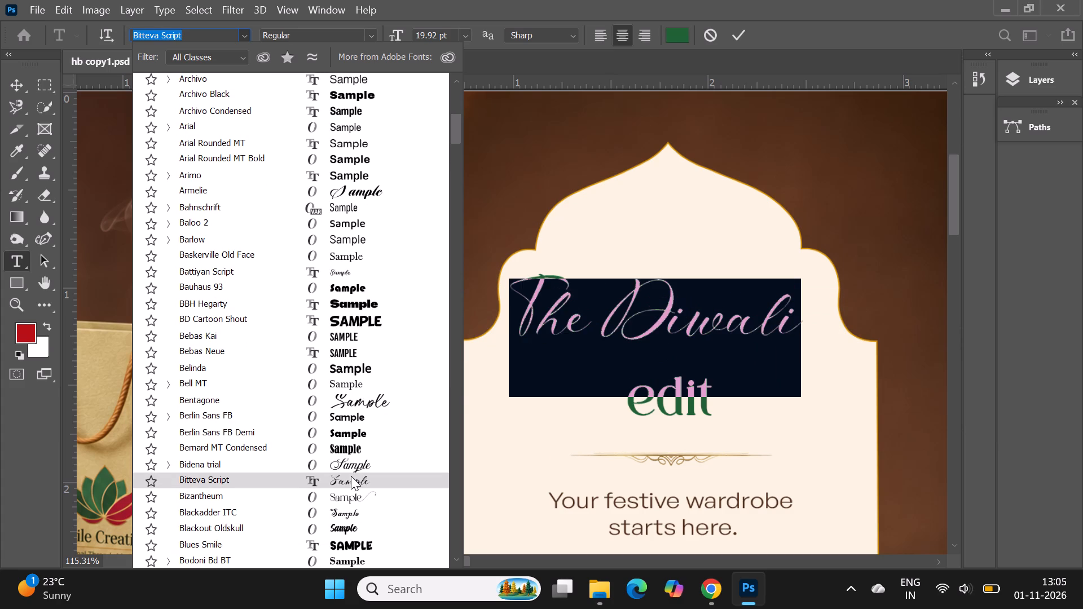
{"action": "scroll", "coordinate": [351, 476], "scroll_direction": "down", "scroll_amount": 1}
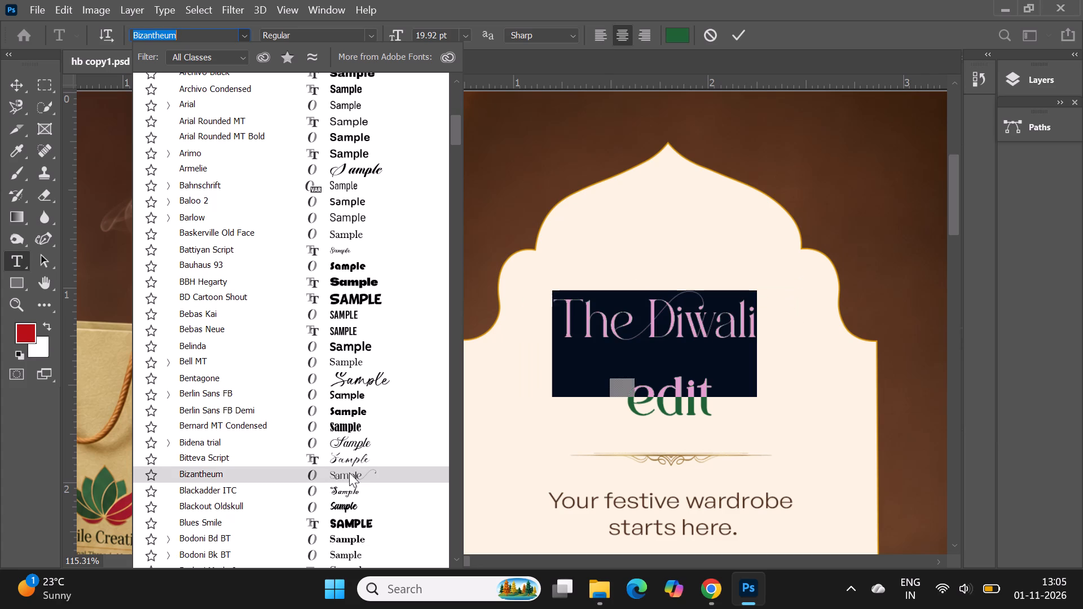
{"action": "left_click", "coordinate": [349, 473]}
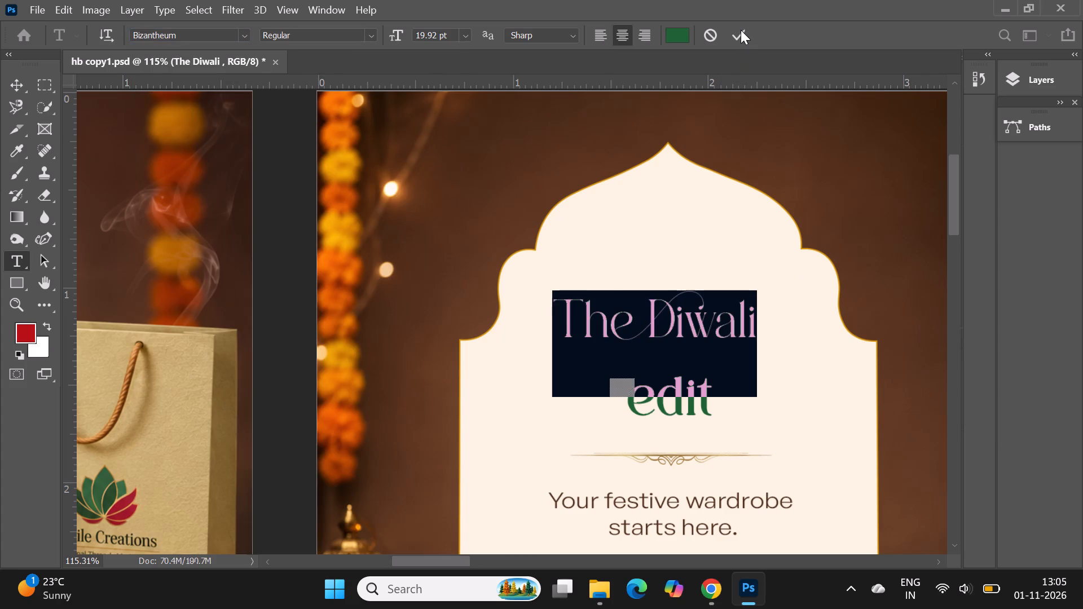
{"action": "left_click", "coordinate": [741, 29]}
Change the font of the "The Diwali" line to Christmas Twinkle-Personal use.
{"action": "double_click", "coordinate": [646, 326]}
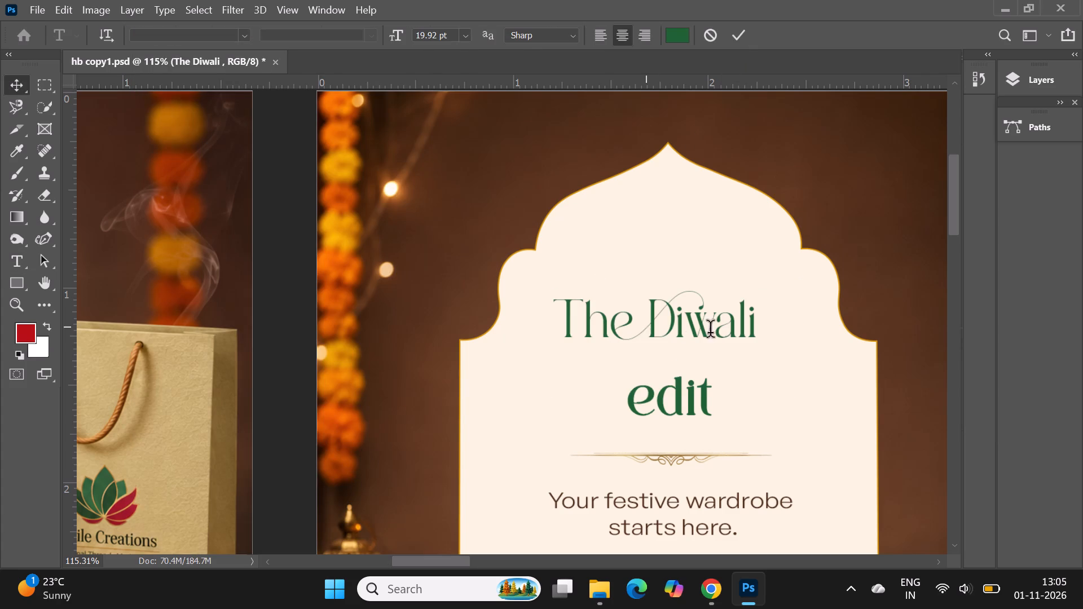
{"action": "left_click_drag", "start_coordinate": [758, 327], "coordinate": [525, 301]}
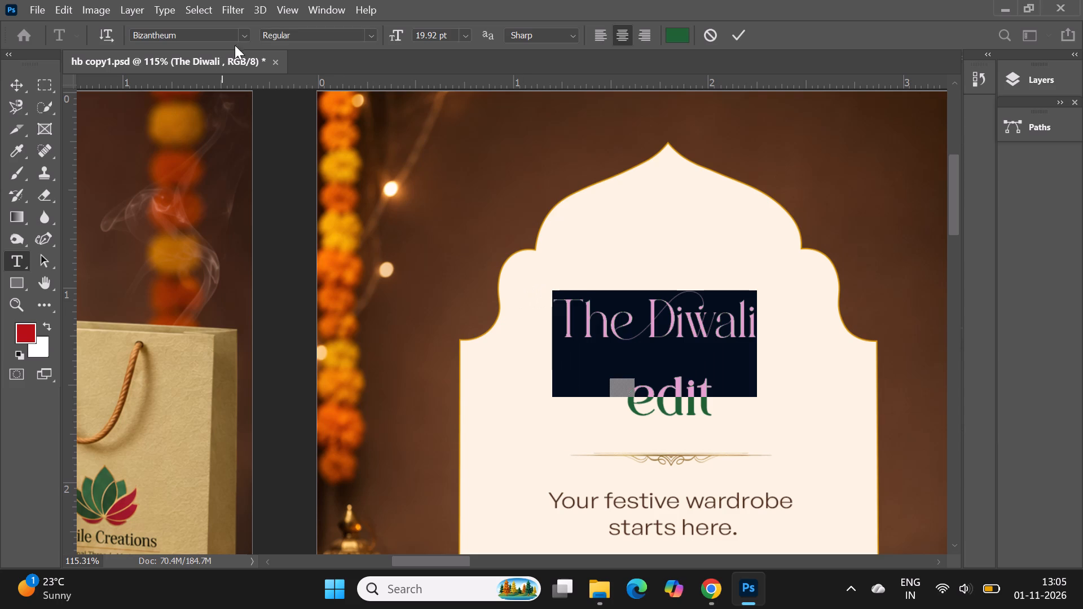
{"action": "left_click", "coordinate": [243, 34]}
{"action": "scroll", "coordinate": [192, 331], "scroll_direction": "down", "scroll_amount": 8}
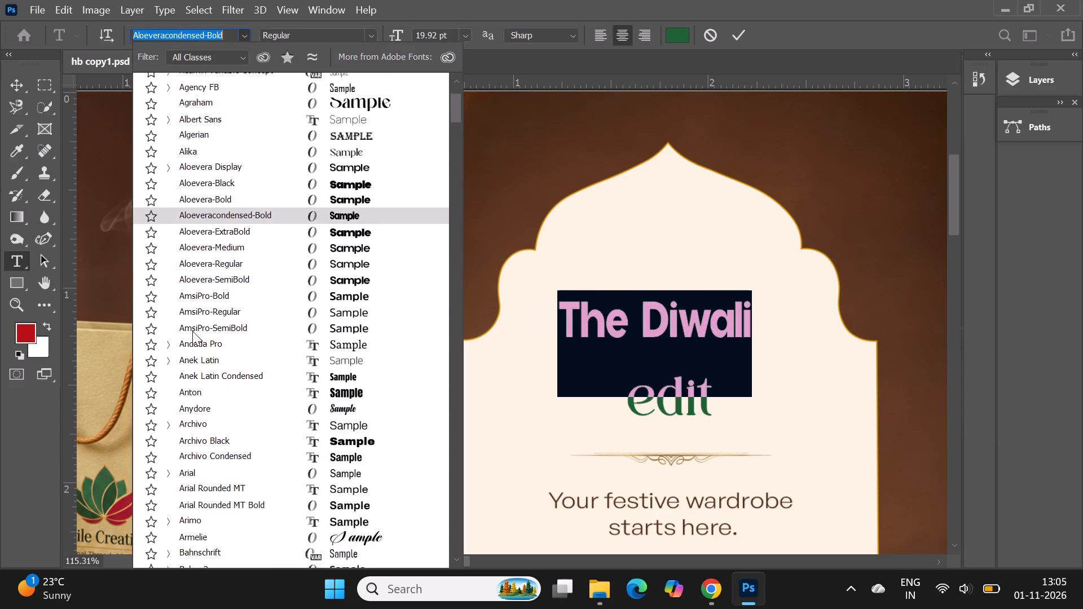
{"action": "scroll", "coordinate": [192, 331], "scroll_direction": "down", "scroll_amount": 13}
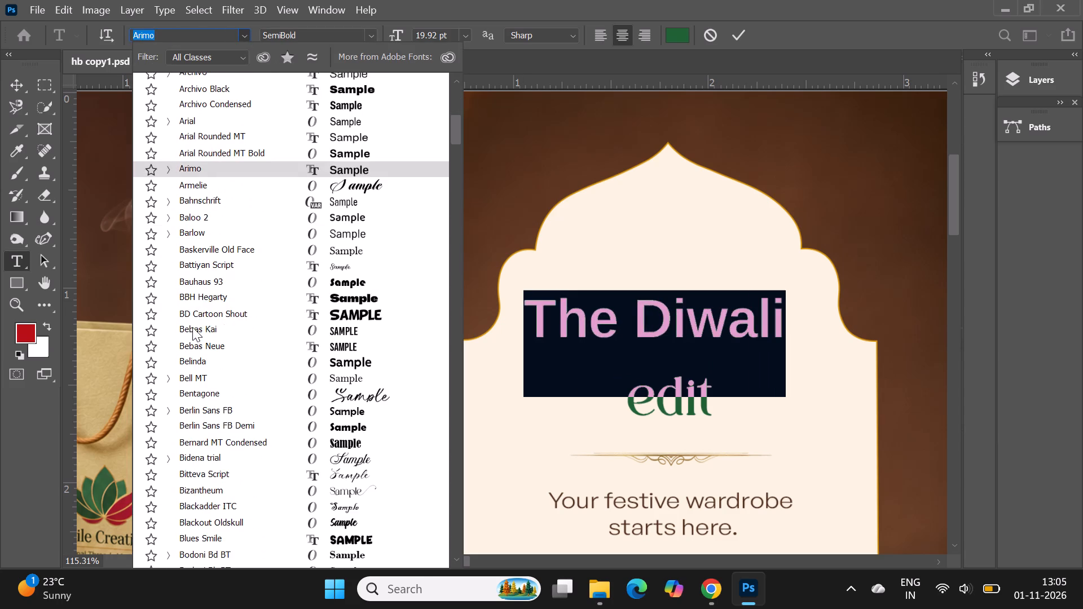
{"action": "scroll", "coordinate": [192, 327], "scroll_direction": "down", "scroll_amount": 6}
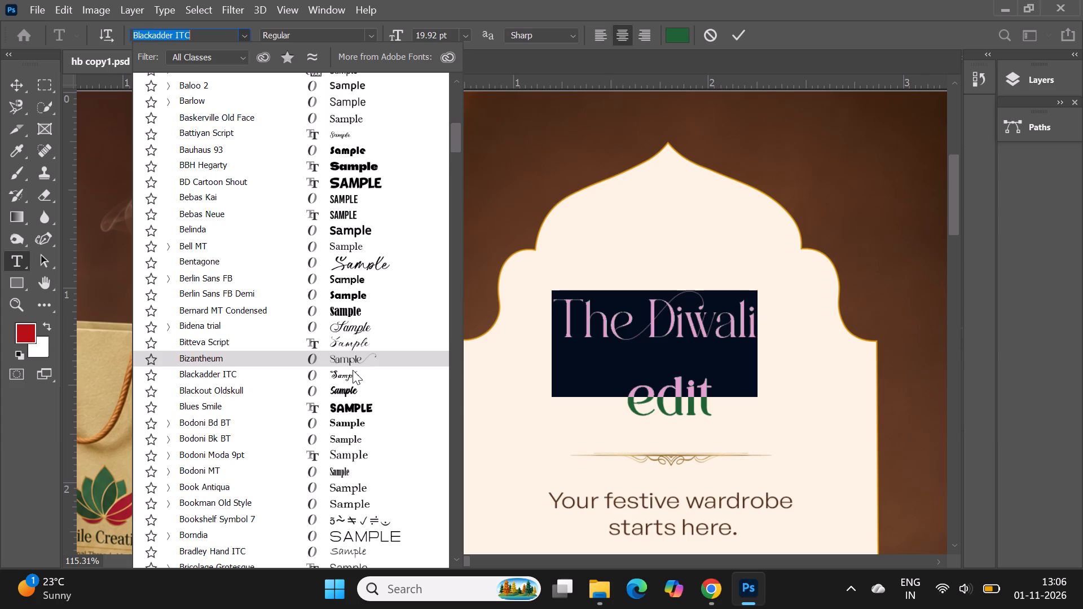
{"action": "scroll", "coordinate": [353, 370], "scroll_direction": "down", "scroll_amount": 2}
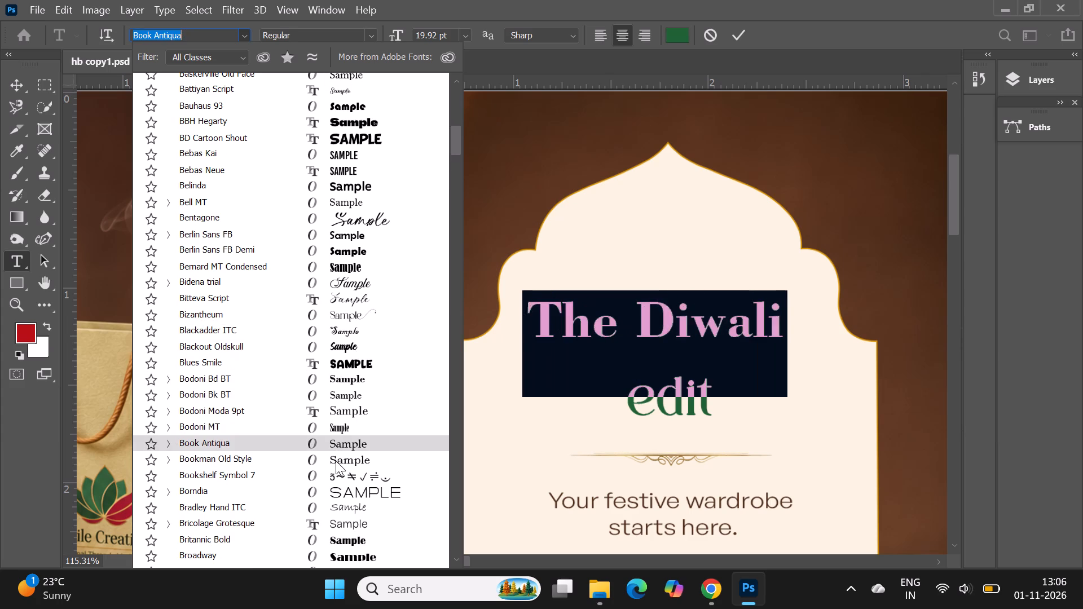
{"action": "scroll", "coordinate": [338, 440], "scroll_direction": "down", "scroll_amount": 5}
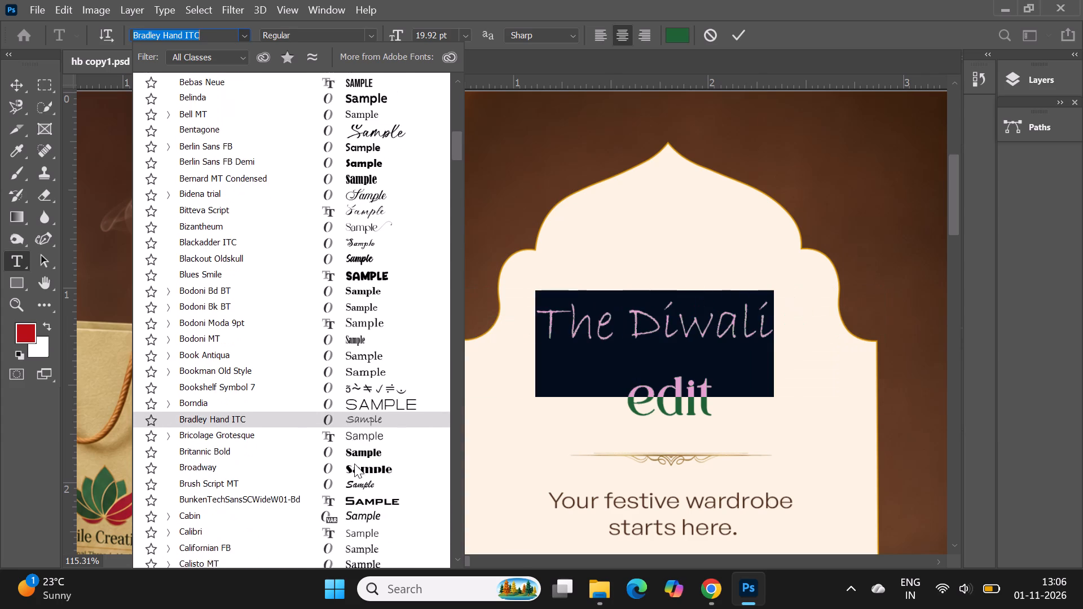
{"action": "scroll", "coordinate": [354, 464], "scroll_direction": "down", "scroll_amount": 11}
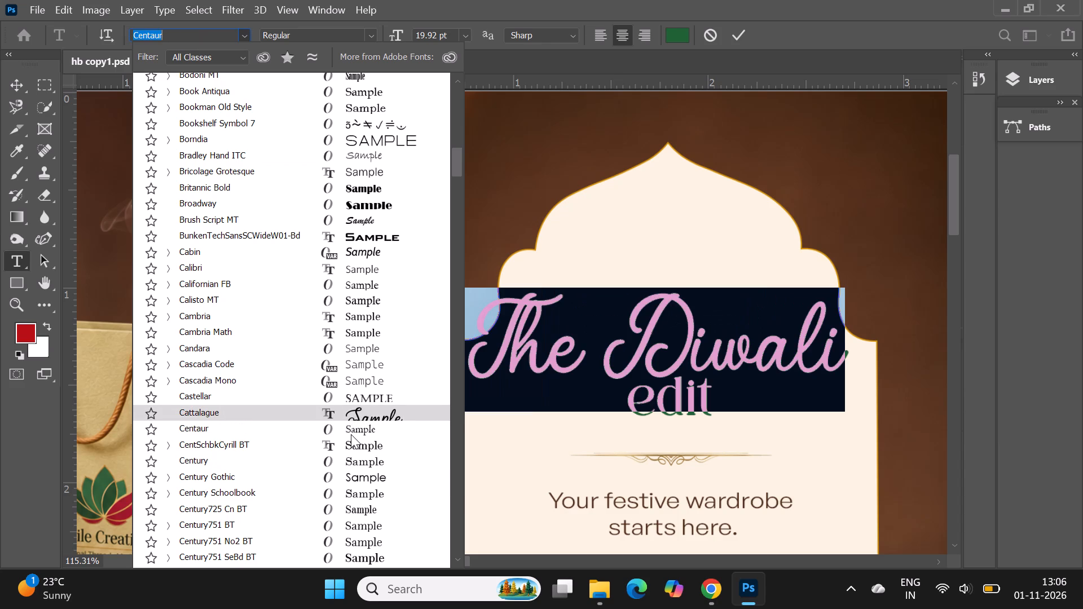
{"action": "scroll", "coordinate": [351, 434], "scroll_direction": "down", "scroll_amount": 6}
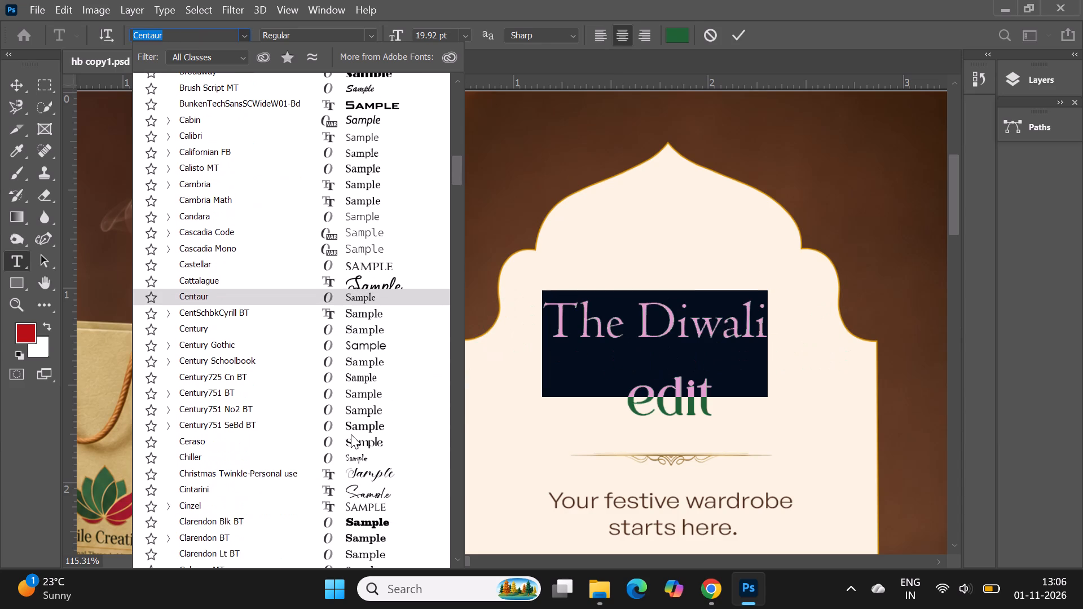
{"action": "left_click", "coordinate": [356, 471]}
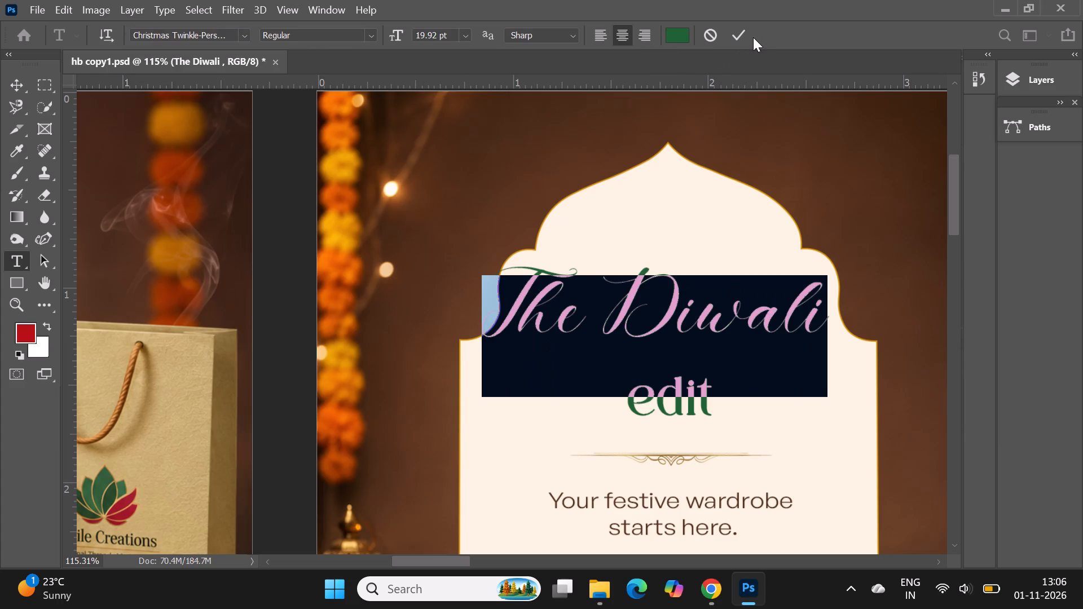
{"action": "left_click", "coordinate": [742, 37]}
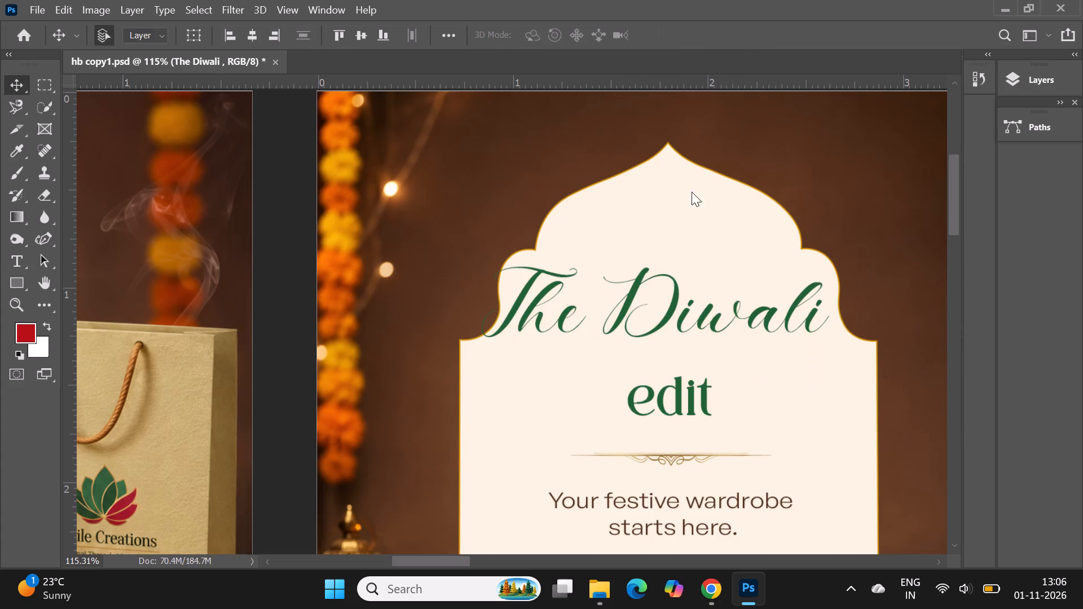
Change the font of the "The Diwali" line above "edit" to Tempting.
{"action": "double_click", "coordinate": [668, 295]}
{"action": "left_click_drag", "start_coordinate": [826, 321], "coordinate": [820, 321]}
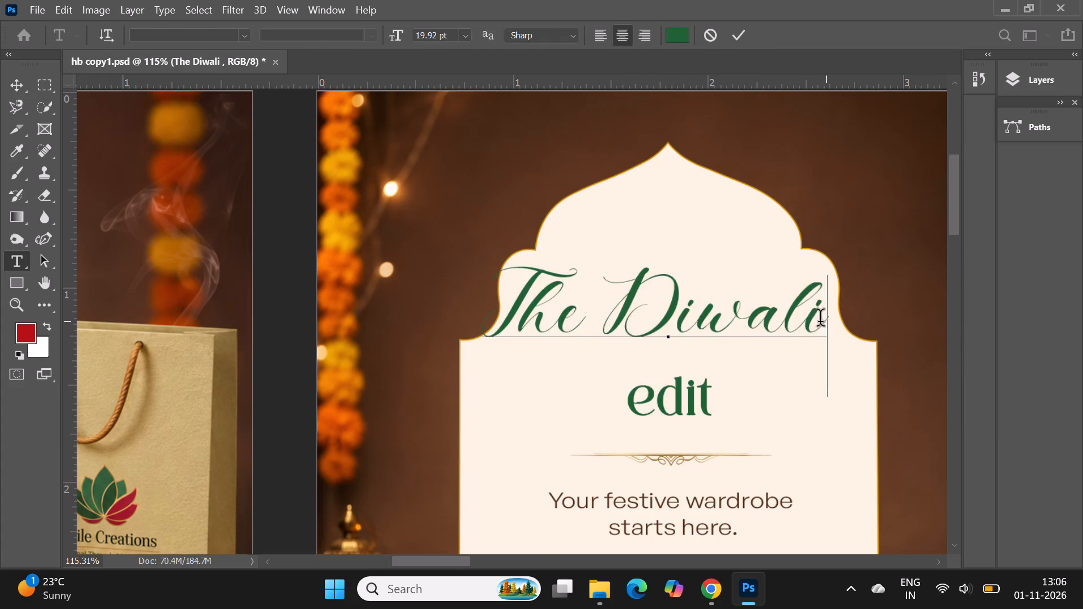
{"action": "left_click_drag", "start_coordinate": [820, 321], "coordinate": [458, 321]}
{"action": "left_click", "coordinate": [242, 37]}
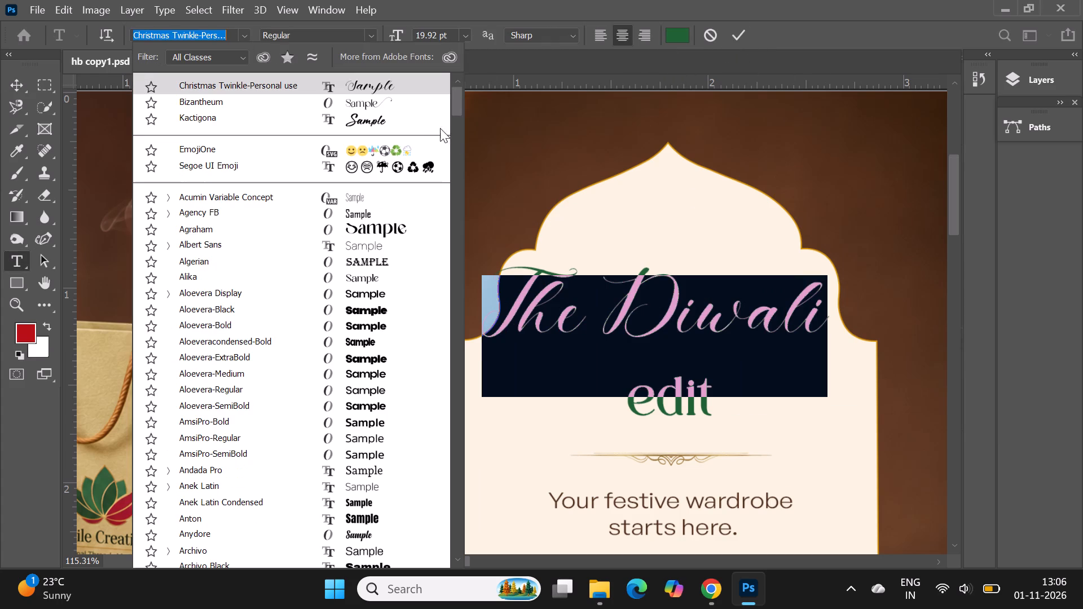
{"action": "left_click_drag", "start_coordinate": [457, 110], "coordinate": [465, 416]}
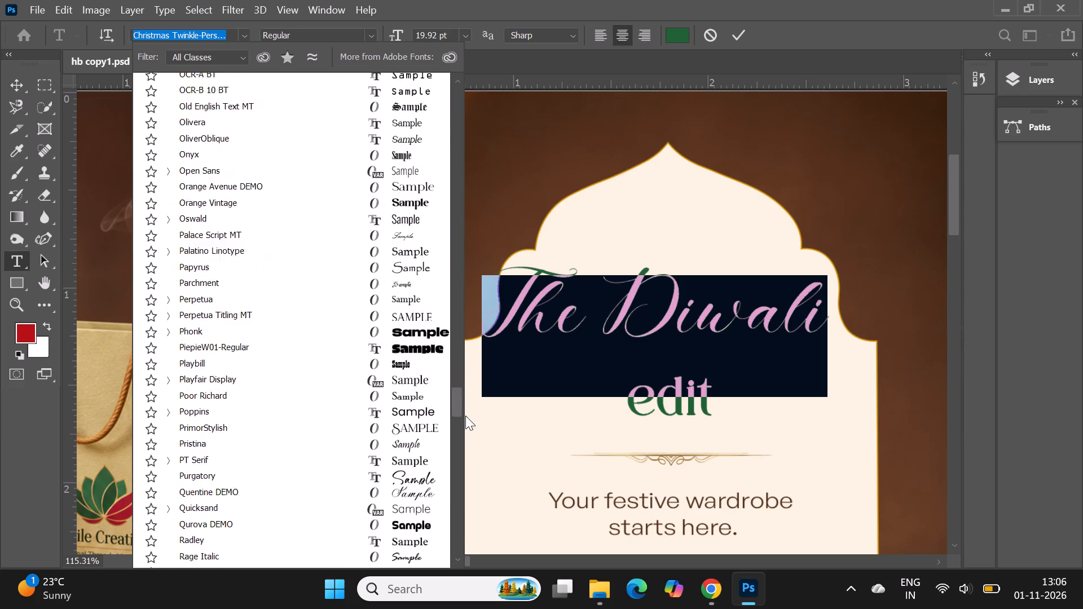
{"action": "left_click_drag", "start_coordinate": [465, 416], "coordinate": [464, 471]}
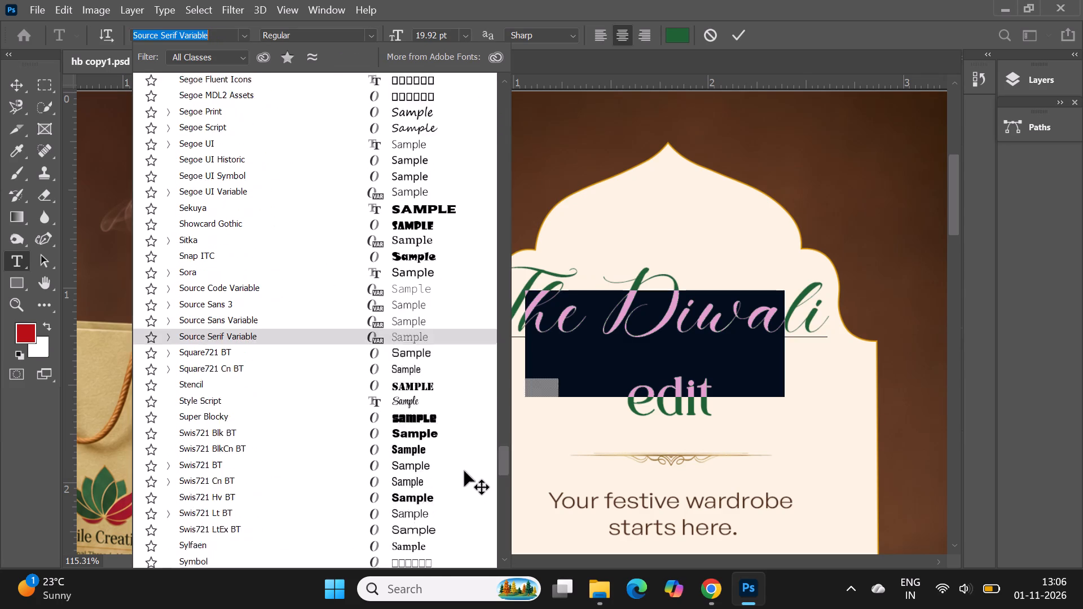
{"action": "left_click_drag", "start_coordinate": [464, 471], "coordinate": [463, 484]}
{"action": "scroll", "coordinate": [449, 468], "scroll_direction": "down", "scroll_amount": 5}
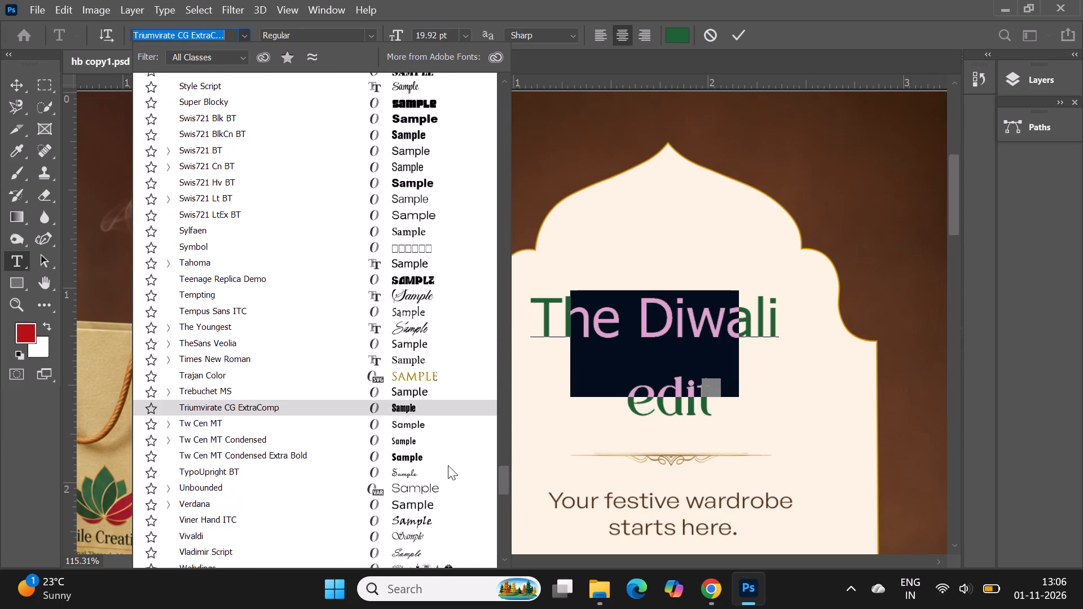
{"action": "scroll", "coordinate": [448, 465], "scroll_direction": "down", "scroll_amount": 10}
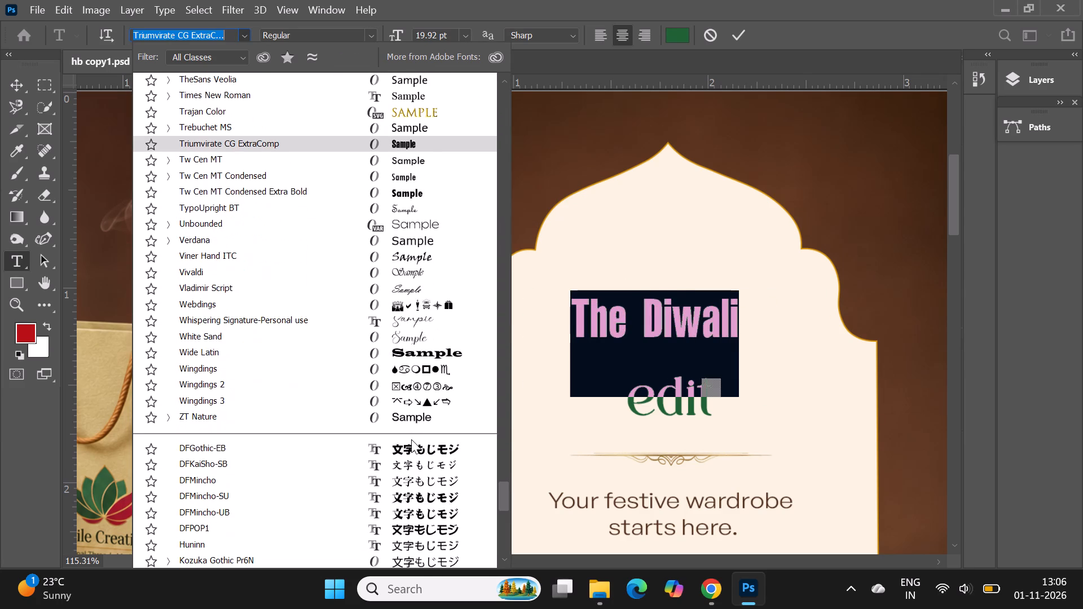
{"action": "scroll", "coordinate": [411, 436], "scroll_direction": "up", "scroll_amount": 4}
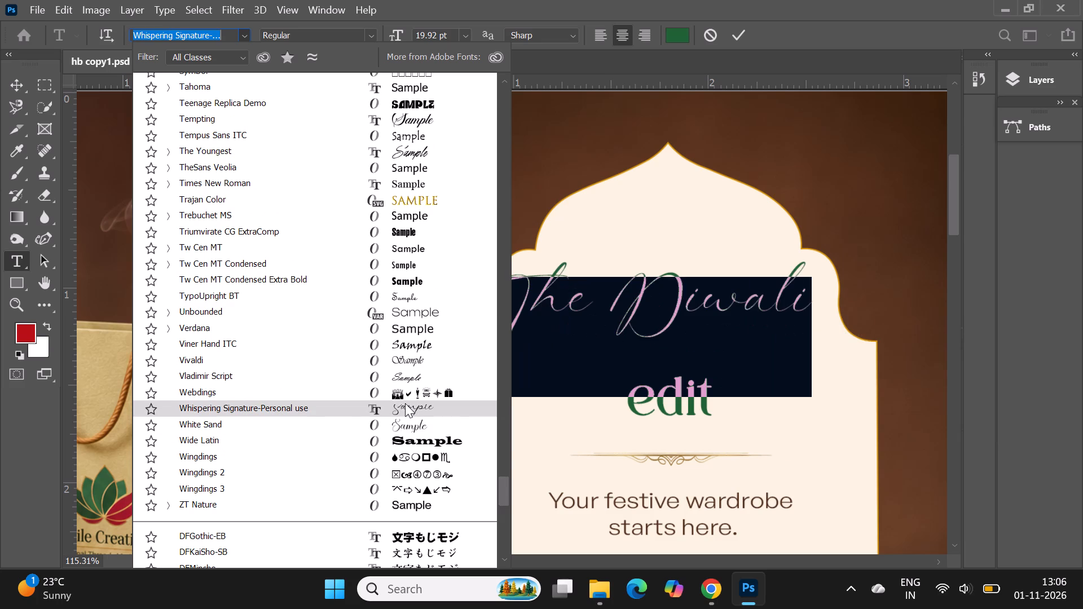
{"action": "scroll", "coordinate": [405, 403], "scroll_direction": "up", "scroll_amount": 8}
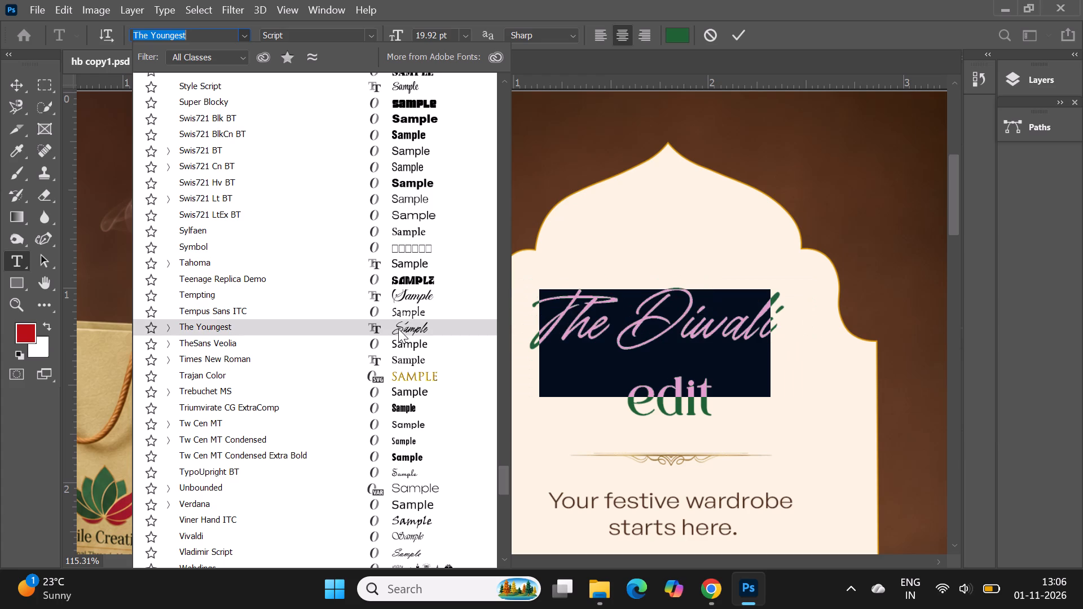
{"action": "left_click", "coordinate": [398, 301]}
{"action": "left_click", "coordinate": [738, 37]}
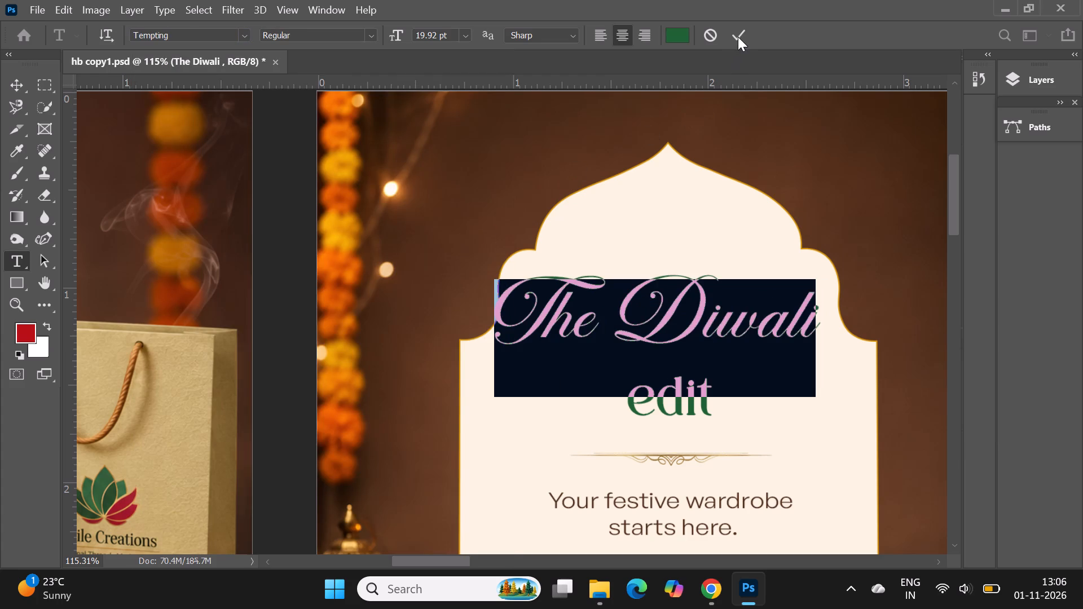
Move the "The Diwali" line about 0.06 in to the right and 0.04 in down, closer to "edit".
{"action": "left_click_drag", "start_coordinate": [668, 323], "coordinate": [676, 334]}
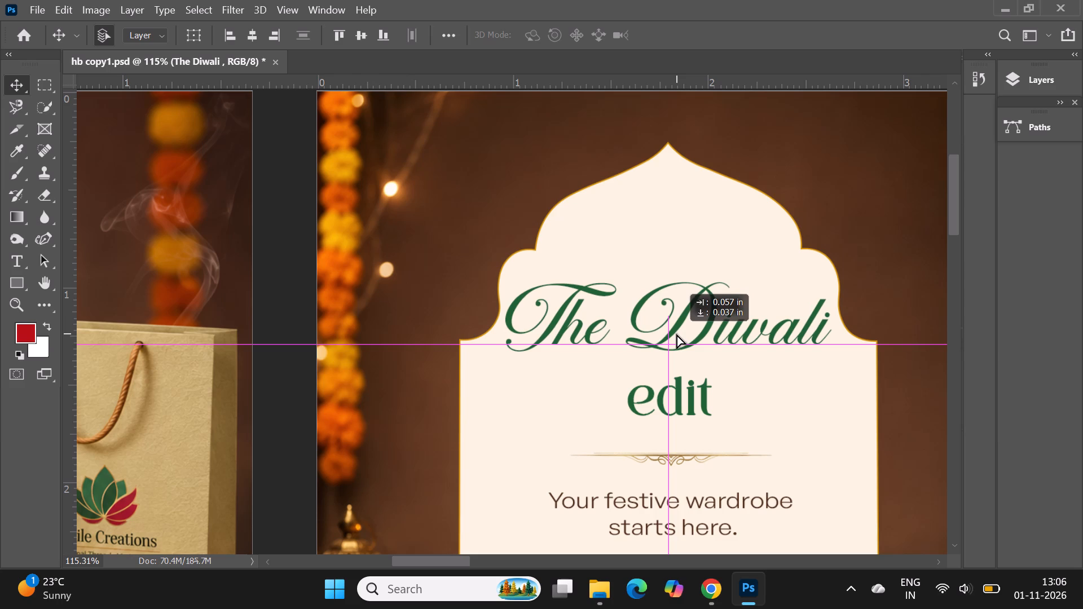
Move the "The Diwali" line further down so it sits just above "edit".
{"action": "left_click_drag", "start_coordinate": [676, 334], "coordinate": [676, 342]}
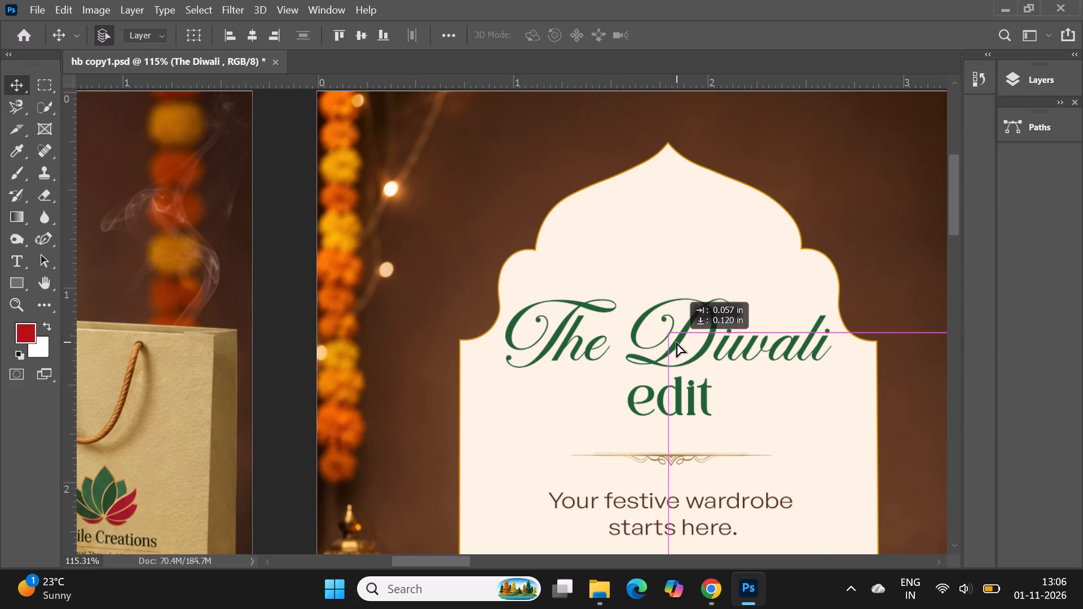
{"action": "left_click_drag", "start_coordinate": [676, 342], "coordinate": [675, 341]}
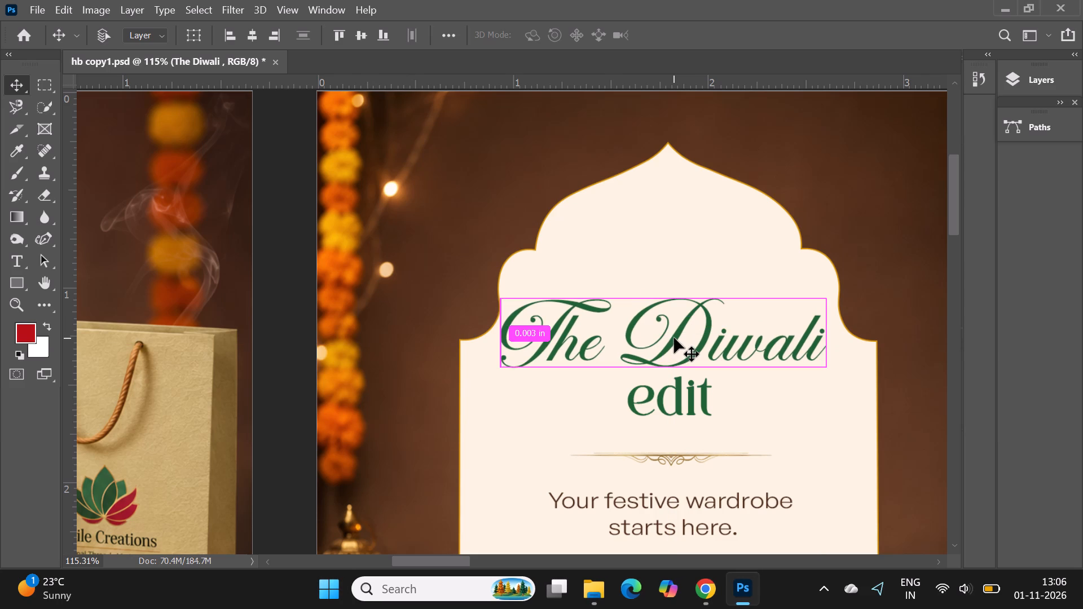
Scale the "The Diwali" line down proportionally to about 85.6%, keeping its bottom edge in place.
{"action": "key", "text": "ctrl+t"}
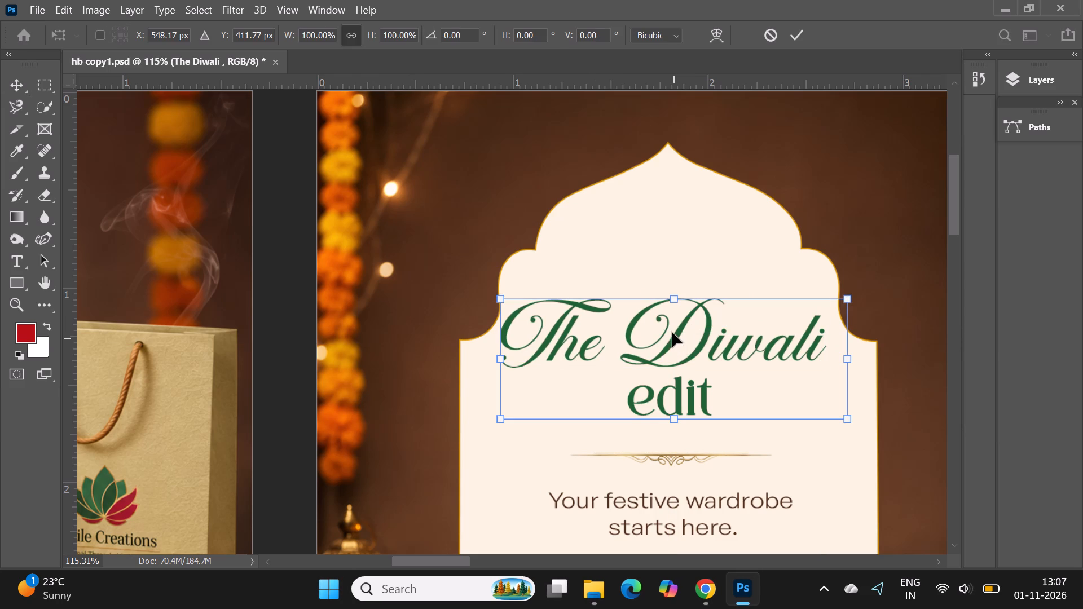
{"action": "left_click_drag", "start_coordinate": [673, 290], "coordinate": [674, 304]}
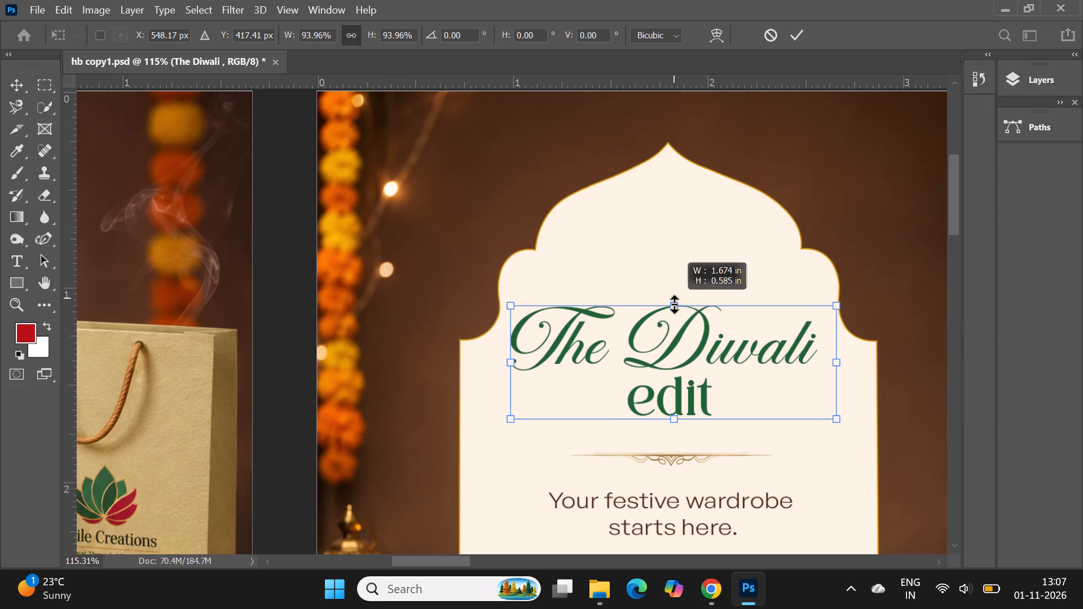
{"action": "left_click_drag", "start_coordinate": [674, 304], "coordinate": [674, 308]}
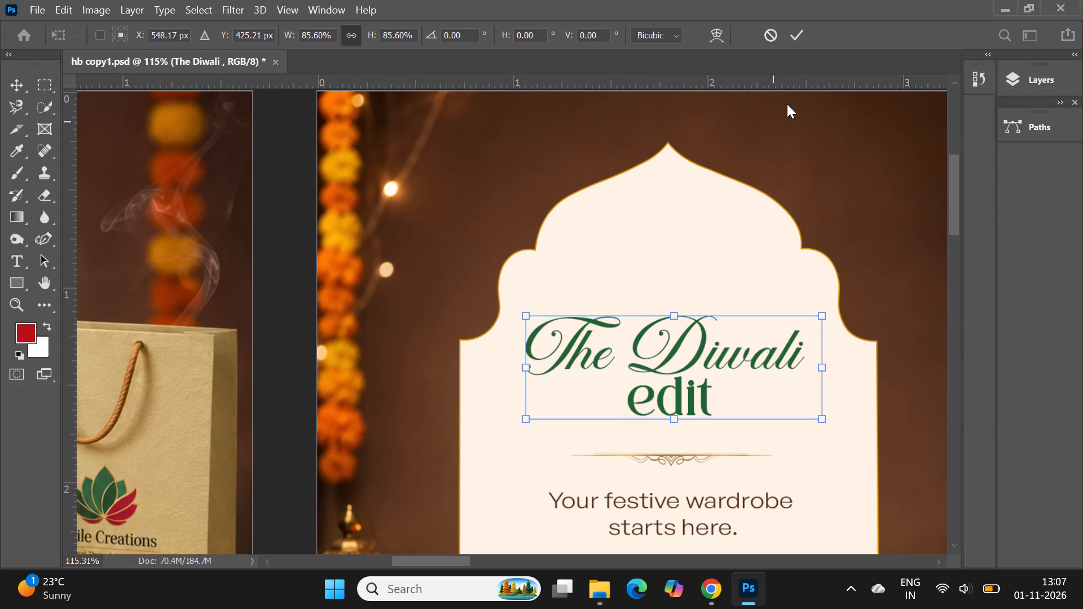
{"action": "left_click", "coordinate": [793, 39]}
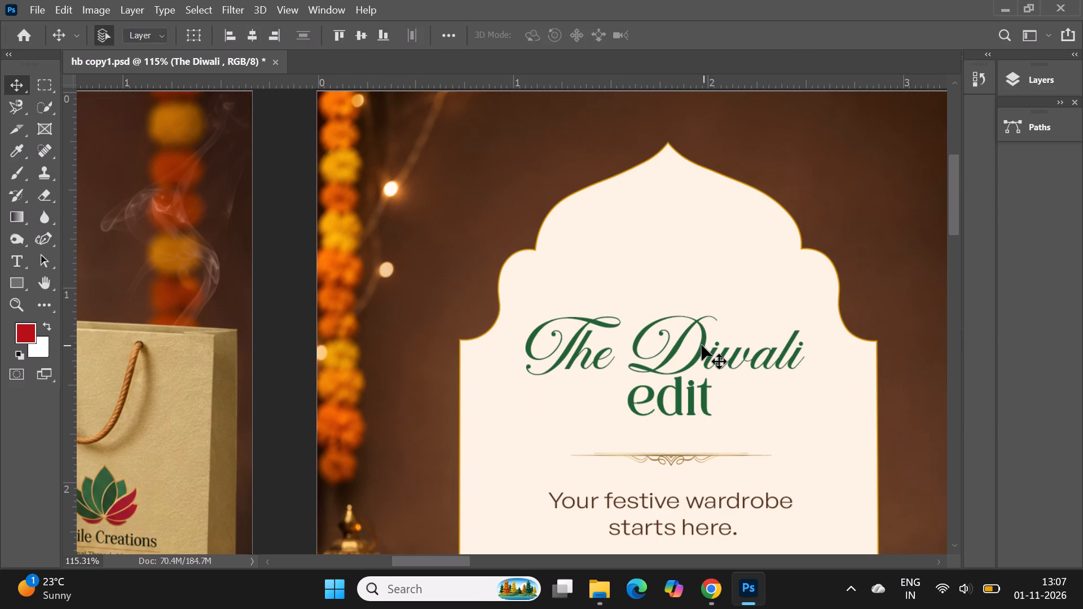
Move the "The Diwali" line up about 0.06 in to open a small gap above "edit".
{"action": "left_click_drag", "start_coordinate": [702, 345], "coordinate": [701, 326]}
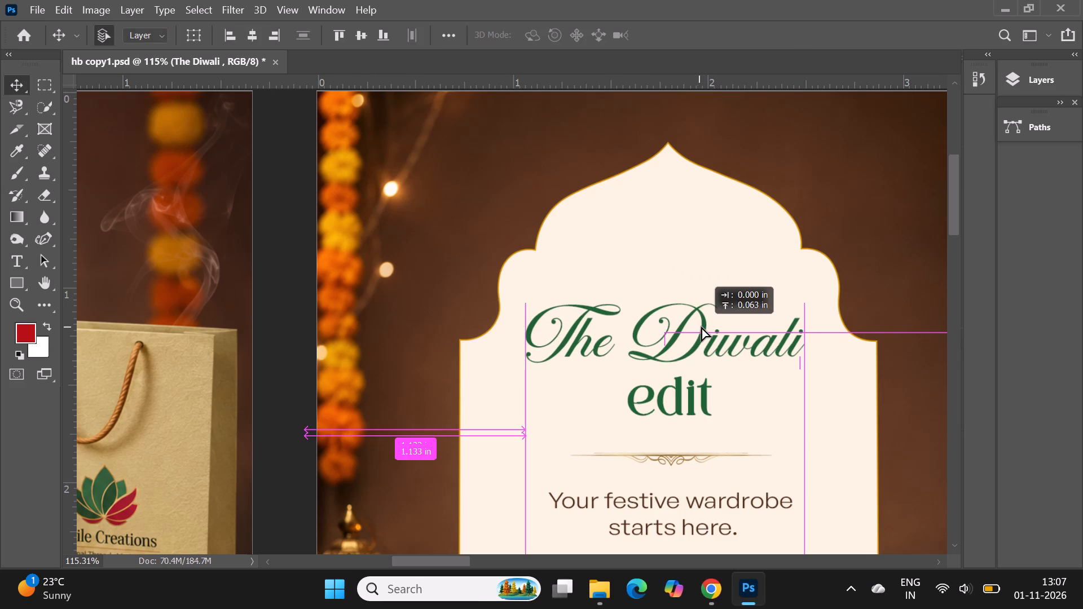
{"action": "left_click_drag", "start_coordinate": [701, 326], "coordinate": [702, 329]}
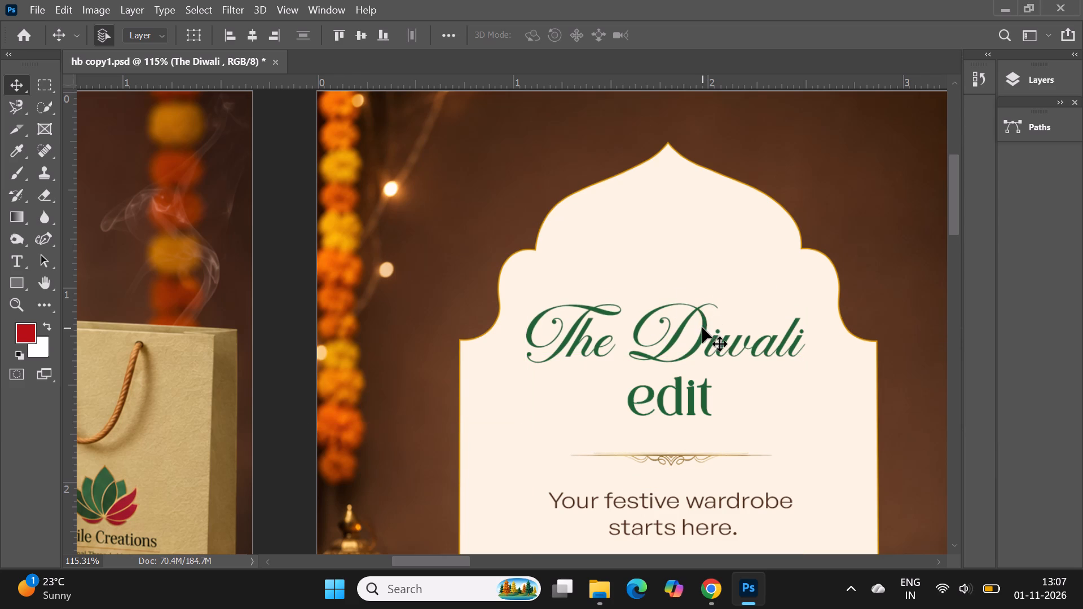
{"action": "left_click", "coordinate": [703, 336]}
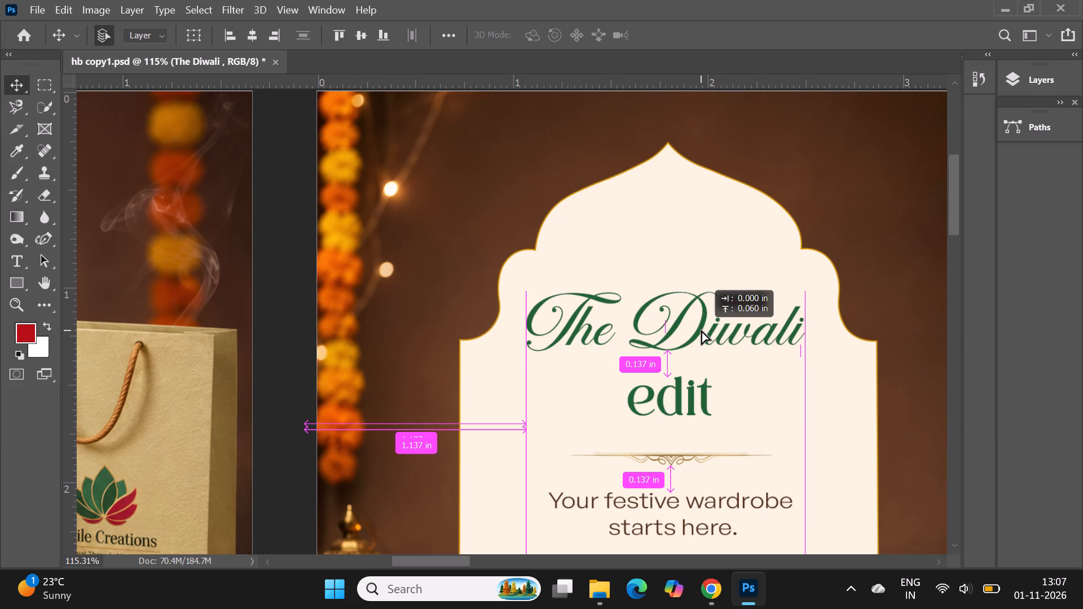
Preview alternative fonts on only the word "Diwali" in the Artboard 2 heading and set it to Colonna MT.
{"action": "scroll", "coordinate": [644, 266], "scroll_direction": "down", "scroll_amount": 3, "text": "alt"}
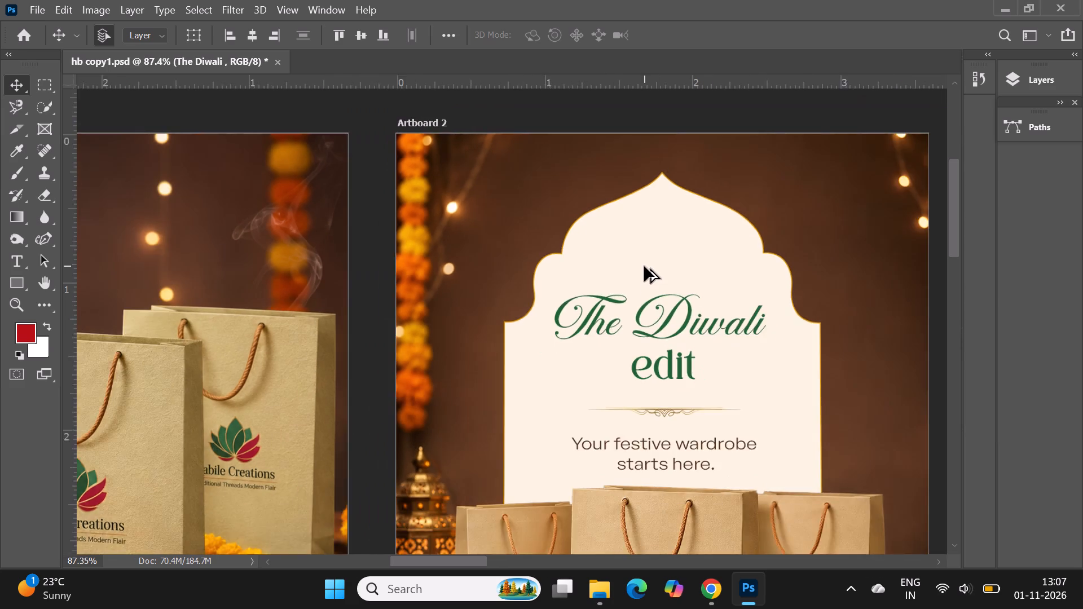
{"action": "scroll", "coordinate": [644, 266], "scroll_direction": "down", "scroll_amount": 8, "text": "alt"}
{"action": "scroll", "coordinate": [644, 266], "scroll_direction": "up", "scroll_amount": 7, "text": "alt"}
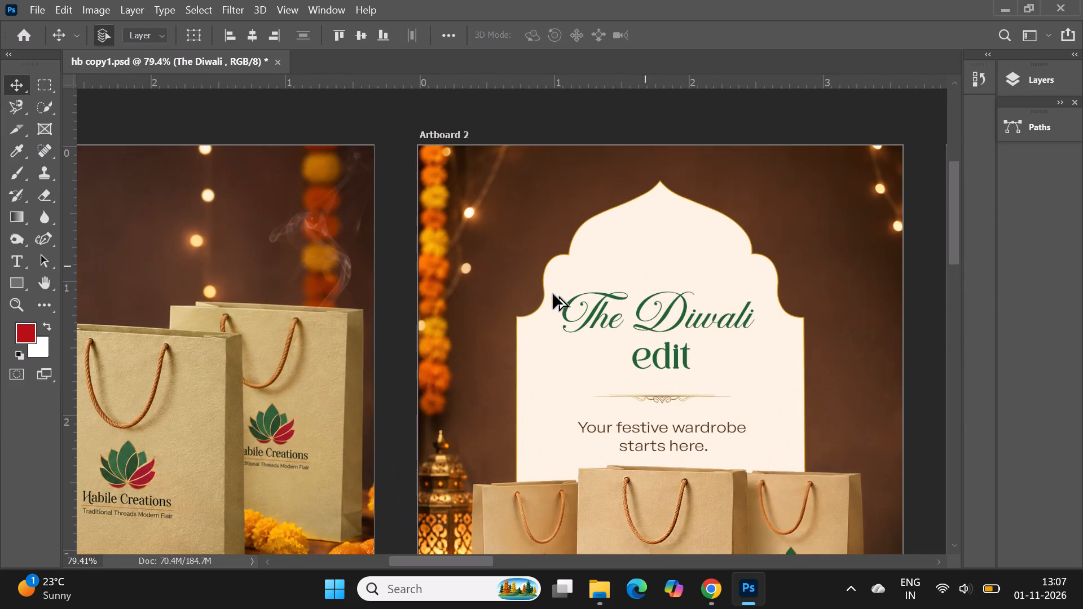
{"action": "scroll", "coordinate": [543, 295], "scroll_direction": "up", "scroll_amount": 1, "text": "alt"}
{"action": "double_click", "coordinate": [675, 320]}
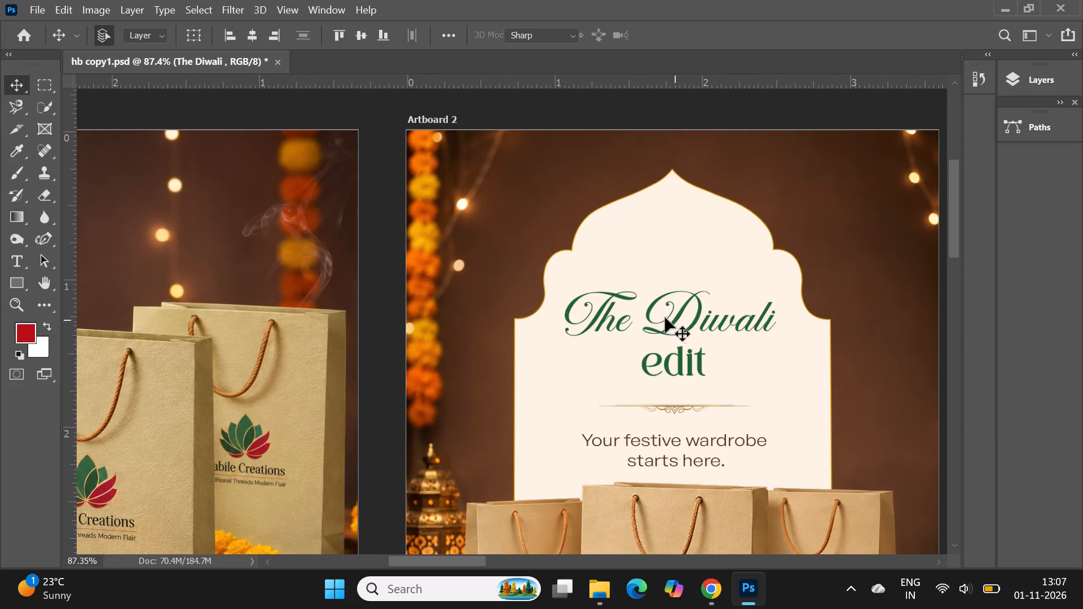
{"action": "left_click_drag", "start_coordinate": [646, 308], "coordinate": [772, 312]}
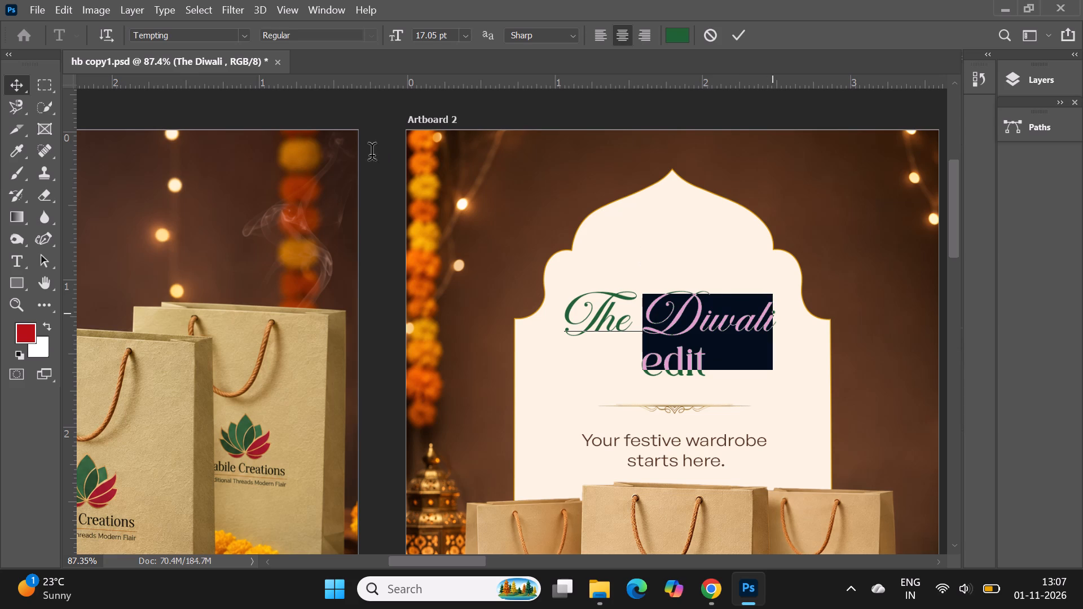
{"action": "left_click", "coordinate": [249, 36]}
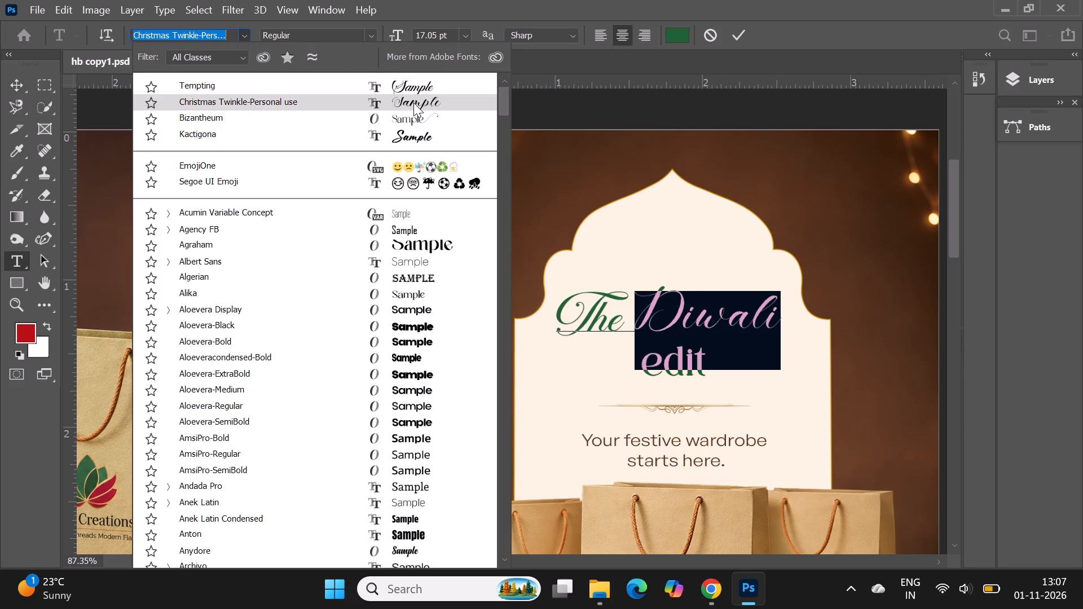
{"action": "scroll", "coordinate": [413, 103], "scroll_direction": "up", "scroll_amount": 4}
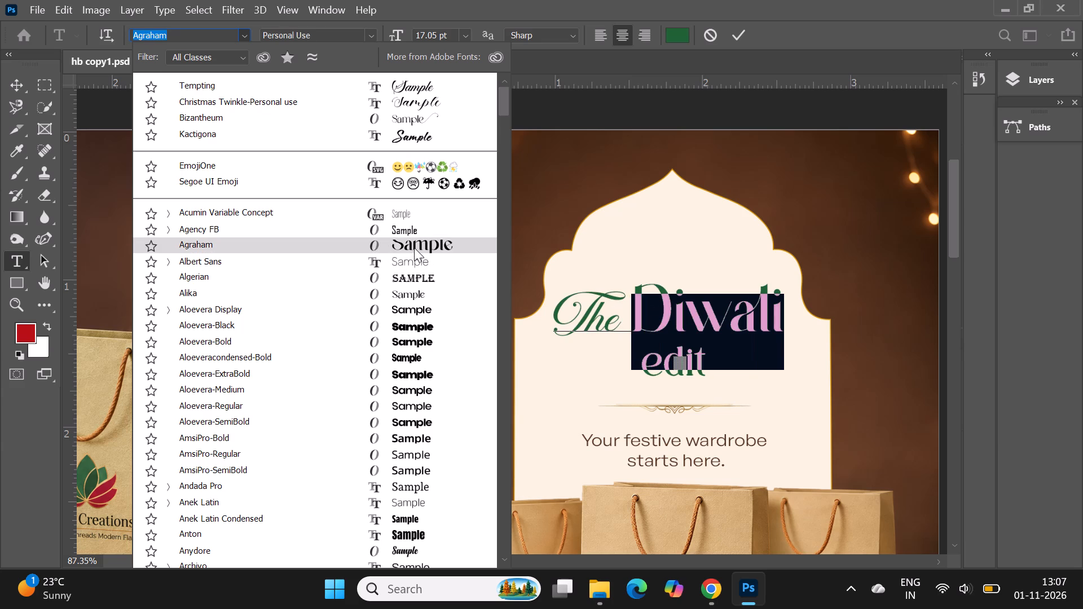
{"action": "scroll", "coordinate": [414, 248], "scroll_direction": "down", "scroll_amount": 2}
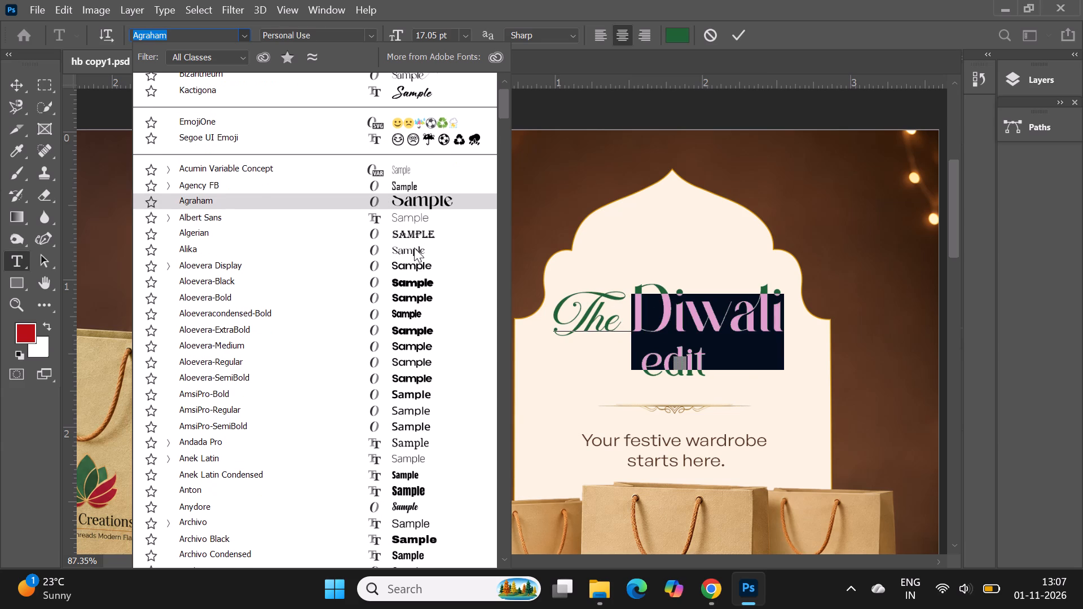
{"action": "scroll", "coordinate": [414, 248], "scroll_direction": "down", "scroll_amount": 2}
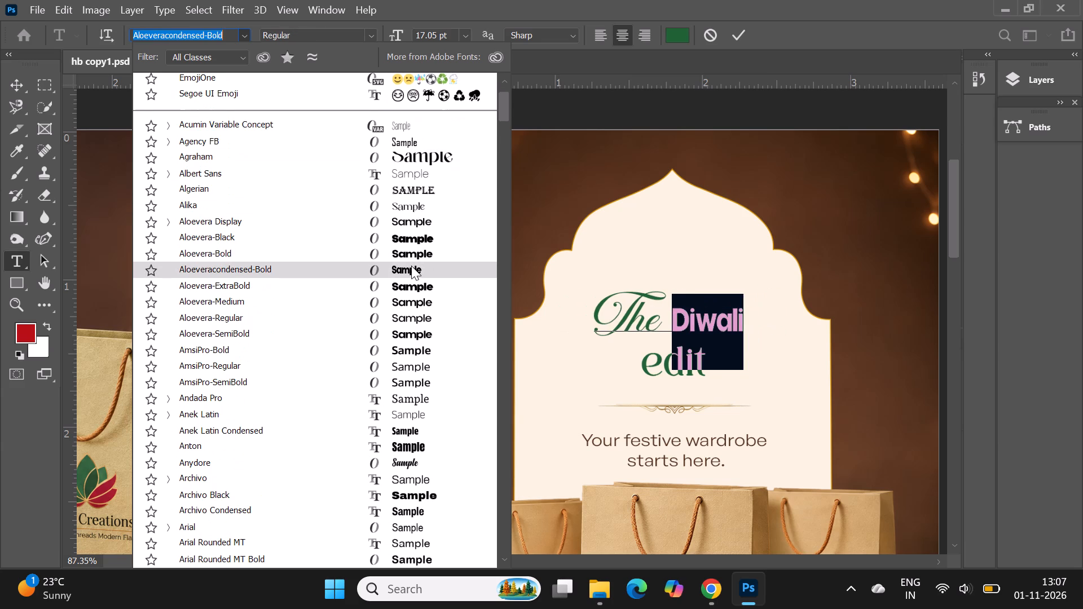
{"action": "scroll", "coordinate": [411, 266], "scroll_direction": "down", "scroll_amount": 8}
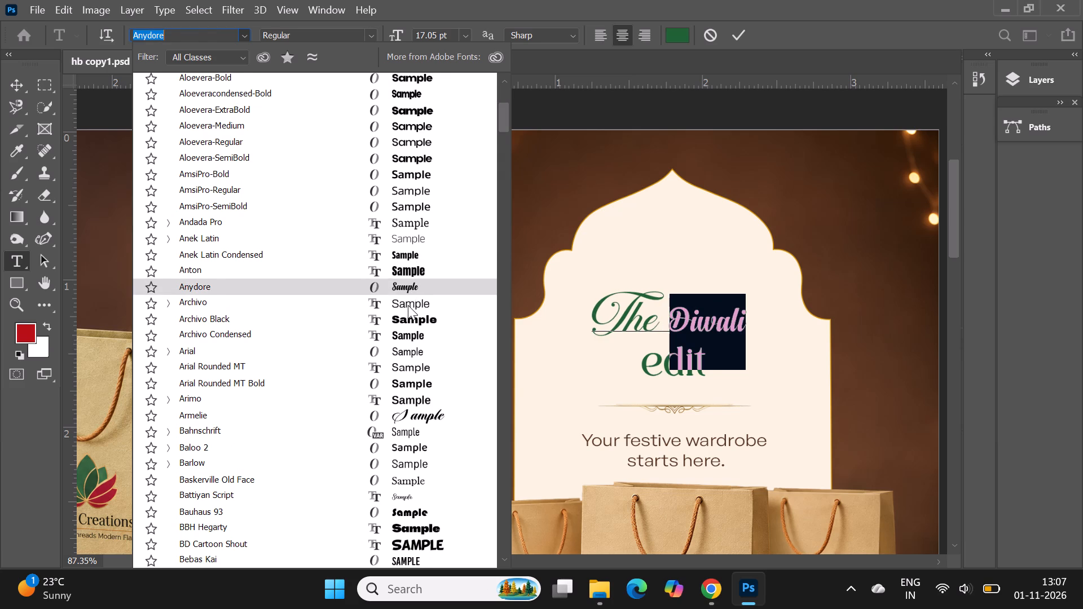
{"action": "scroll", "coordinate": [408, 305], "scroll_direction": "down", "scroll_amount": 2}
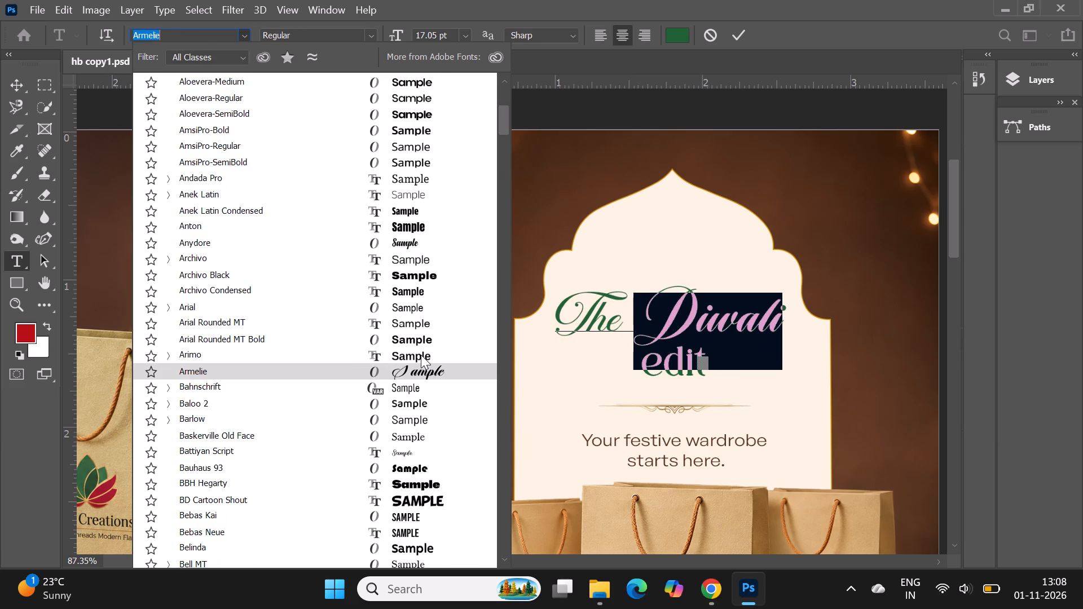
{"action": "scroll", "coordinate": [420, 354], "scroll_direction": "down", "scroll_amount": 2}
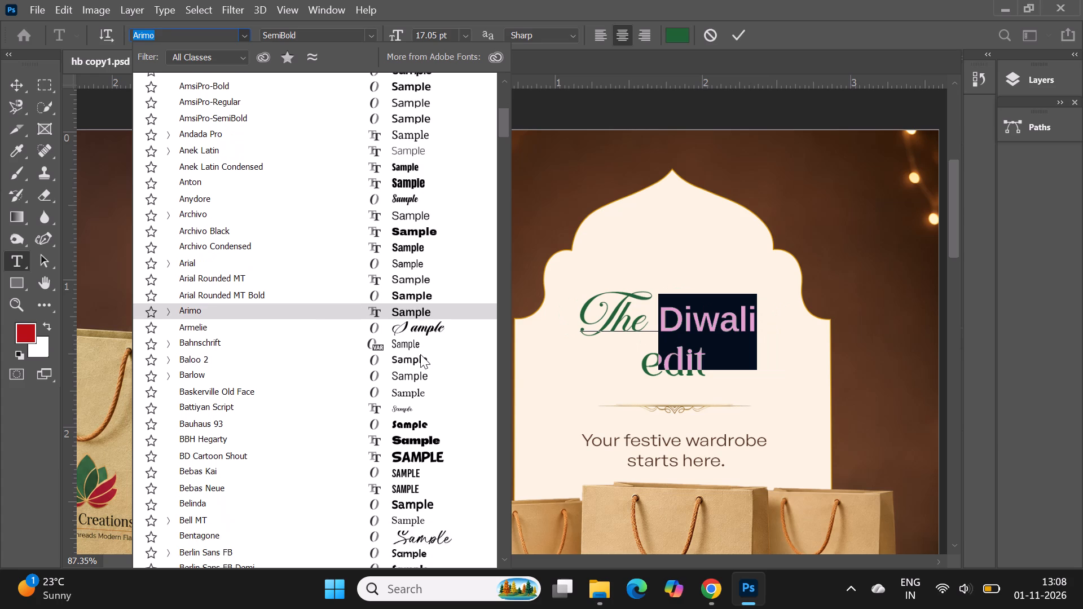
{"action": "scroll", "coordinate": [420, 354], "scroll_direction": "down", "scroll_amount": 4}
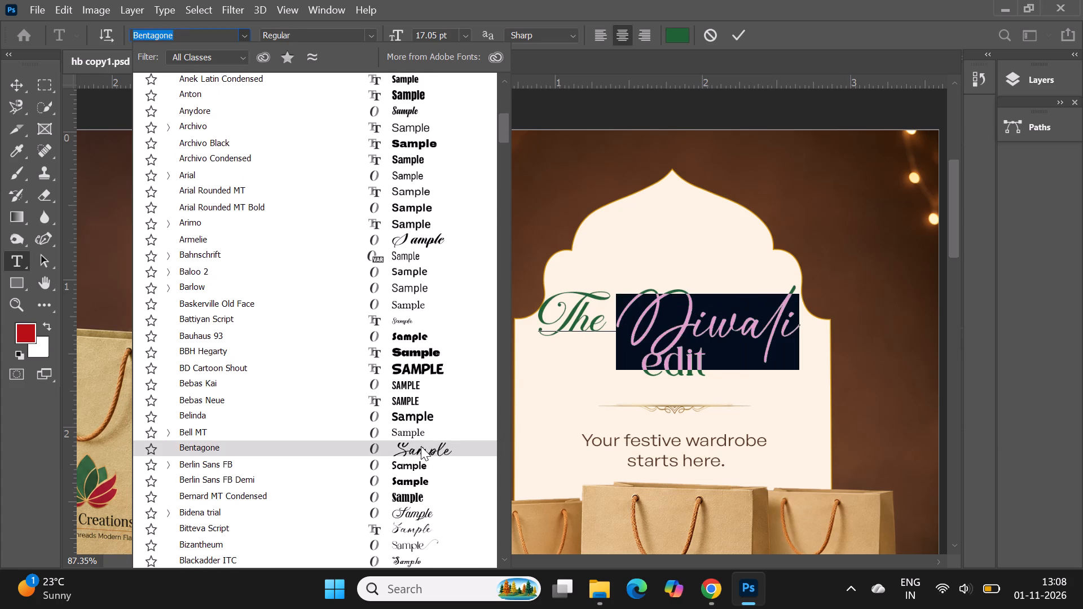
{"action": "scroll", "coordinate": [406, 496], "scroll_direction": "down", "scroll_amount": 1}
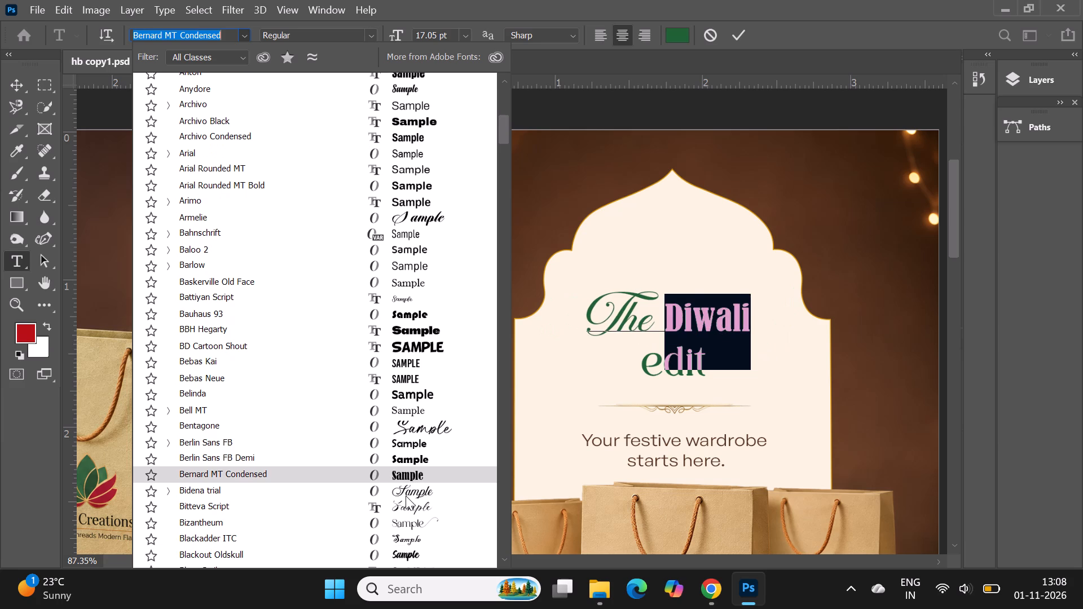
{"action": "scroll", "coordinate": [406, 495], "scroll_direction": "down", "scroll_amount": 2}
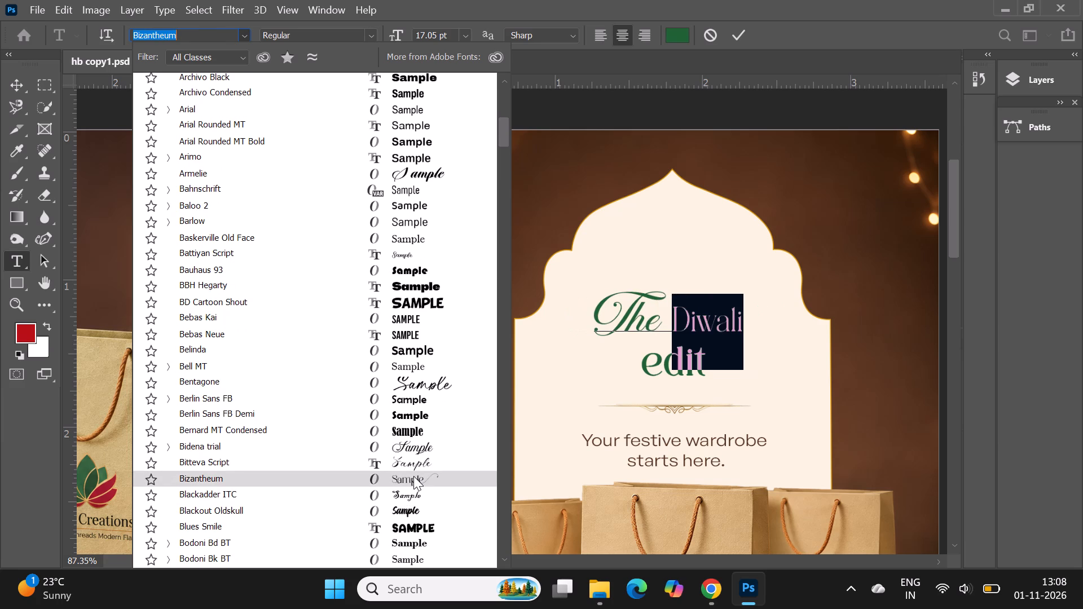
{"action": "scroll", "coordinate": [413, 474], "scroll_direction": "up", "scroll_amount": 1}
{"action": "scroll", "coordinate": [413, 474], "scroll_direction": "down", "scroll_amount": 2}
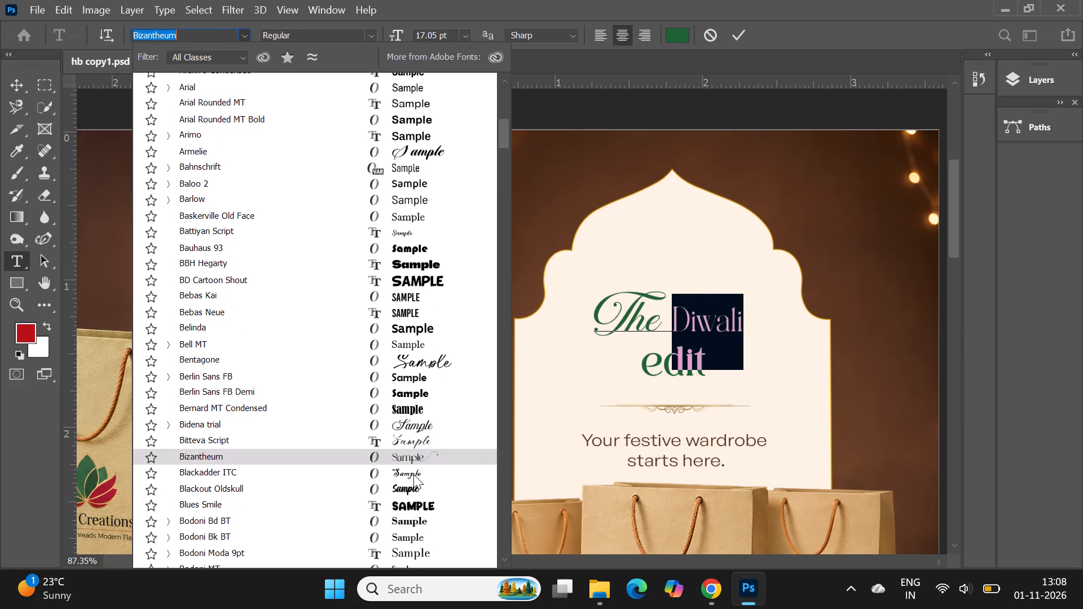
{"action": "scroll", "coordinate": [413, 474], "scroll_direction": "down", "scroll_amount": 7}
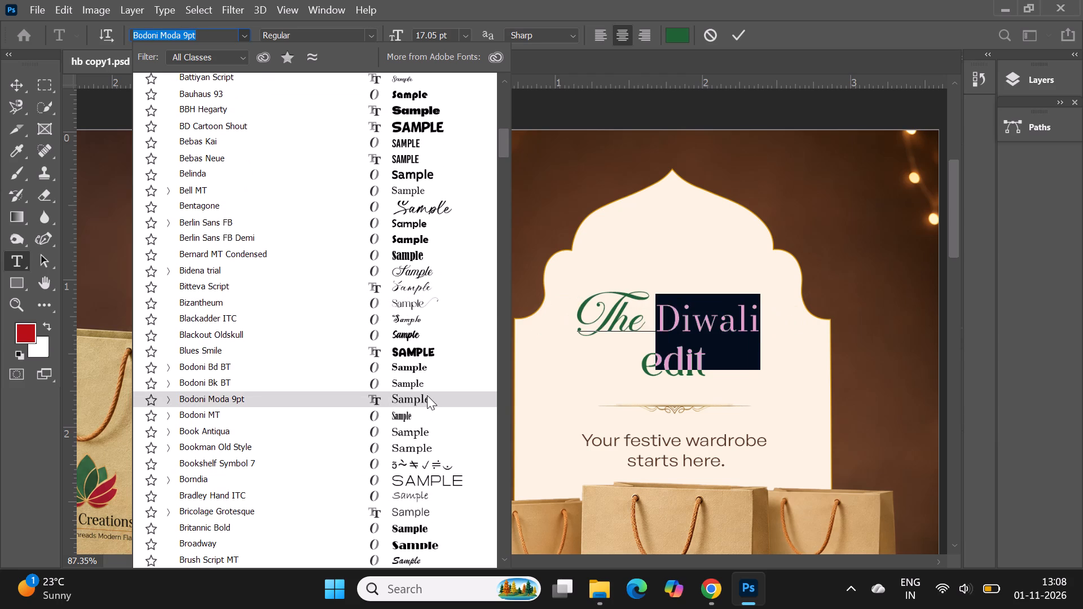
{"action": "scroll", "coordinate": [427, 395], "scroll_direction": "down", "scroll_amount": 10}
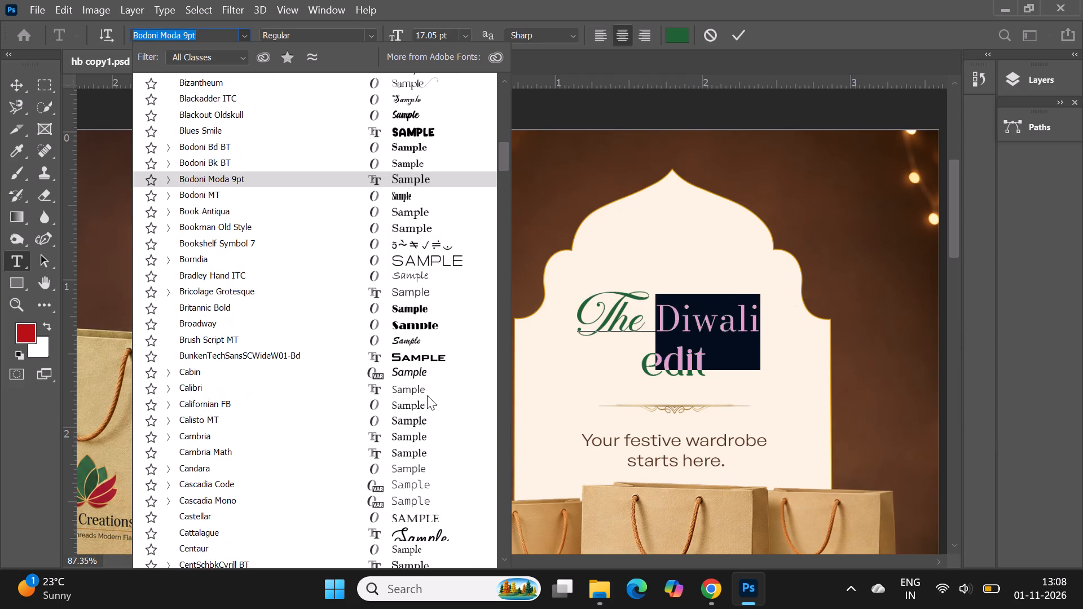
{"action": "scroll", "coordinate": [427, 395], "scroll_direction": "down", "scroll_amount": 4}
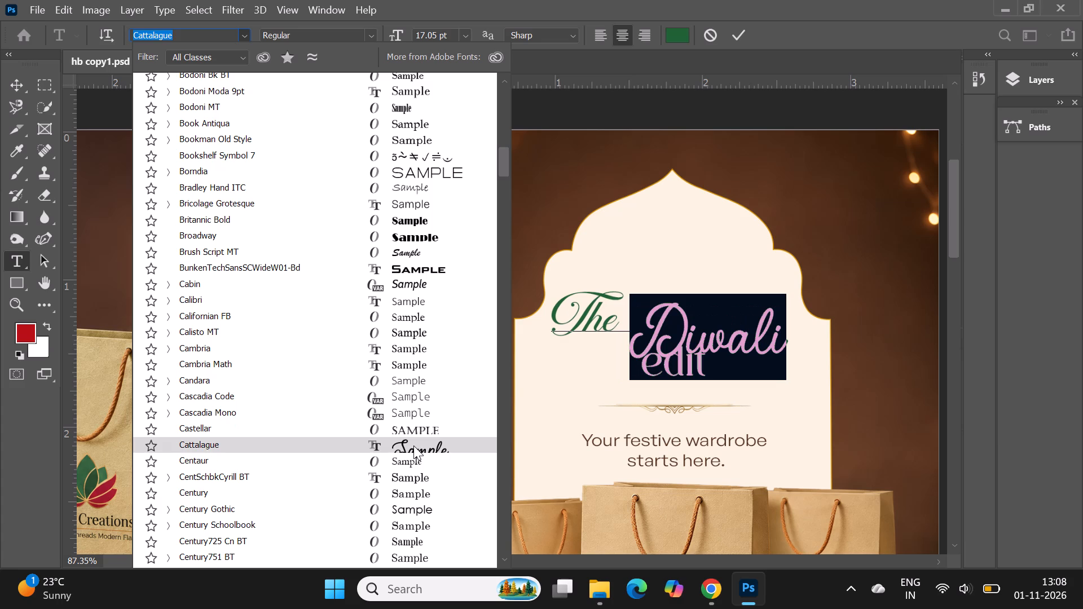
{"action": "scroll", "coordinate": [413, 445], "scroll_direction": "down", "scroll_amount": 1}
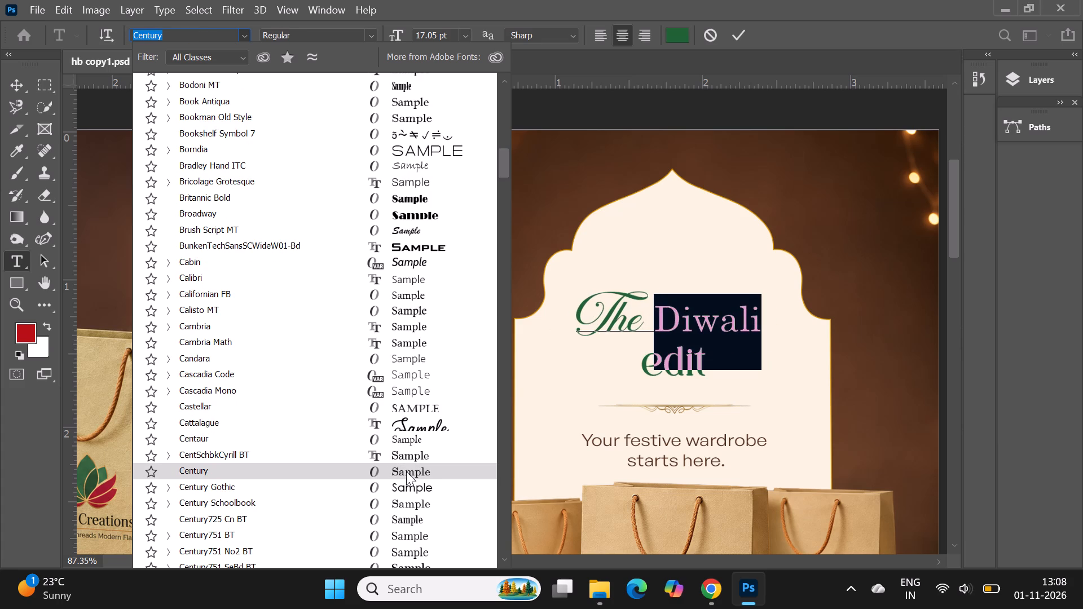
{"action": "scroll", "coordinate": [406, 471], "scroll_direction": "down", "scroll_amount": 1}
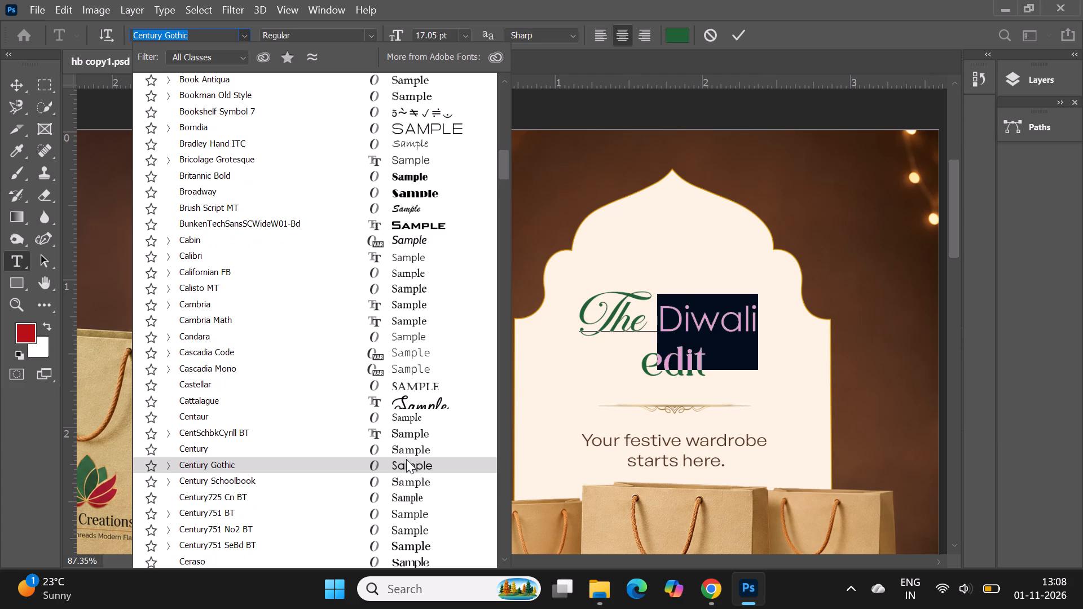
{"action": "scroll", "coordinate": [406, 459], "scroll_direction": "down", "scroll_amount": 2}
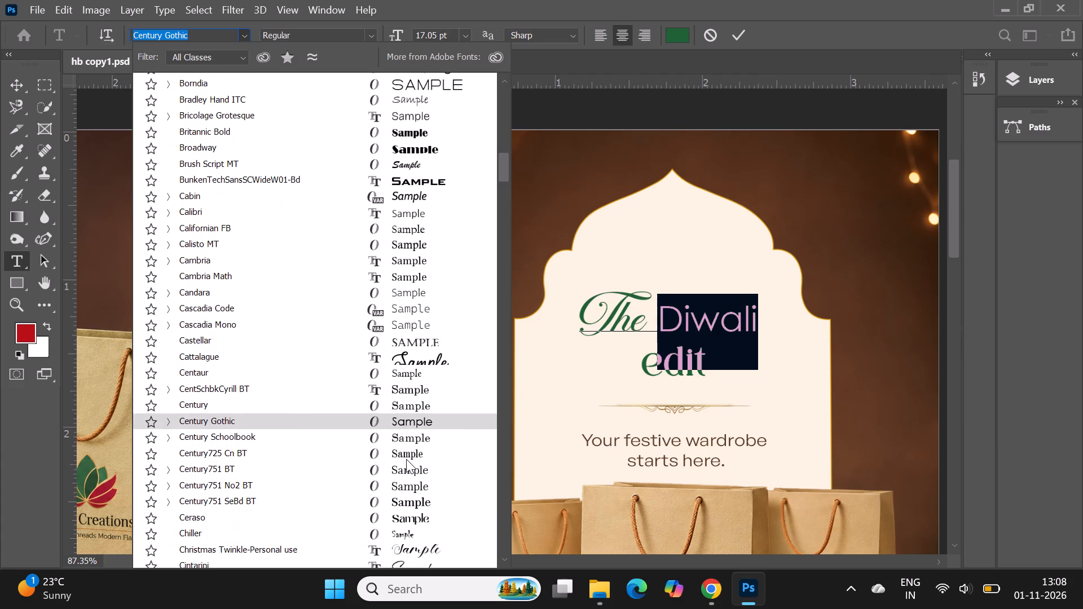
{"action": "scroll", "coordinate": [406, 459], "scroll_direction": "down", "scroll_amount": 1}
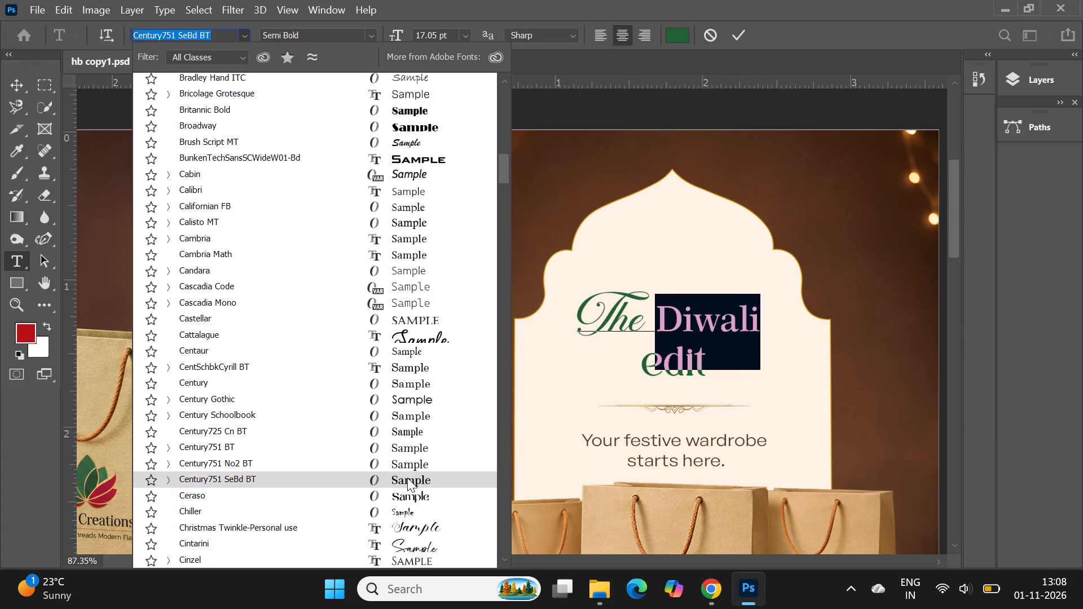
{"action": "scroll", "coordinate": [407, 478], "scroll_direction": "down", "scroll_amount": 4}
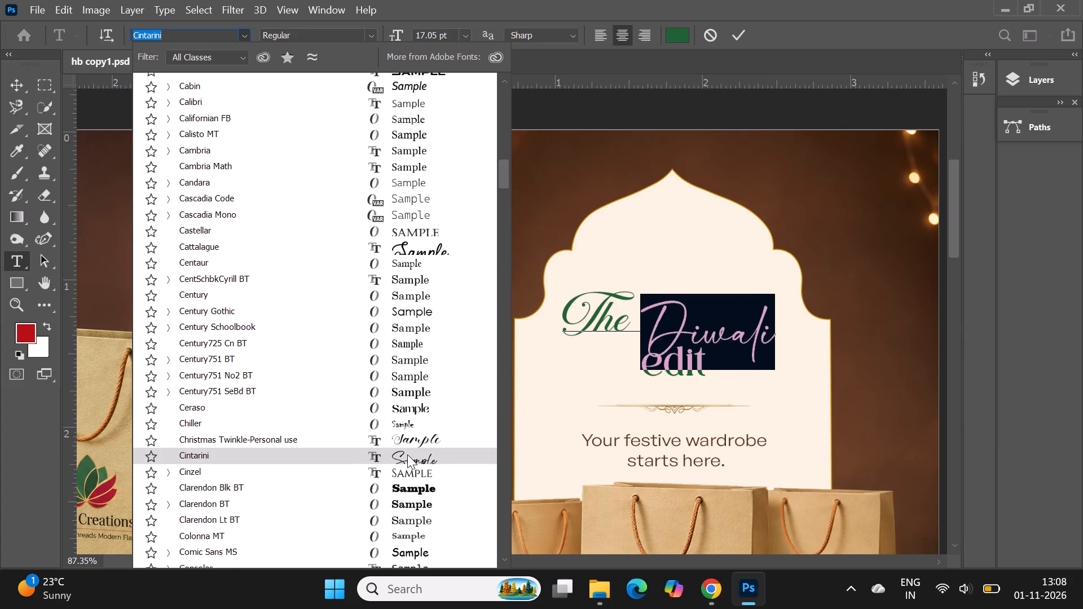
{"action": "scroll", "coordinate": [407, 454], "scroll_direction": "down", "scroll_amount": 1}
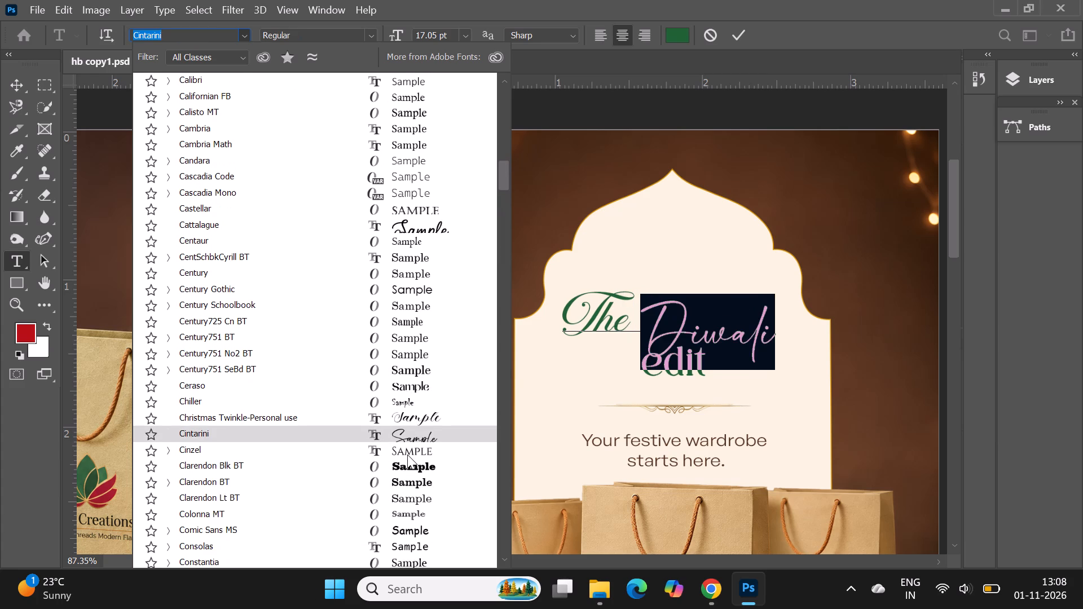
{"action": "scroll", "coordinate": [407, 454], "scroll_direction": "down", "scroll_amount": 3}
{"action": "left_click", "coordinate": [407, 456]}
{"action": "scroll", "coordinate": [407, 456], "scroll_direction": "down", "scroll_amount": 2}
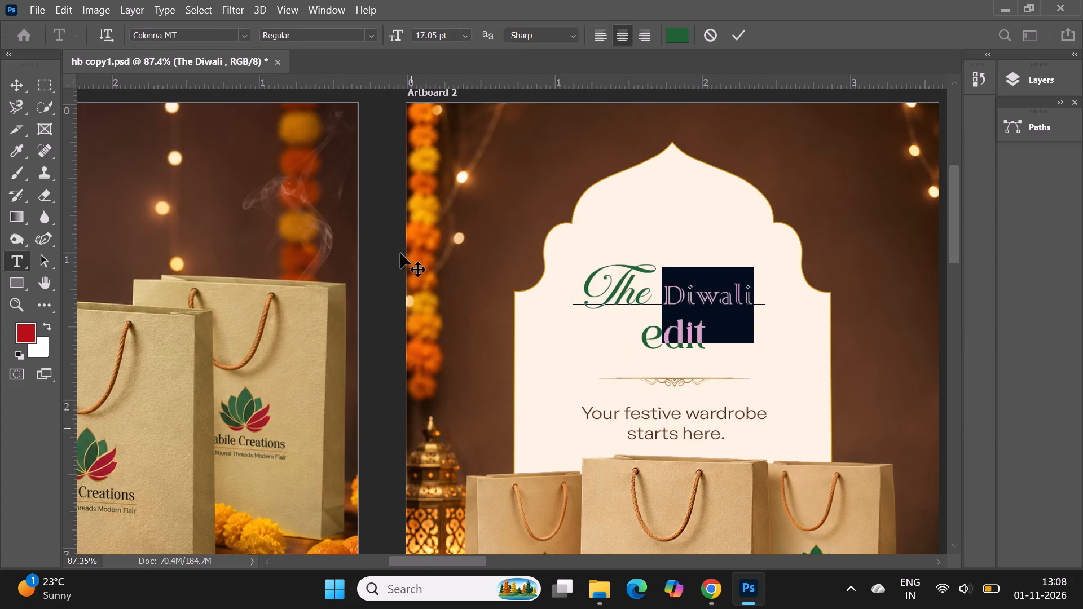
Preview script, serif and sans-serif fonts on the word "Diwali" in the Artboard 2 heading and set it to Kamerik105CyrillicW05-Light.
{"action": "left_click", "coordinate": [240, 35]}
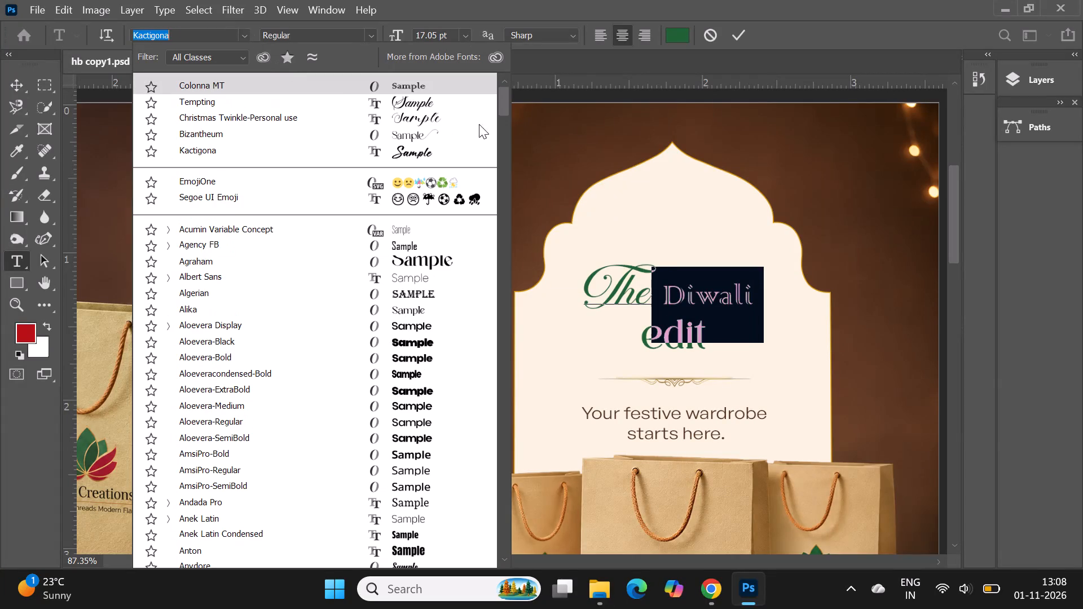
{"action": "left_click_drag", "start_coordinate": [500, 106], "coordinate": [502, 448]}
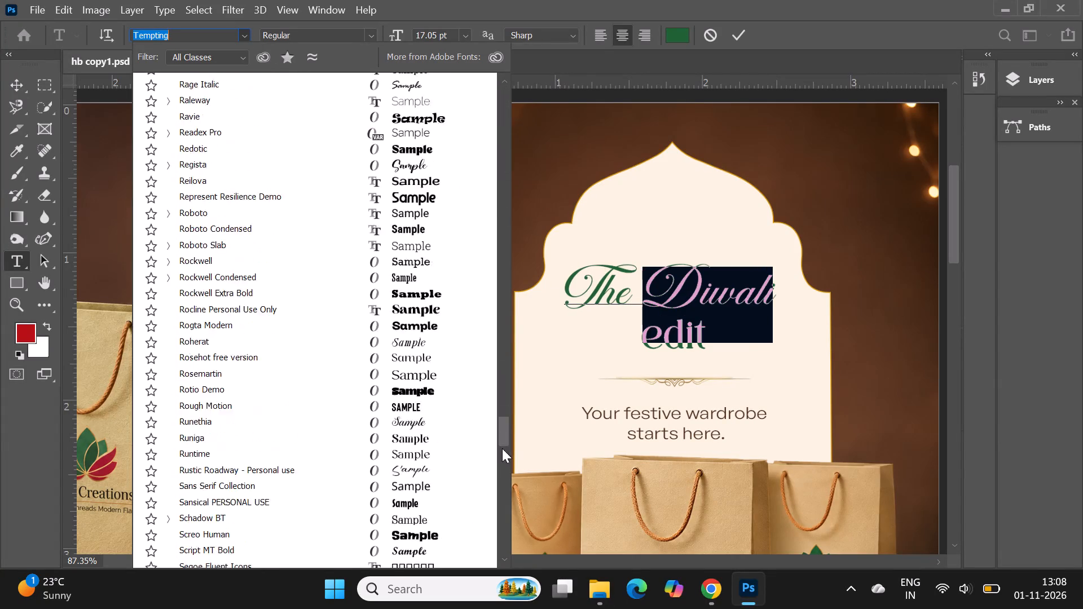
{"action": "left_click_drag", "start_coordinate": [502, 448], "coordinate": [505, 500]}
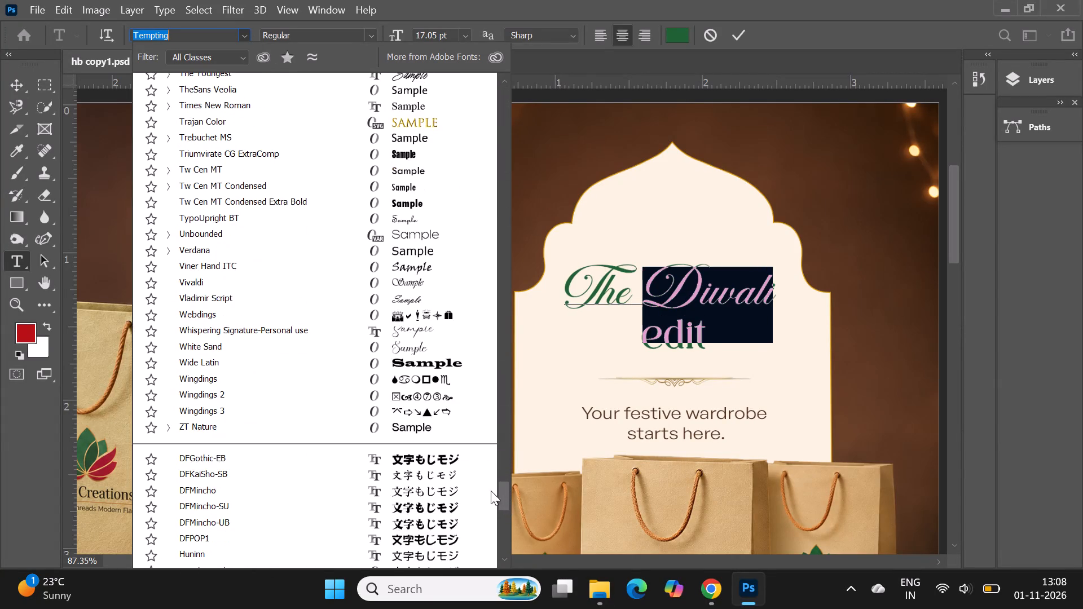
{"action": "scroll", "coordinate": [488, 488], "scroll_direction": "up", "scroll_amount": 4}
{"action": "scroll", "coordinate": [433, 478], "scroll_direction": "up", "scroll_amount": 4}
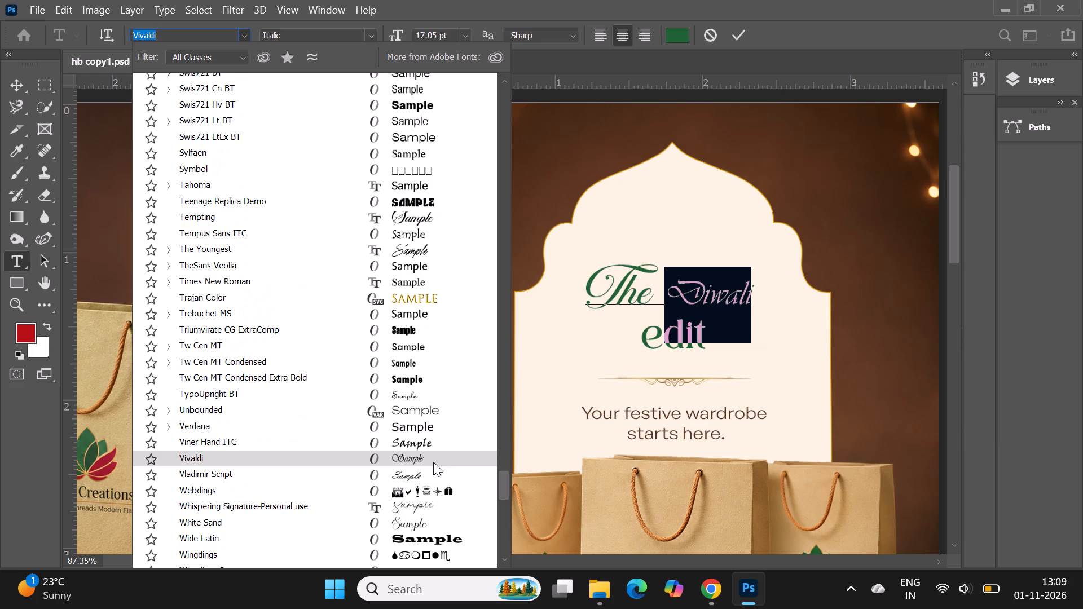
{"action": "scroll", "coordinate": [429, 462], "scroll_direction": "down", "scroll_amount": 5}
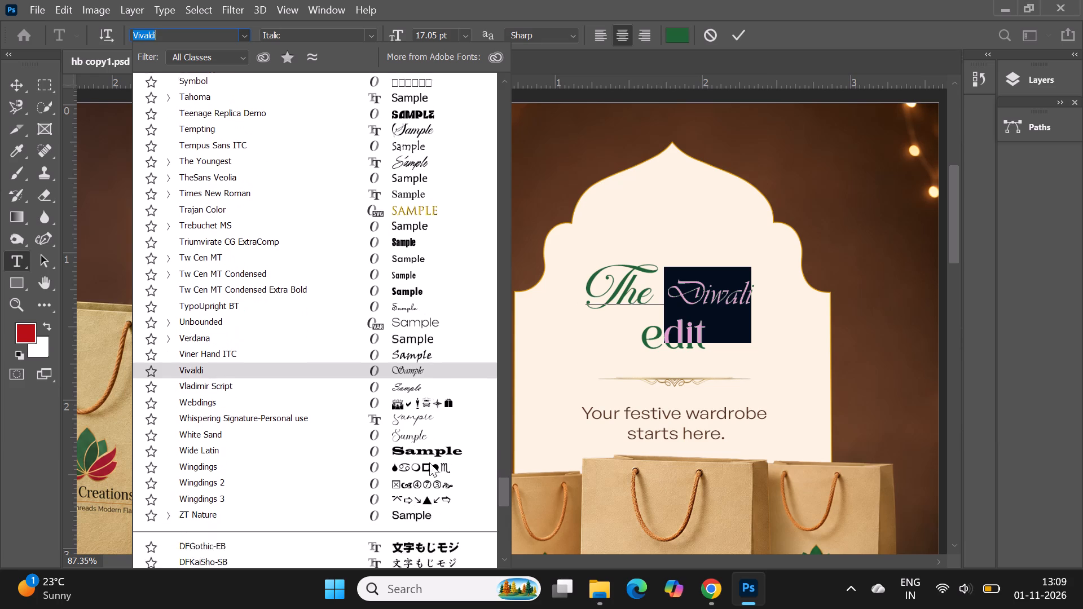
{"action": "scroll", "coordinate": [429, 462], "scroll_direction": "up", "scroll_amount": 10}
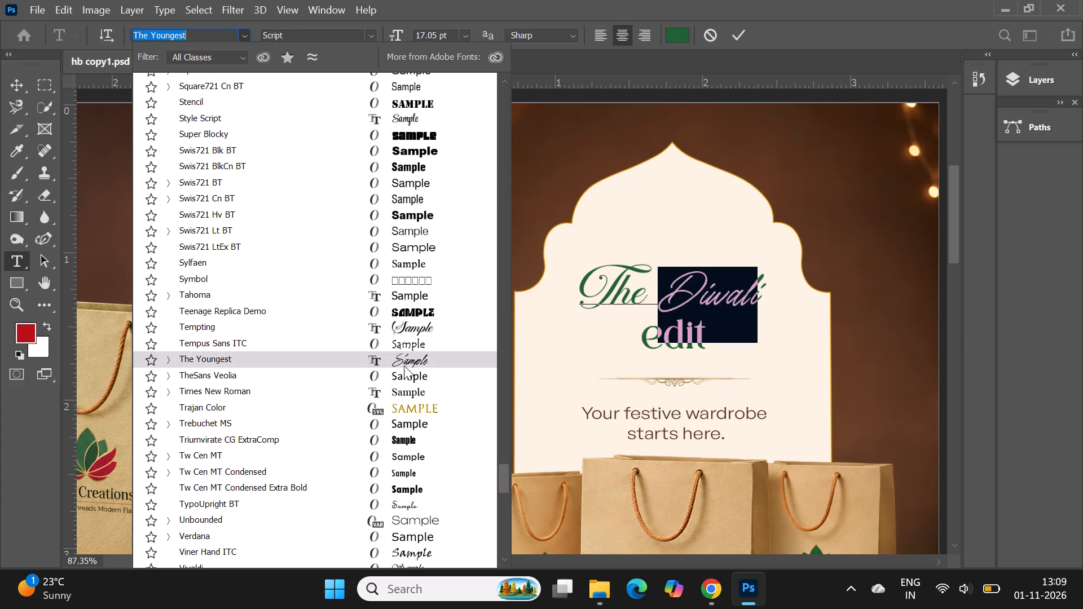
{"action": "scroll", "coordinate": [399, 364], "scroll_direction": "up", "scroll_amount": 9}
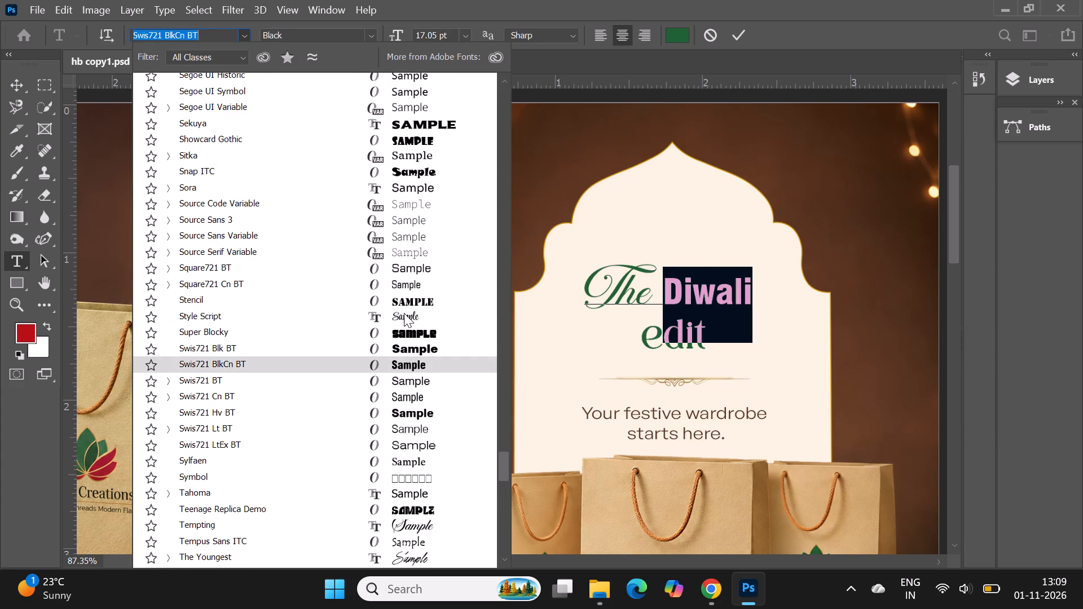
{"action": "scroll", "coordinate": [404, 313], "scroll_direction": "up", "scroll_amount": 4}
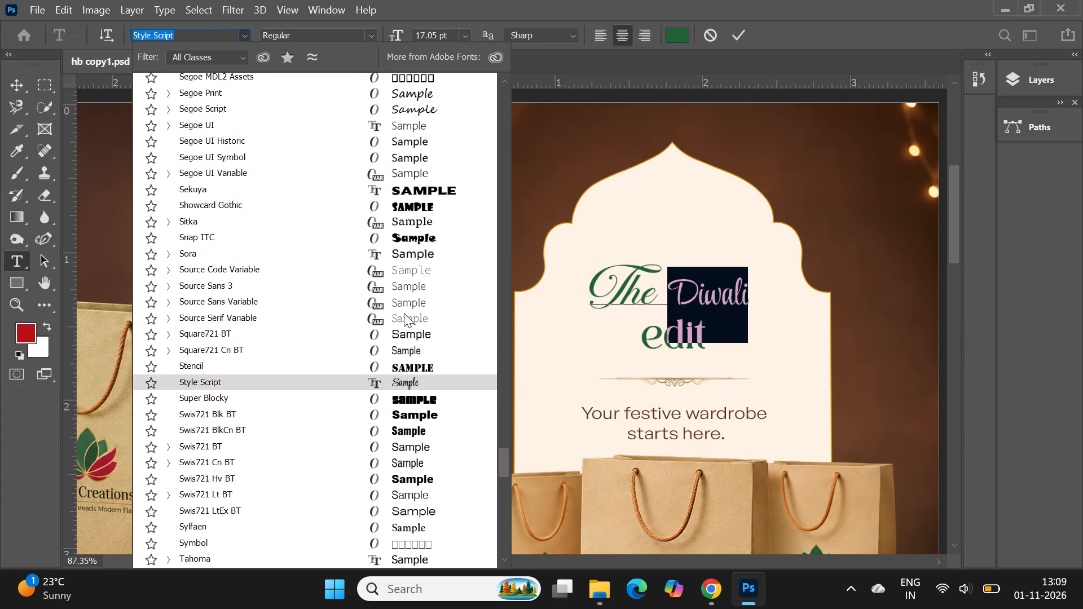
{"action": "scroll", "coordinate": [404, 313], "scroll_direction": "up", "scroll_amount": 13}
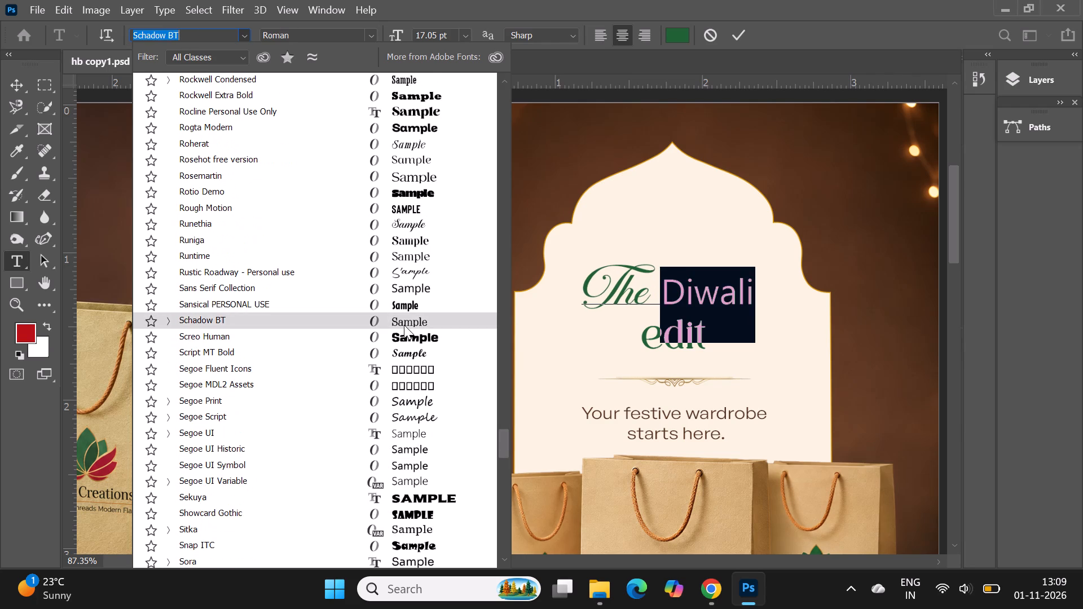
{"action": "scroll", "coordinate": [404, 325], "scroll_direction": "up", "scroll_amount": 2}
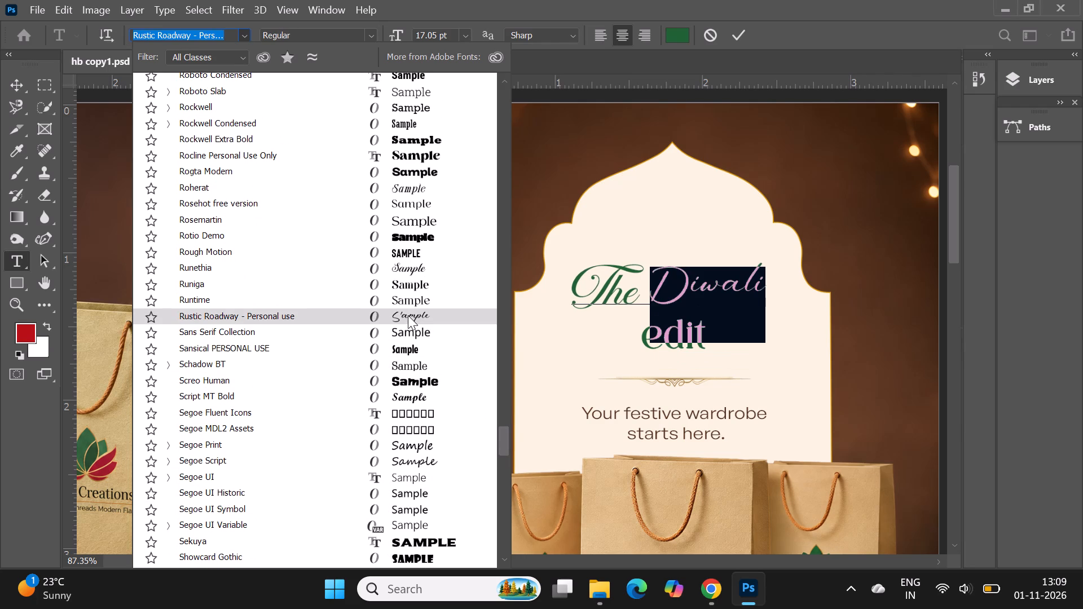
{"action": "scroll", "coordinate": [408, 315], "scroll_direction": "up", "scroll_amount": 2}
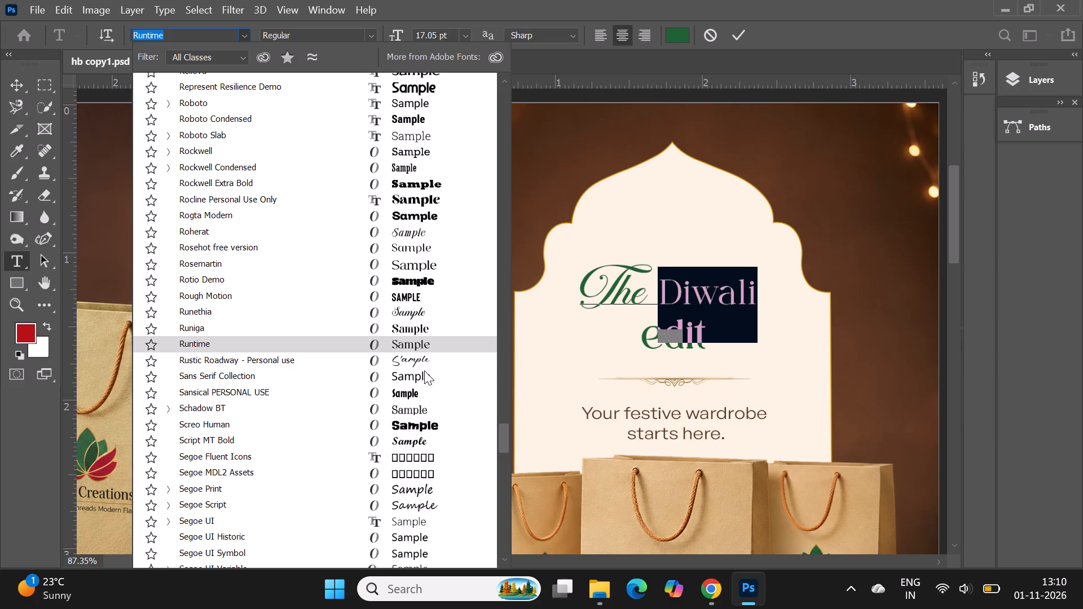
{"action": "scroll", "coordinate": [424, 360], "scroll_direction": "up", "scroll_amount": 1}
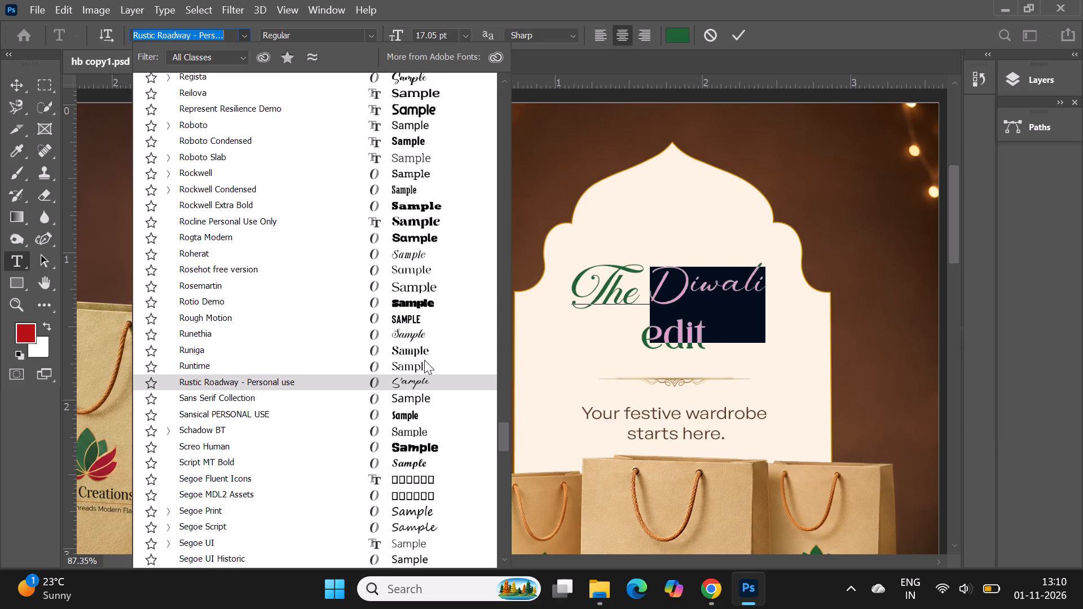
{"action": "scroll", "coordinate": [424, 360], "scroll_direction": "up", "scroll_amount": 1}
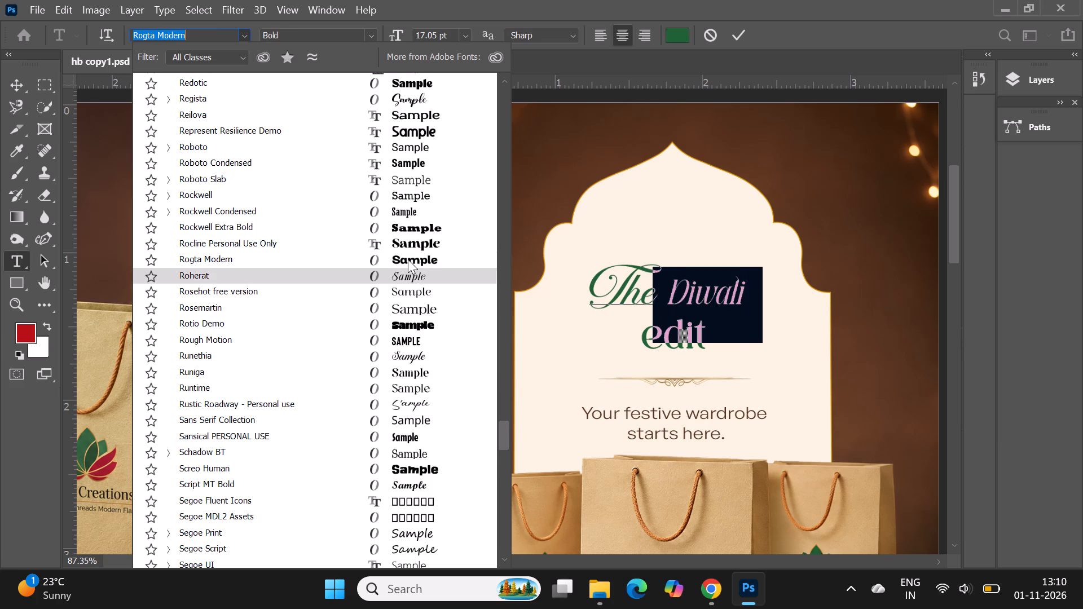
{"action": "scroll", "coordinate": [408, 259], "scroll_direction": "up", "scroll_amount": 6}
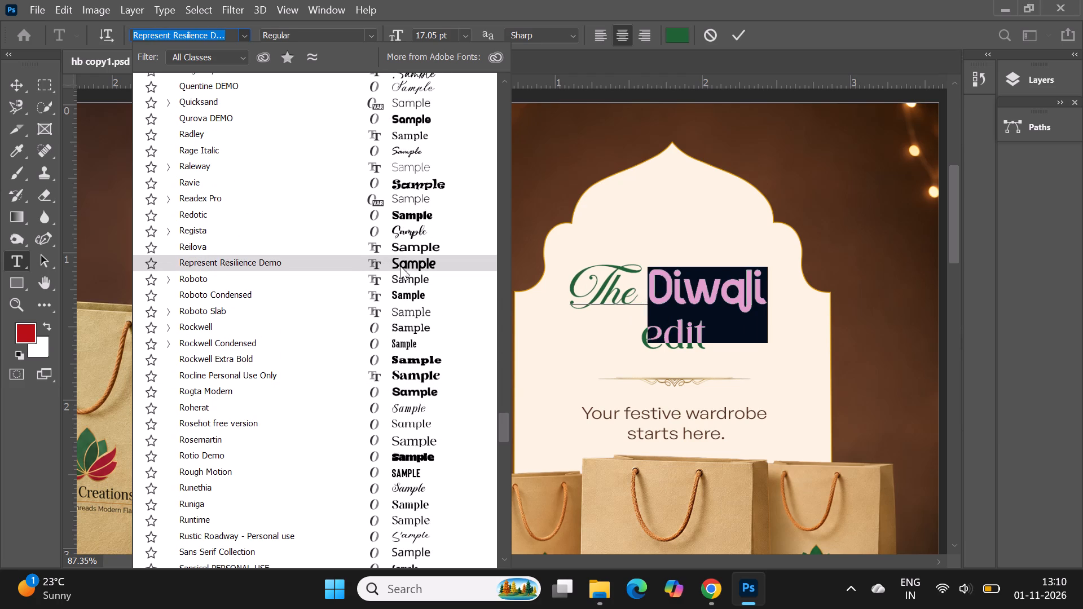
{"action": "scroll", "coordinate": [401, 248], "scroll_direction": "up", "scroll_amount": 7}
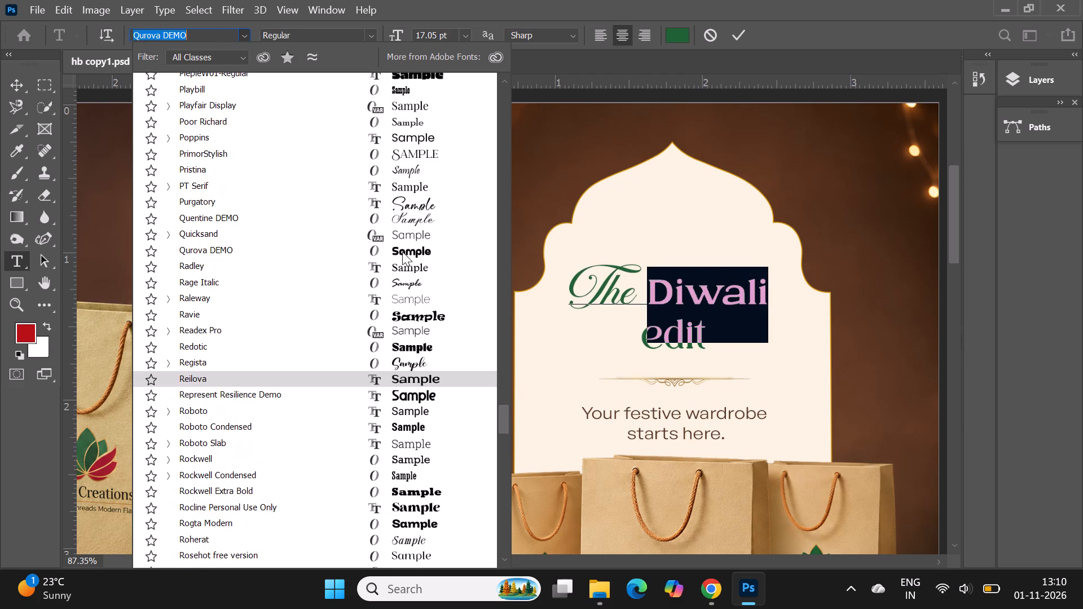
{"action": "scroll", "coordinate": [402, 251], "scroll_direction": "up", "scroll_amount": 3}
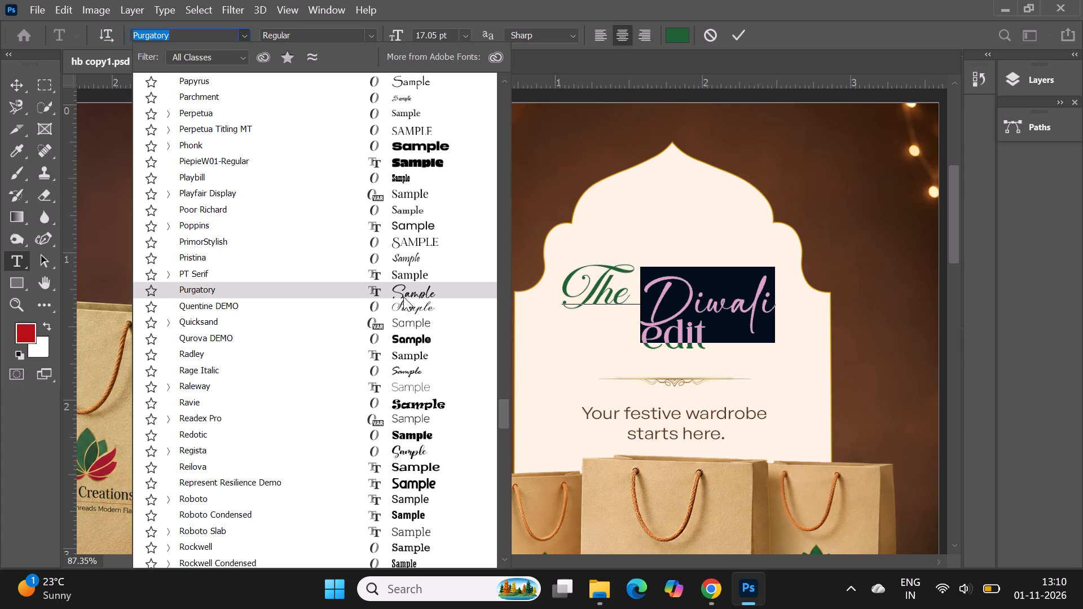
{"action": "scroll", "coordinate": [403, 297], "scroll_direction": "up", "scroll_amount": 1}
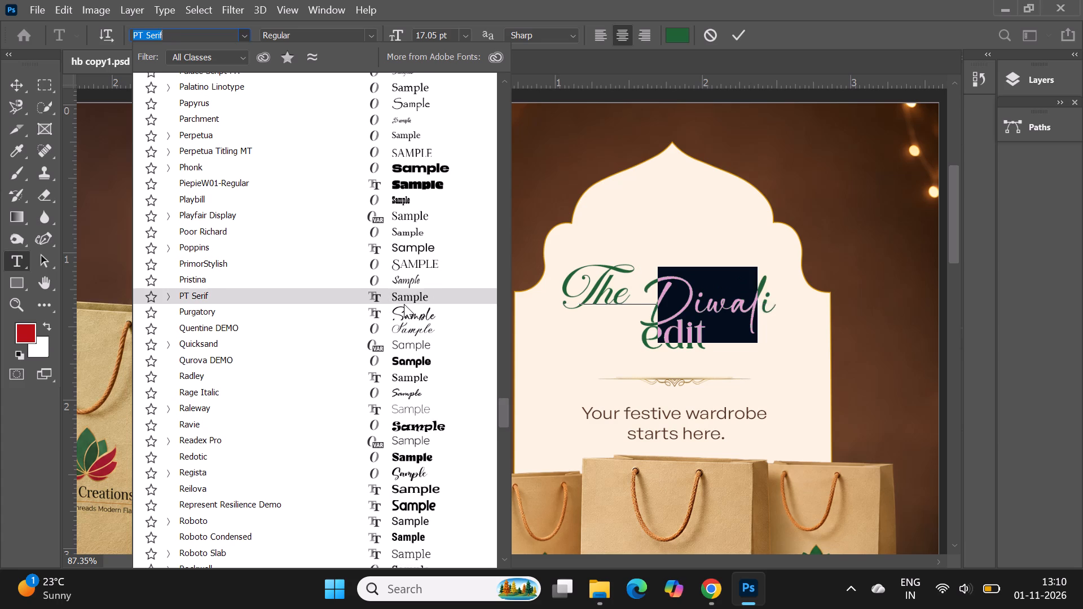
{"action": "scroll", "coordinate": [404, 304], "scroll_direction": "up", "scroll_amount": 6}
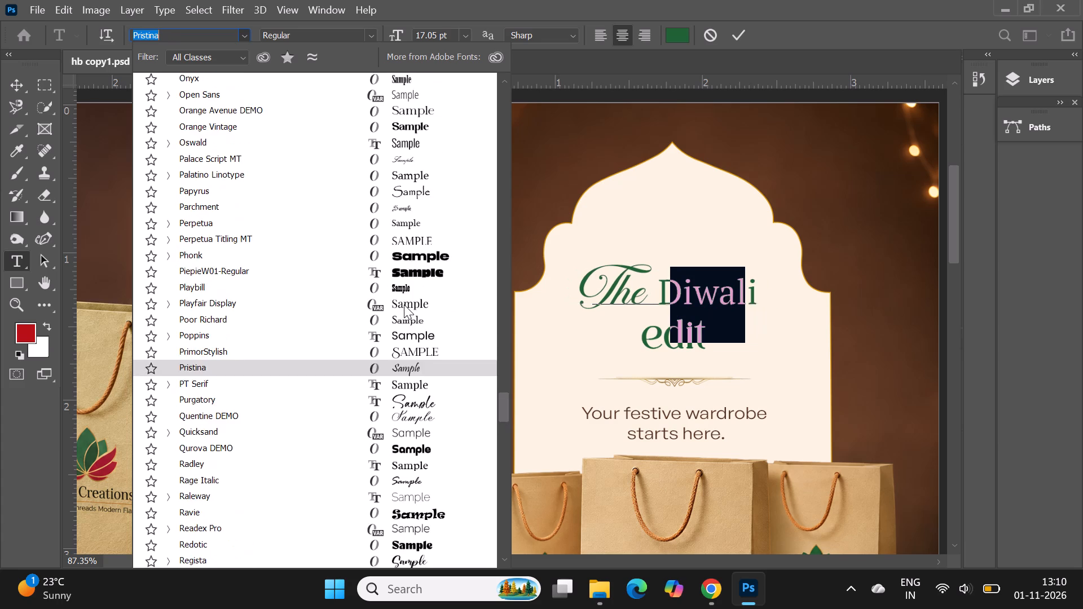
{"action": "scroll", "coordinate": [404, 304], "scroll_direction": "up", "scroll_amount": 8}
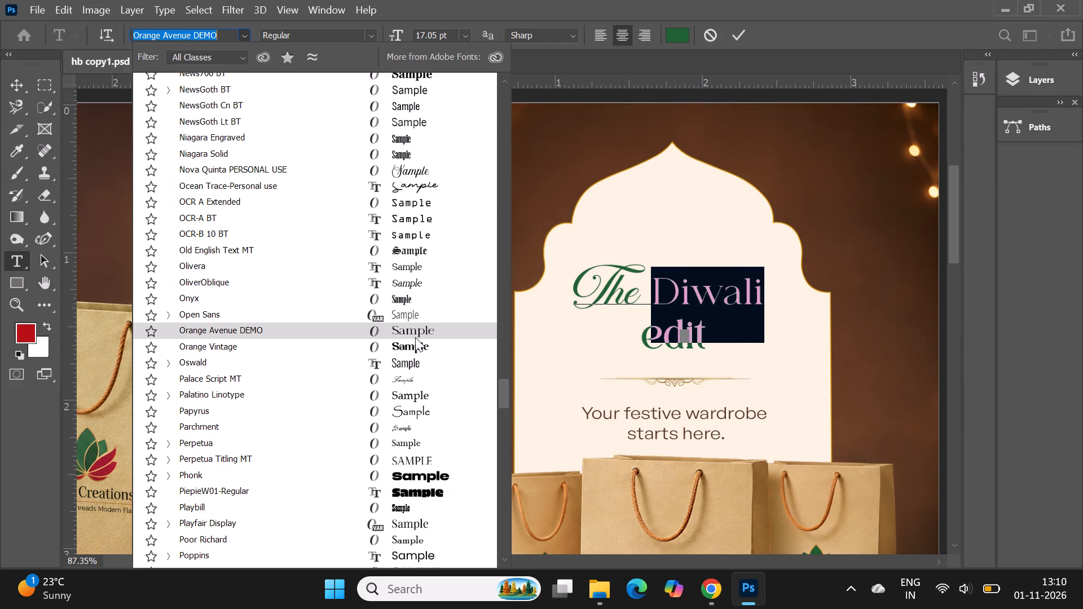
{"action": "scroll", "coordinate": [415, 337], "scroll_direction": "up", "scroll_amount": 4}
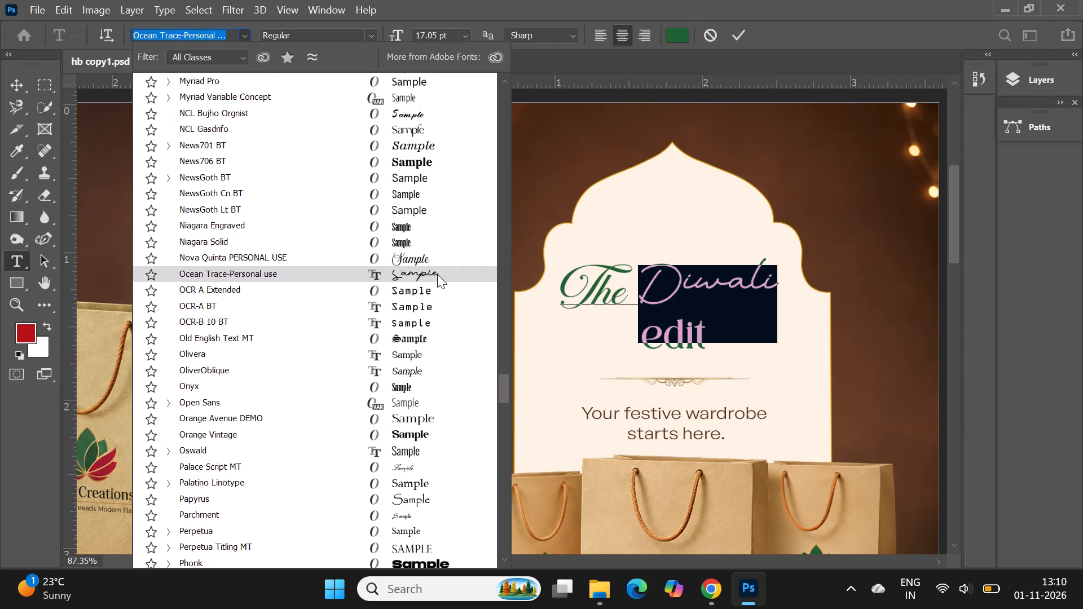
{"action": "scroll", "coordinate": [437, 274], "scroll_direction": "up", "scroll_amount": 20}
{"action": "scroll", "coordinate": [434, 280], "scroll_direction": "up", "scroll_amount": 10}
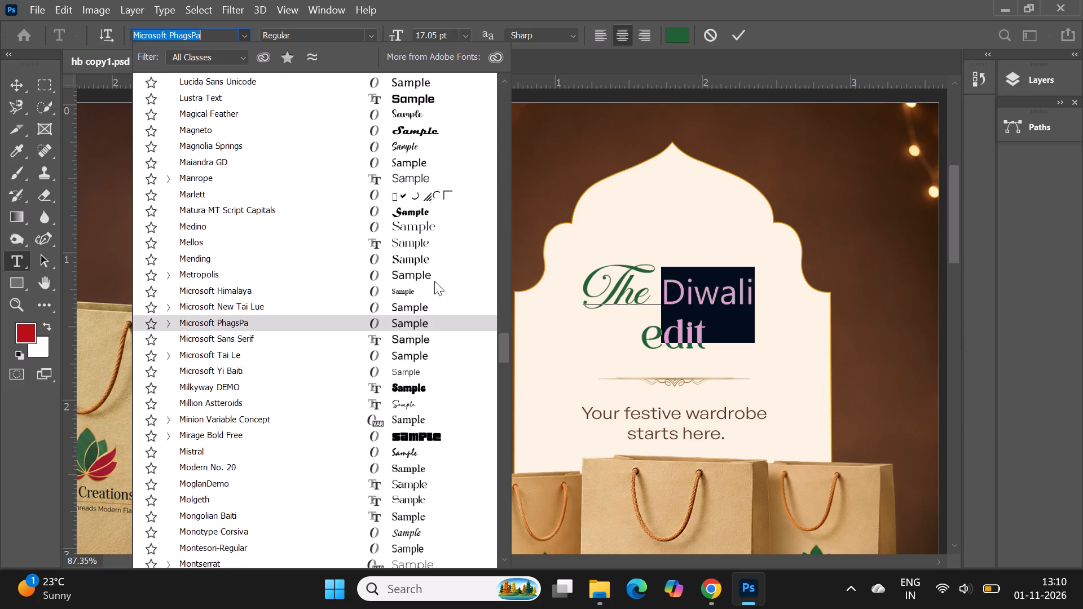
{"action": "scroll", "coordinate": [434, 281], "scroll_direction": "up", "scroll_amount": 16}
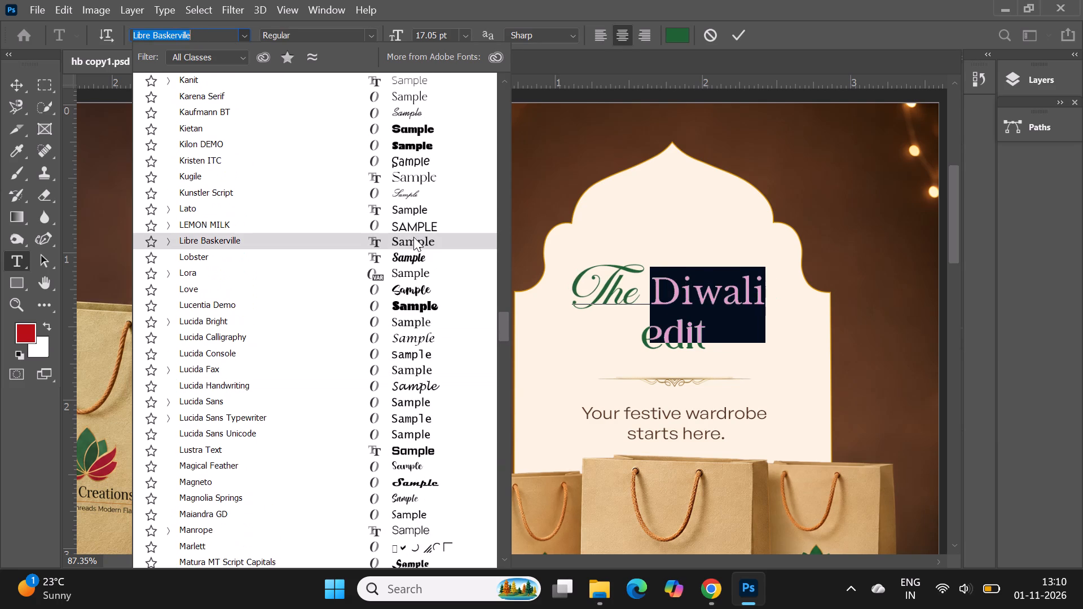
{"action": "scroll", "coordinate": [413, 237], "scroll_direction": "up", "scroll_amount": 5}
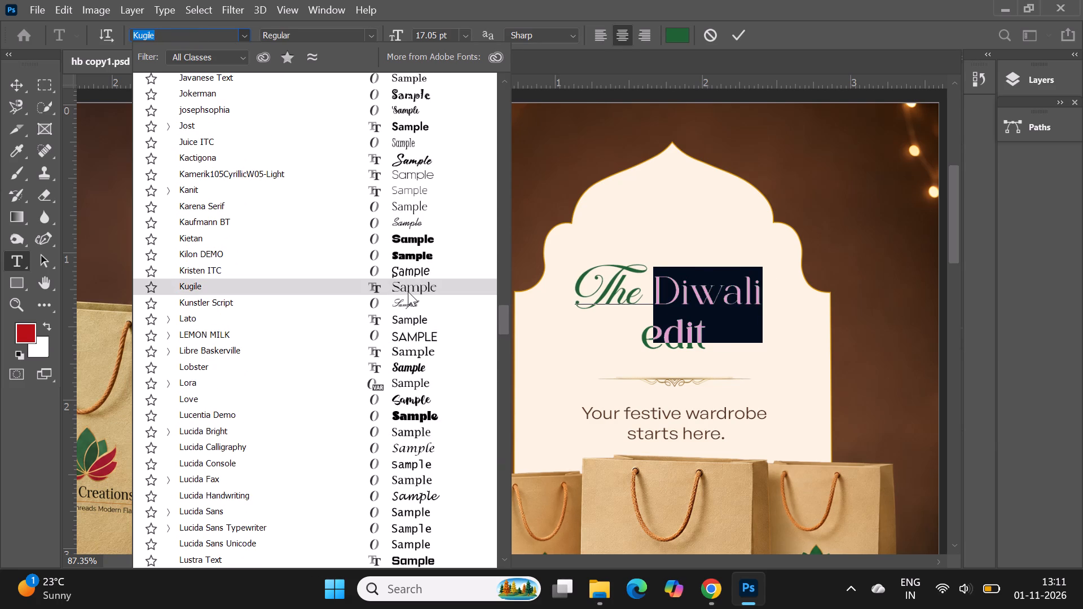
{"action": "scroll", "coordinate": [408, 292], "scroll_direction": "up", "scroll_amount": 3}
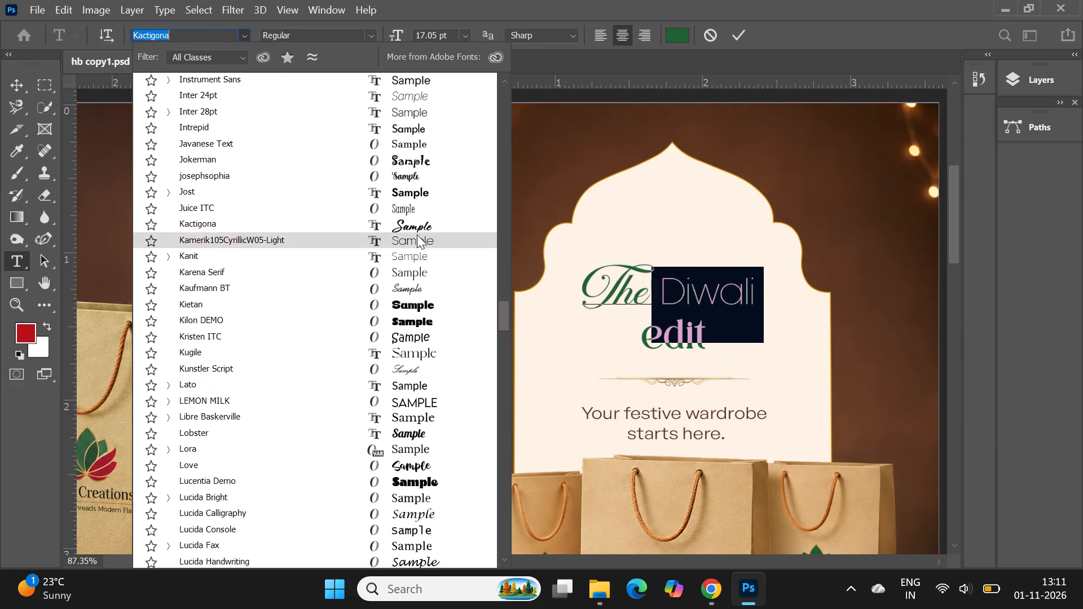
{"action": "scroll", "coordinate": [417, 235], "scroll_direction": "up", "scroll_amount": 9}
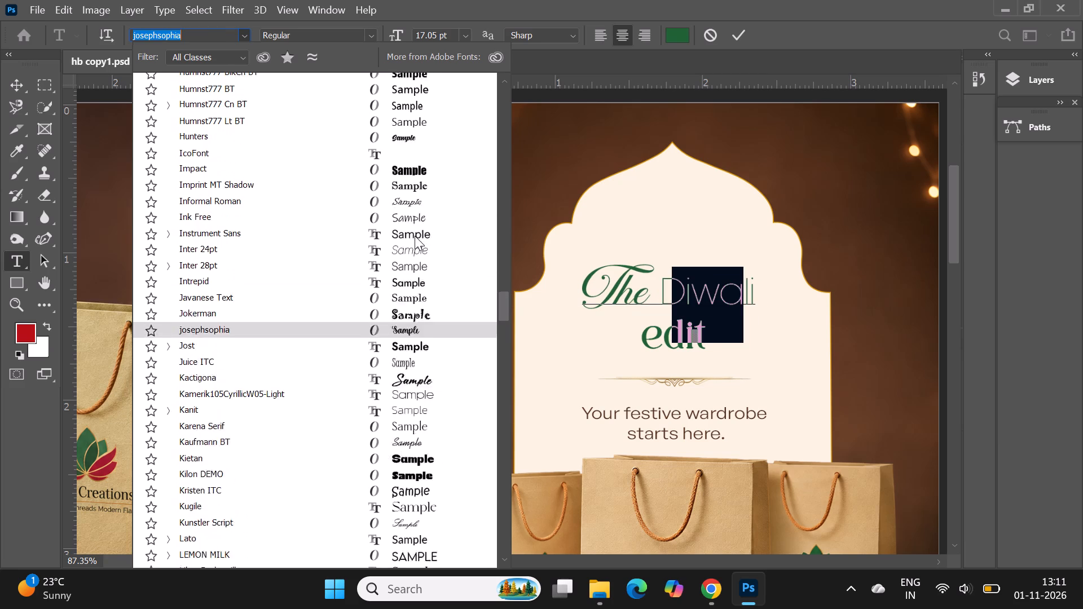
{"action": "scroll", "coordinate": [414, 236], "scroll_direction": "up", "scroll_amount": 2}
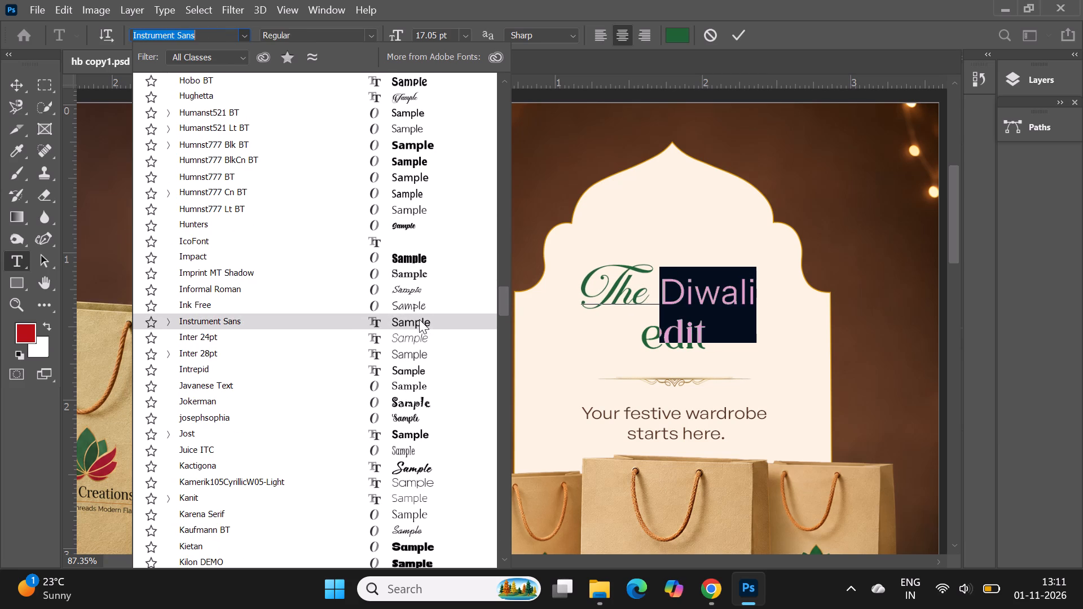
{"action": "left_click", "coordinate": [415, 480]}
{"action": "left_click", "coordinate": [737, 27]}
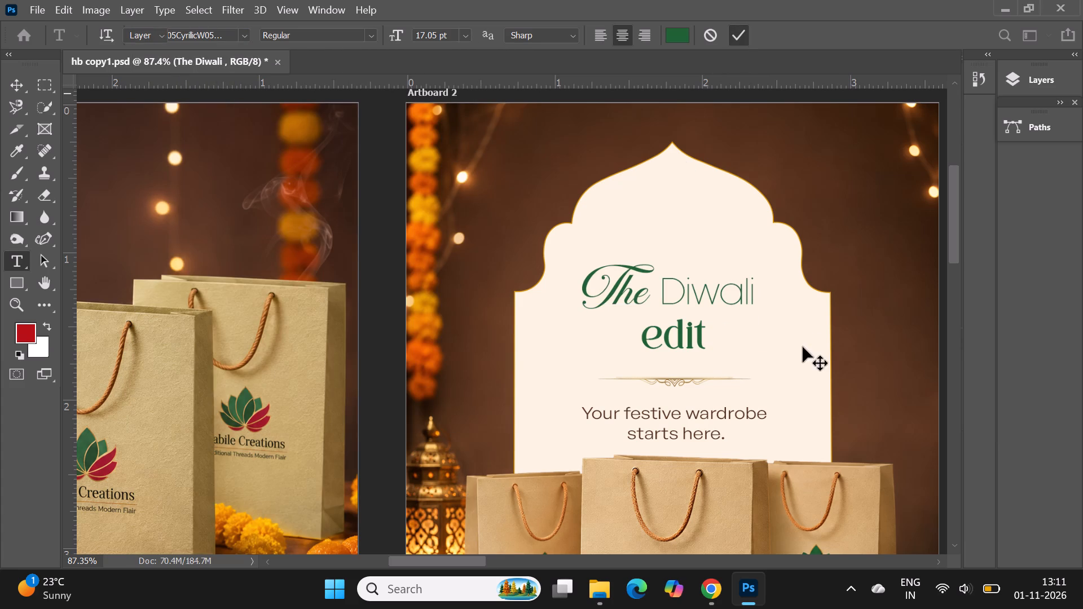
Preview alternative fonts from Alika through Christmas Twinkle on only the word "Diwali" in the Artboard 2 heading and set it to Cintarini.
{"action": "double_click", "coordinate": [701, 295]}
{"action": "left_click_drag", "start_coordinate": [669, 292], "coordinate": [675, 292]}
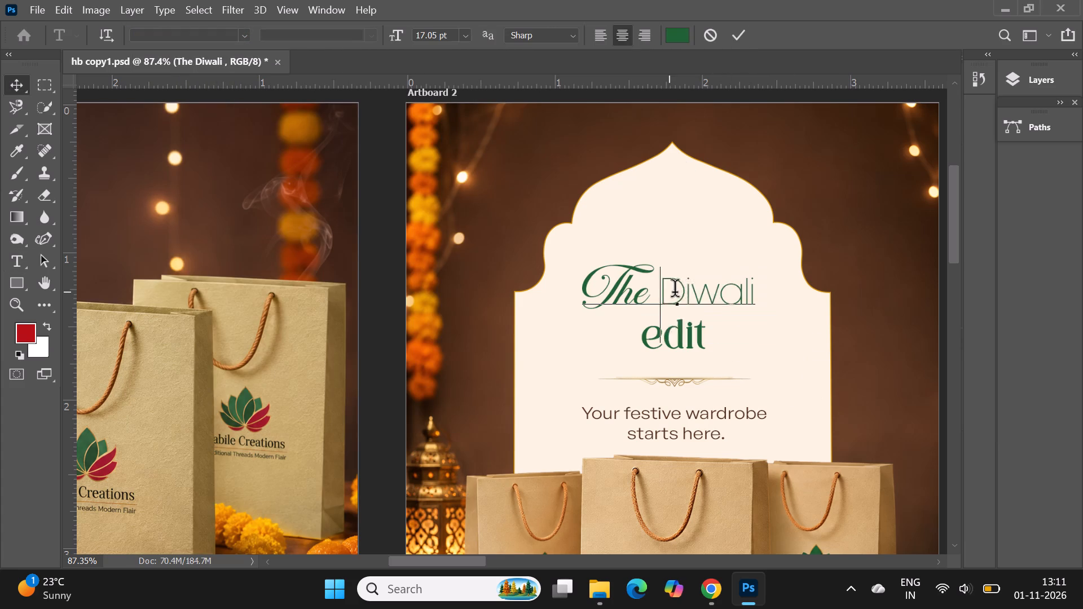
{"action": "left_click_drag", "start_coordinate": [675, 292], "coordinate": [755, 294]}
{"action": "left_click", "coordinate": [369, 37]}
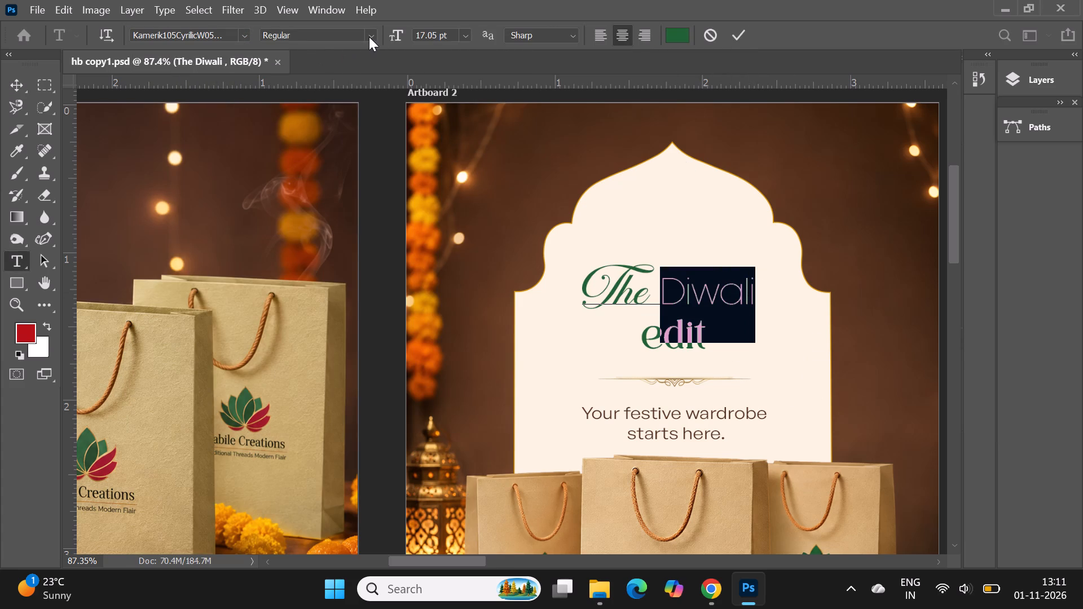
{"action": "left_click", "coordinate": [363, 51]}
{"action": "left_click", "coordinate": [247, 32]}
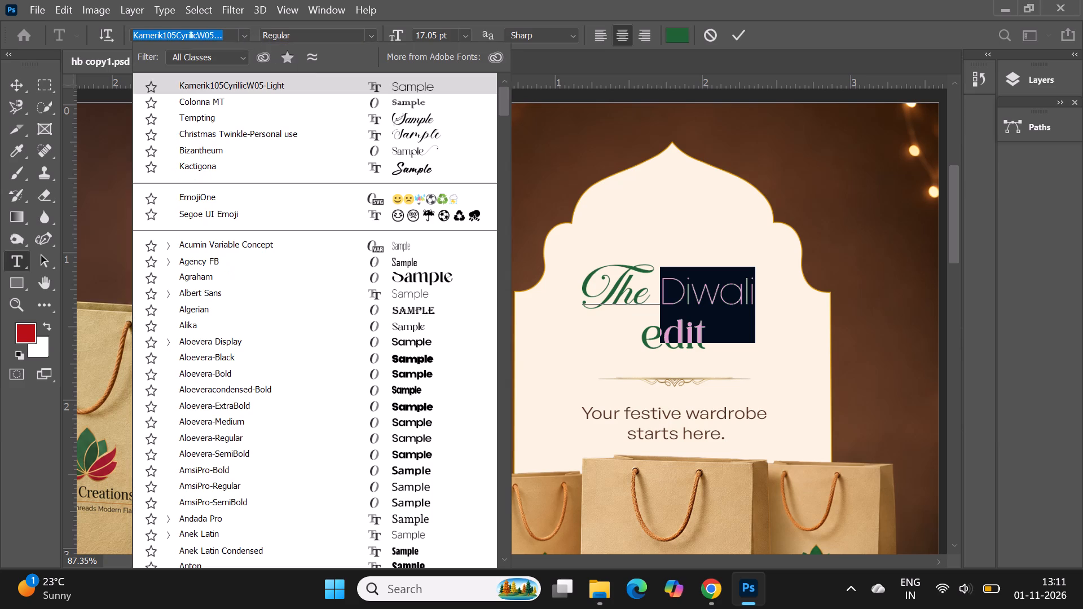
{"action": "left_click_drag", "start_coordinate": [499, 103], "coordinate": [503, 86]}
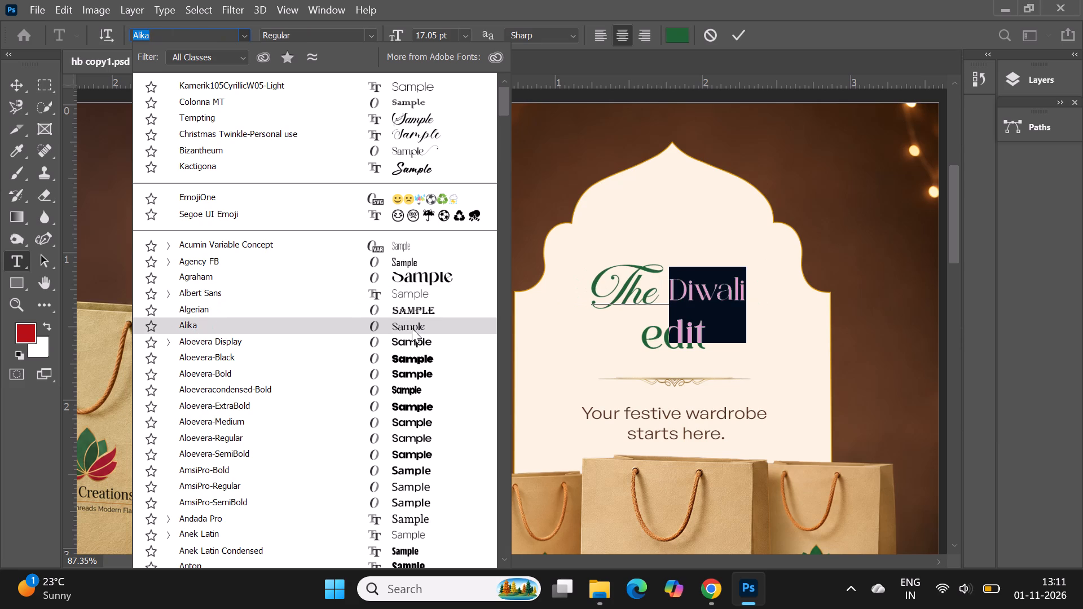
{"action": "scroll", "coordinate": [412, 328], "scroll_direction": "down", "scroll_amount": 4}
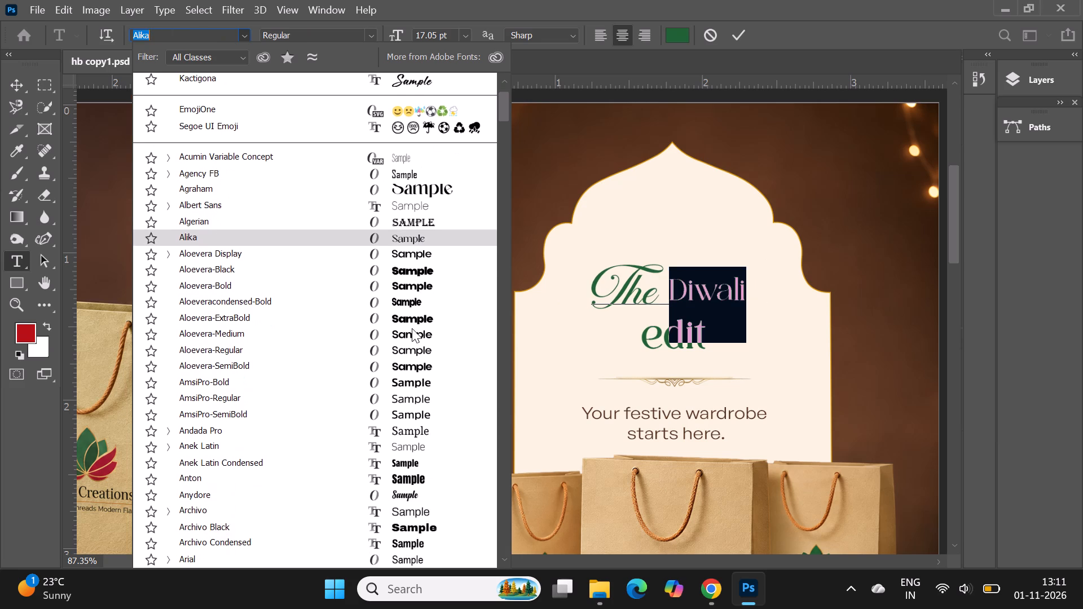
{"action": "scroll", "coordinate": [412, 328], "scroll_direction": "down", "scroll_amount": 1}
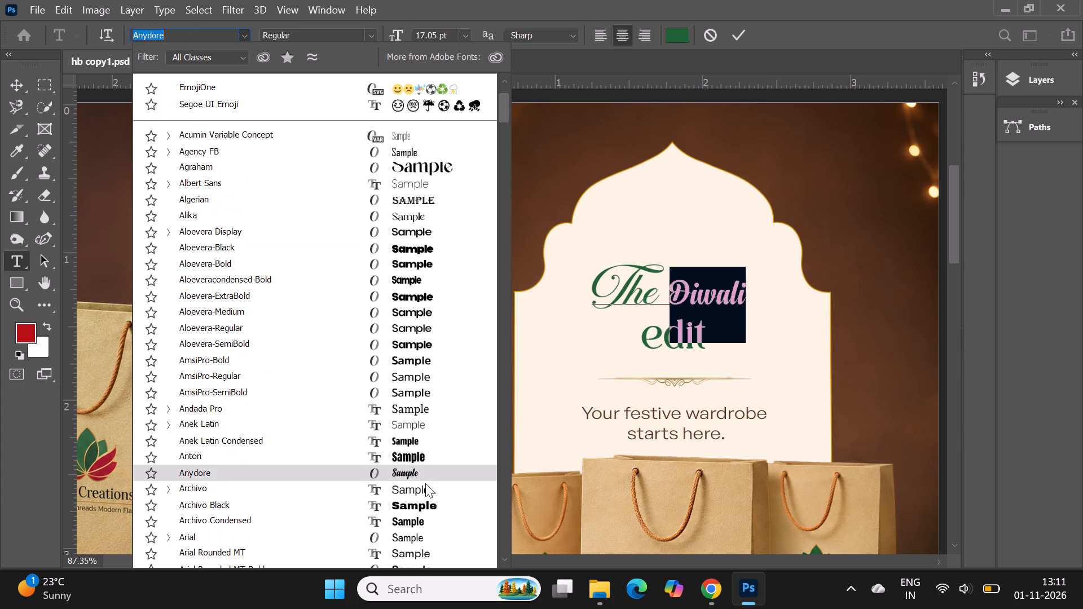
{"action": "scroll", "coordinate": [423, 489], "scroll_direction": "down", "scroll_amount": 1}
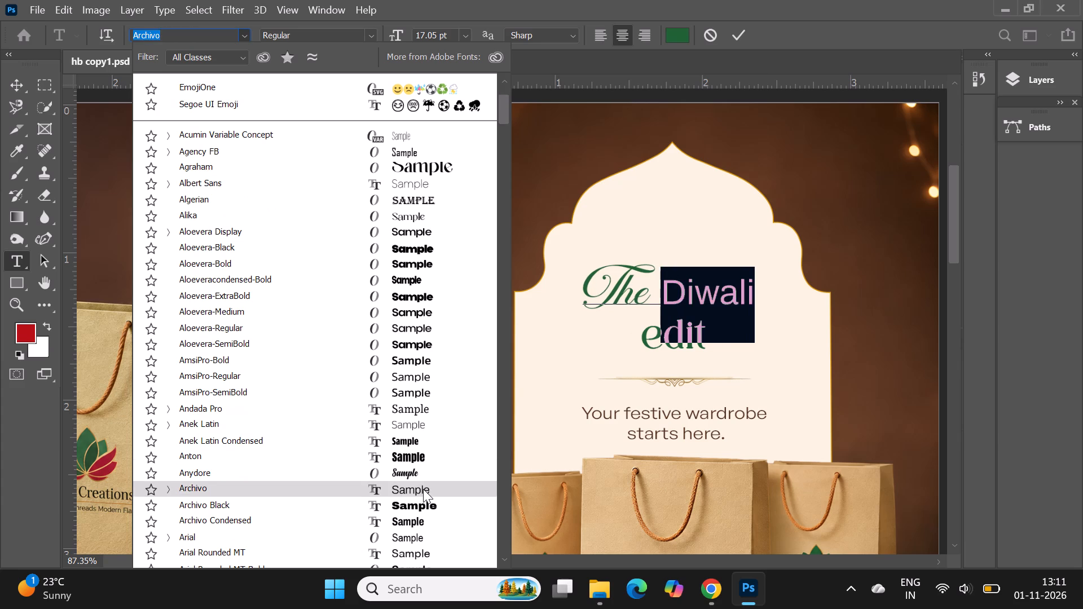
{"action": "scroll", "coordinate": [423, 489], "scroll_direction": "down", "scroll_amount": 5}
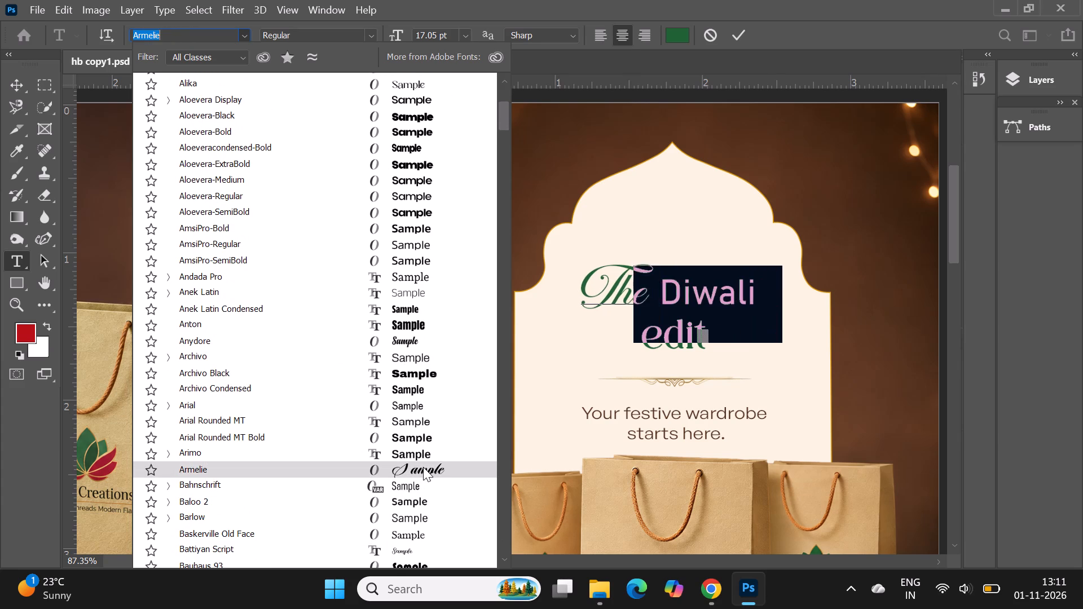
{"action": "scroll", "coordinate": [423, 467], "scroll_direction": "down", "scroll_amount": 5}
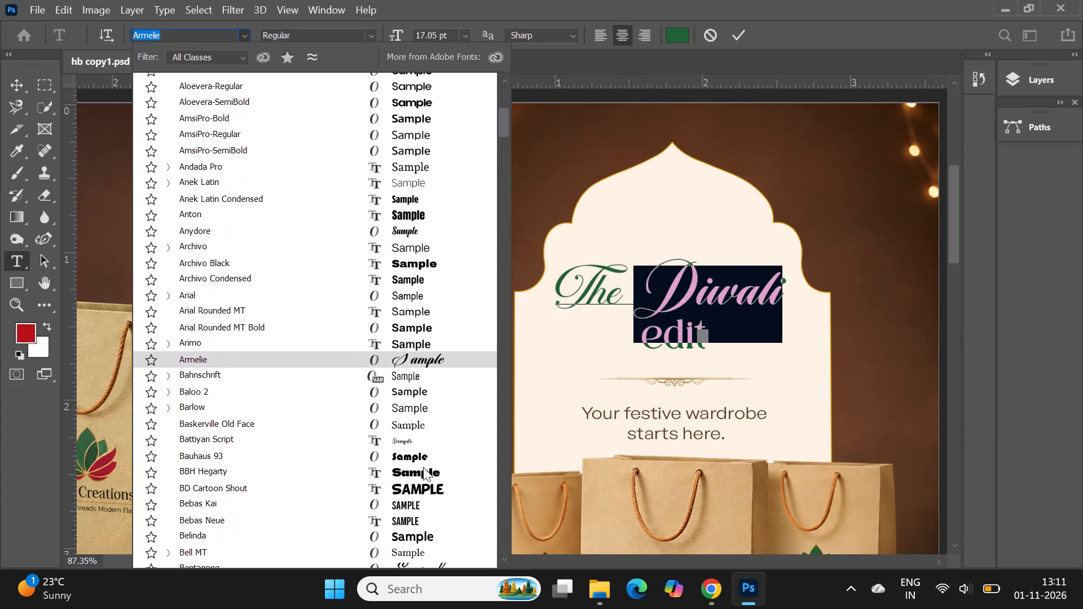
{"action": "scroll", "coordinate": [420, 457], "scroll_direction": "down", "scroll_amount": 4}
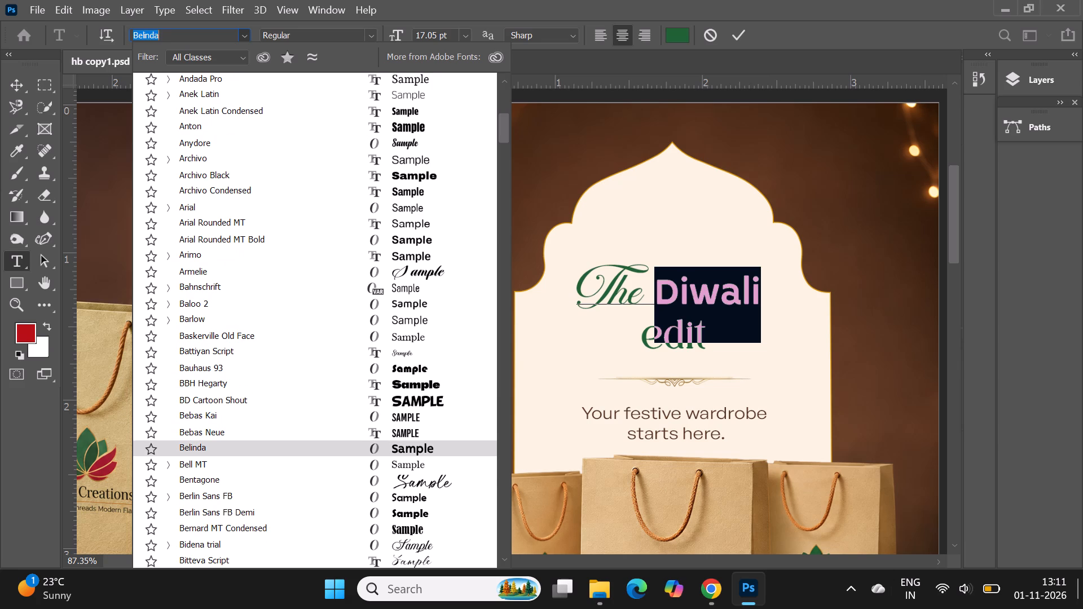
{"action": "scroll", "coordinate": [413, 324], "scroll_direction": "down", "scroll_amount": 4}
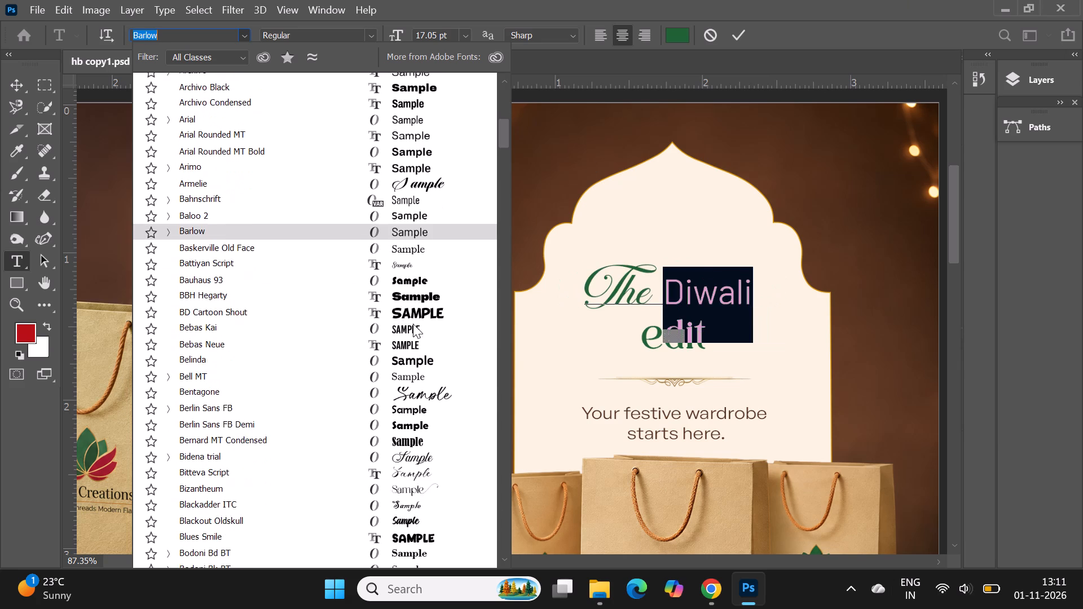
{"action": "scroll", "coordinate": [413, 324], "scroll_direction": "down", "scroll_amount": 1}
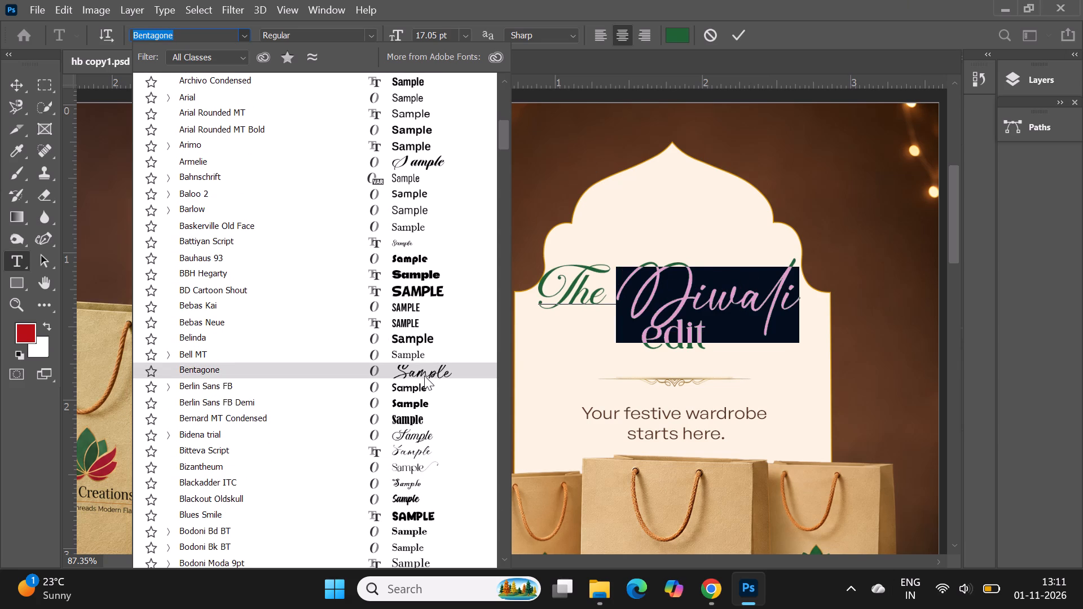
{"action": "scroll", "coordinate": [422, 376], "scroll_direction": "down", "scroll_amount": 2}
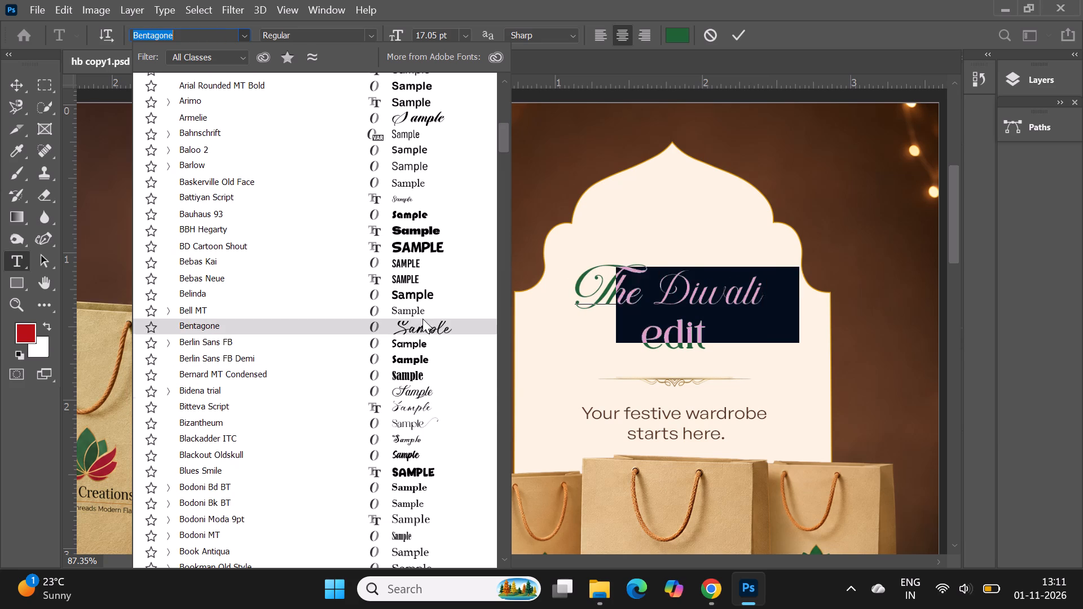
{"action": "scroll", "coordinate": [422, 324], "scroll_direction": "down", "scroll_amount": 4}
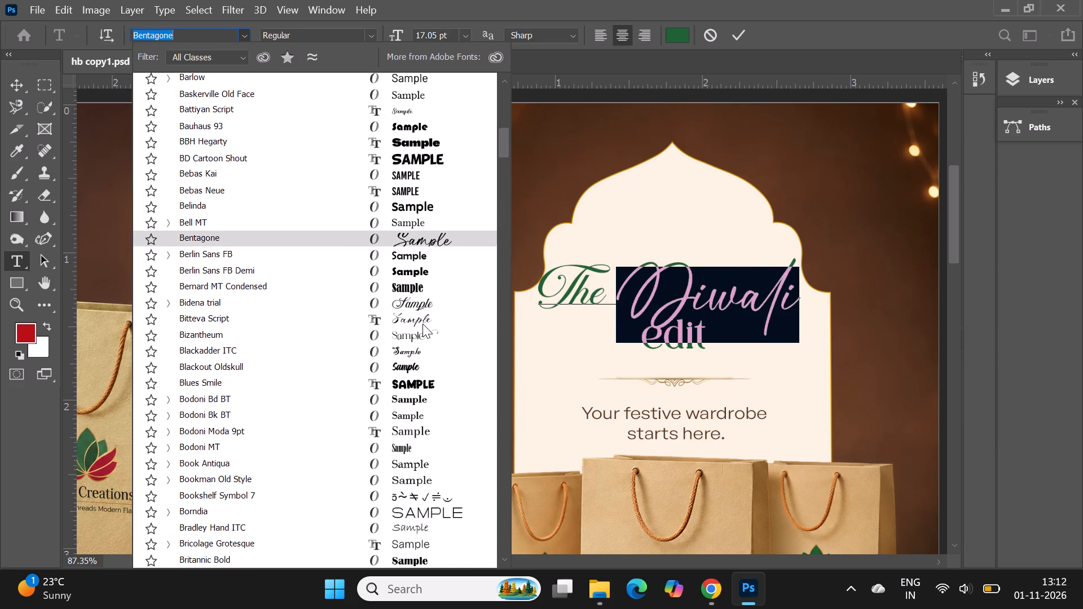
{"action": "scroll", "coordinate": [422, 324], "scroll_direction": "down", "scroll_amount": 2}
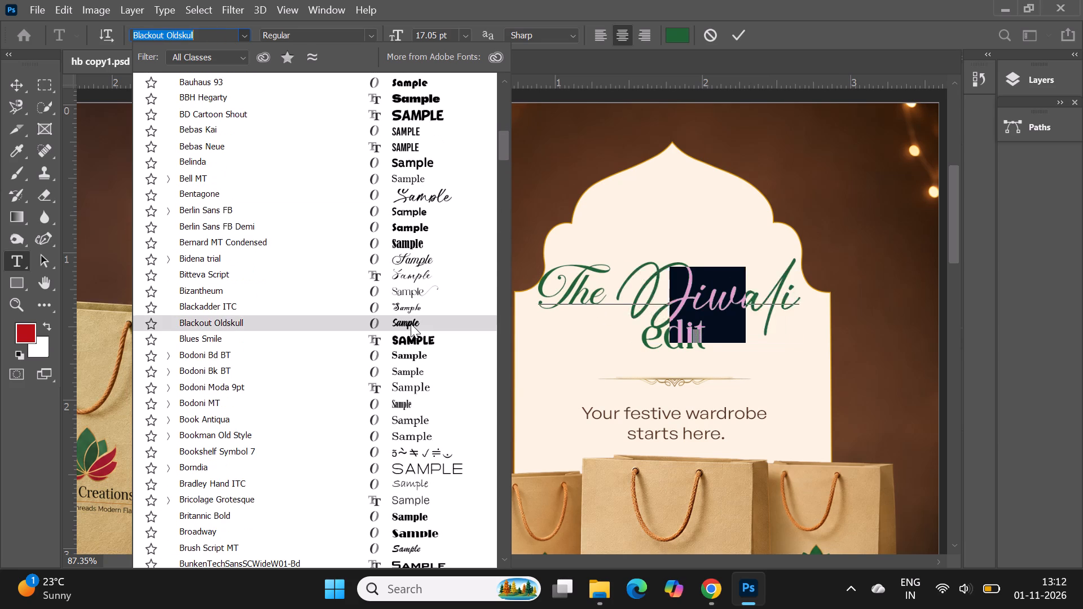
{"action": "scroll", "coordinate": [411, 324], "scroll_direction": "down", "scroll_amount": 8}
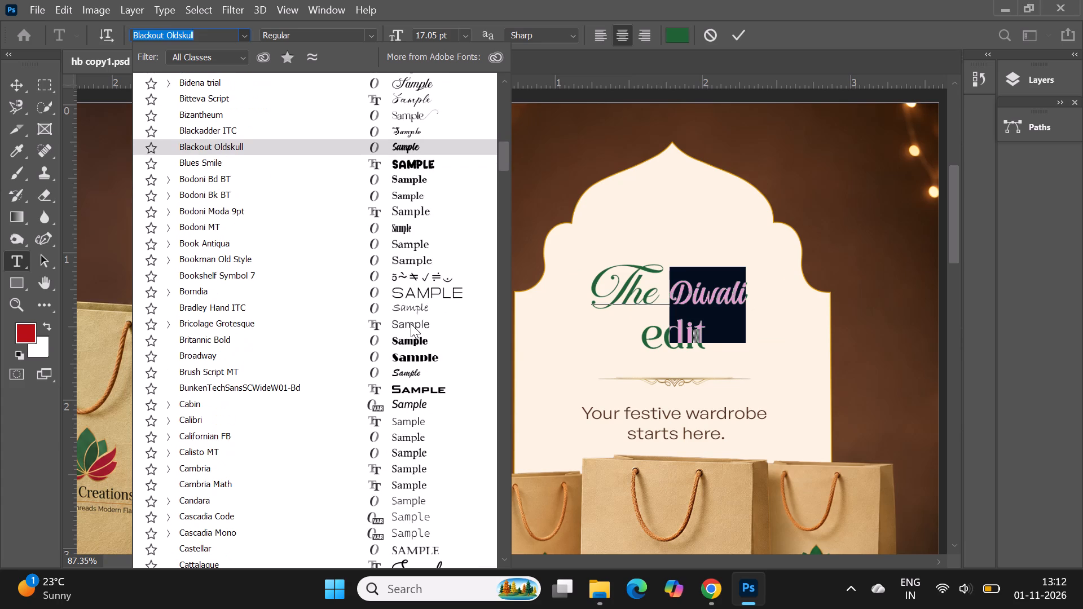
{"action": "scroll", "coordinate": [411, 322], "scroll_direction": "down", "scroll_amount": 2}
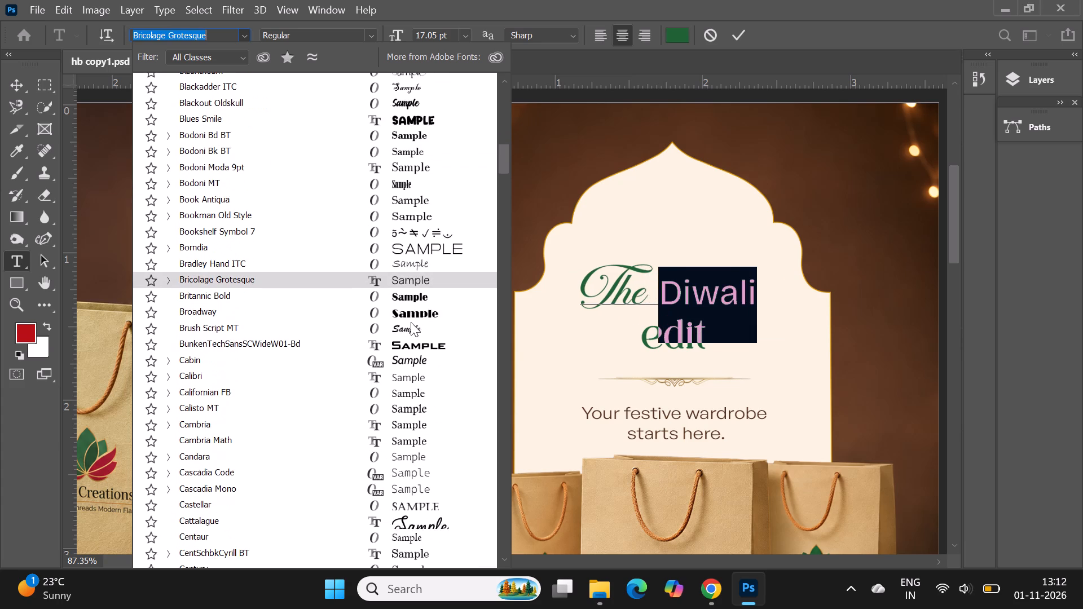
{"action": "scroll", "coordinate": [411, 322], "scroll_direction": "down", "scroll_amount": 2}
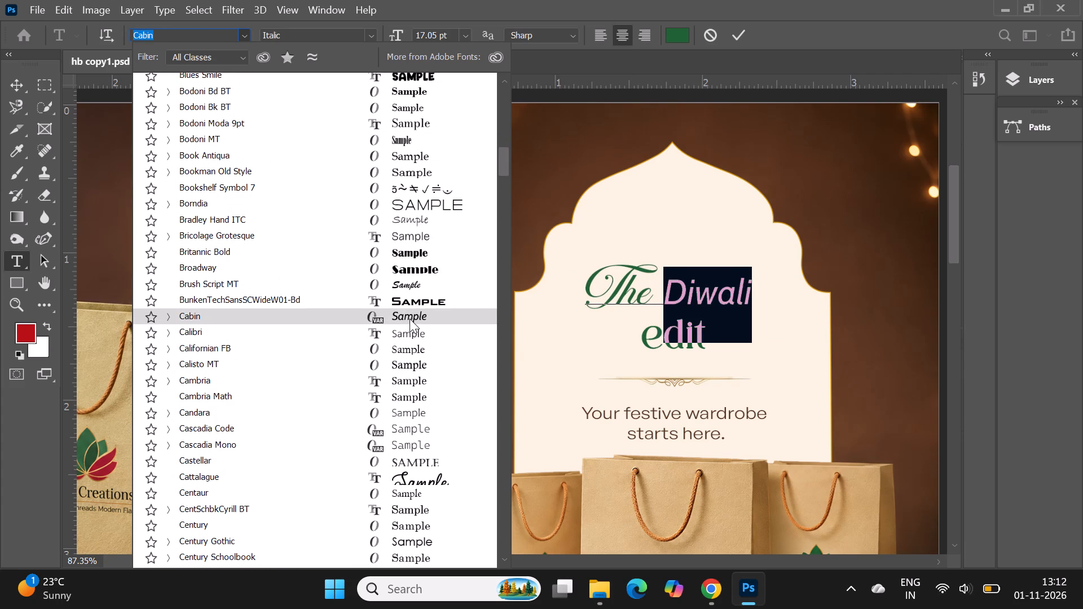
{"action": "scroll", "coordinate": [410, 319], "scroll_direction": "down", "scroll_amount": 4}
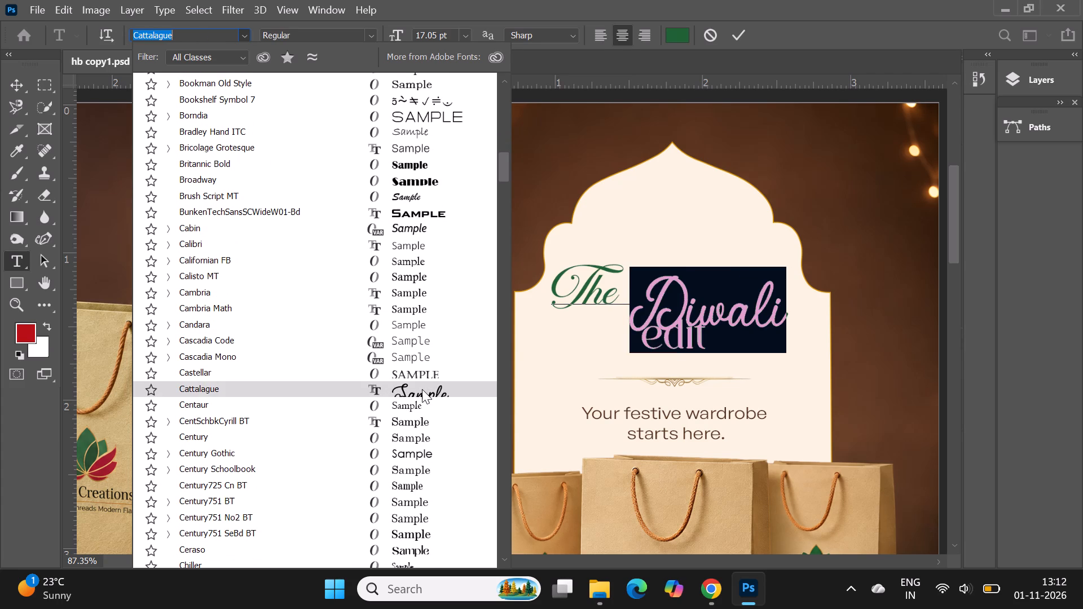
{"action": "scroll", "coordinate": [422, 388], "scroll_direction": "down", "scroll_amount": 7}
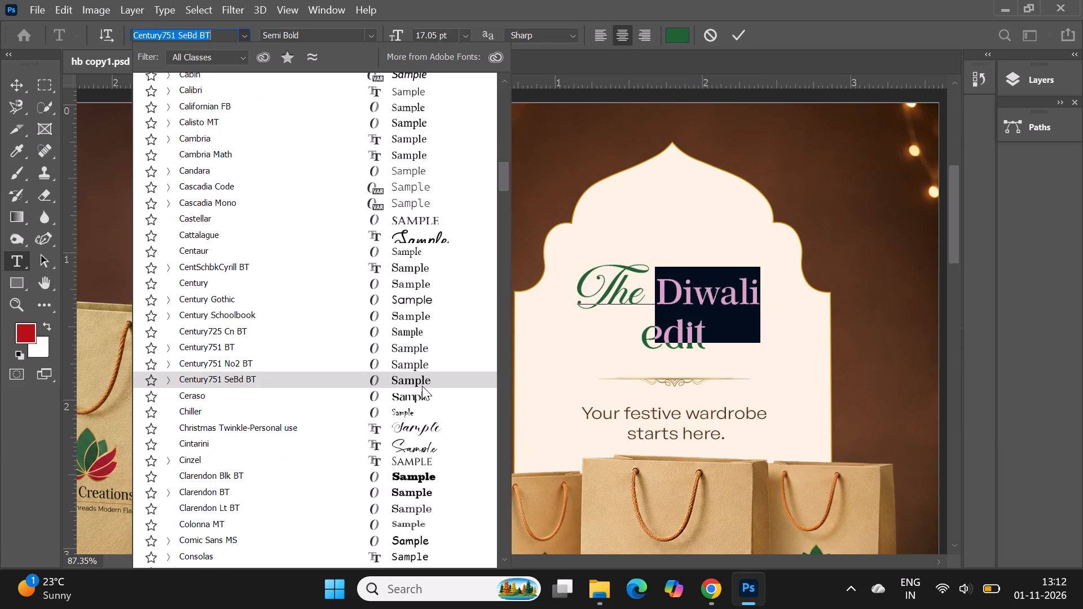
{"action": "left_click", "coordinate": [422, 448]}
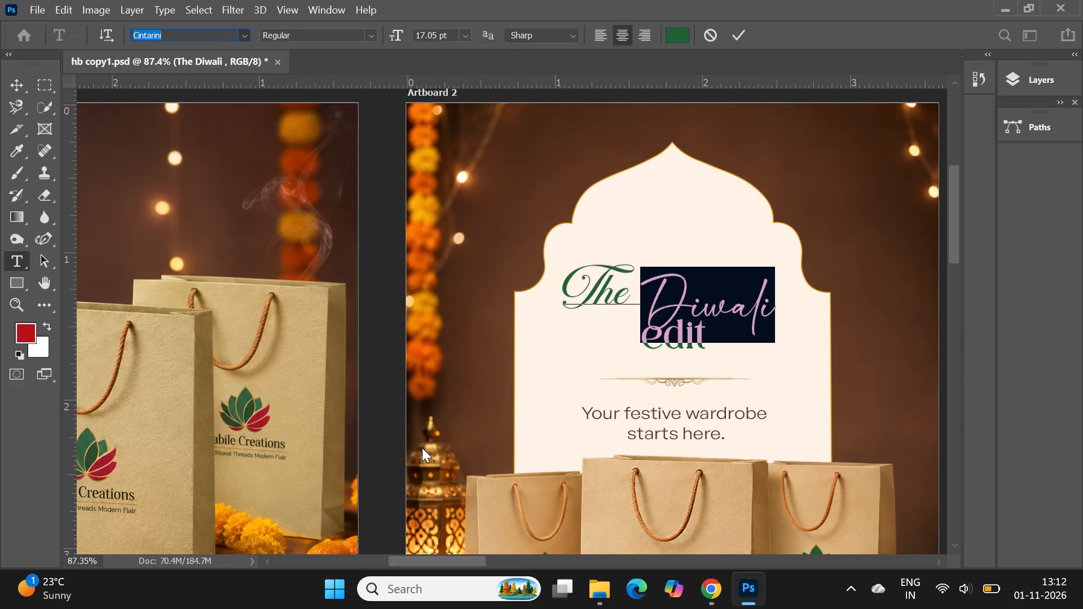
{"action": "left_click", "coordinate": [734, 34]}
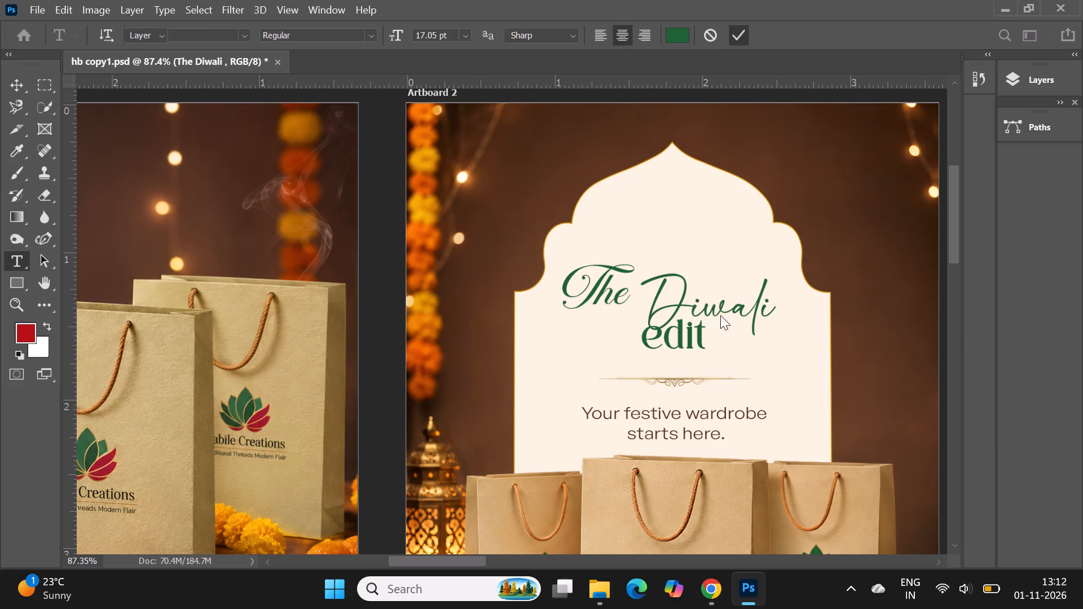
Move the "The Diwali" line up about 0.09 in and slightly left, clear of the word "edit".
{"action": "left_click_drag", "start_coordinate": [681, 303], "coordinate": [655, 291]}
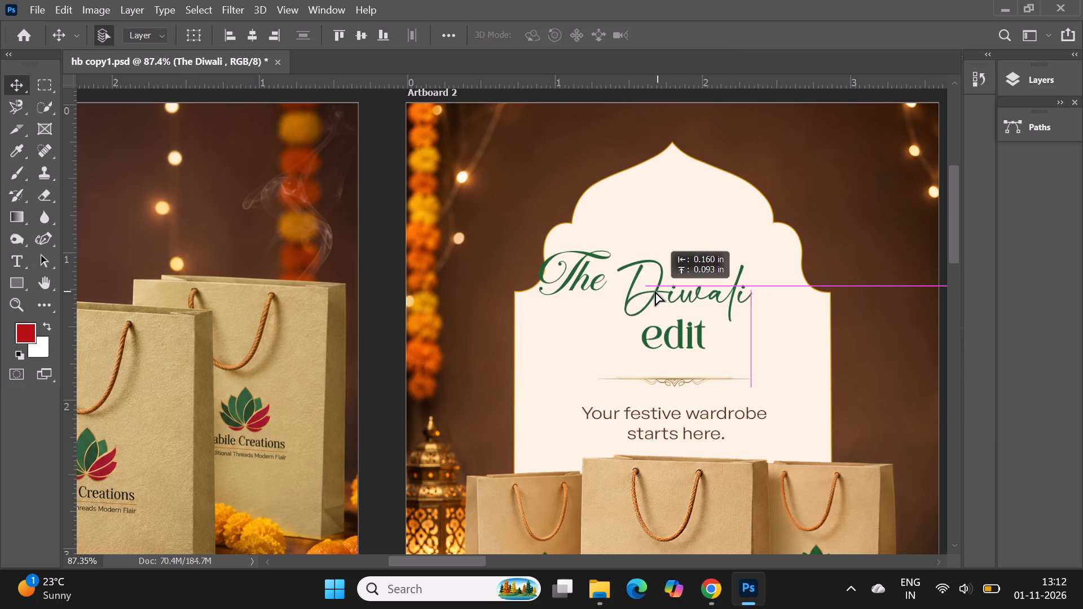
{"action": "left_click_drag", "start_coordinate": [655, 291], "coordinate": [653, 292]}
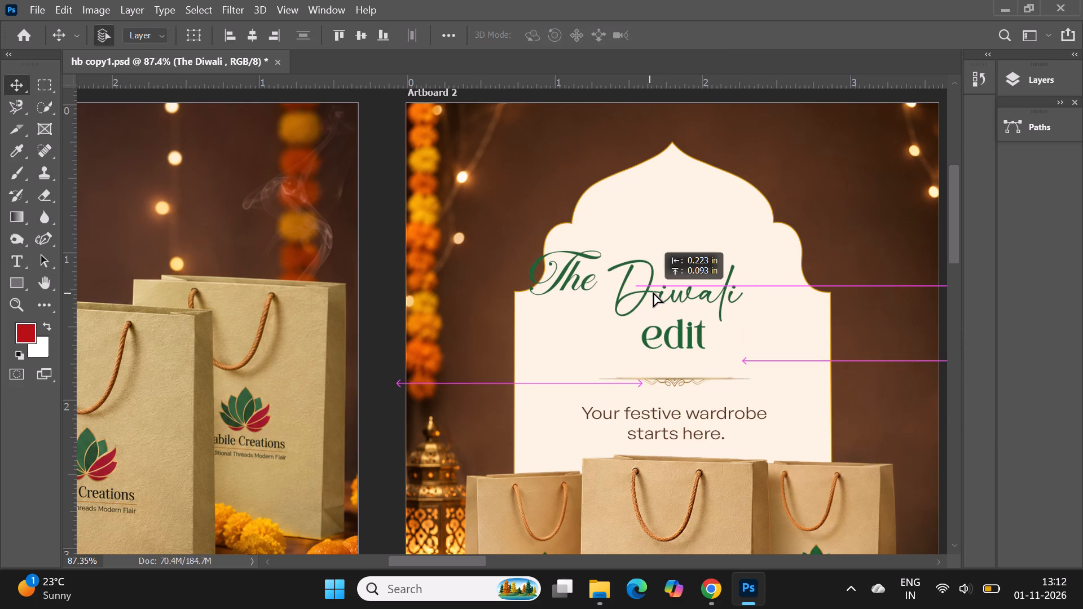
{"action": "left_click_drag", "start_coordinate": [653, 292], "coordinate": [675, 289]}
Move the word "Diwali" out of the "The" line and insert it before "edit" in the line below, followed by a space.
{"action": "double_click", "coordinate": [674, 287]}
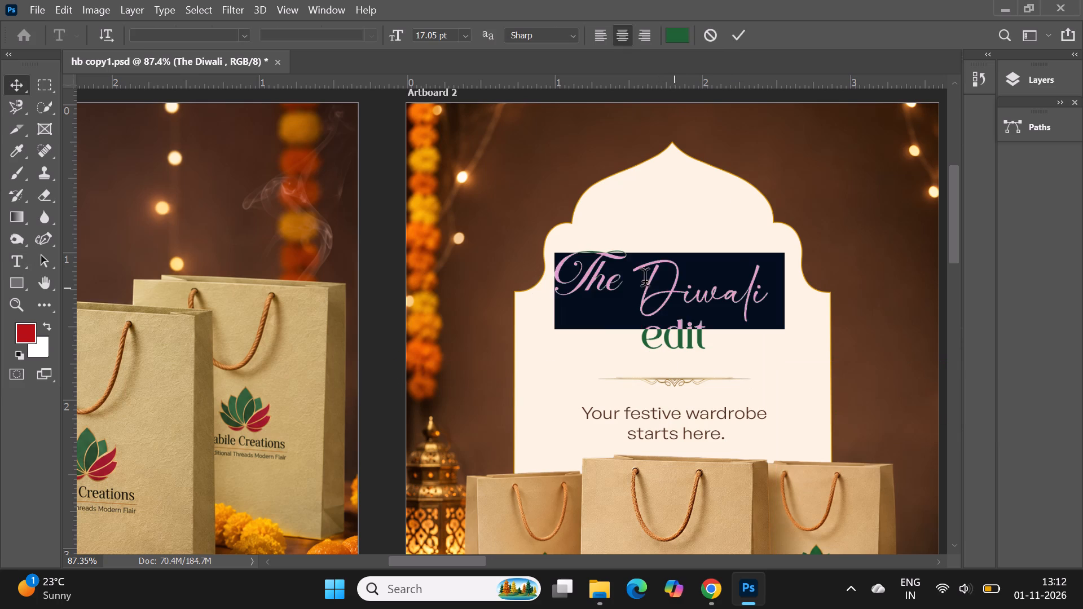
{"action": "left_click_drag", "start_coordinate": [643, 281], "coordinate": [769, 273]}
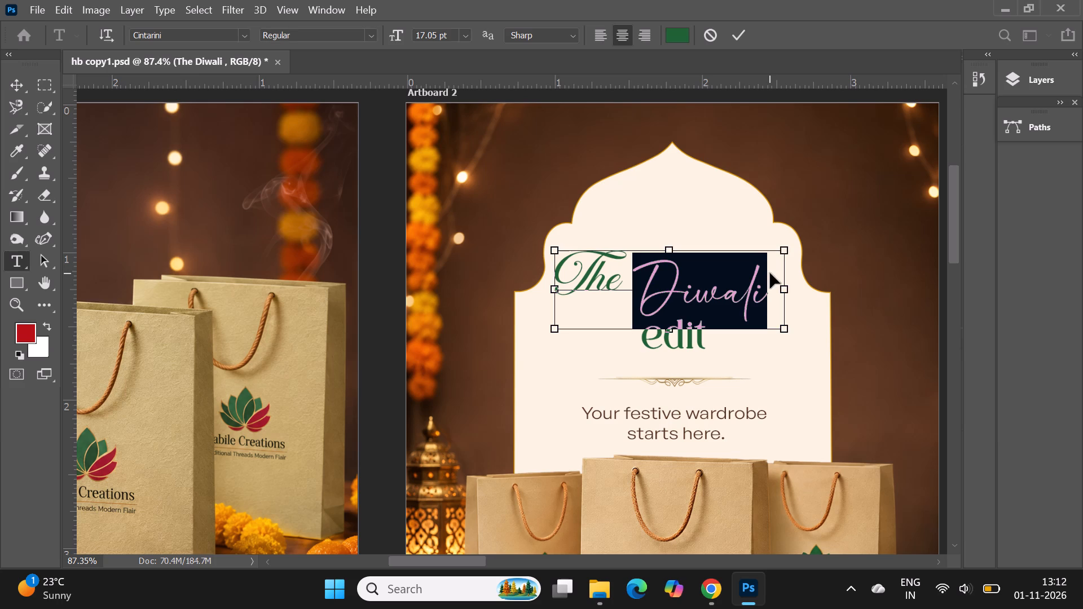
{"action": "key", "text": "ctrl+c"}
{"action": "key", "text": "Delete"}
{"action": "left_click", "coordinate": [748, 35]}
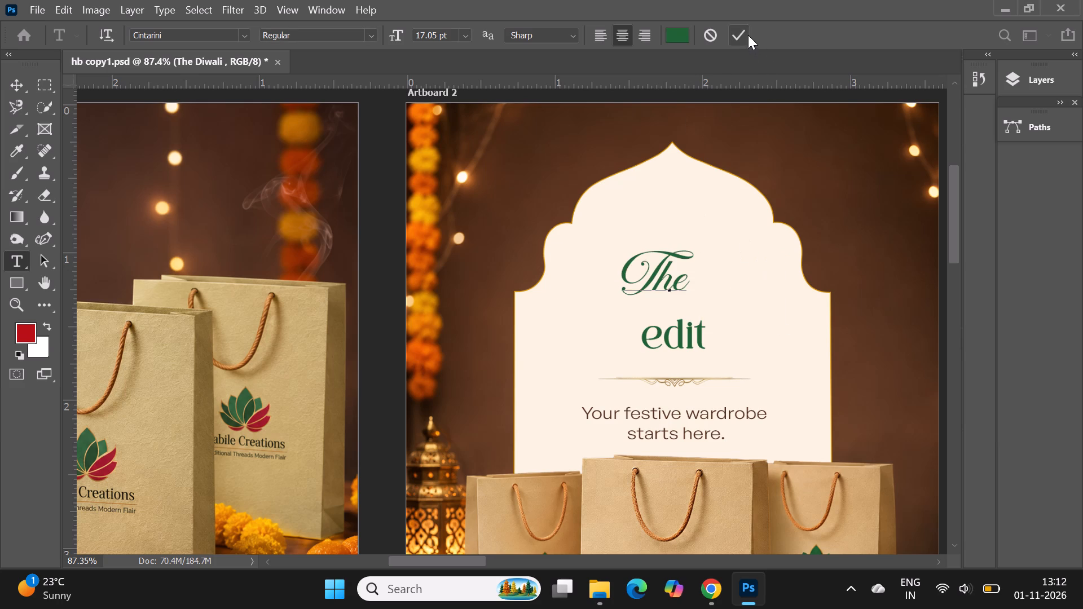
{"action": "double_click", "coordinate": [683, 332]}
{"action": "left_click", "coordinate": [648, 341]}
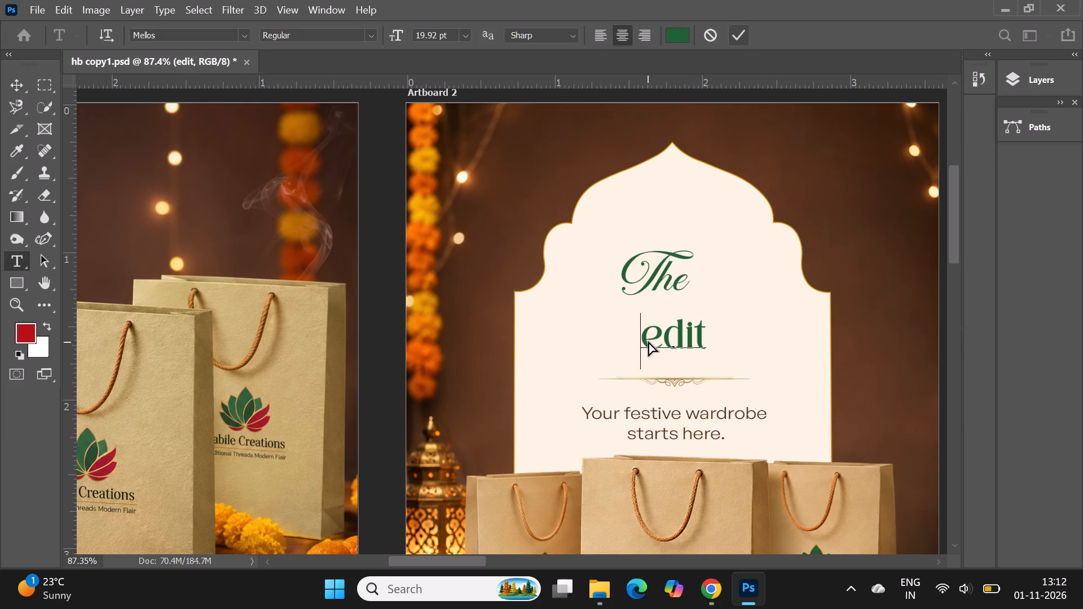
{"action": "key", "text": "ctrl+v"}
{"action": "key", "text": "space"}
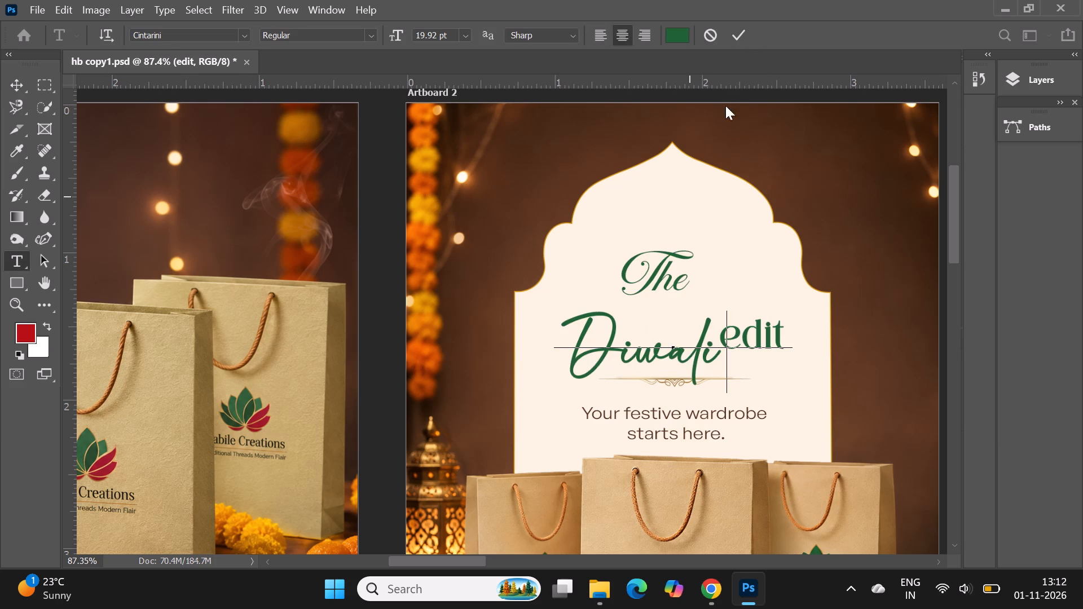
{"action": "left_click", "coordinate": [735, 42]}
Move the "Diwali edit" line up so it sits just beneath "The" and clears the ornamental divider.
{"action": "left_click_drag", "start_coordinate": [750, 335], "coordinate": [750, 330]}
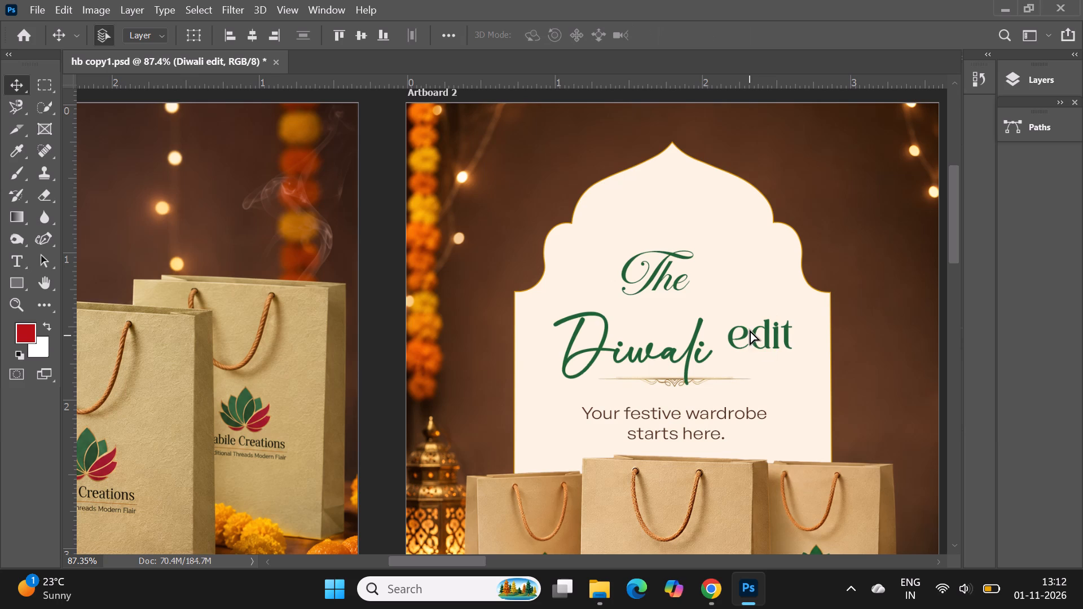
{"action": "left_click_drag", "start_coordinate": [750, 330], "coordinate": [752, 312]}
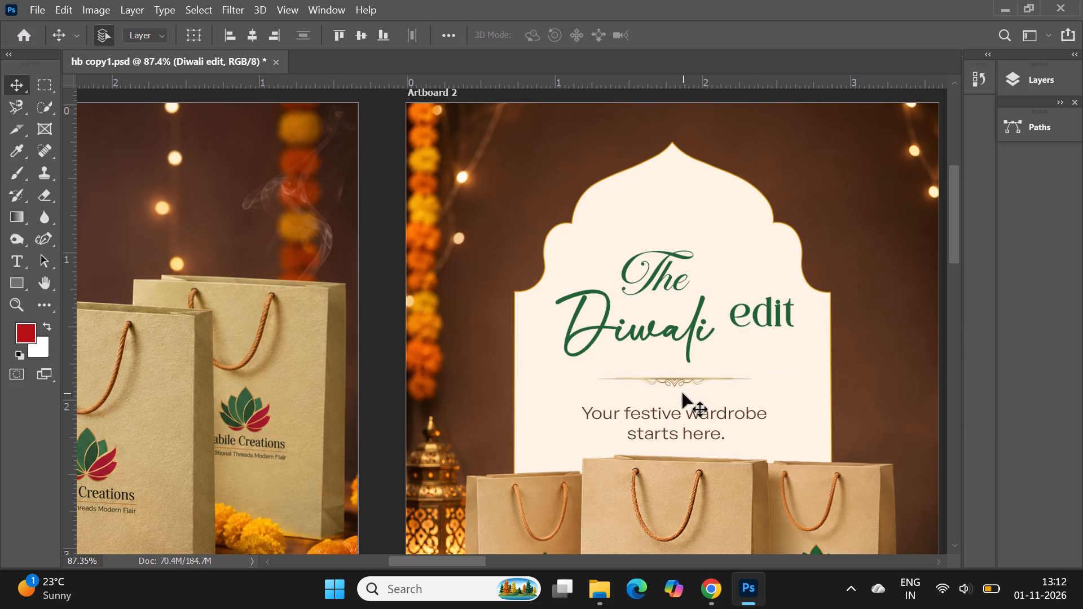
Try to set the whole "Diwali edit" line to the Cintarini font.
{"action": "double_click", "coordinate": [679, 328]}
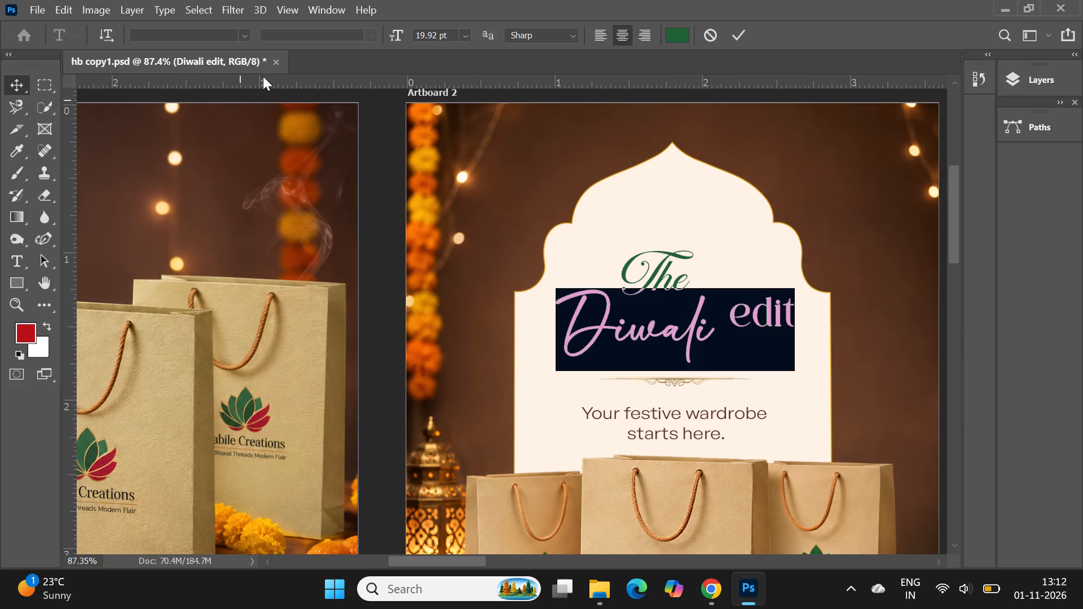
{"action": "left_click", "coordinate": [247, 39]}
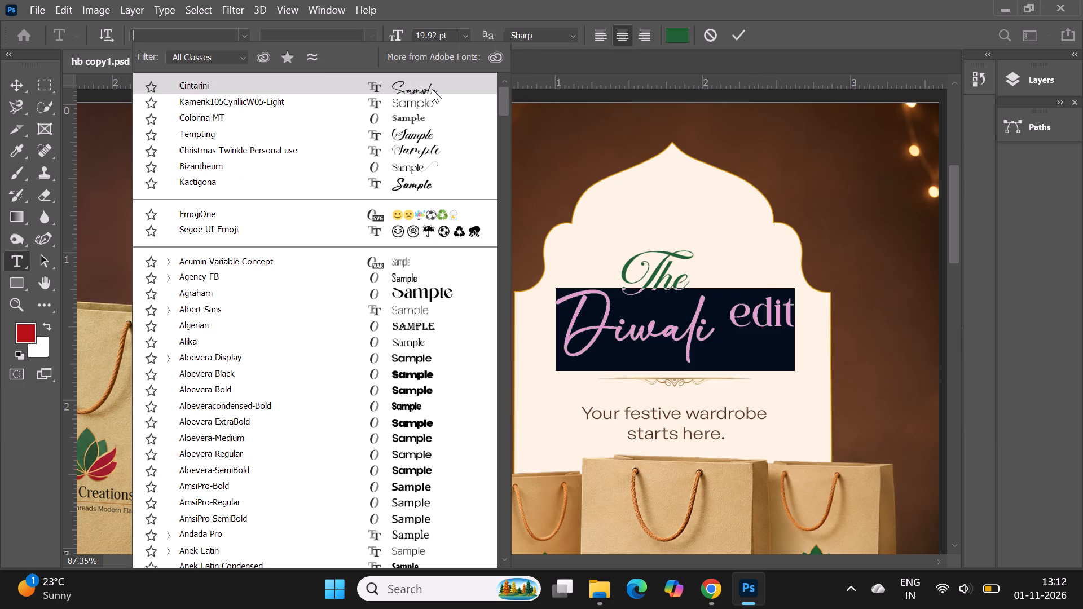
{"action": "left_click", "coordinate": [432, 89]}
Retype the word "edit" after "Diwali " so it takes on the same Cintarini lettering as "Diwali".
{"action": "left_click", "coordinate": [741, 298]}
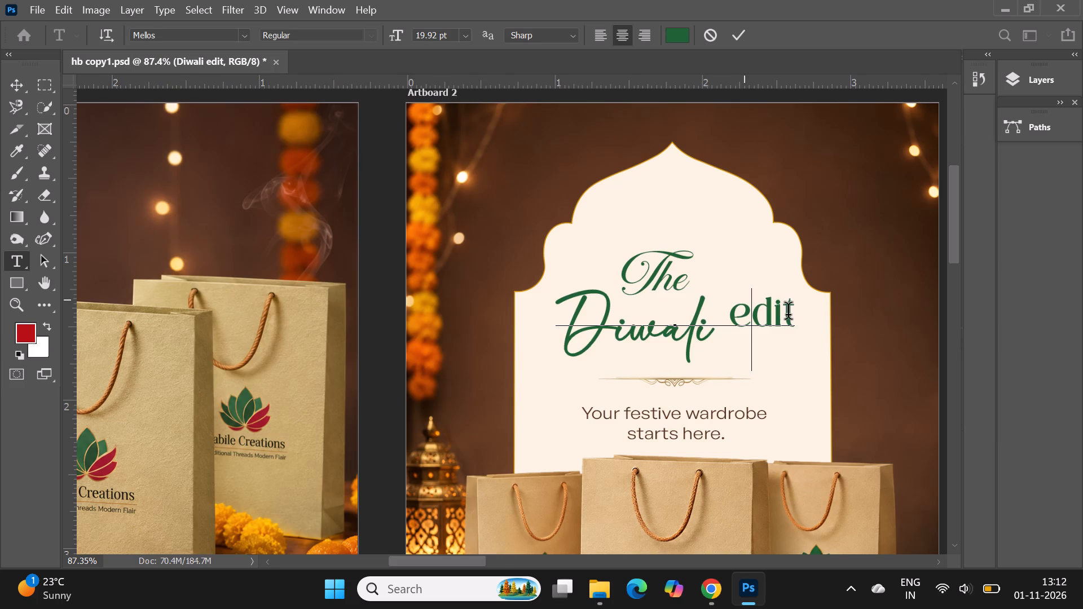
{"action": "left_click_drag", "start_coordinate": [788, 315], "coordinate": [508, 321]}
{"action": "left_click_drag", "start_coordinate": [798, 315], "coordinate": [770, 315]}
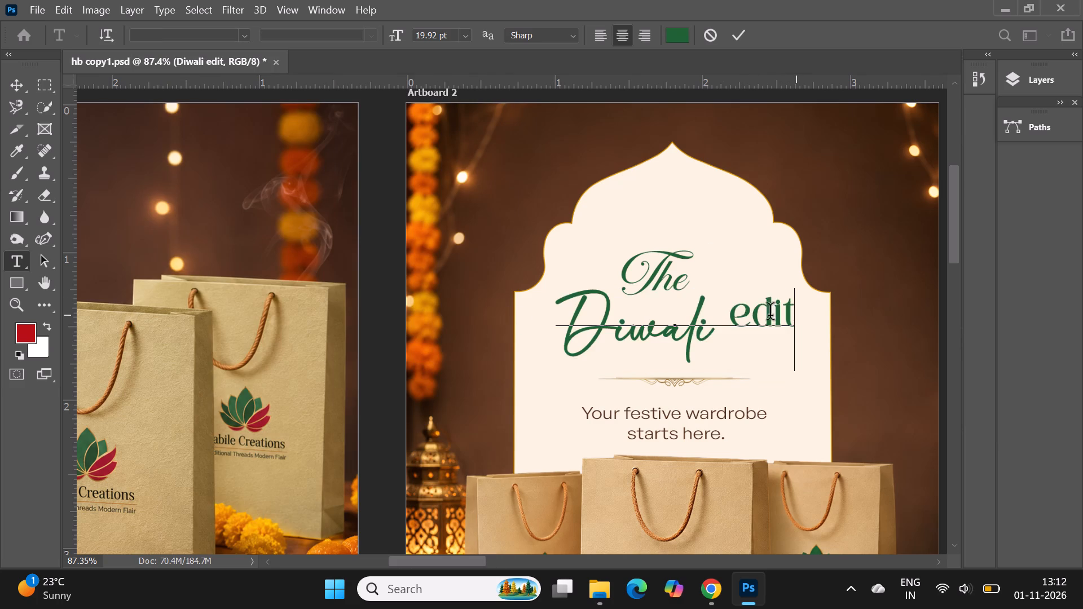
{"action": "left_click_drag", "start_coordinate": [770, 315], "coordinate": [544, 314]}
{"action": "left_click", "coordinate": [727, 321]}
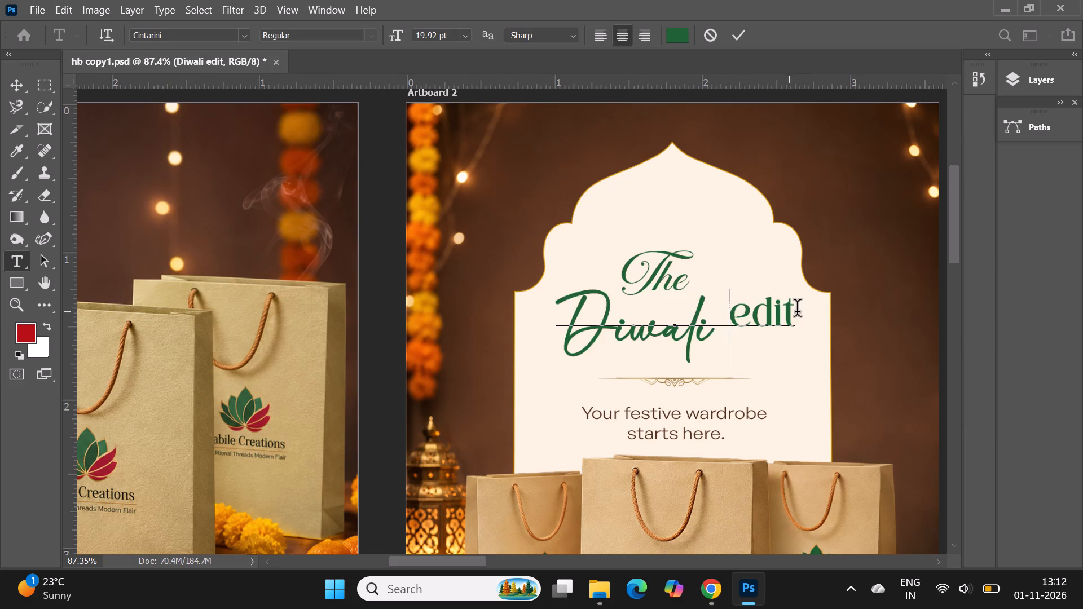
{"action": "left_click_drag", "start_coordinate": [798, 311], "coordinate": [717, 311]}
{"action": "key", "text": "BackSpace"}
{"action": "key", "text": "space"}
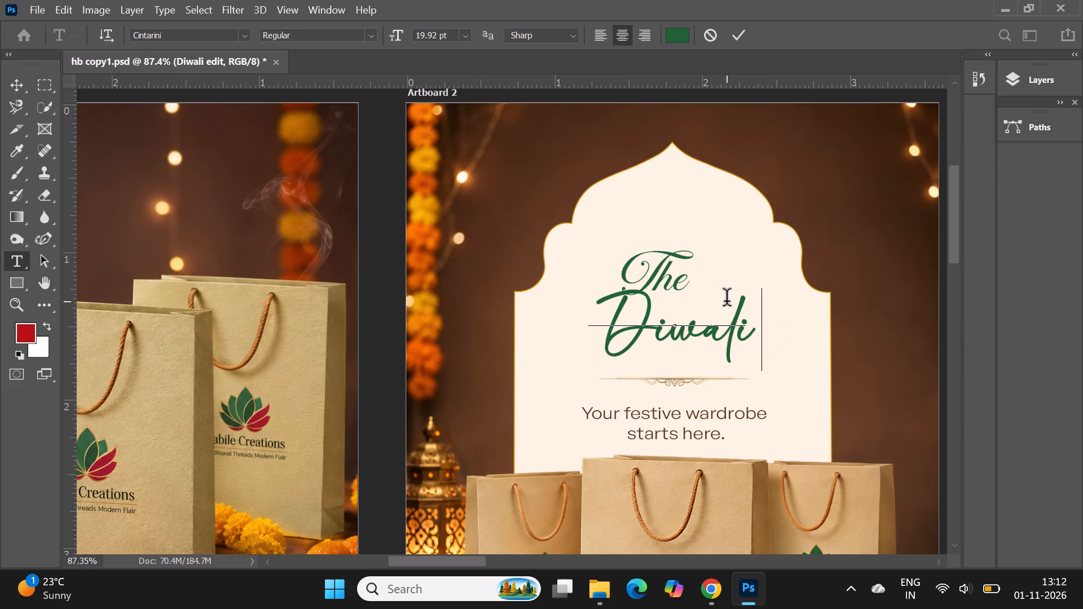
{"action": "type", "text": "edit"}
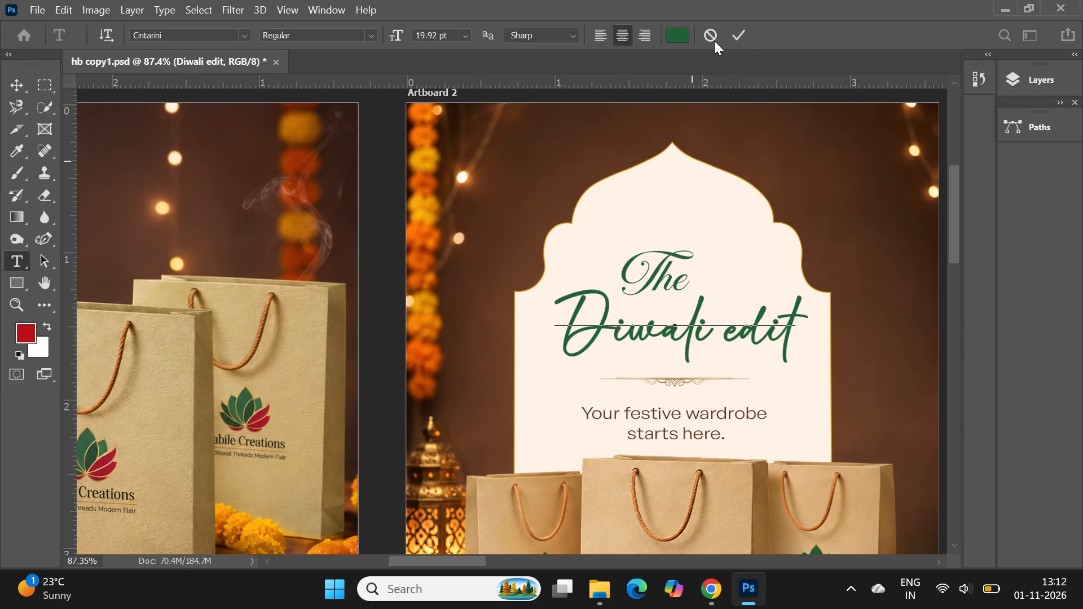
{"action": "left_click", "coordinate": [743, 41]}
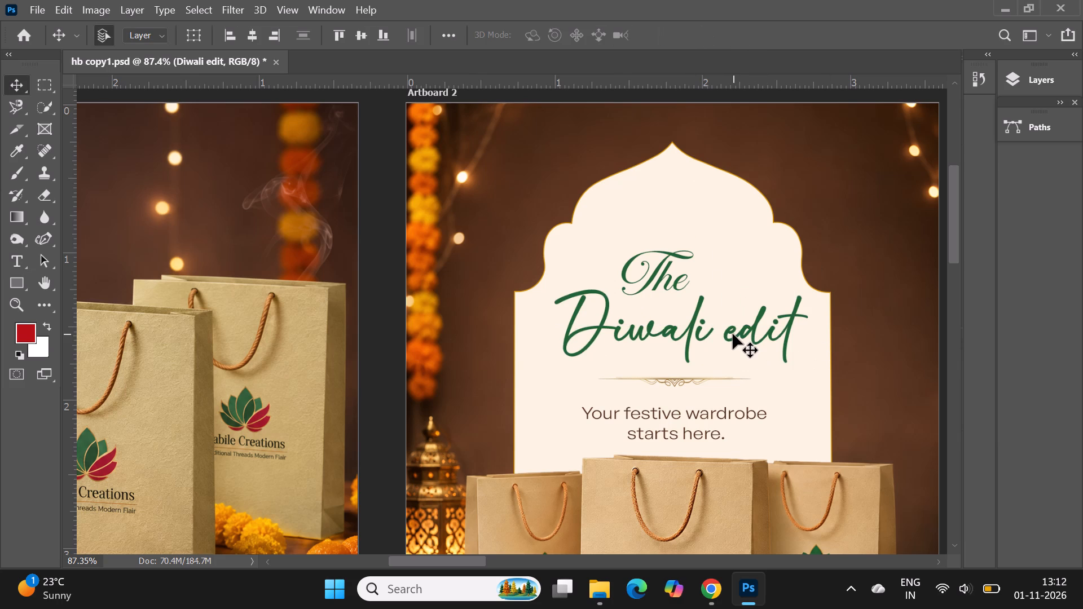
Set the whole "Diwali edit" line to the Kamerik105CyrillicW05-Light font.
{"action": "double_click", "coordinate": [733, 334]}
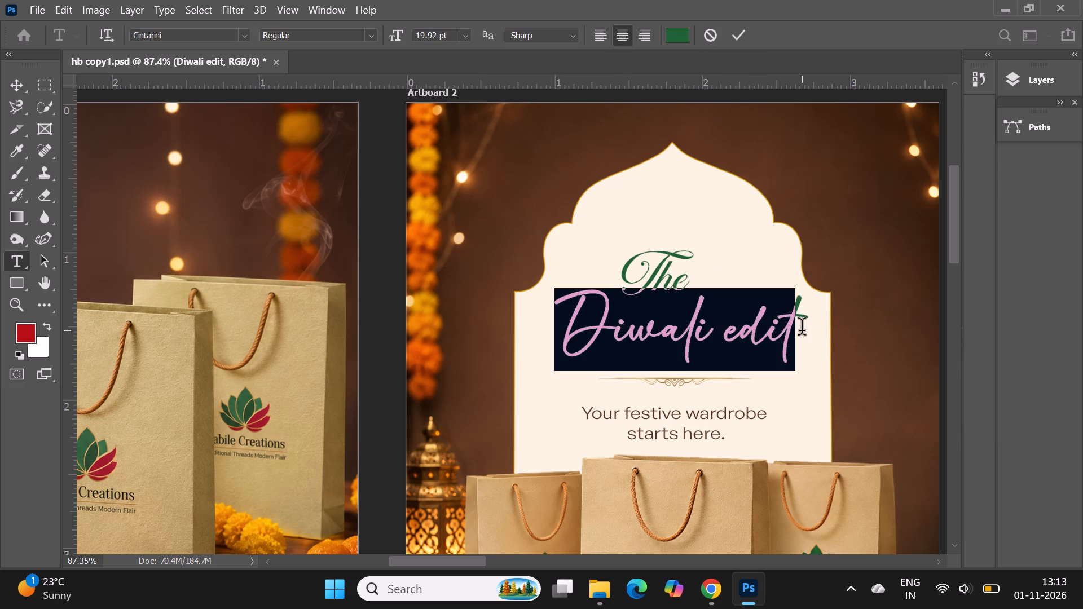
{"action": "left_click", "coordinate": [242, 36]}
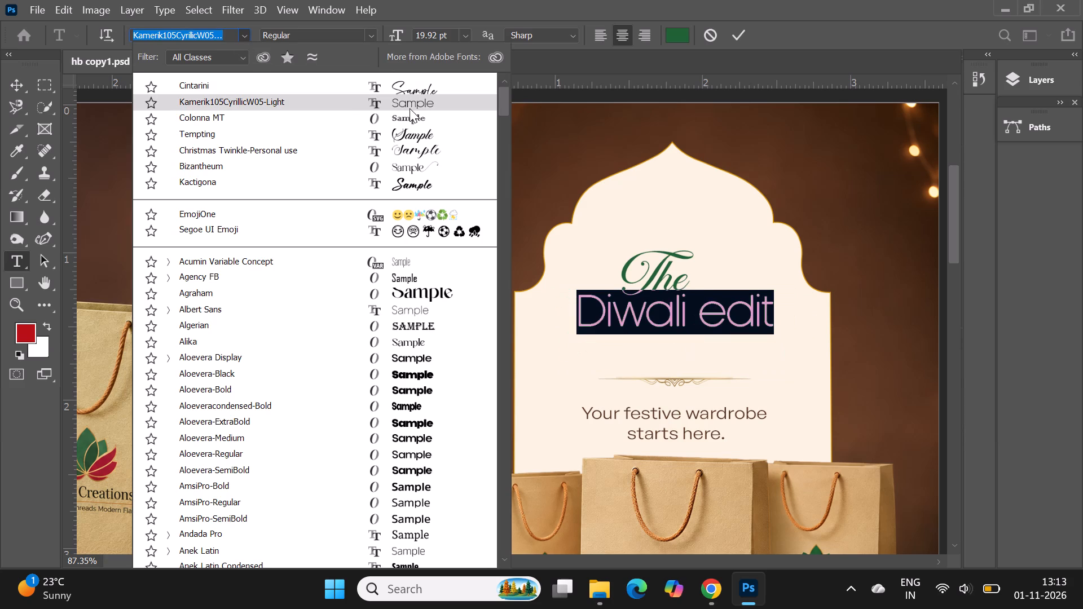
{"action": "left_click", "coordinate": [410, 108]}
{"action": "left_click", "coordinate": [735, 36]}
Move the "Diwali edit" line down about 0.1 in, away from "The".
{"action": "left_click_drag", "start_coordinate": [710, 323], "coordinate": [710, 336]}
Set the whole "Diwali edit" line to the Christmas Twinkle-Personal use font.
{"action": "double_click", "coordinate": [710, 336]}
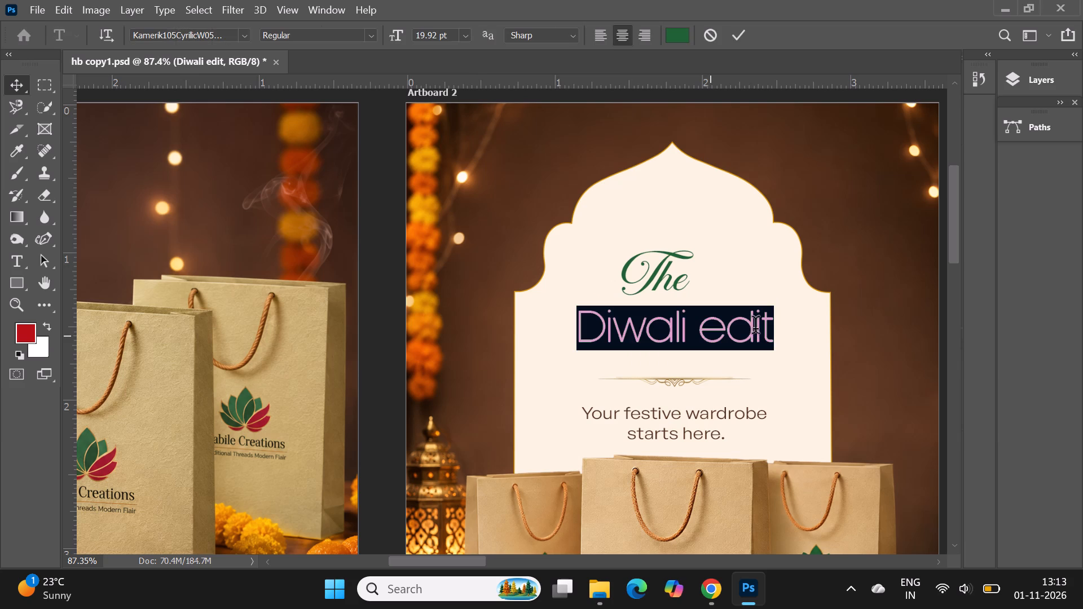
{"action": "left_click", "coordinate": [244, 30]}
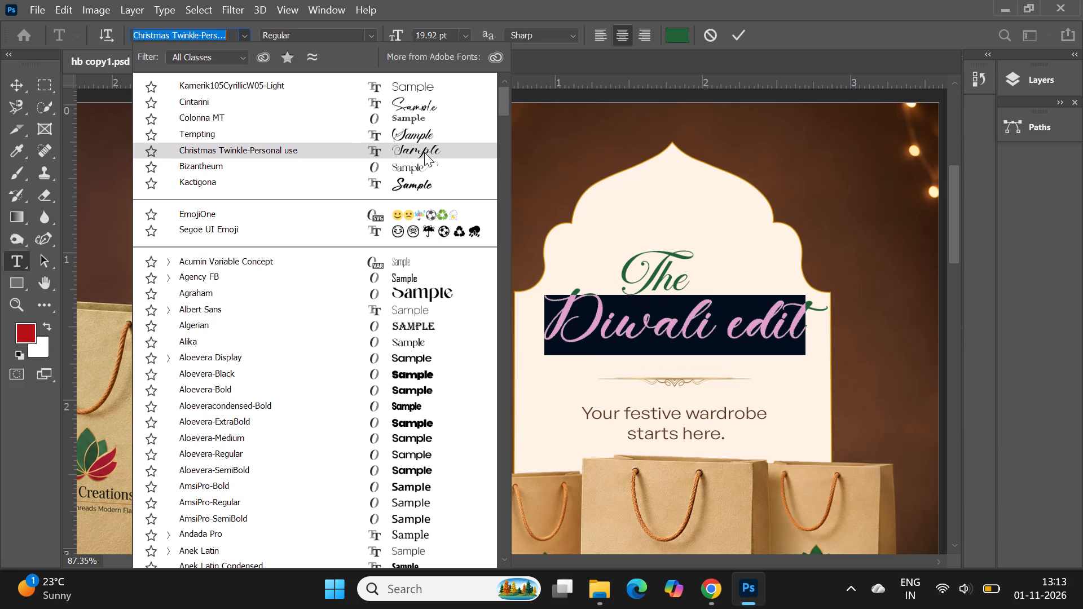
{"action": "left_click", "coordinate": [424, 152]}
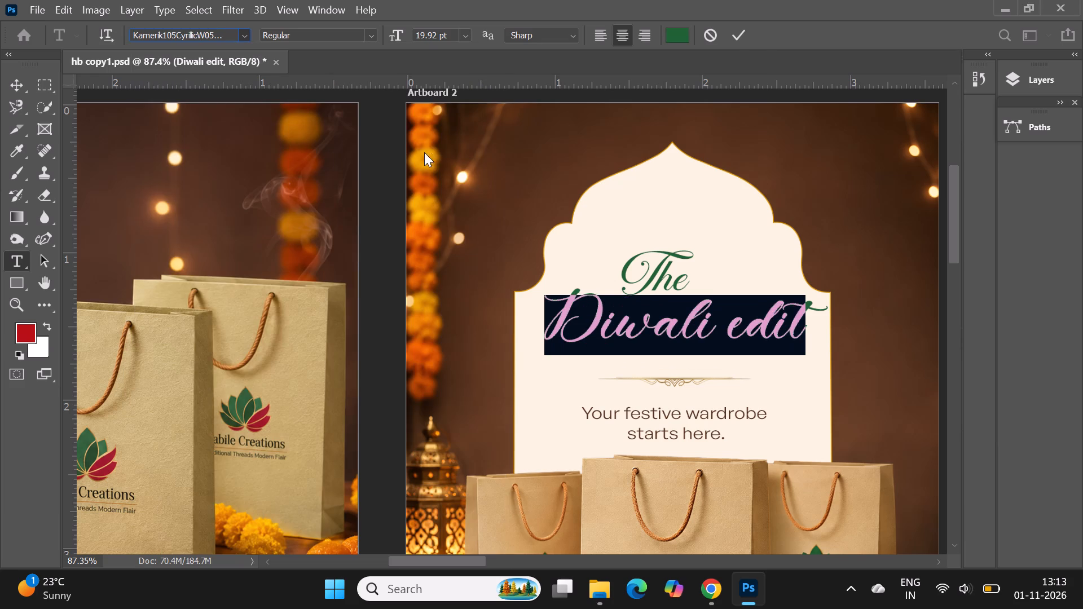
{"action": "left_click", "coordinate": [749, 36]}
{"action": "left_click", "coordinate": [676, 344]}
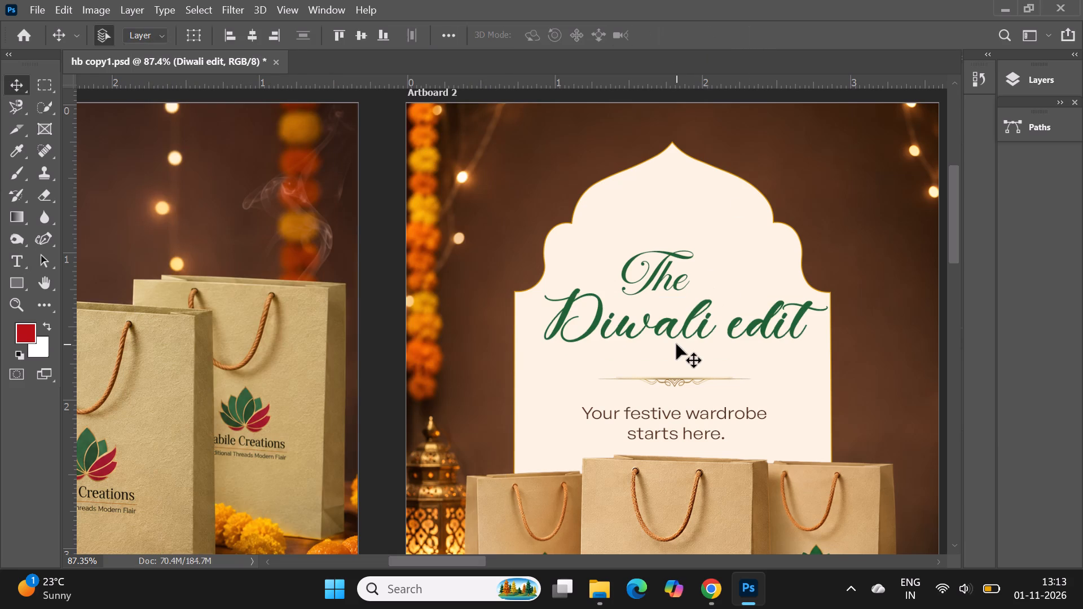
Set the whole "Diwali edit" line to the Kactigona font.
{"action": "double_click", "coordinate": [675, 329]}
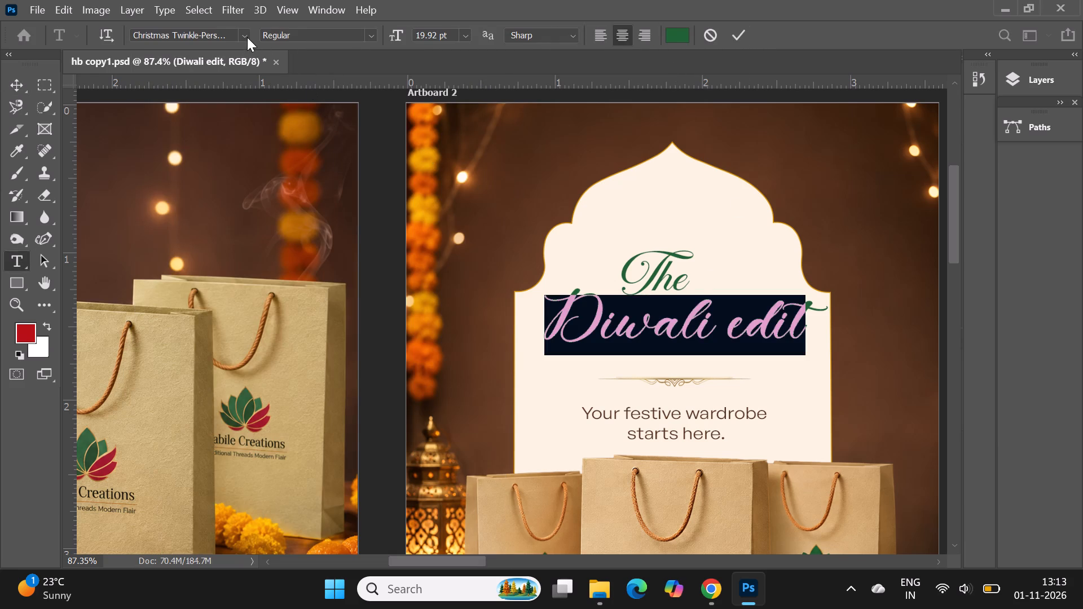
{"action": "left_click", "coordinate": [247, 37]}
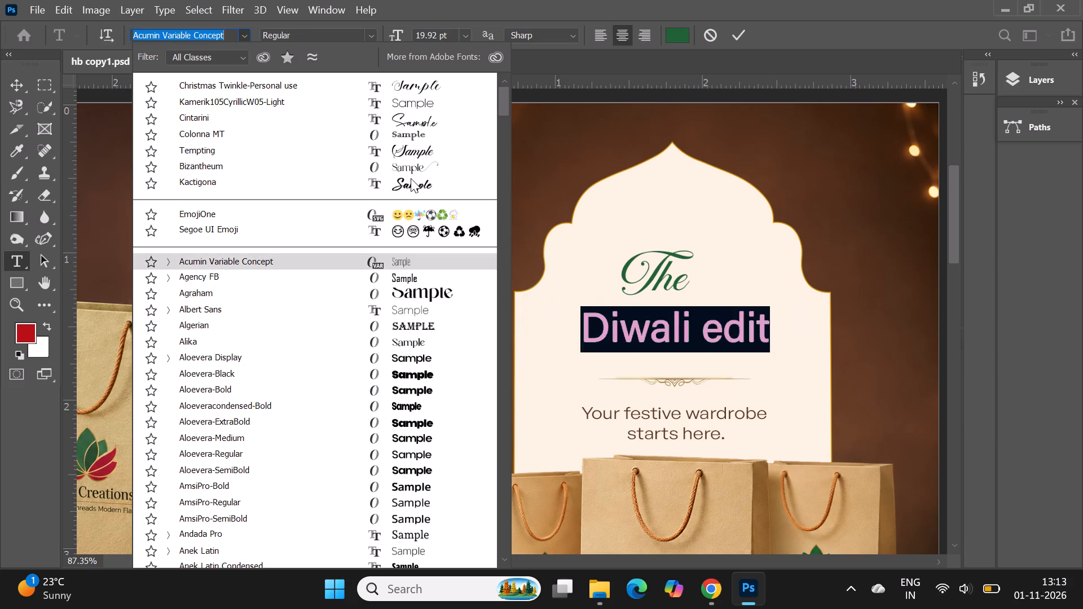
{"action": "left_click", "coordinate": [411, 179]}
{"action": "left_click", "coordinate": [742, 32]}
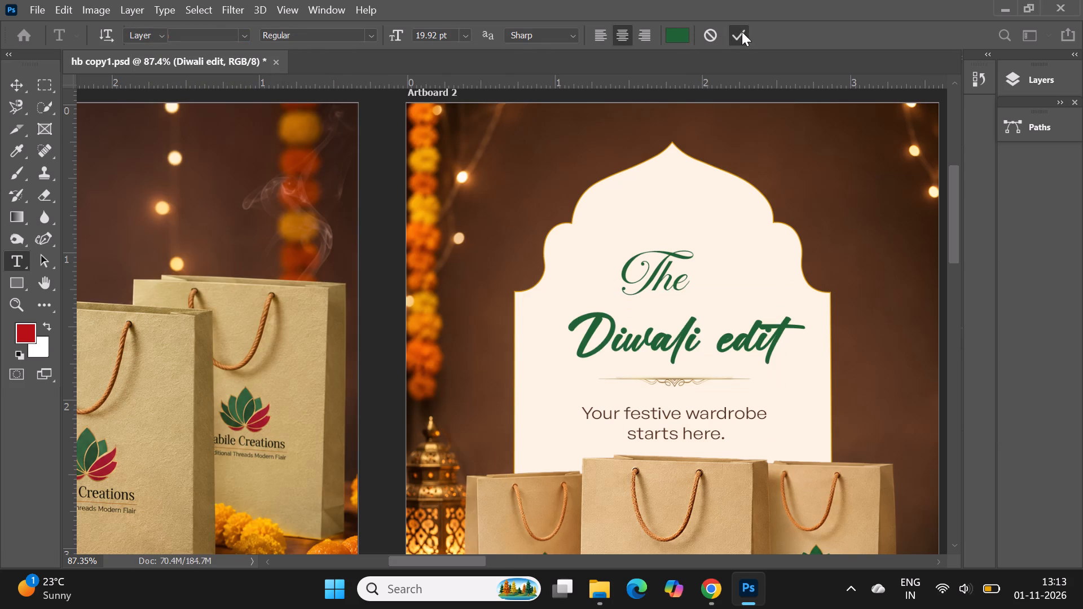
Nudge the "Diwali edit" line slightly up and to the right, between "The" and the ornamental divider.
{"action": "left_click_drag", "start_coordinate": [677, 350], "coordinate": [667, 349]}
{"action": "left_click_drag", "start_coordinate": [667, 345], "coordinate": [686, 342]}
Select the "Diwali edit" text and preview the installed fonts on it, through script faces such as Delphia Village, Hiragenda, Hughetta and Quentine DEMO.
{"action": "double_click", "coordinate": [686, 342]}
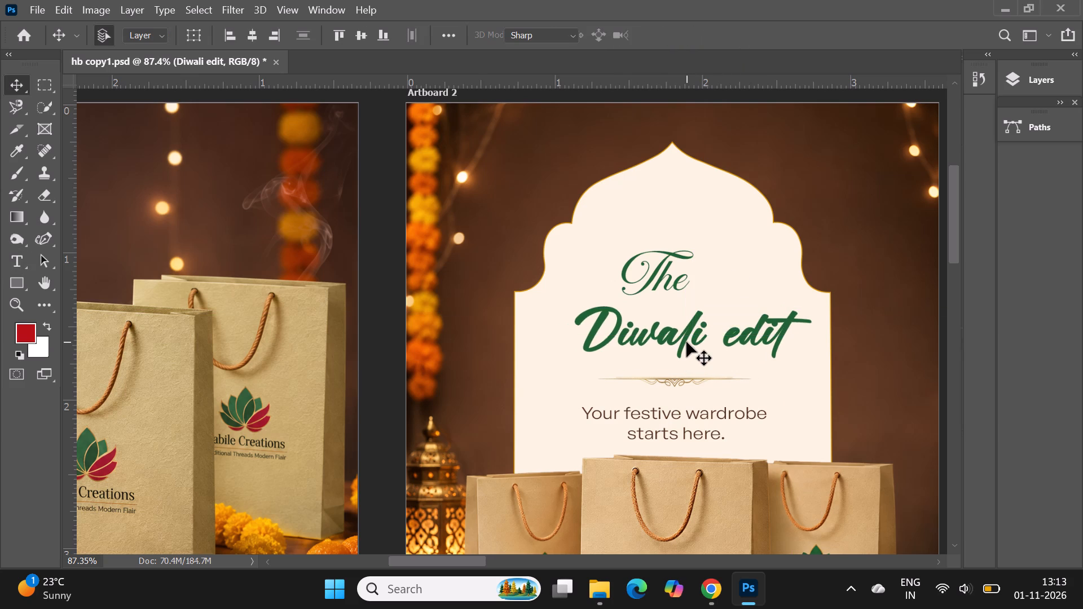
{"action": "left_click", "coordinate": [244, 33]}
{"action": "scroll", "coordinate": [353, 157], "scroll_direction": "down", "scroll_amount": 1}
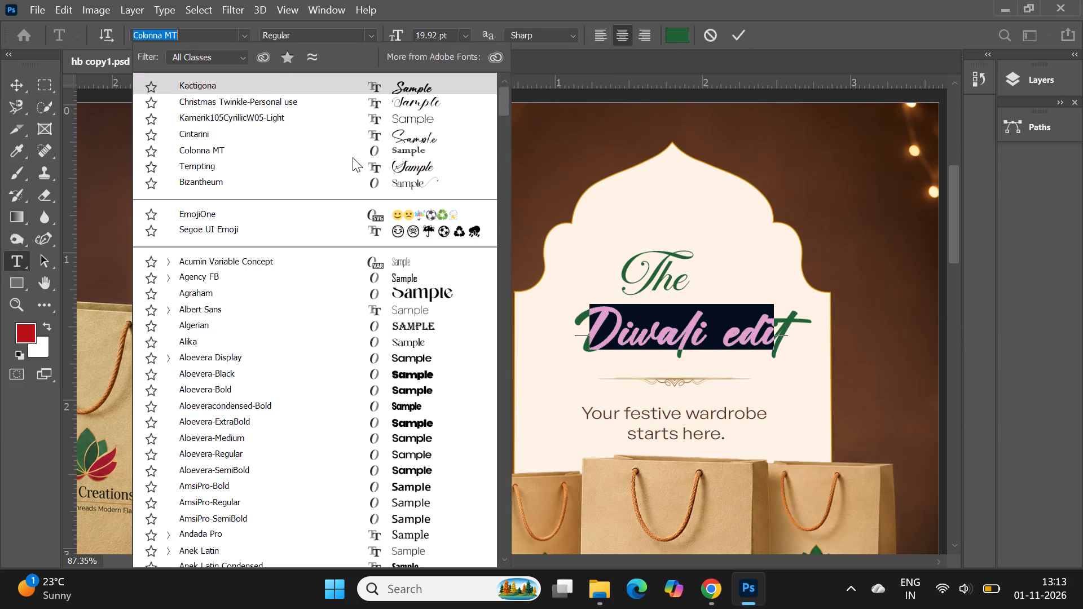
{"action": "scroll", "coordinate": [353, 157], "scroll_direction": "down", "scroll_amount": 10}
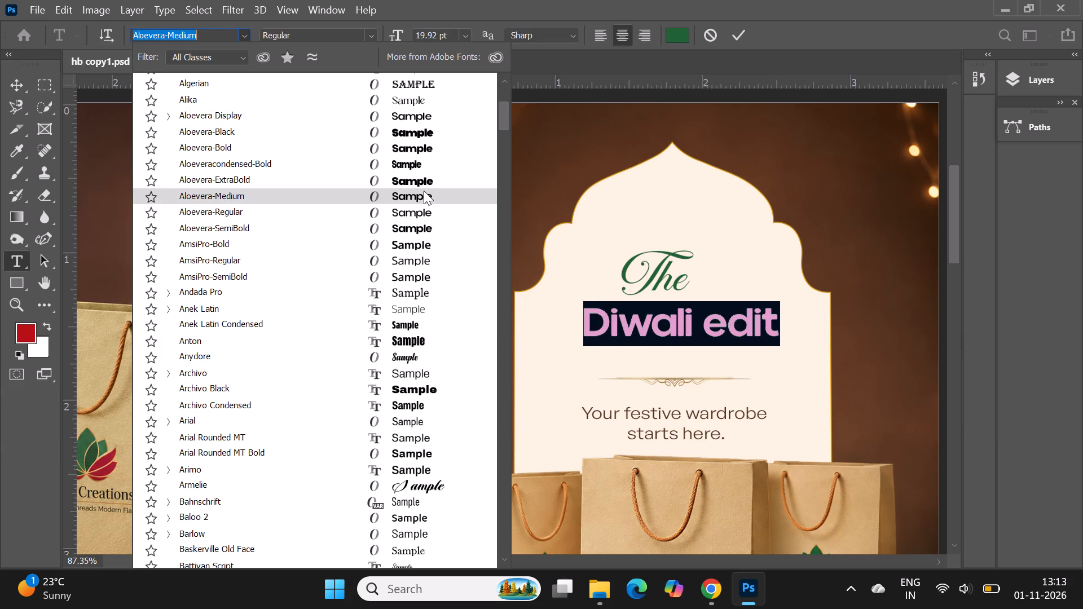
{"action": "scroll", "coordinate": [413, 297], "scroll_direction": "down", "scroll_amount": 3}
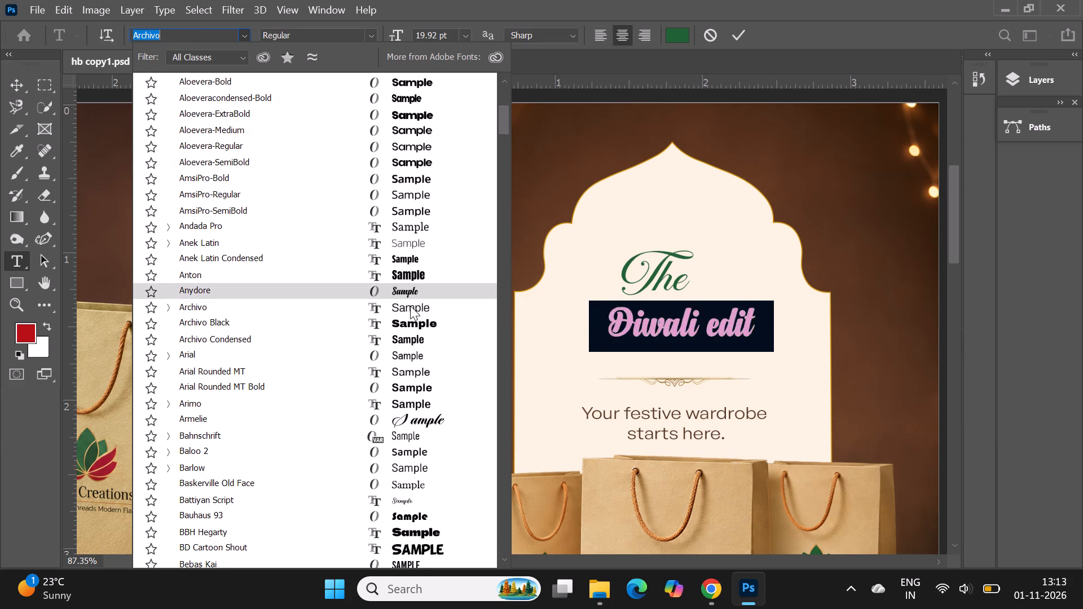
{"action": "scroll", "coordinate": [410, 306], "scroll_direction": "down", "scroll_amount": 2}
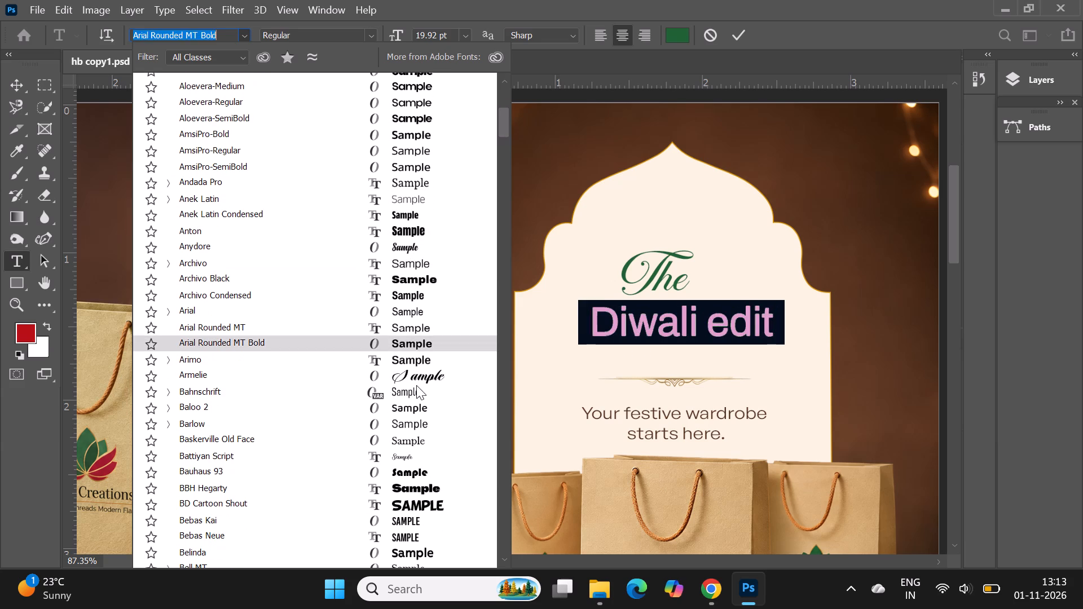
{"action": "scroll", "coordinate": [416, 390], "scroll_direction": "down", "scroll_amount": 7}
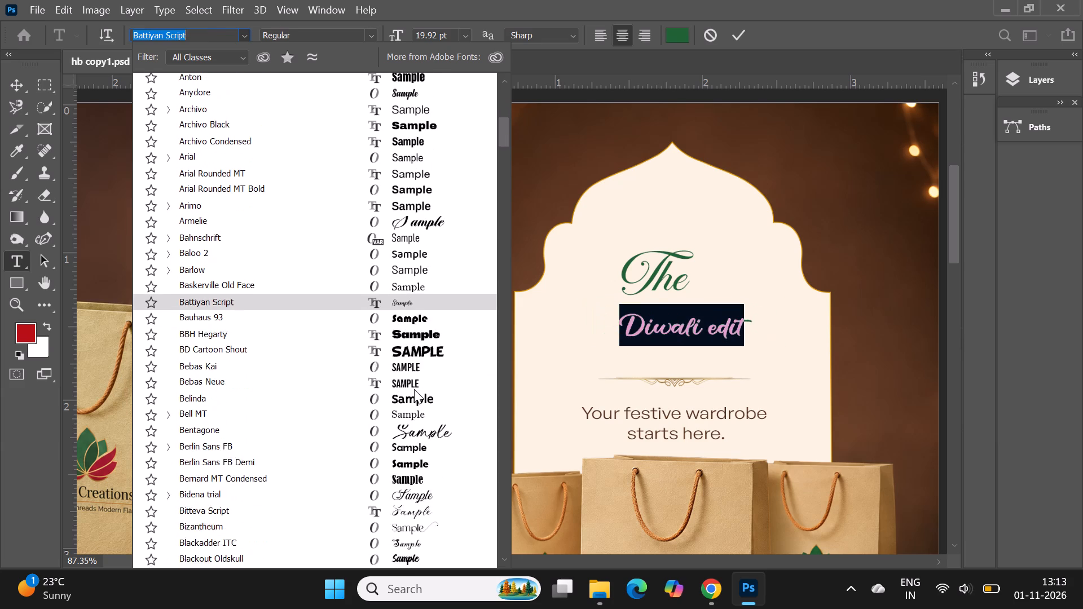
{"action": "scroll", "coordinate": [414, 389], "scroll_direction": "down", "scroll_amount": 4}
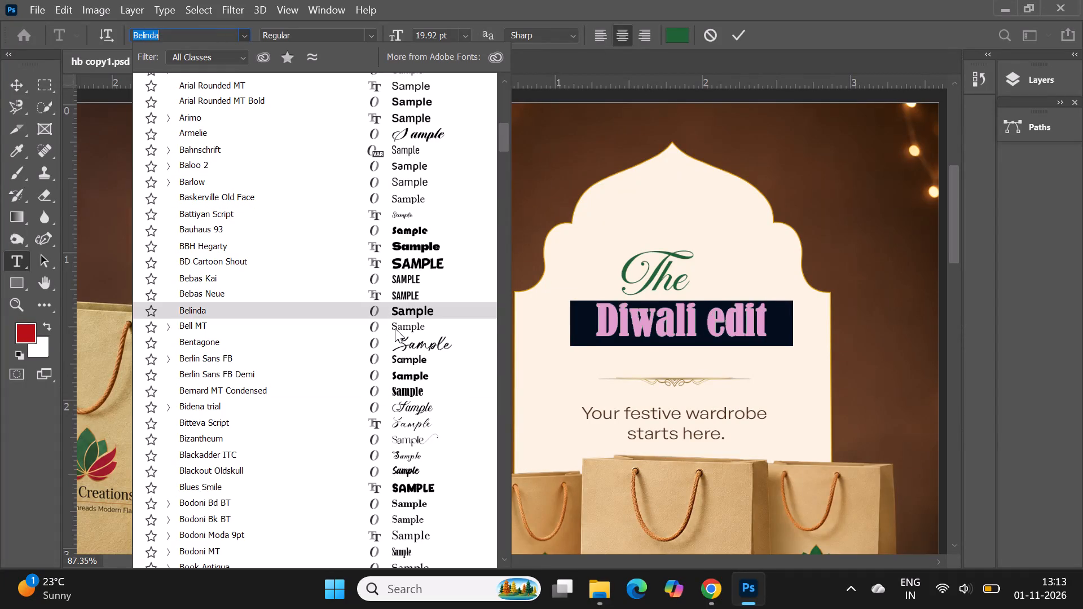
{"action": "scroll", "coordinate": [395, 328], "scroll_direction": "down", "scroll_amount": 3}
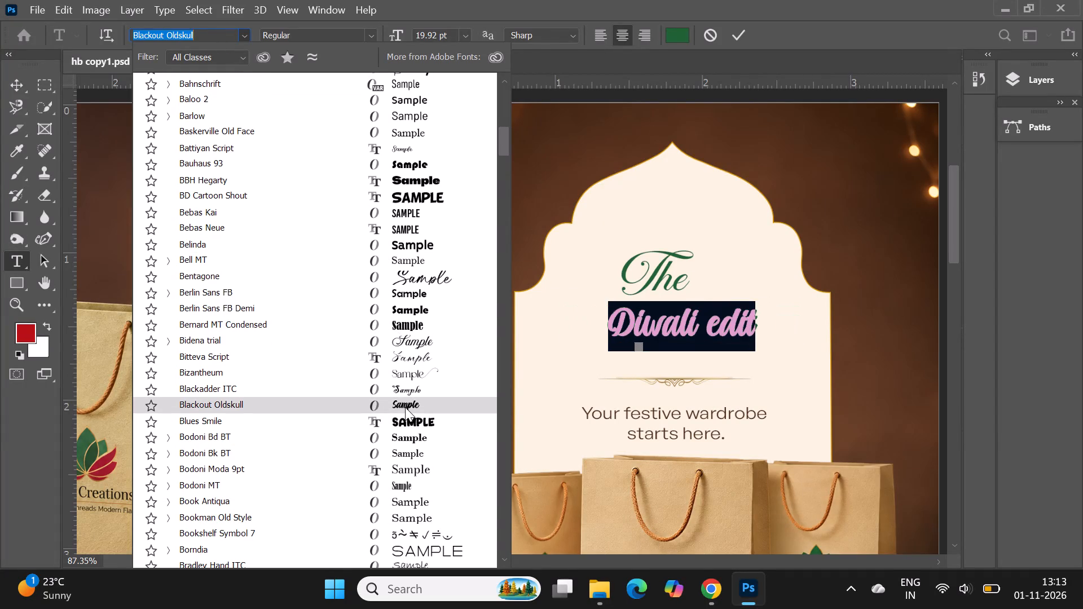
{"action": "scroll", "coordinate": [405, 407], "scroll_direction": "down", "scroll_amount": 5}
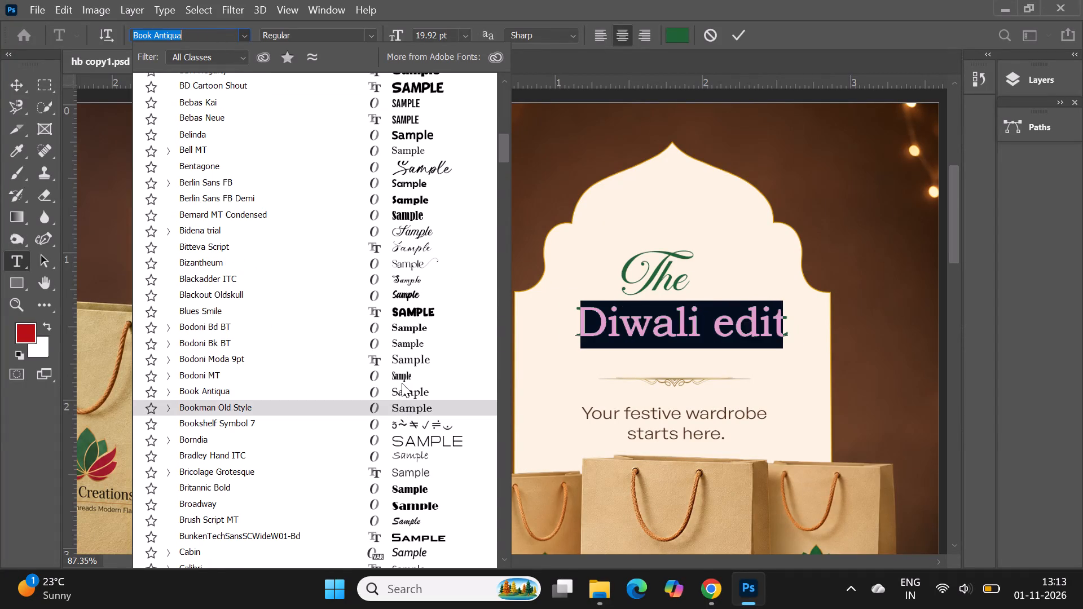
{"action": "scroll", "coordinate": [402, 396], "scroll_direction": "down", "scroll_amount": 4}
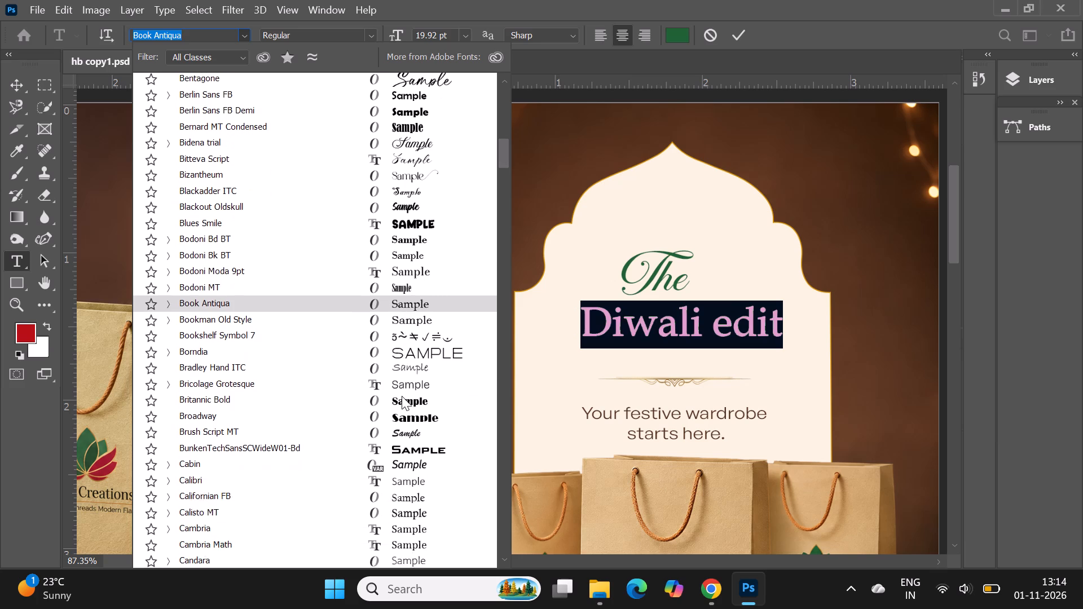
{"action": "scroll", "coordinate": [402, 396], "scroll_direction": "down", "scroll_amount": 13}
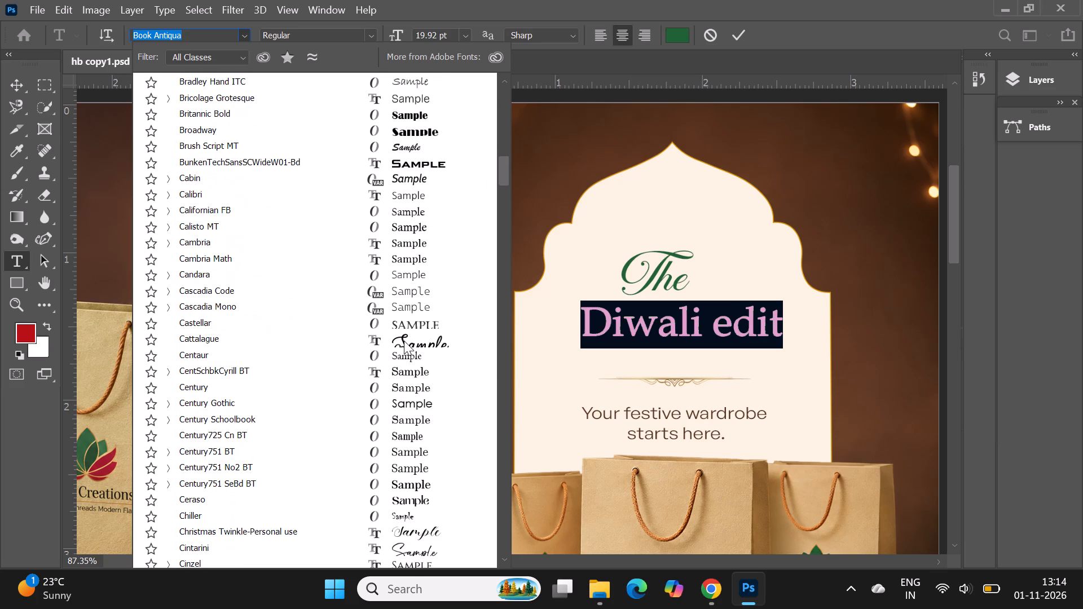
{"action": "scroll", "coordinate": [404, 339], "scroll_direction": "down", "scroll_amount": 4}
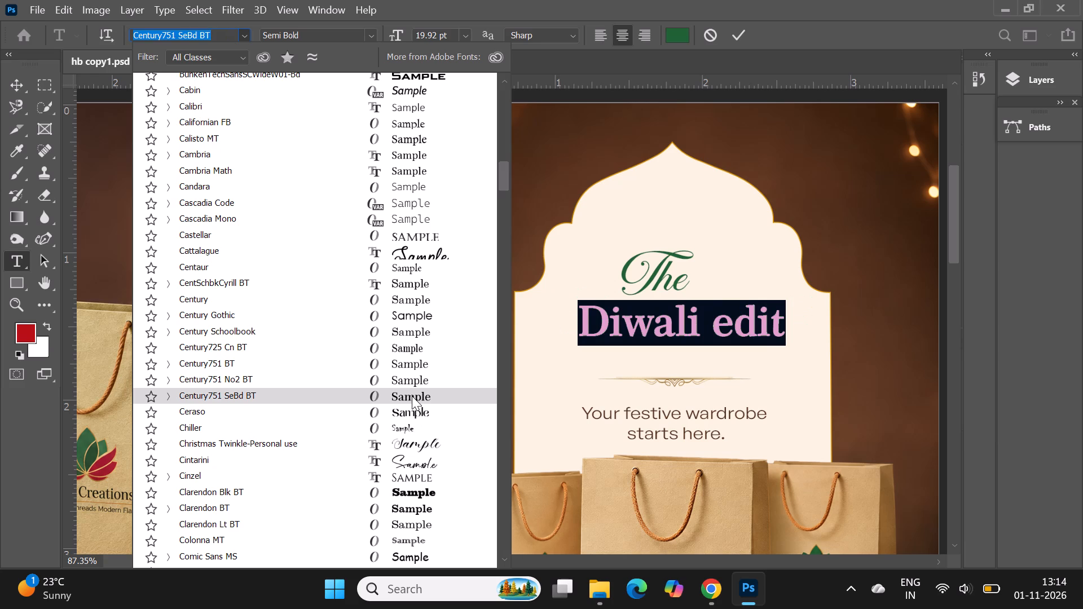
{"action": "scroll", "coordinate": [412, 440], "scroll_direction": "down", "scroll_amount": 15}
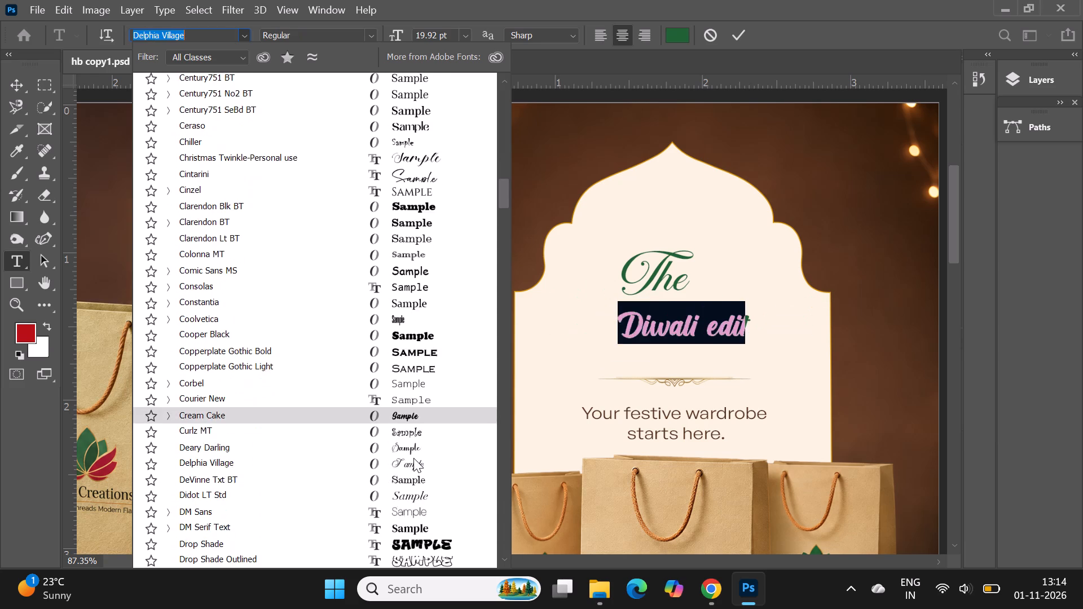
{"action": "scroll", "coordinate": [413, 458], "scroll_direction": "down", "scroll_amount": 2}
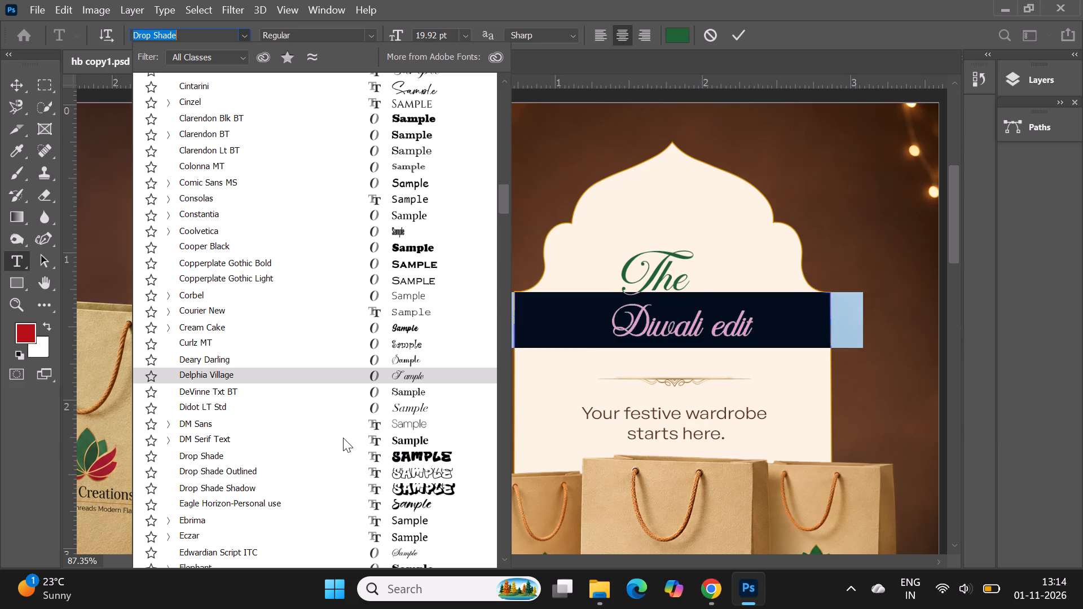
{"action": "scroll", "coordinate": [343, 438], "scroll_direction": "down", "scroll_amount": 2}
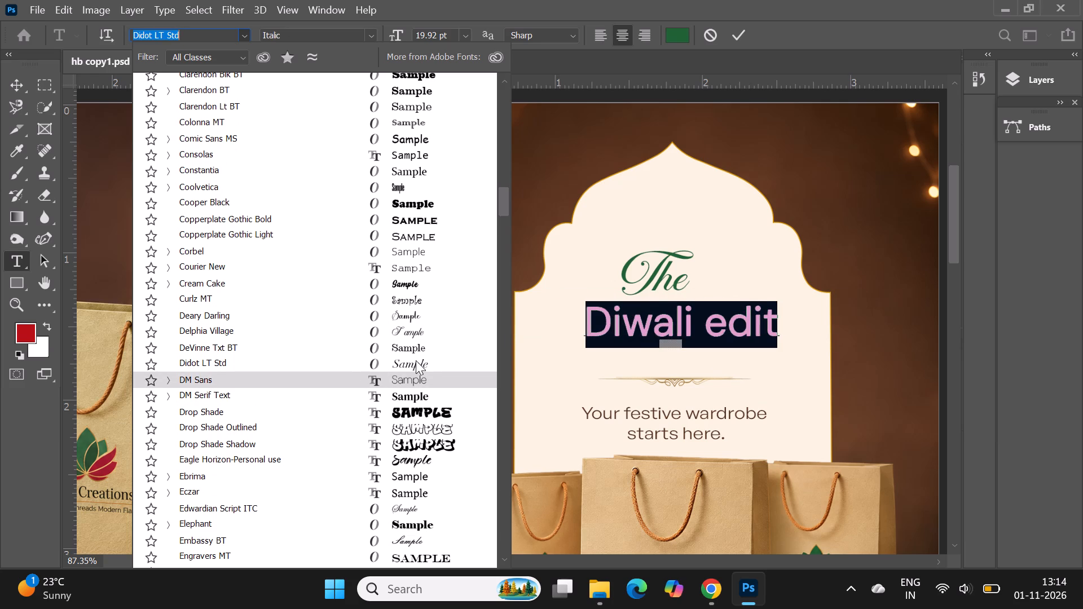
{"action": "scroll", "coordinate": [416, 360], "scroll_direction": "down", "scroll_amount": 2}
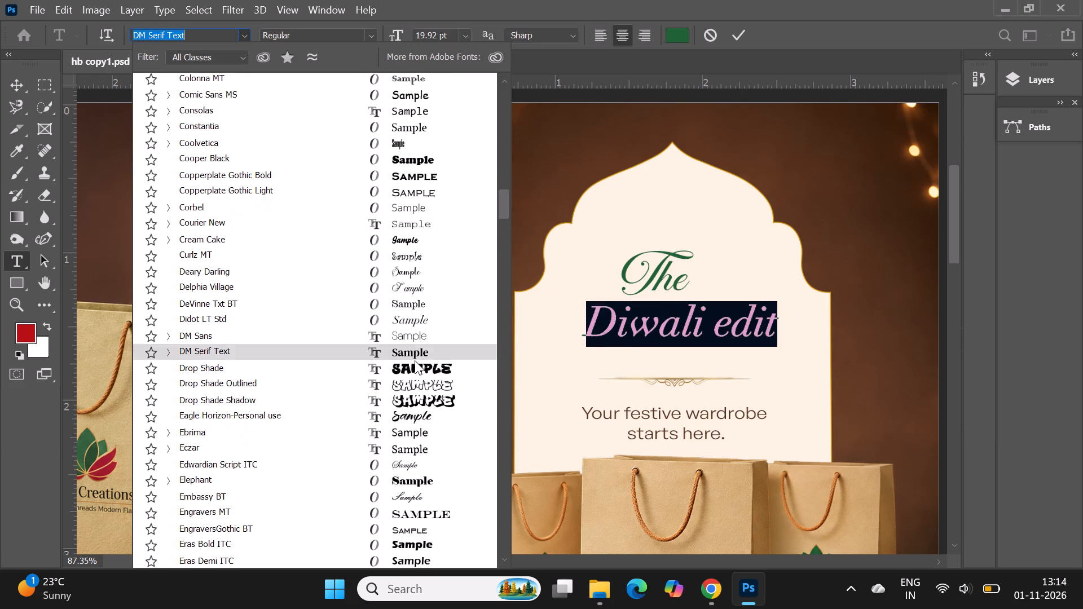
{"action": "scroll", "coordinate": [415, 360], "scroll_direction": "down", "scroll_amount": 6}
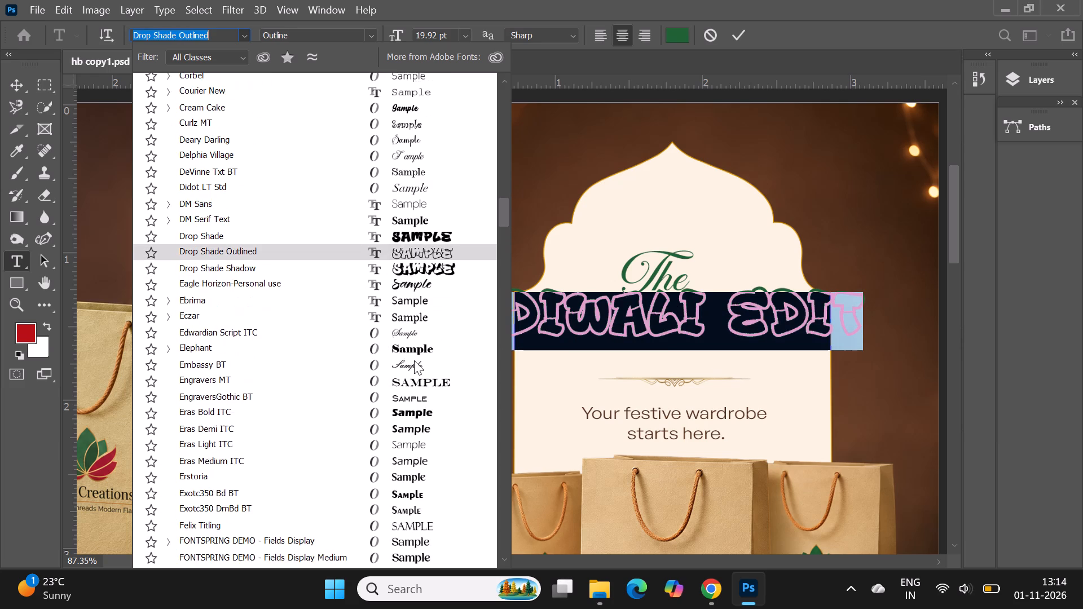
{"action": "scroll", "coordinate": [414, 360], "scroll_direction": "down", "scroll_amount": 9}
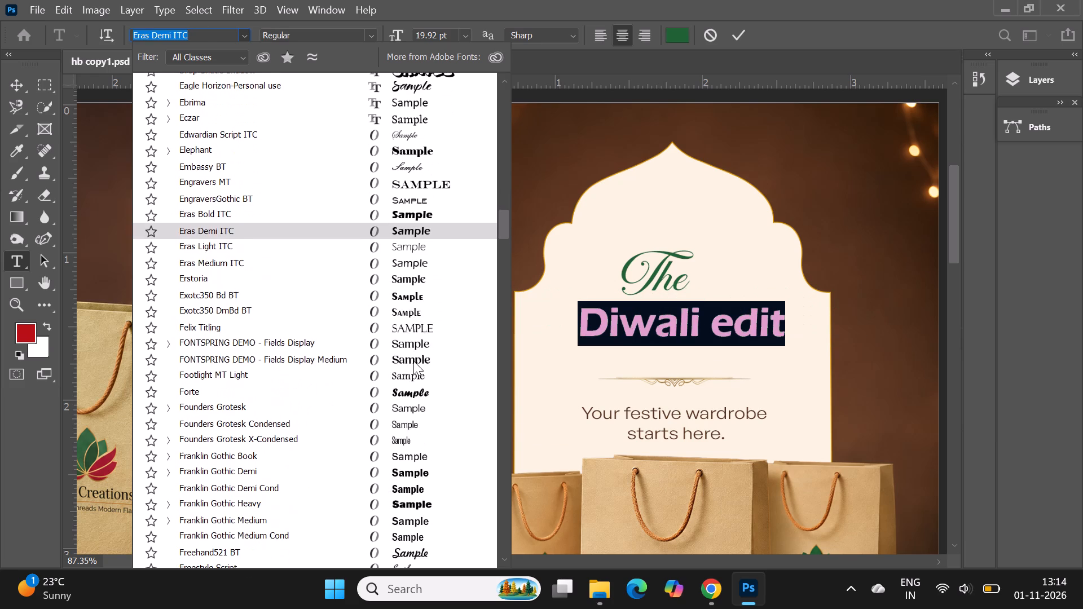
{"action": "scroll", "coordinate": [413, 361], "scroll_direction": "down", "scroll_amount": 6}
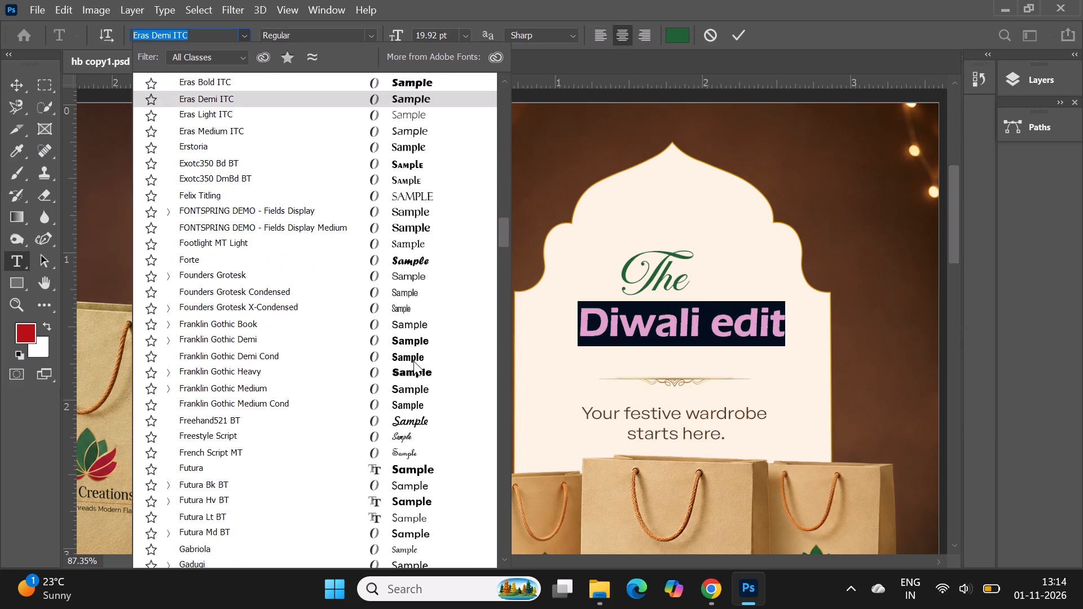
{"action": "scroll", "coordinate": [413, 361], "scroll_direction": "down", "scroll_amount": 7}
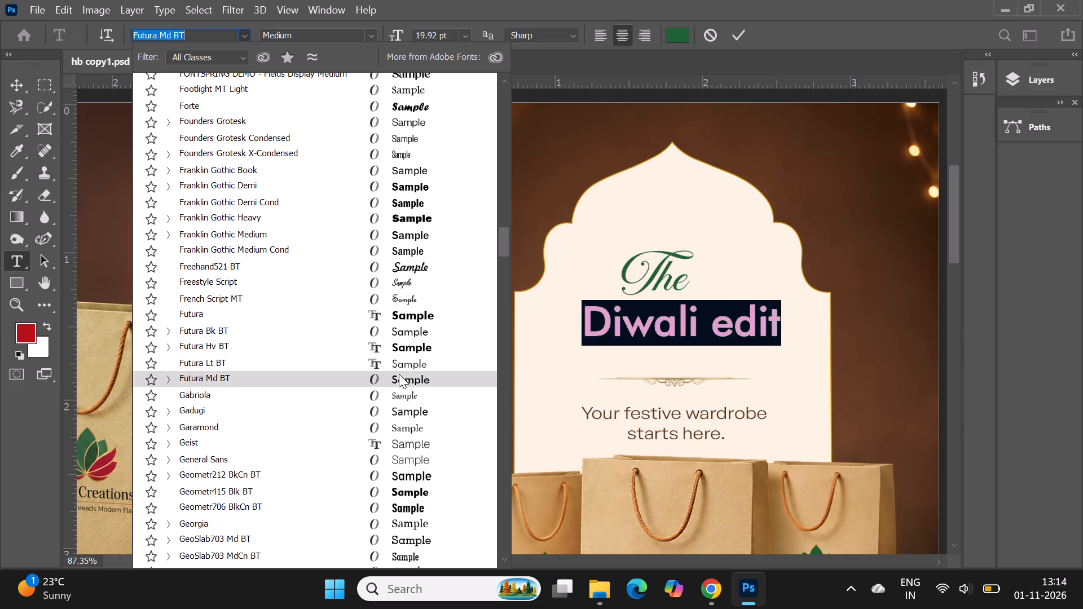
{"action": "scroll", "coordinate": [399, 374], "scroll_direction": "down", "scroll_amount": 2}
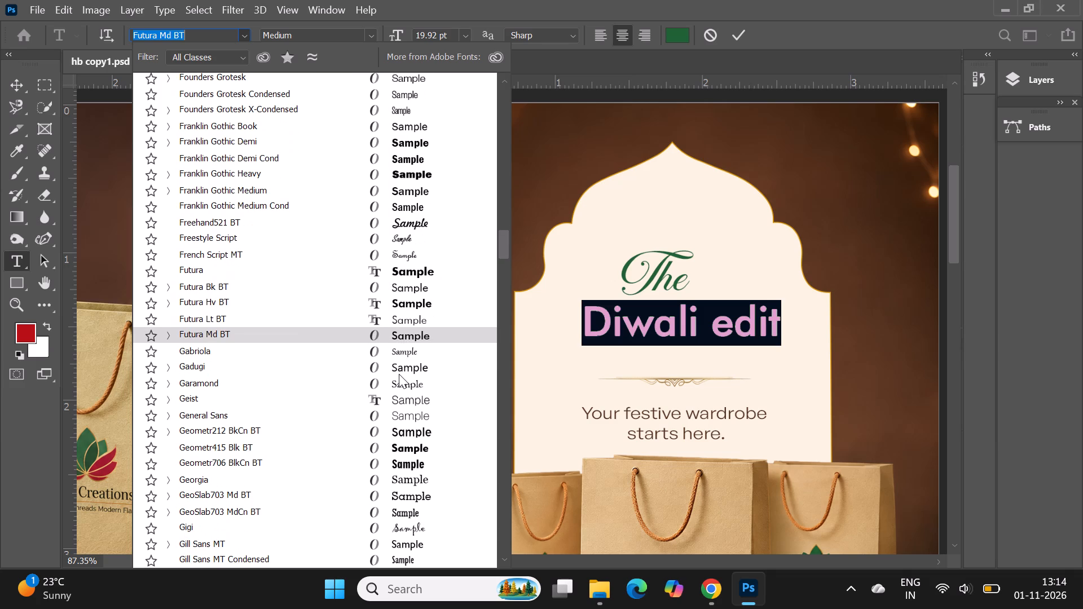
{"action": "scroll", "coordinate": [399, 374], "scroll_direction": "down", "scroll_amount": 4}
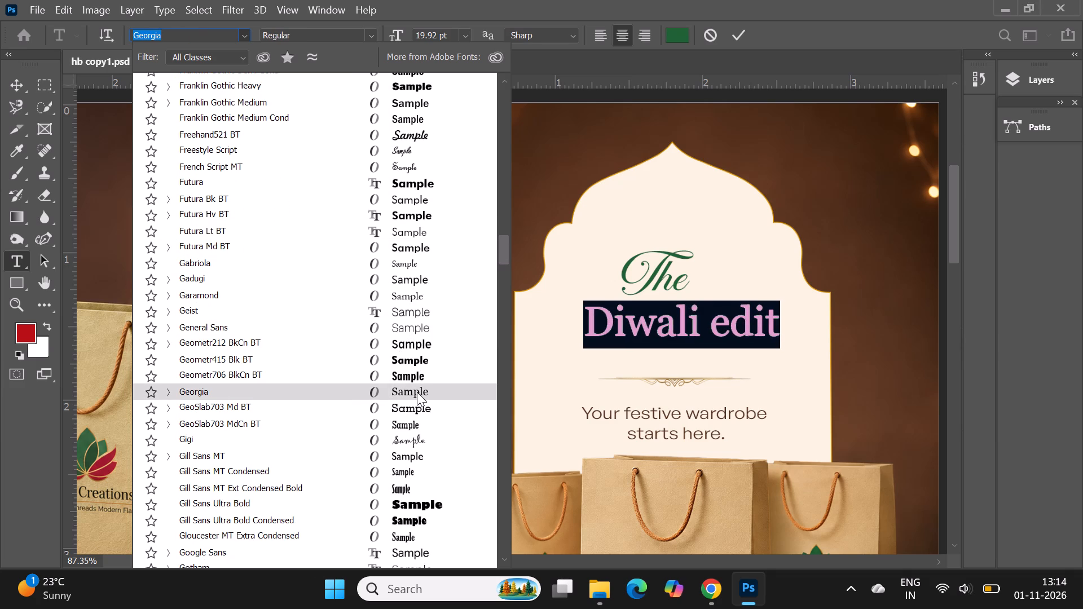
{"action": "scroll", "coordinate": [417, 392], "scroll_direction": "down", "scroll_amount": 8}
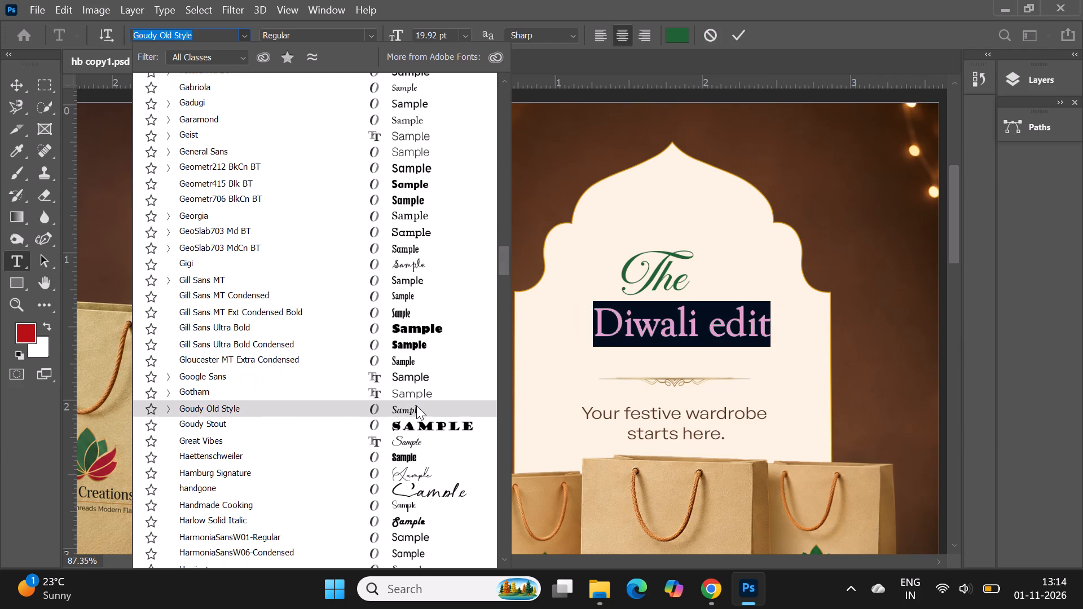
{"action": "scroll", "coordinate": [416, 405], "scroll_direction": "down", "scroll_amount": 2}
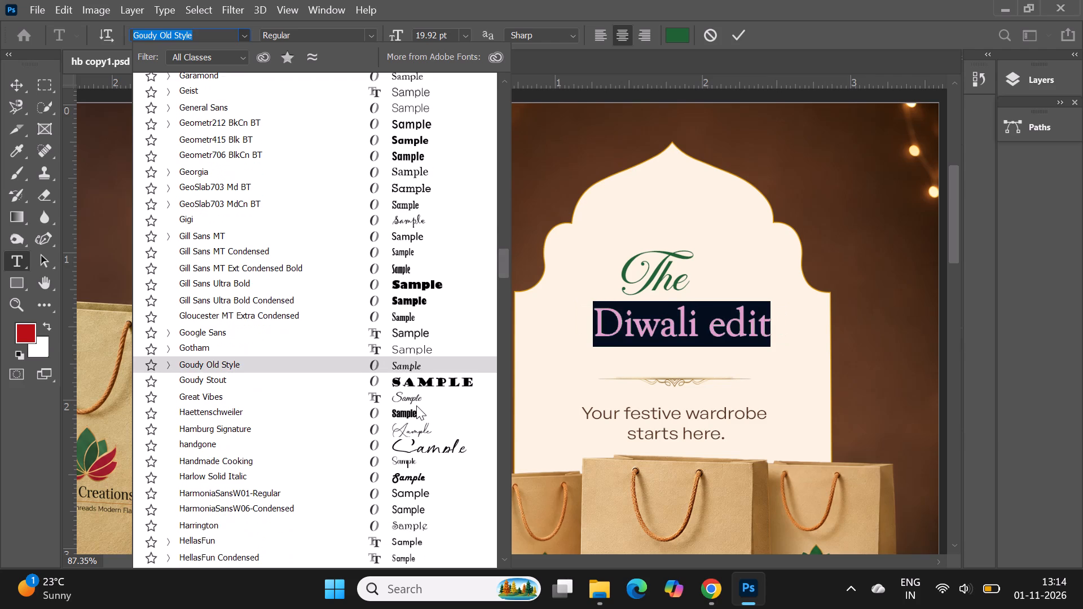
{"action": "scroll", "coordinate": [416, 405], "scroll_direction": "down", "scroll_amount": 1}
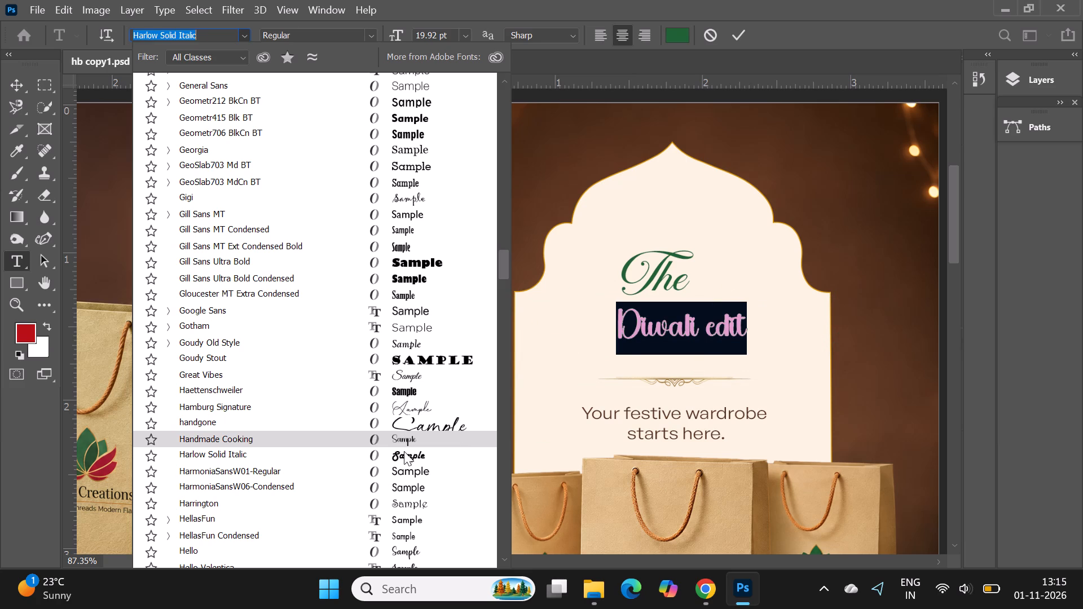
{"action": "scroll", "coordinate": [402, 470], "scroll_direction": "down", "scroll_amount": 2}
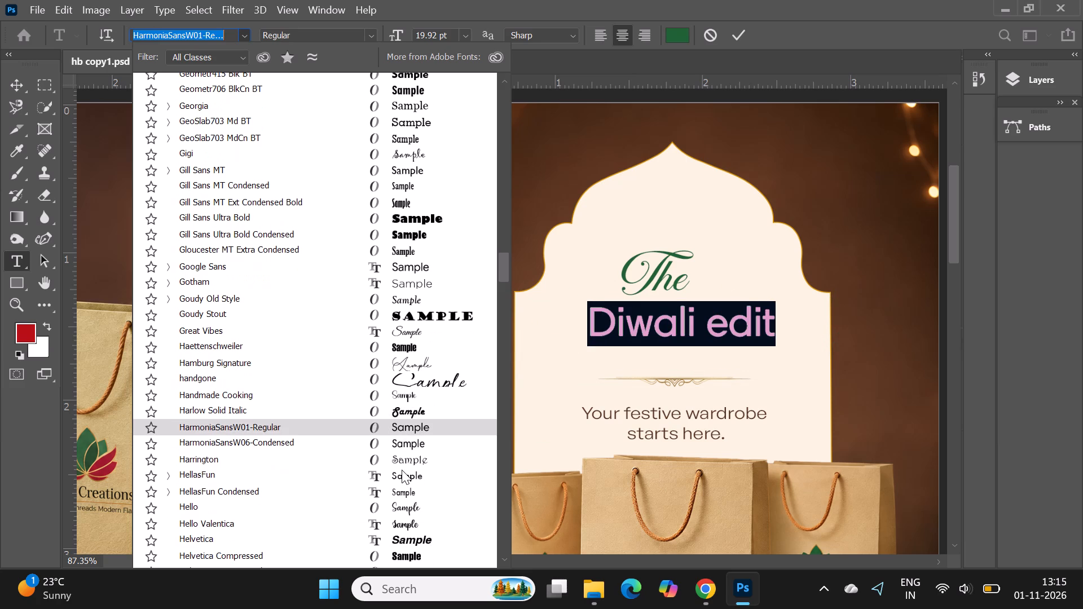
{"action": "scroll", "coordinate": [402, 470], "scroll_direction": "down", "scroll_amount": 5}
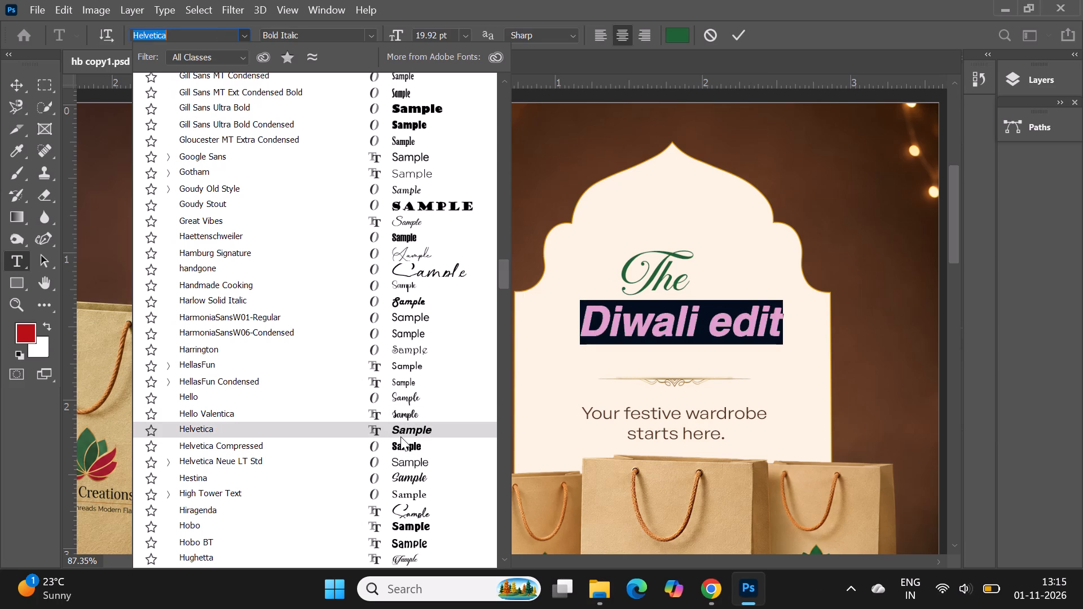
{"action": "scroll", "coordinate": [400, 436], "scroll_direction": "down", "scroll_amount": 1}
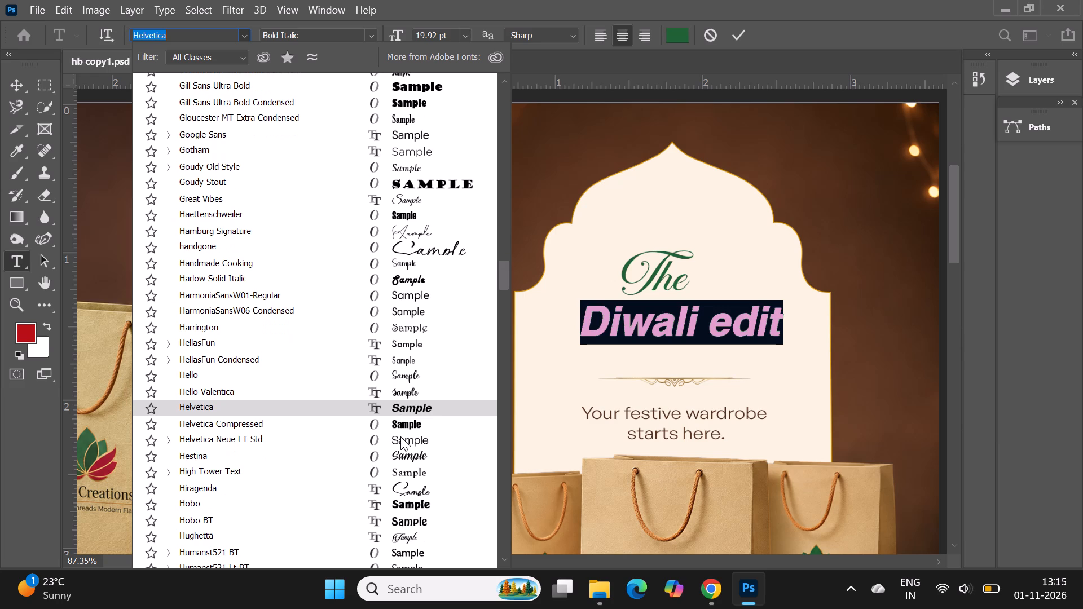
{"action": "scroll", "coordinate": [400, 436], "scroll_direction": "down", "scroll_amount": 3}
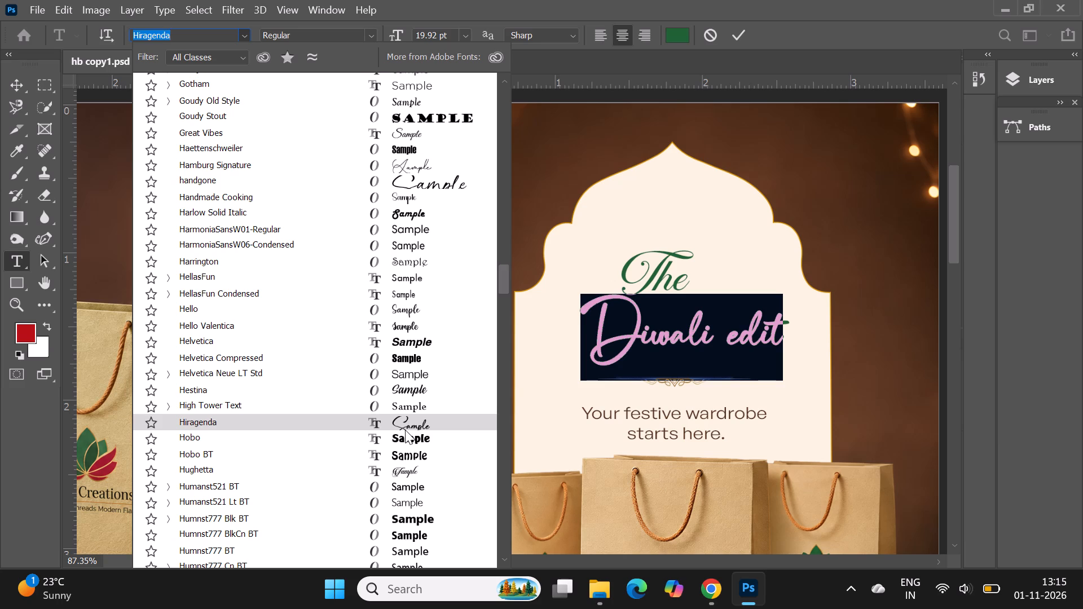
{"action": "scroll", "coordinate": [405, 430], "scroll_direction": "down", "scroll_amount": 5}
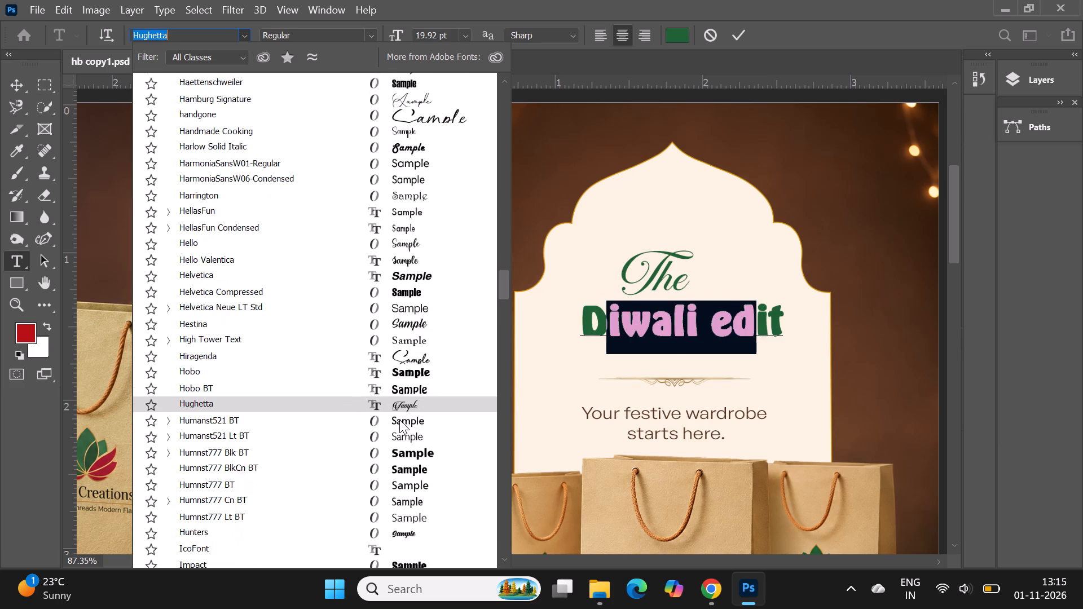
{"action": "scroll", "coordinate": [399, 420], "scroll_direction": "down", "scroll_amount": 5}
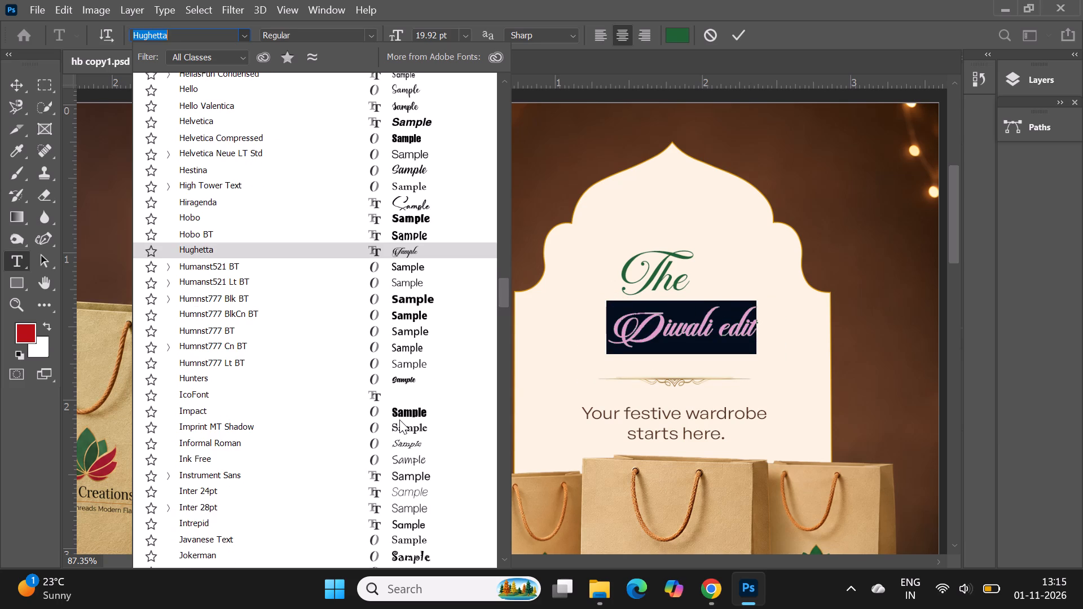
{"action": "scroll", "coordinate": [399, 420], "scroll_direction": "down", "scroll_amount": 15}
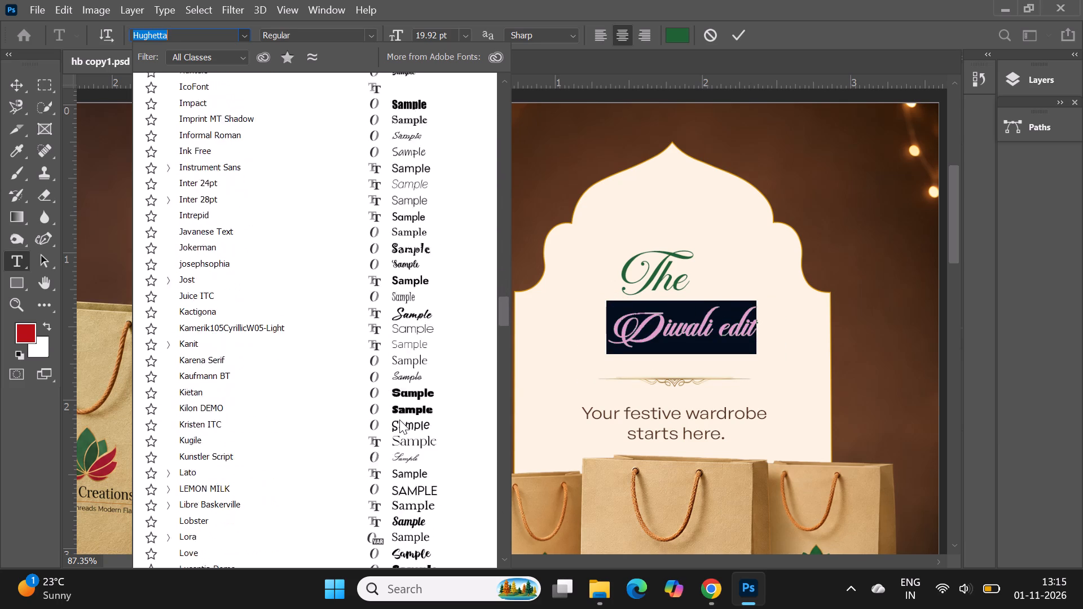
{"action": "scroll", "coordinate": [399, 420], "scroll_direction": "down", "scroll_amount": 20}
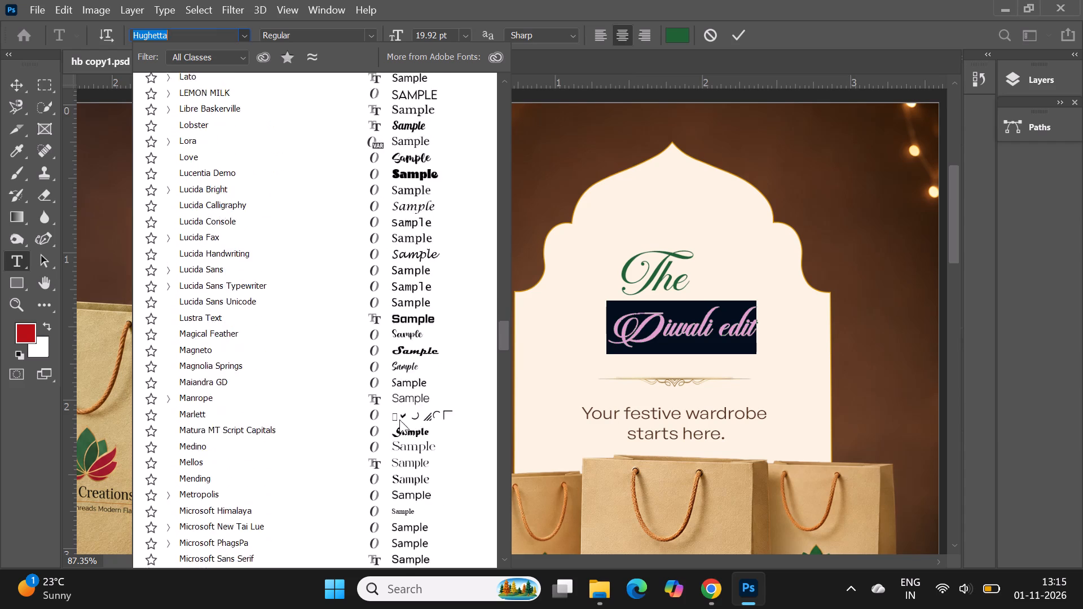
{"action": "scroll", "coordinate": [399, 420], "scroll_direction": "down", "scroll_amount": 16}
{"action": "scroll", "coordinate": [399, 420], "scroll_direction": "down", "scroll_amount": 10}
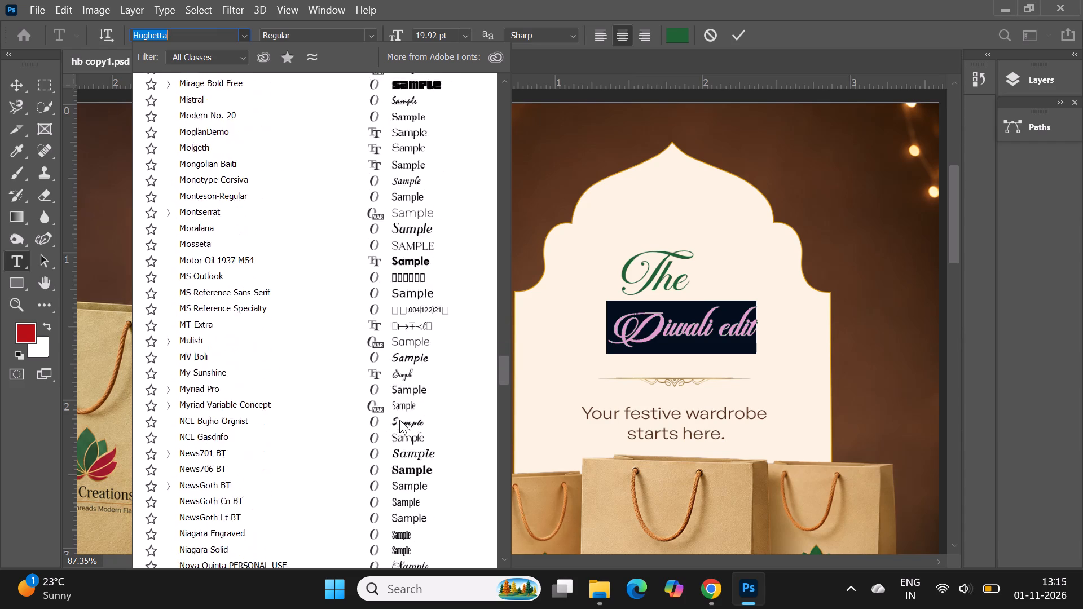
{"action": "scroll", "coordinate": [399, 420], "scroll_direction": "down", "scroll_amount": 1}
{"action": "scroll", "coordinate": [399, 420], "scroll_direction": "down", "scroll_amount": 20}
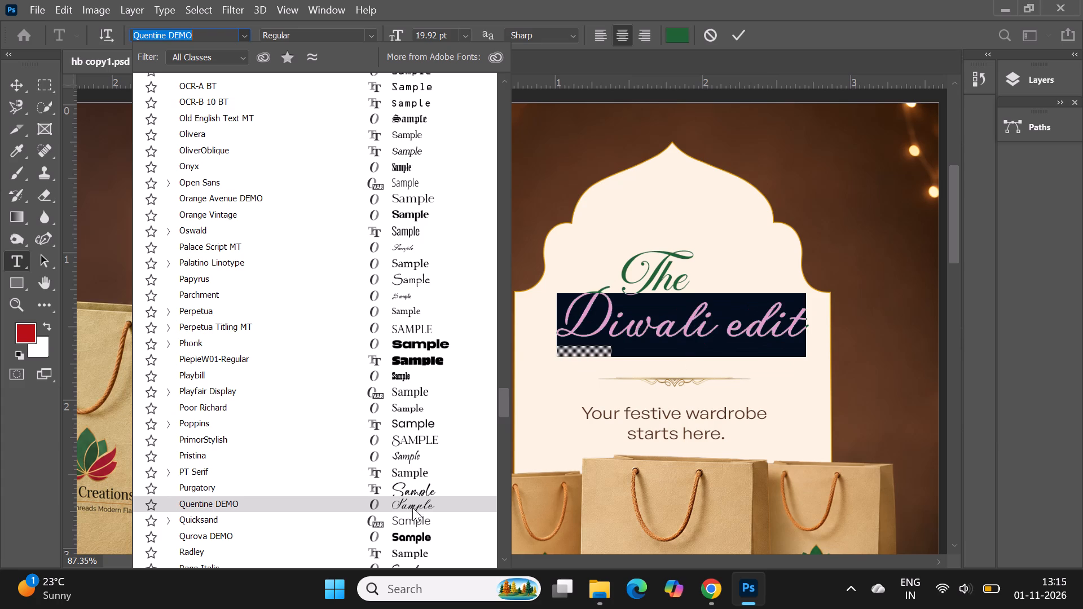
Preview the rest of the installed fonts on the "Diwali edit" text, from Purgatory through Vladimir Script.
{"action": "scroll", "coordinate": [412, 495], "scroll_direction": "down", "scroll_amount": 6}
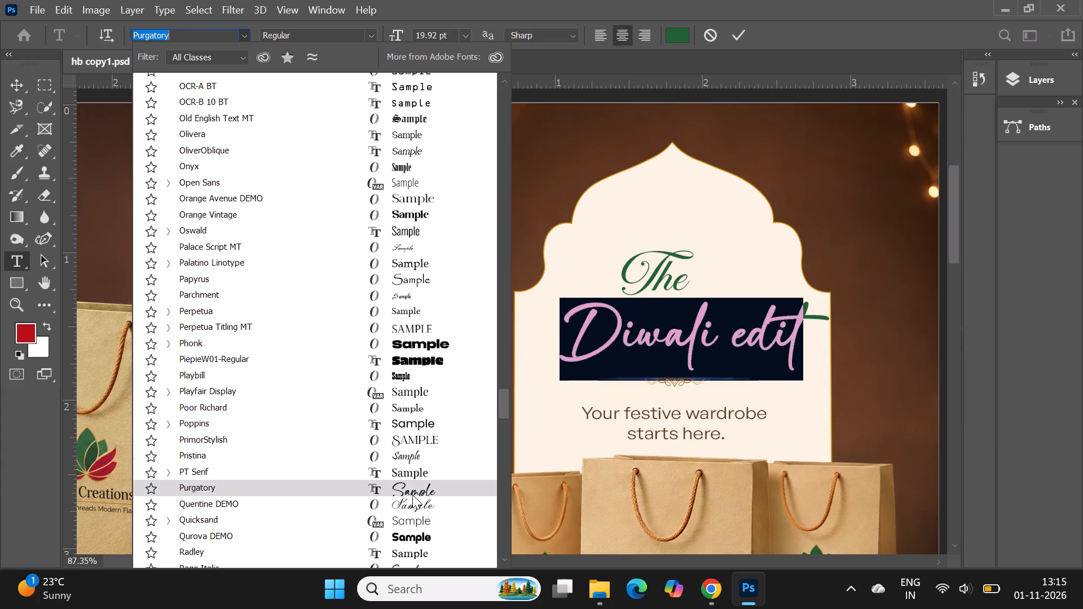
{"action": "scroll", "coordinate": [412, 495], "scroll_direction": "down", "scroll_amount": 17}
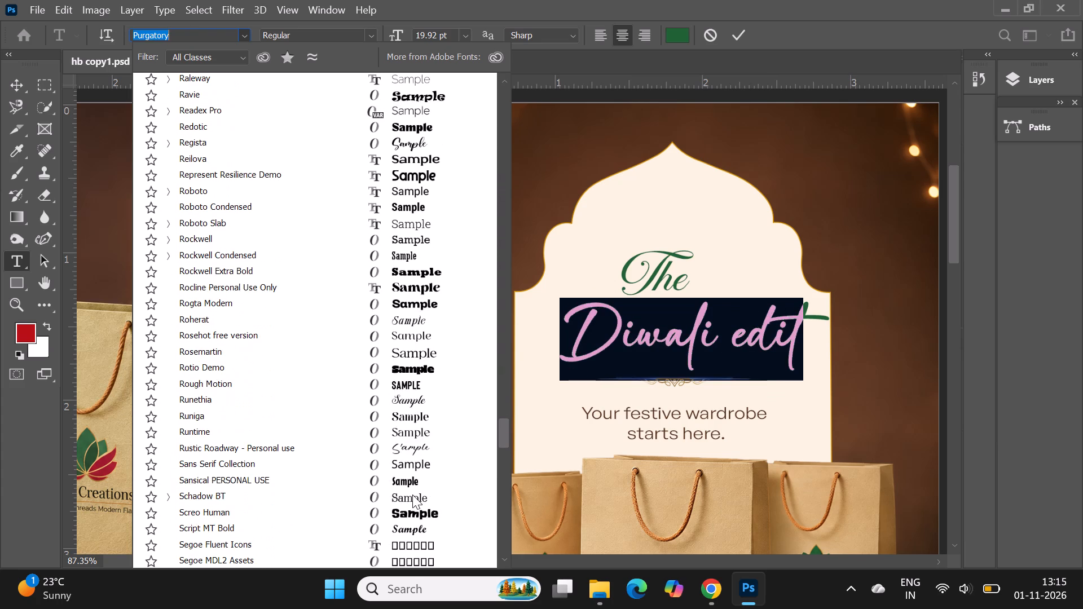
{"action": "scroll", "coordinate": [412, 495], "scroll_direction": "down", "scroll_amount": 20}
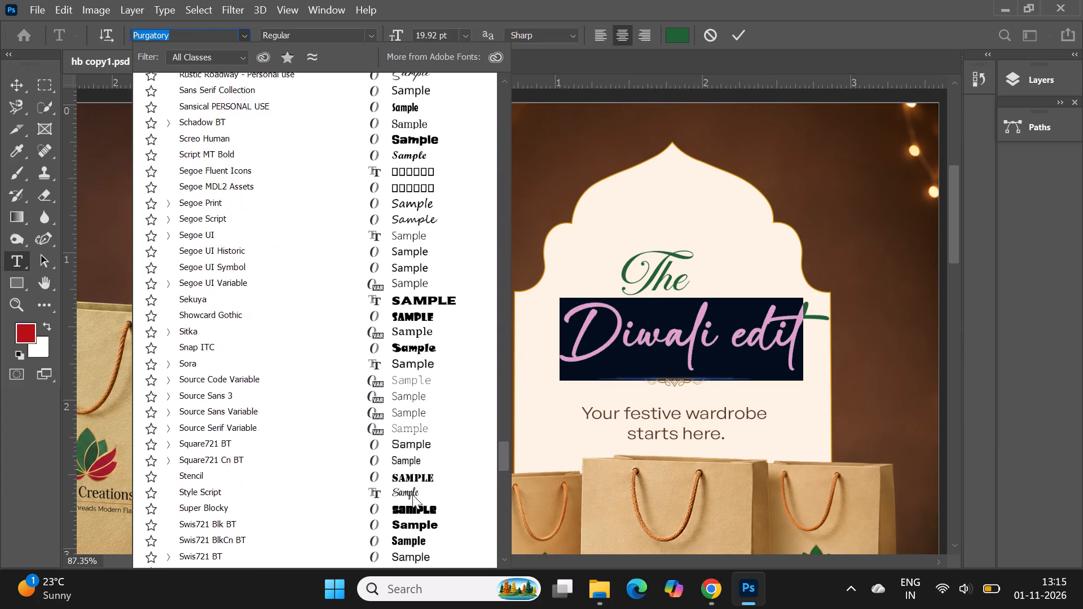
{"action": "scroll", "coordinate": [412, 495], "scroll_direction": "down", "scroll_amount": 18}
{"action": "scroll", "coordinate": [412, 491], "scroll_direction": "down", "scroll_amount": 5}
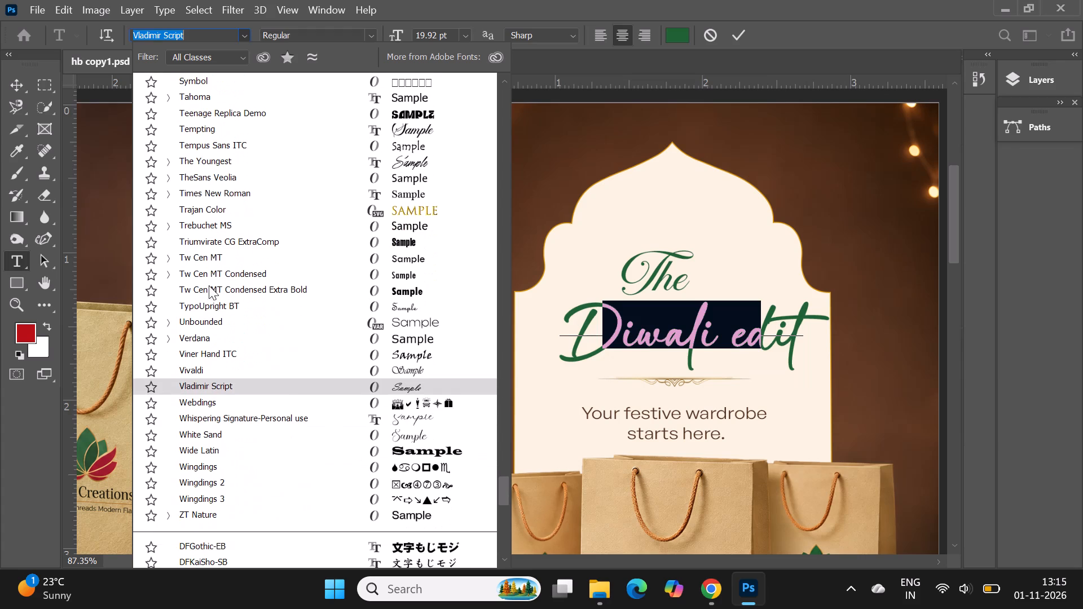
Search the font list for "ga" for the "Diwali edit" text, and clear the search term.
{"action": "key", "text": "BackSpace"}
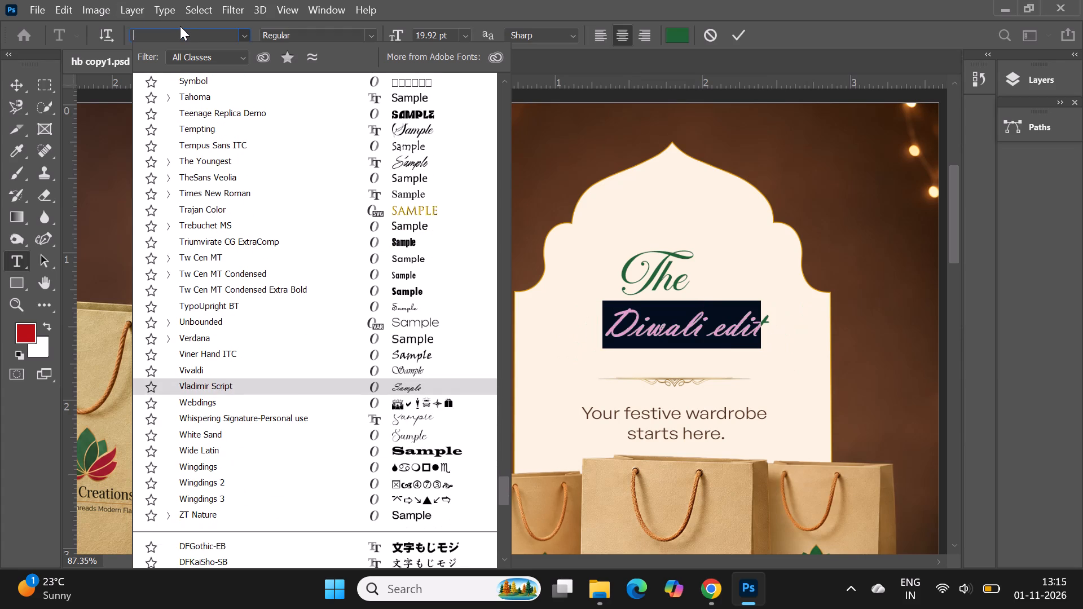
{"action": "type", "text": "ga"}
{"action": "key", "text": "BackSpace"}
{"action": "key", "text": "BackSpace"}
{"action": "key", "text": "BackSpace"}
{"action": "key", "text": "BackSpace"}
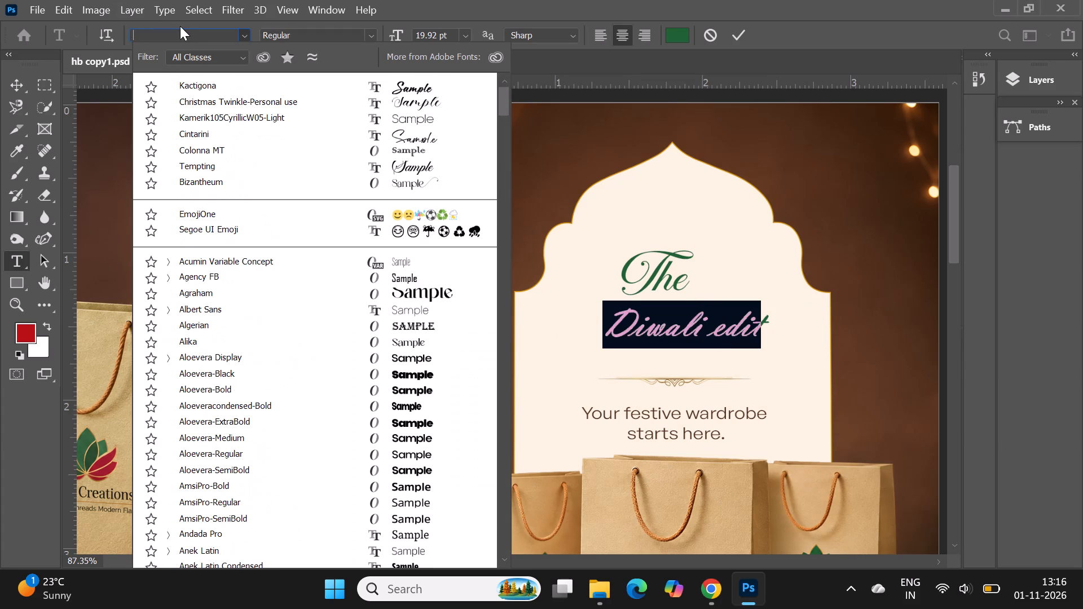
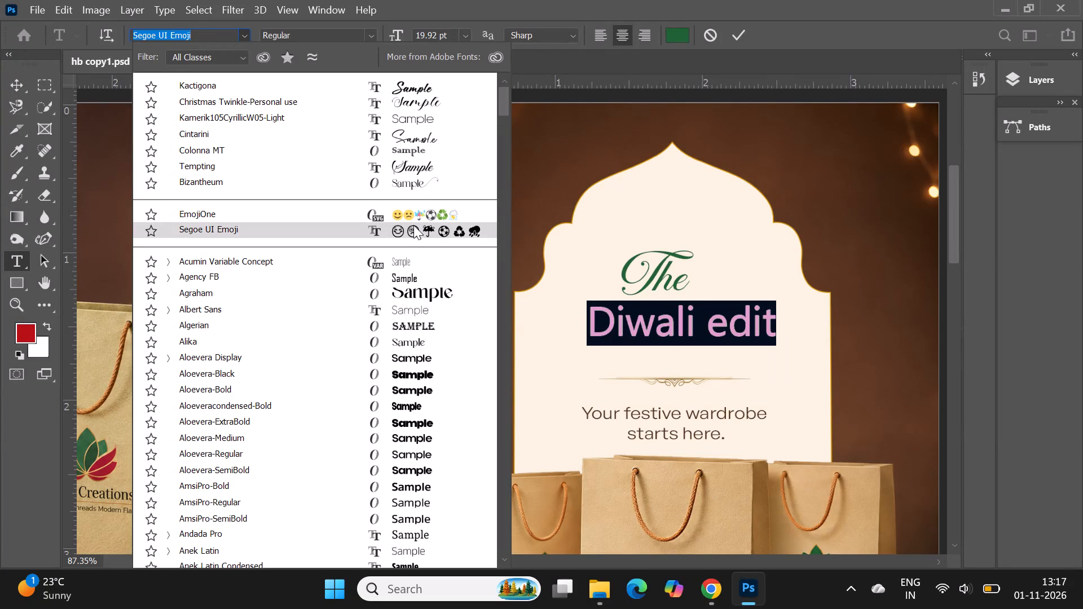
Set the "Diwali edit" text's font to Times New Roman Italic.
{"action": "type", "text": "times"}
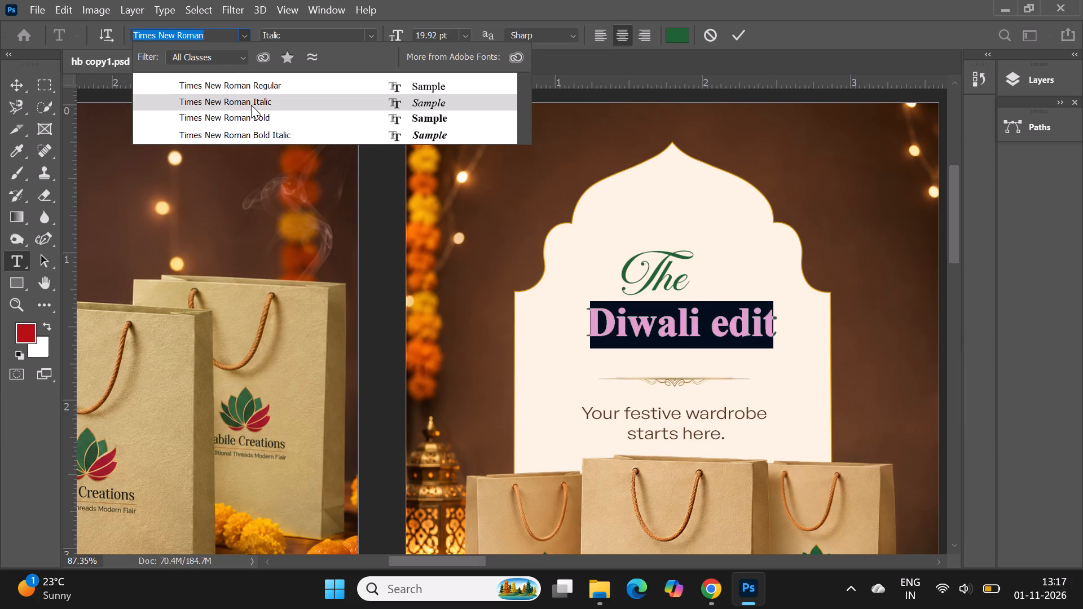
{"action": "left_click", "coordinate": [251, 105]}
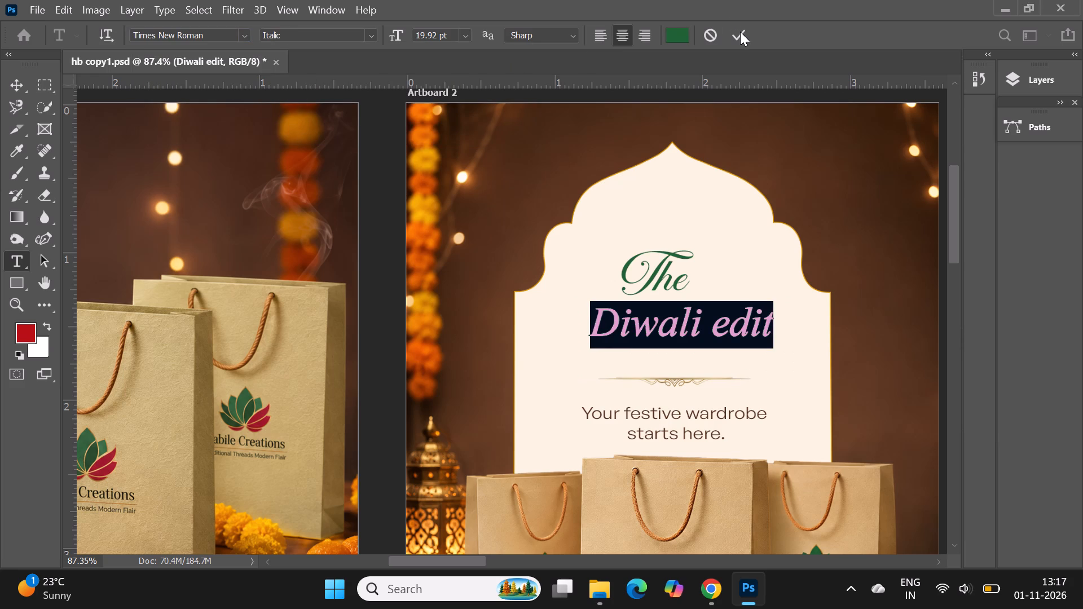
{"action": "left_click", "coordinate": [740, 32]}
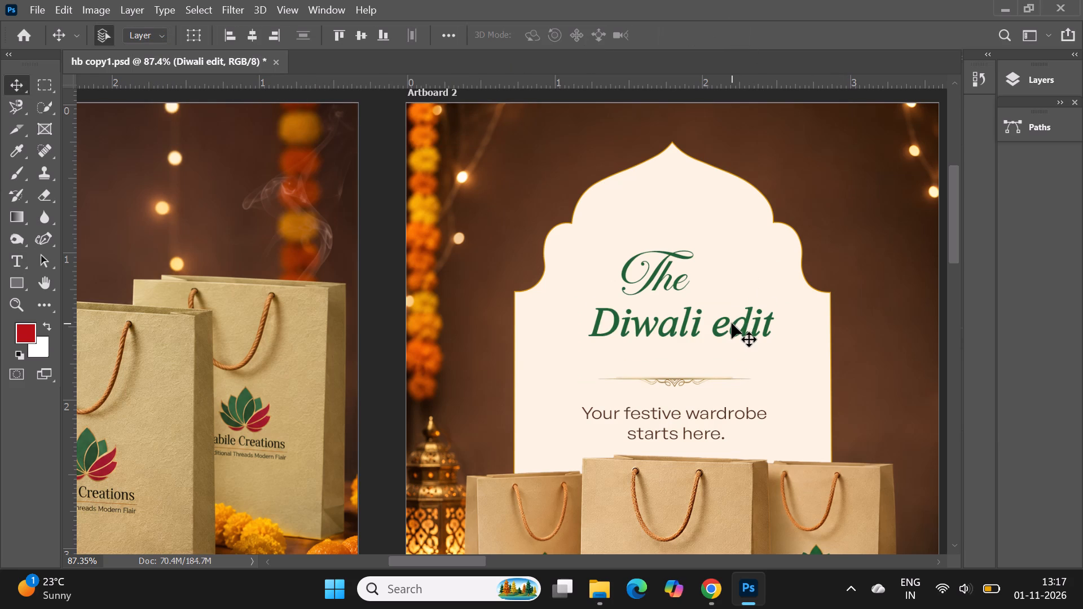
Set the whole "Diwali edit" line's font to Rosemartin Regular and deselect it.
{"action": "double_click", "coordinate": [732, 323]}
{"action": "left_click_drag", "start_coordinate": [770, 326], "coordinate": [579, 313]}
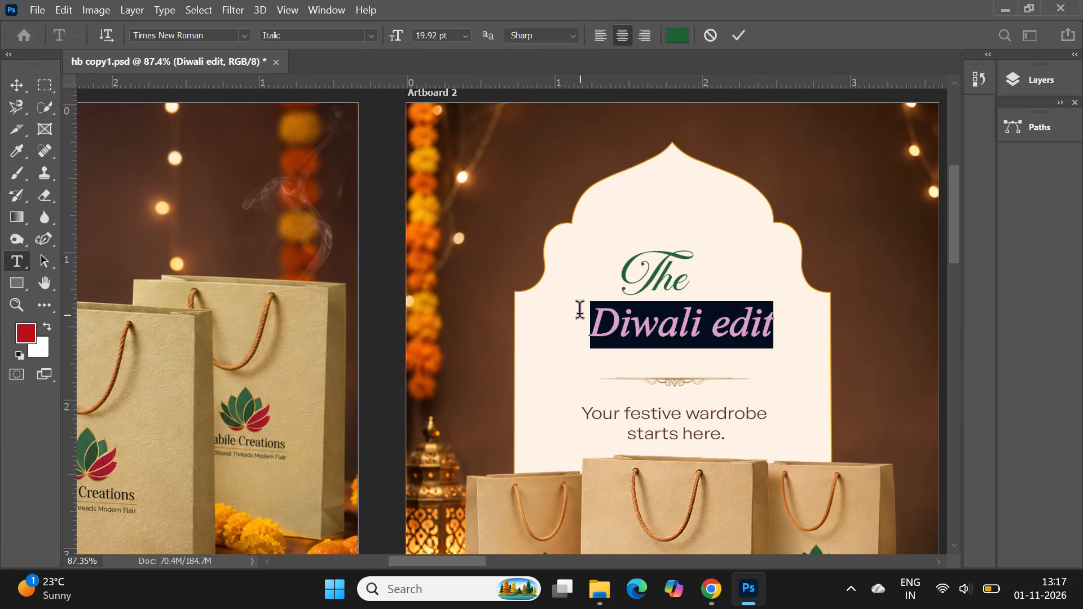
{"action": "left_click_drag", "start_coordinate": [579, 313], "coordinate": [580, 314]}
{"action": "left_click", "coordinate": [219, 39]}
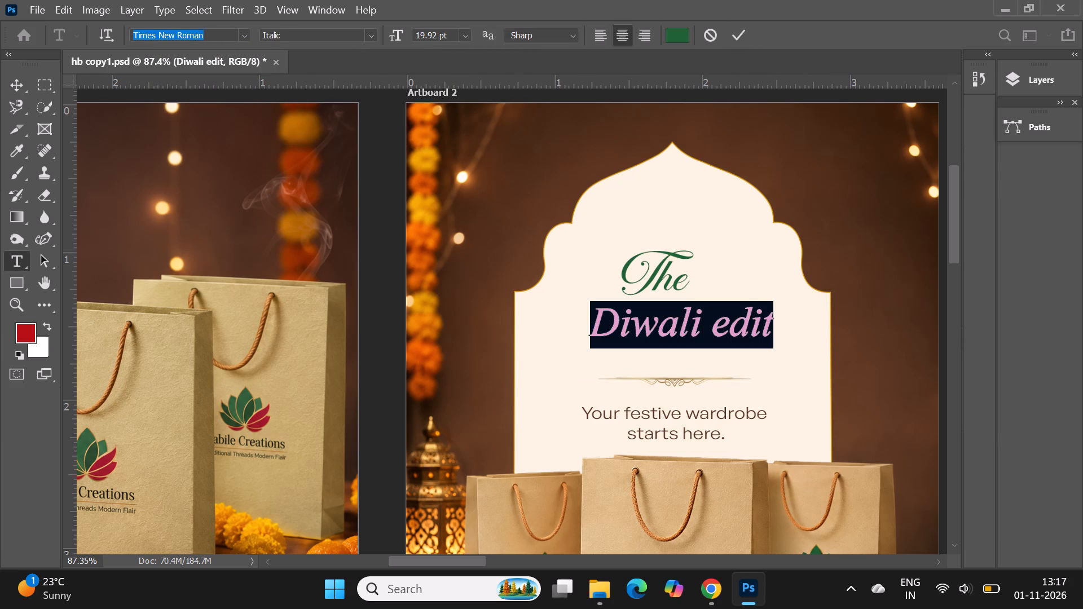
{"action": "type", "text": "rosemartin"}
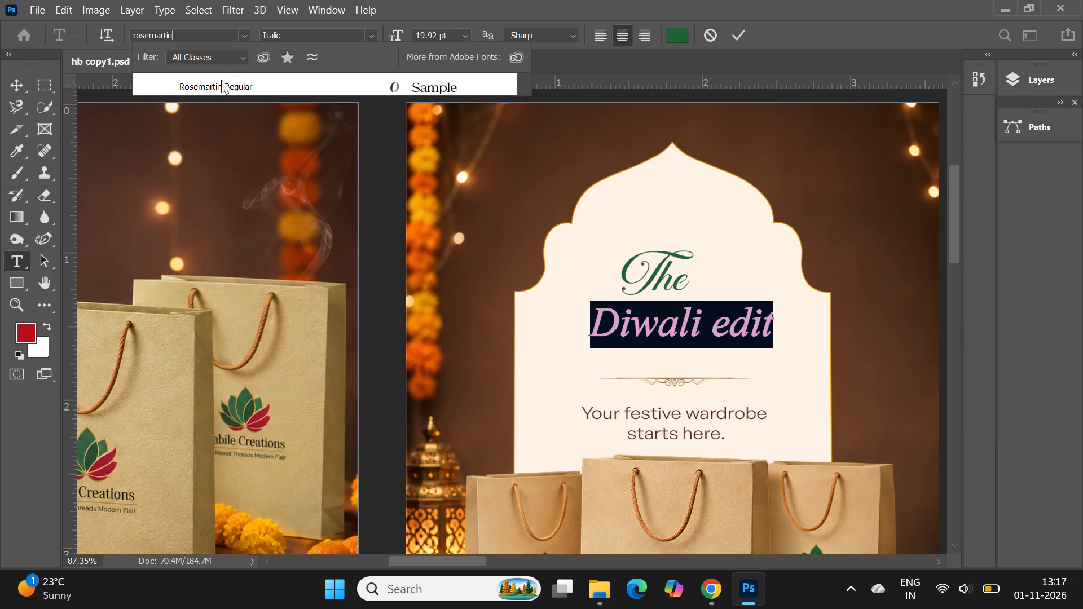
{"action": "left_click", "coordinate": [223, 92]}
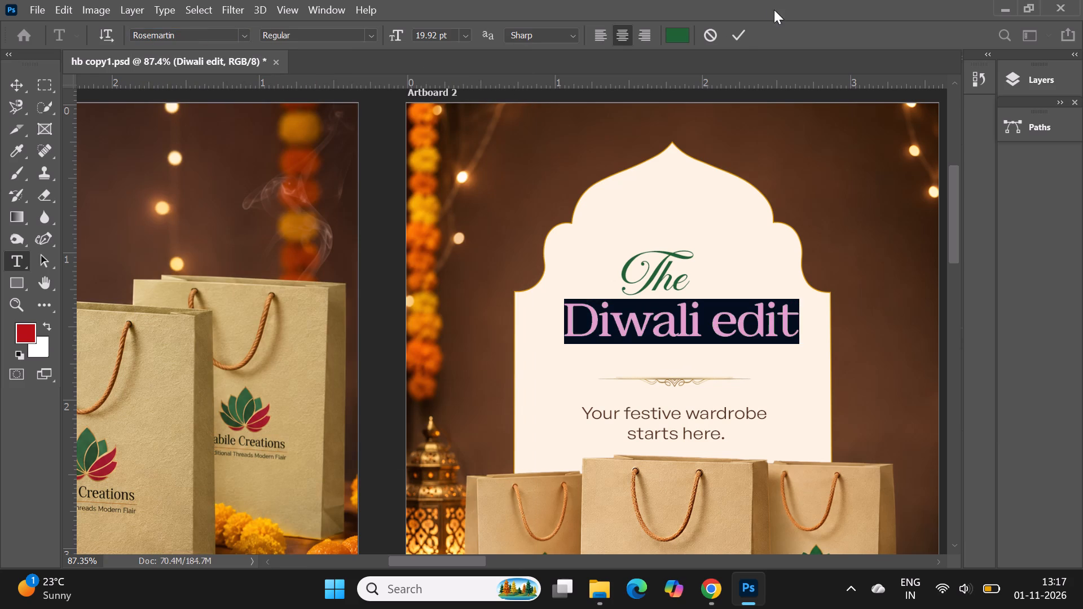
{"action": "left_click", "coordinate": [737, 37]}
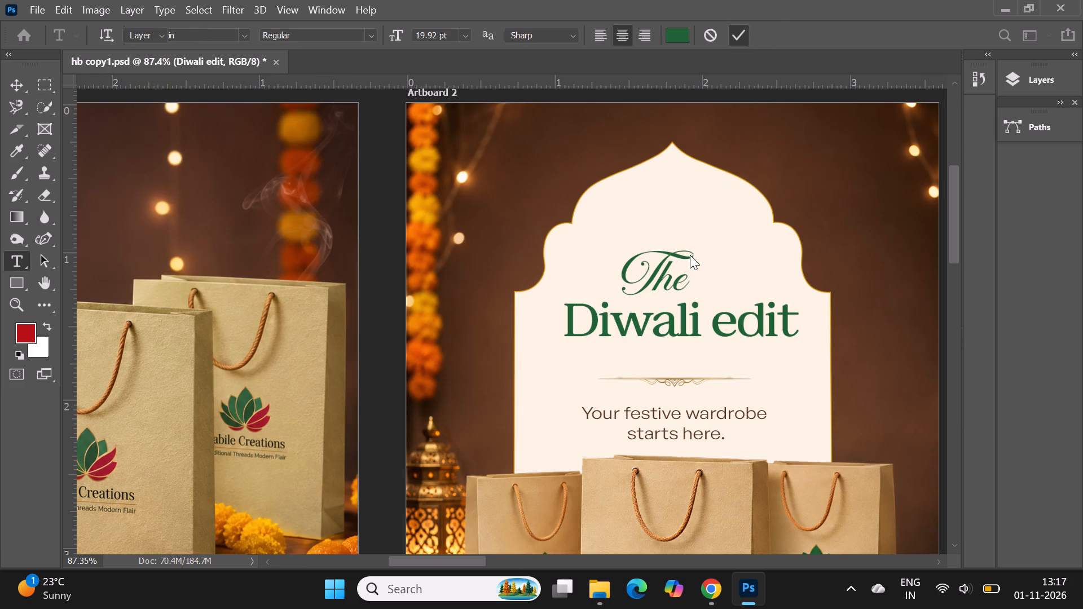
{"action": "scroll", "coordinate": [521, 263], "scroll_direction": "down", "scroll_amount": 8, "text": "alt"}
{"action": "left_click", "coordinate": [619, 136]}
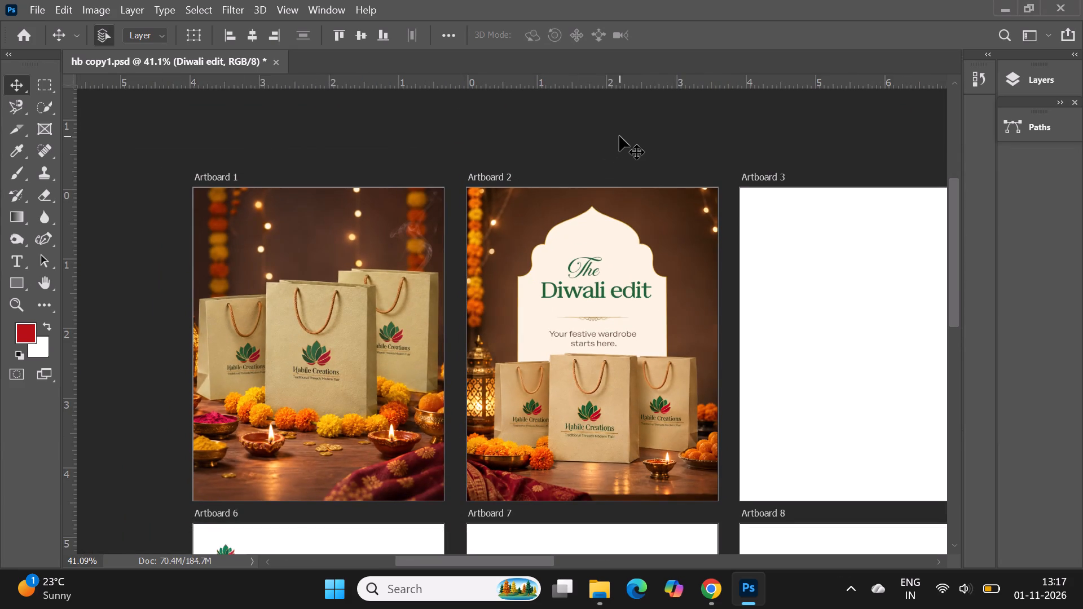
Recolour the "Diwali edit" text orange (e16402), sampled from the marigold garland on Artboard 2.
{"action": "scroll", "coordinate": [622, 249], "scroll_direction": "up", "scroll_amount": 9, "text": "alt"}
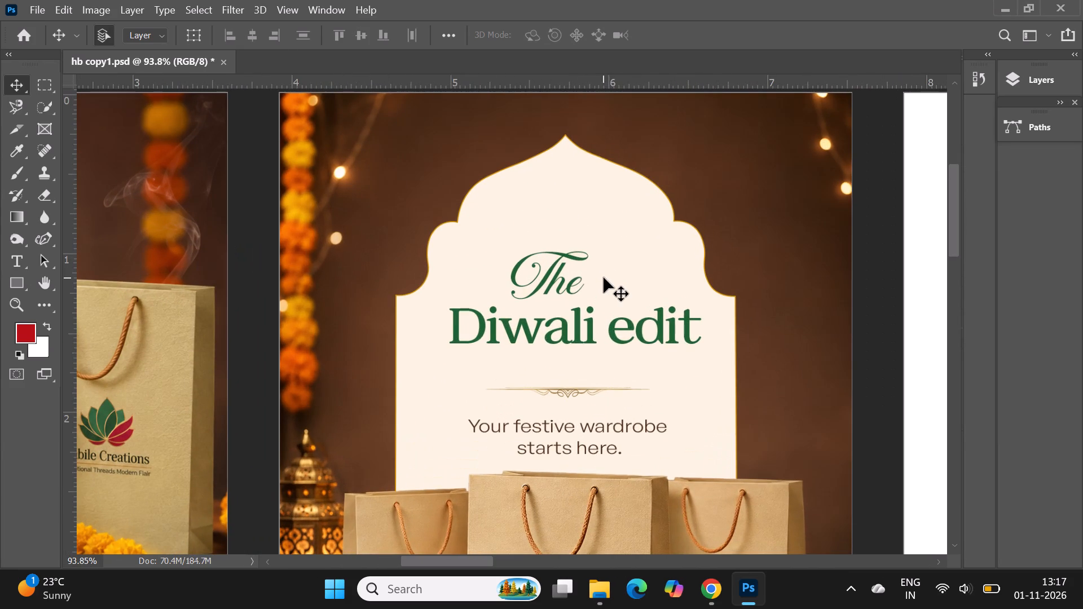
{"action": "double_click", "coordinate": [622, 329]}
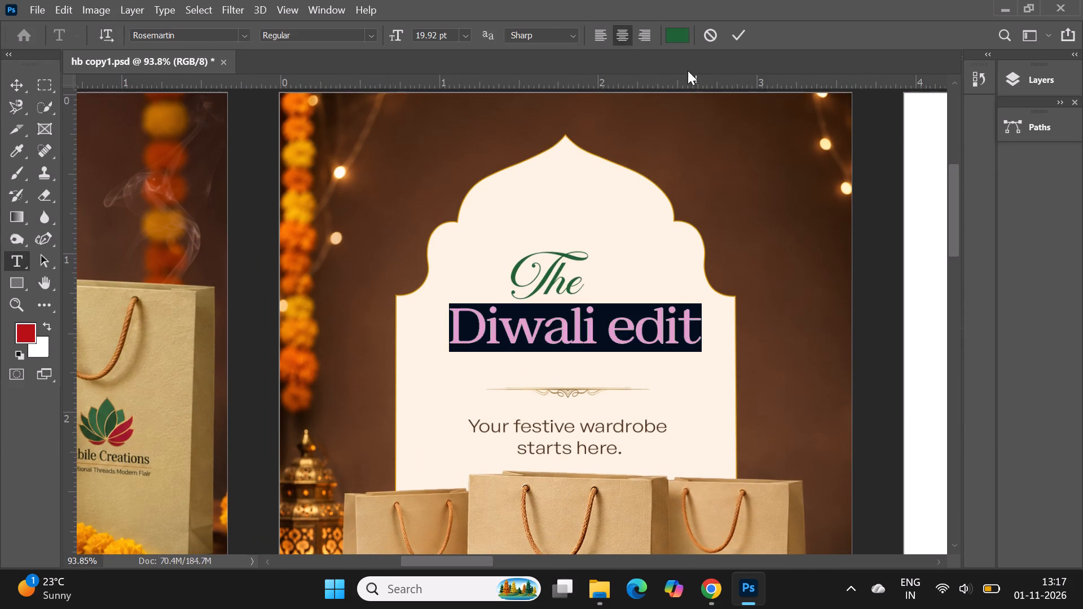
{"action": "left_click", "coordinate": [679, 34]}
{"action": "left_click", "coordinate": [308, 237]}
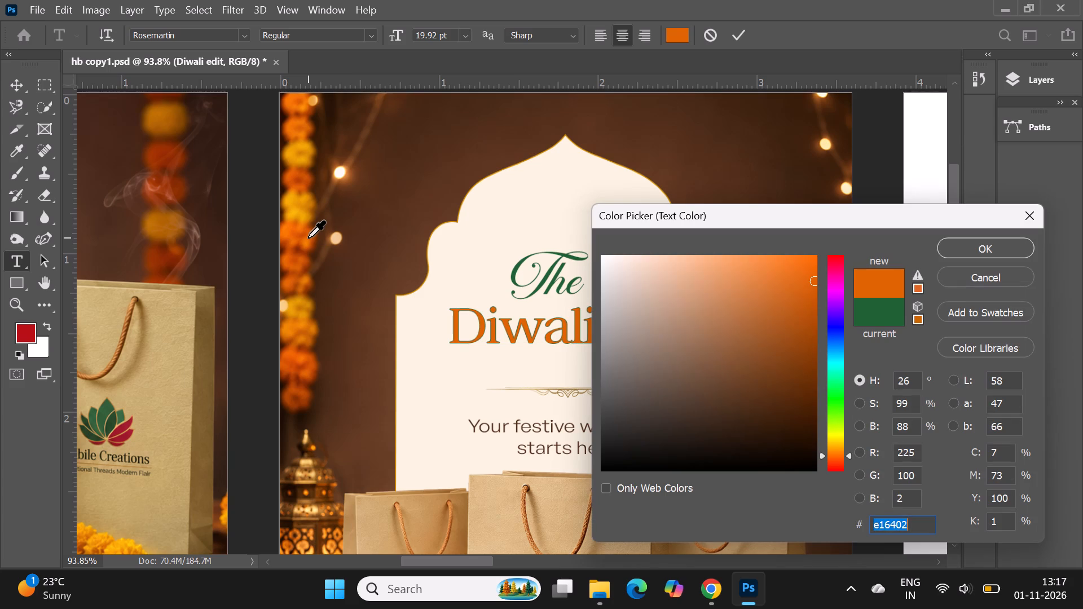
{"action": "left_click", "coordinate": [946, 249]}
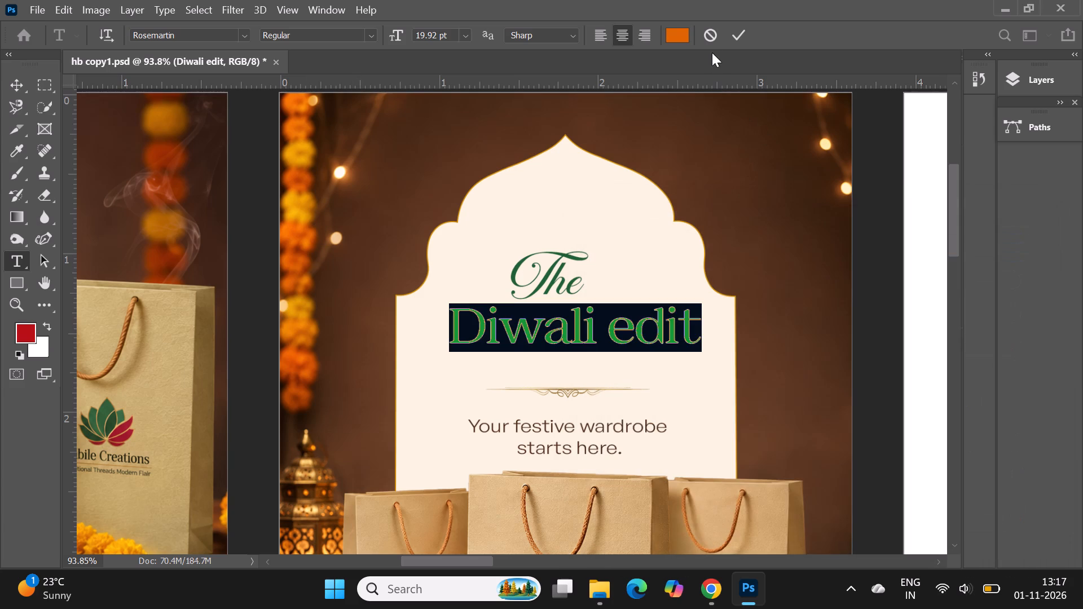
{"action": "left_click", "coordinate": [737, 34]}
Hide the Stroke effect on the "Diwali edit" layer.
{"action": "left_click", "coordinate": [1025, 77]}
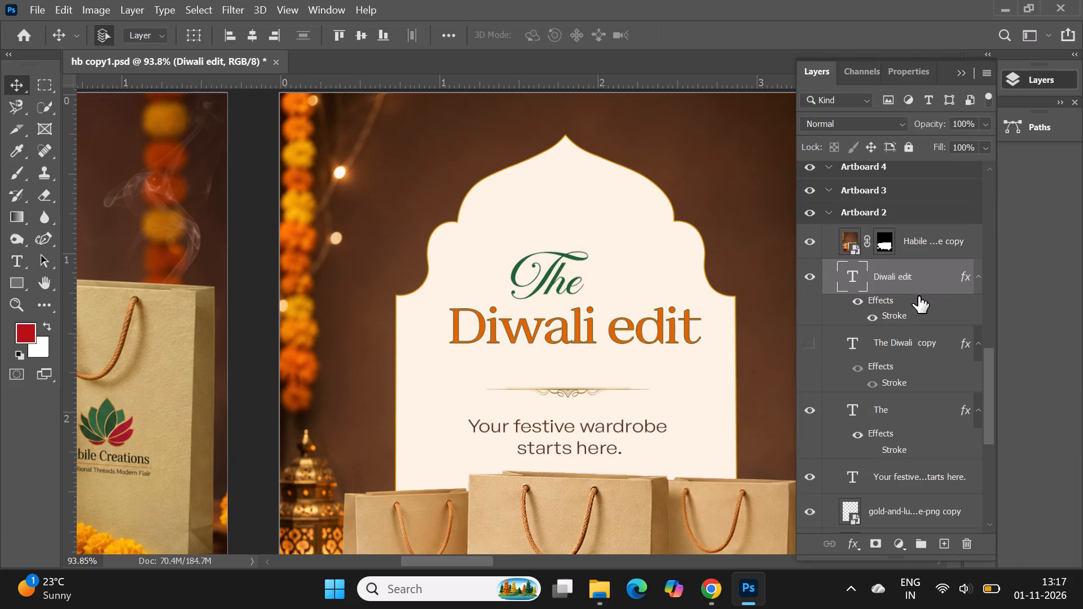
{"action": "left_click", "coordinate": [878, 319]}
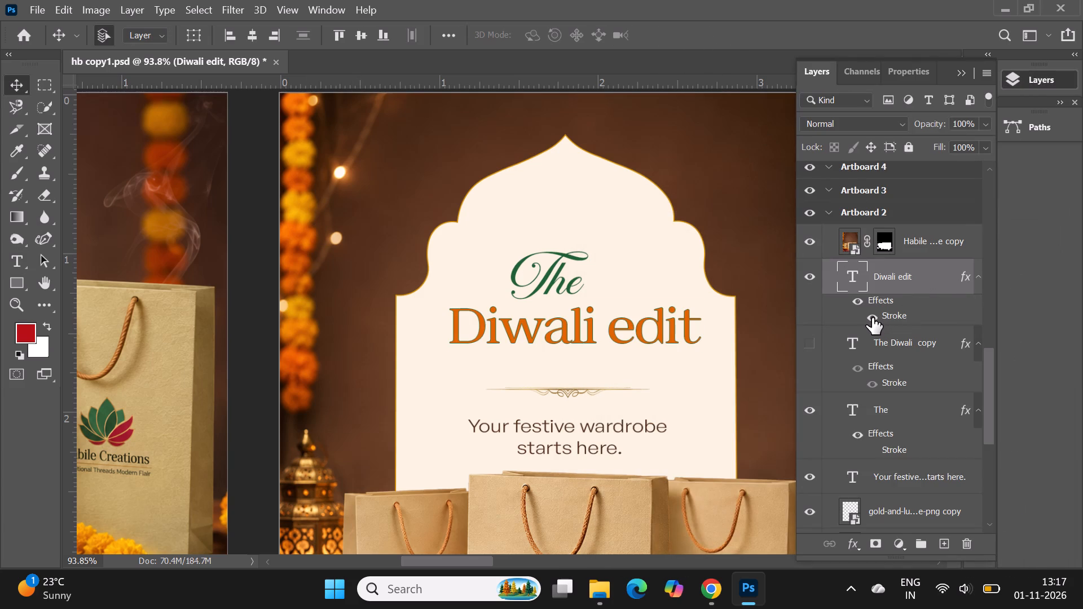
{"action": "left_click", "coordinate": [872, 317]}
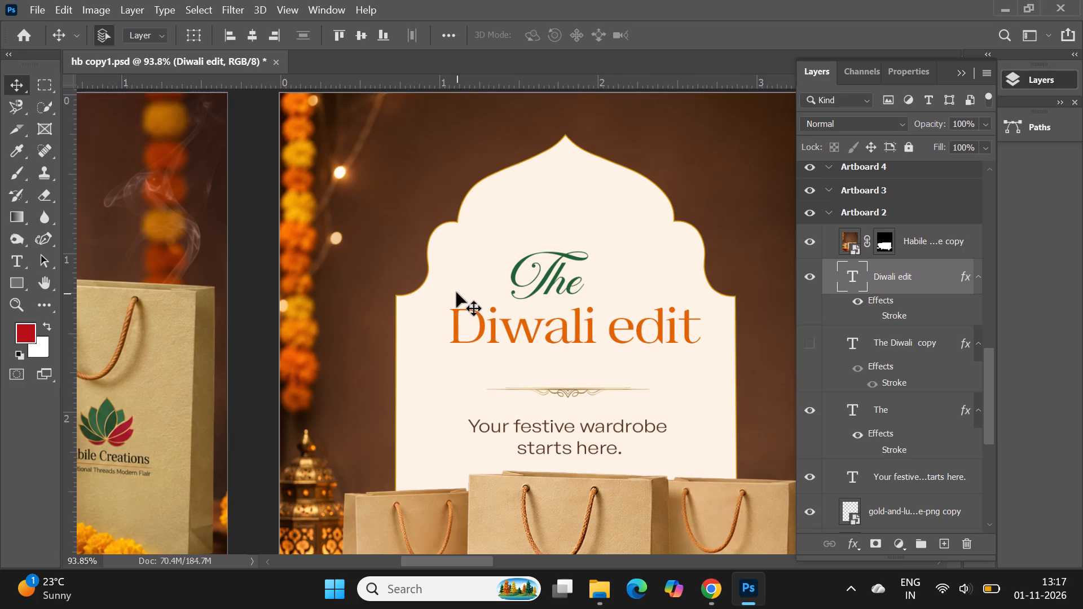
Examine how the orange "Diwali edit" line works with the rest of the Artboard 2 layout, close up and from a distance.
{"action": "scroll", "coordinate": [456, 292], "scroll_direction": "down", "scroll_amount": 10, "text": "alt"}
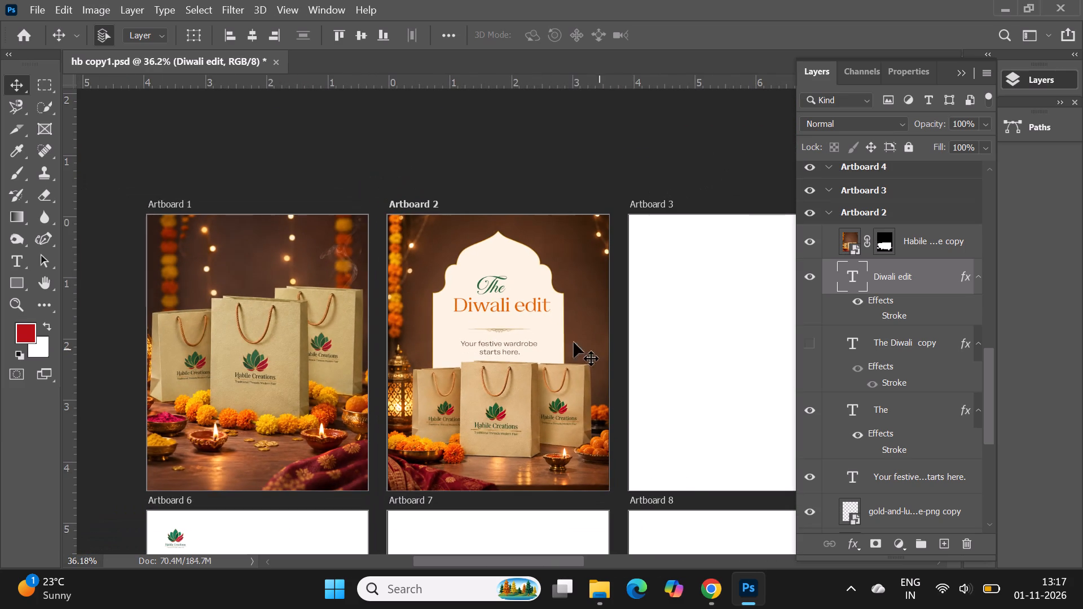
{"action": "scroll", "coordinate": [498, 284], "scroll_direction": "up", "scroll_amount": 5, "text": "alt"}
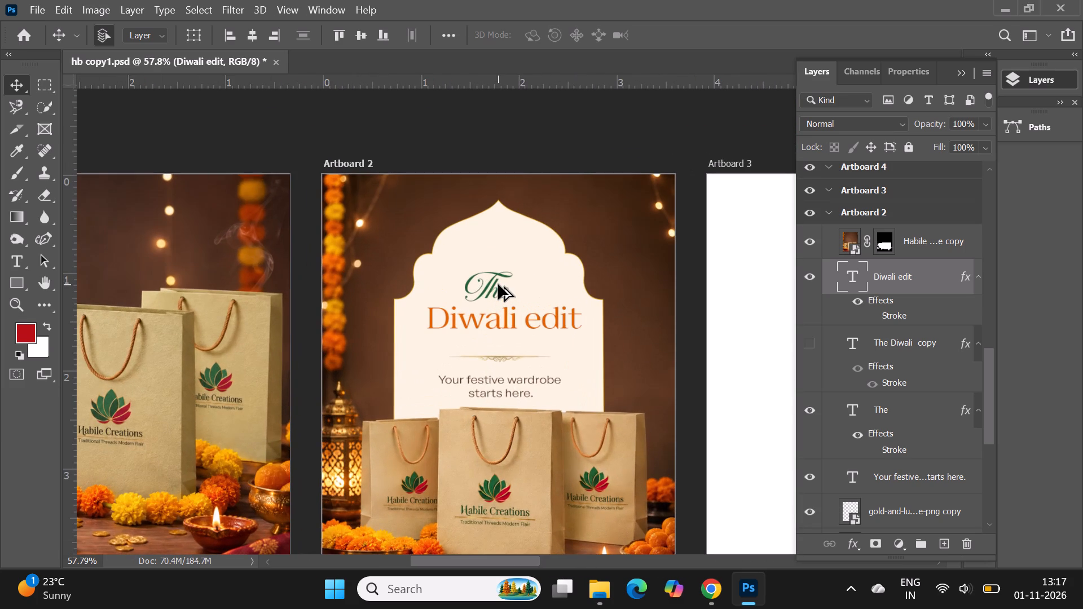
{"action": "scroll", "coordinate": [498, 284], "scroll_direction": "down", "scroll_amount": 2, "text": "alt"}
{"action": "scroll", "coordinate": [498, 317], "scroll_direction": "up", "scroll_amount": 4, "text": "alt"}
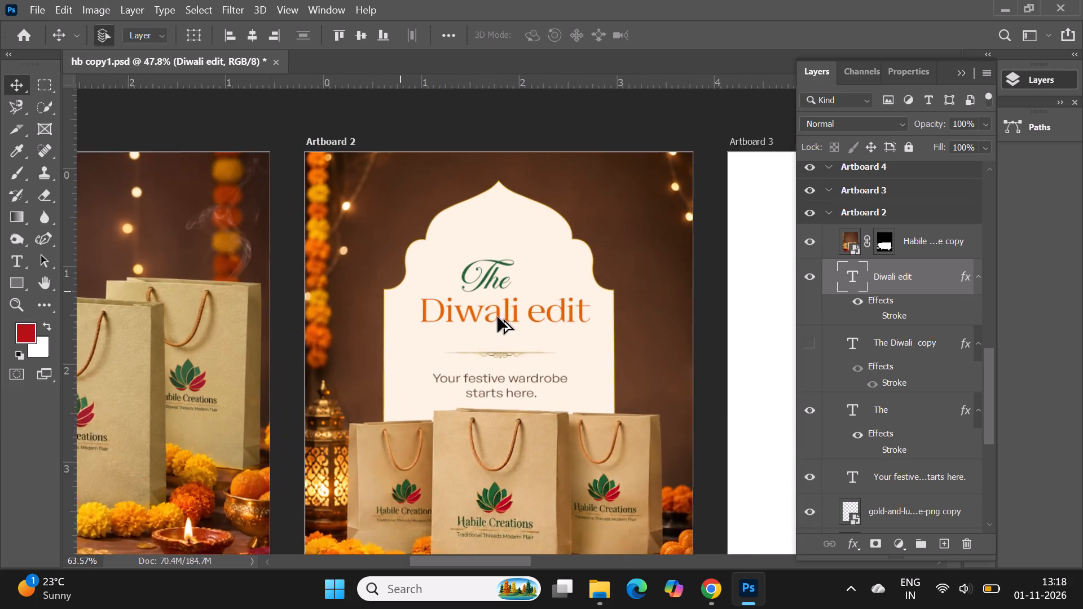
{"action": "scroll", "coordinate": [497, 317], "scroll_direction": "down", "scroll_amount": 3}
{"action": "scroll", "coordinate": [497, 317], "scroll_direction": "down", "scroll_amount": 1, "text": "alt"}
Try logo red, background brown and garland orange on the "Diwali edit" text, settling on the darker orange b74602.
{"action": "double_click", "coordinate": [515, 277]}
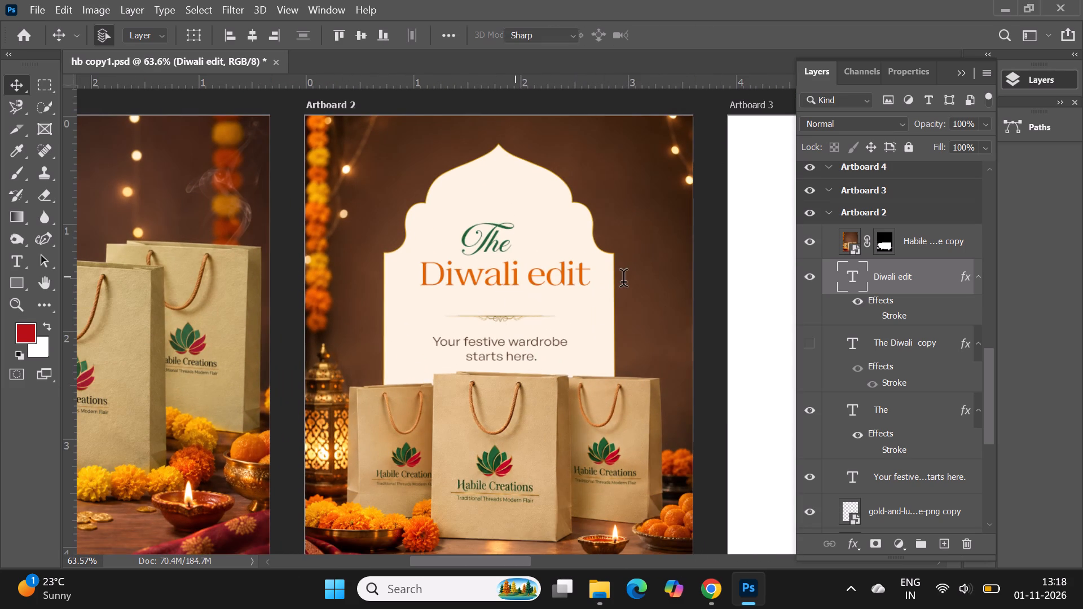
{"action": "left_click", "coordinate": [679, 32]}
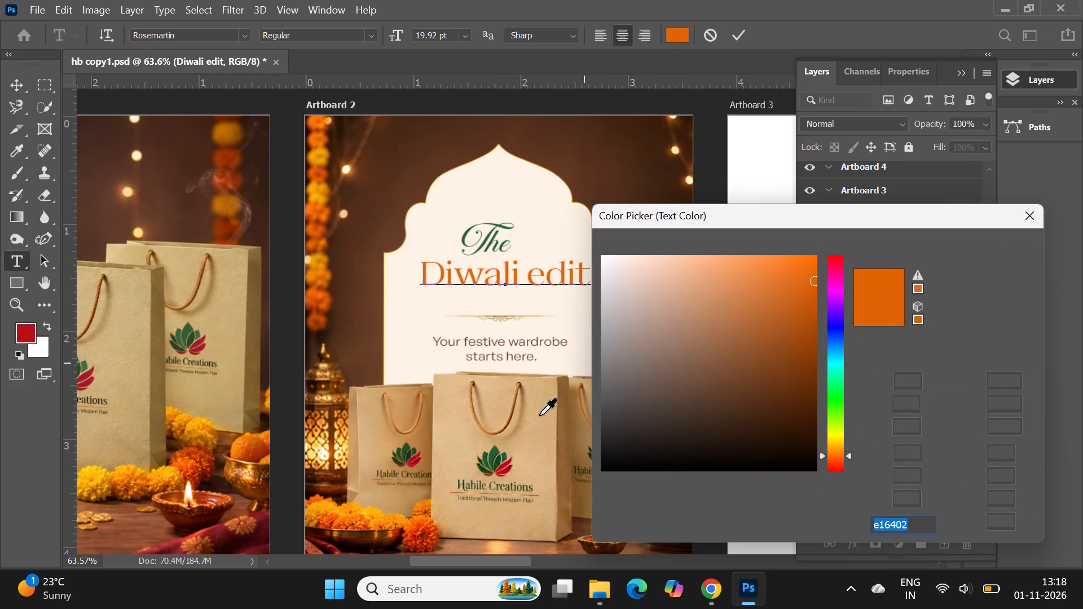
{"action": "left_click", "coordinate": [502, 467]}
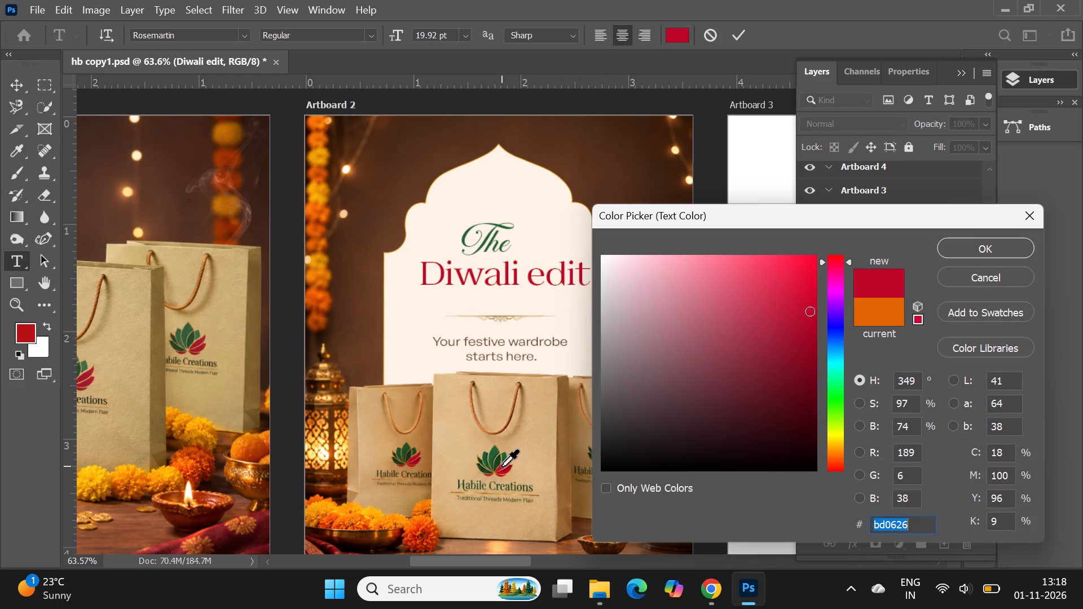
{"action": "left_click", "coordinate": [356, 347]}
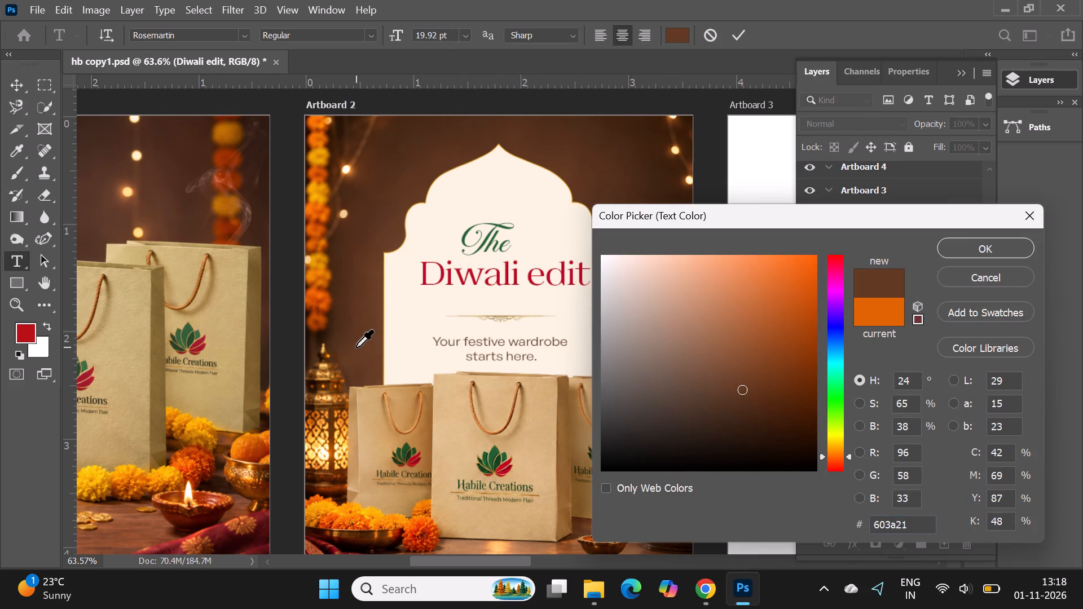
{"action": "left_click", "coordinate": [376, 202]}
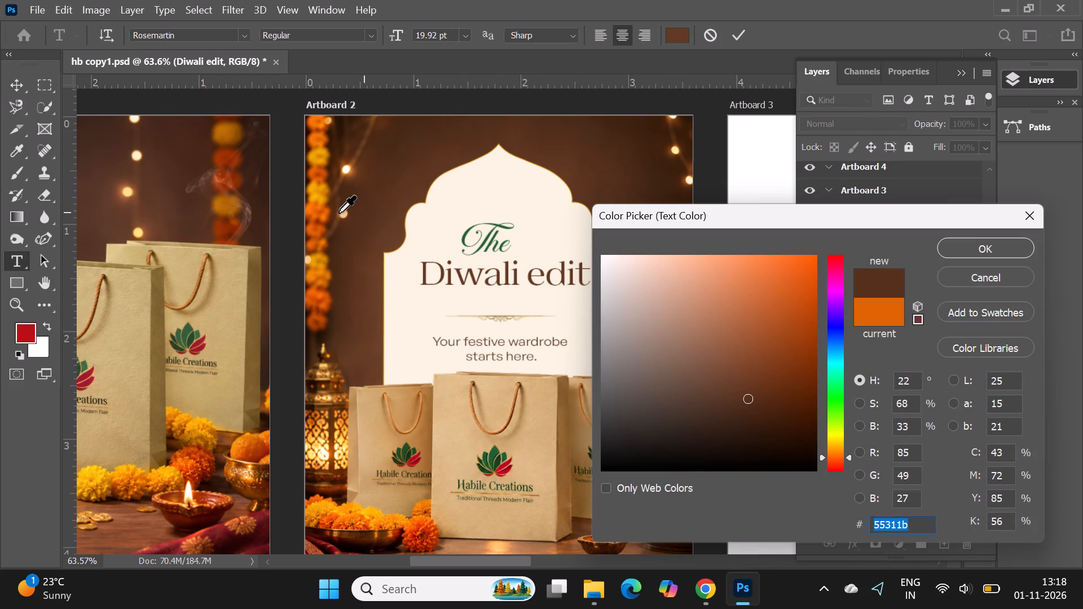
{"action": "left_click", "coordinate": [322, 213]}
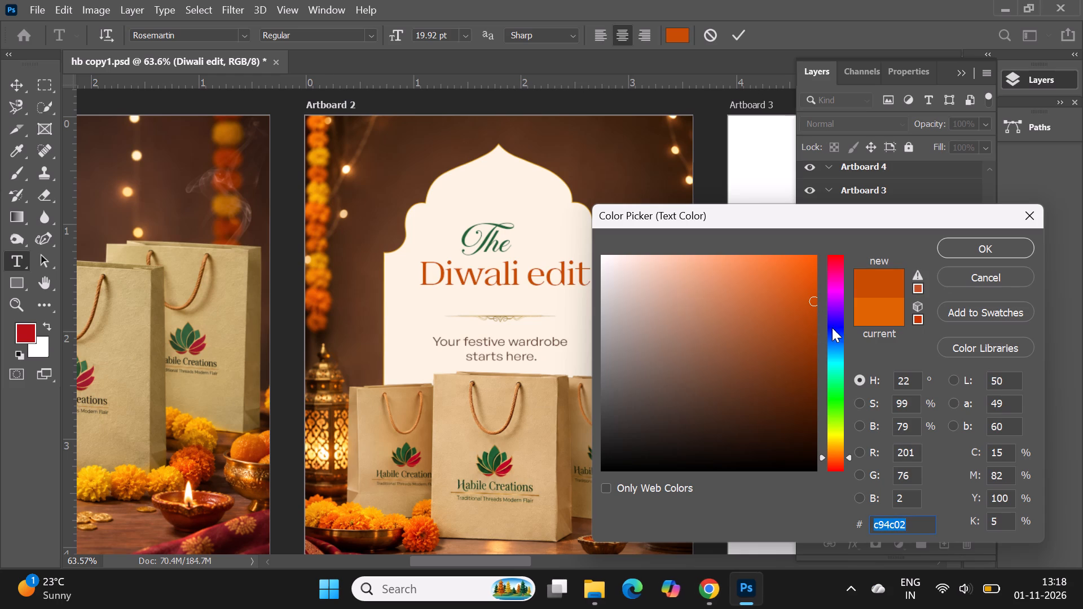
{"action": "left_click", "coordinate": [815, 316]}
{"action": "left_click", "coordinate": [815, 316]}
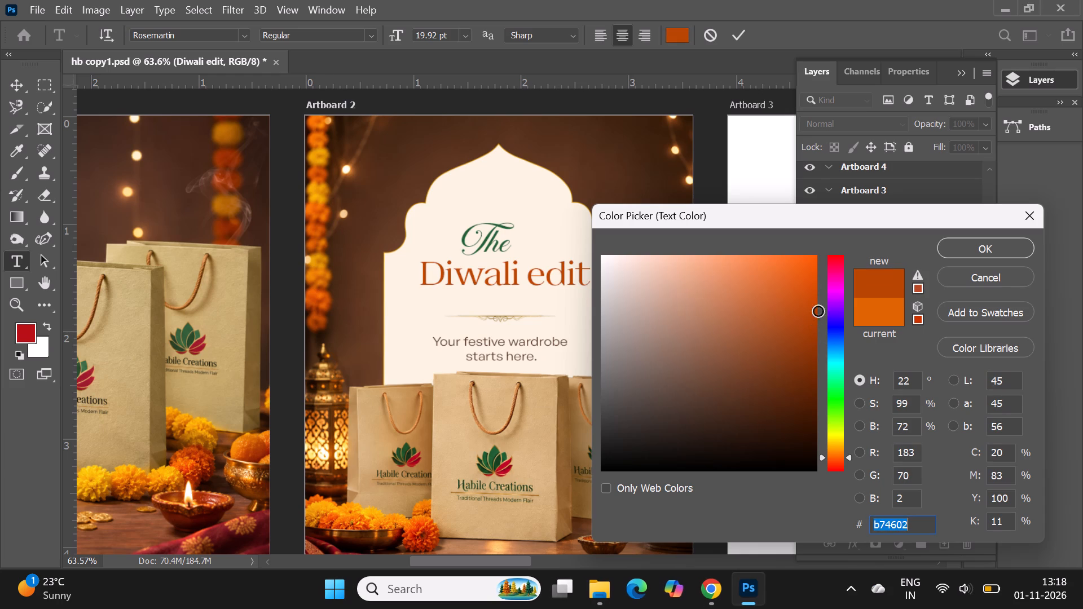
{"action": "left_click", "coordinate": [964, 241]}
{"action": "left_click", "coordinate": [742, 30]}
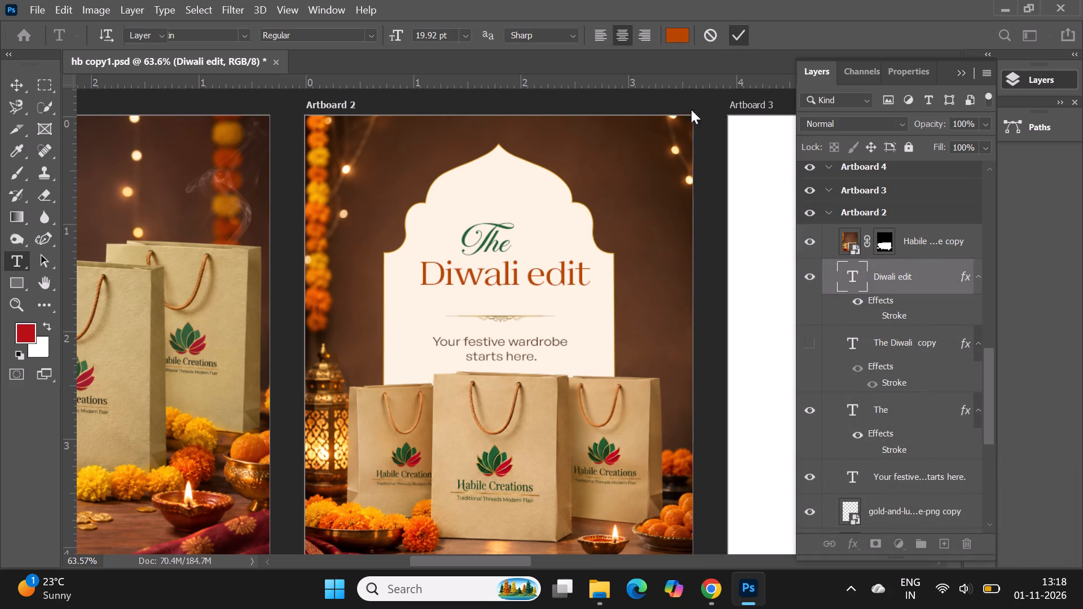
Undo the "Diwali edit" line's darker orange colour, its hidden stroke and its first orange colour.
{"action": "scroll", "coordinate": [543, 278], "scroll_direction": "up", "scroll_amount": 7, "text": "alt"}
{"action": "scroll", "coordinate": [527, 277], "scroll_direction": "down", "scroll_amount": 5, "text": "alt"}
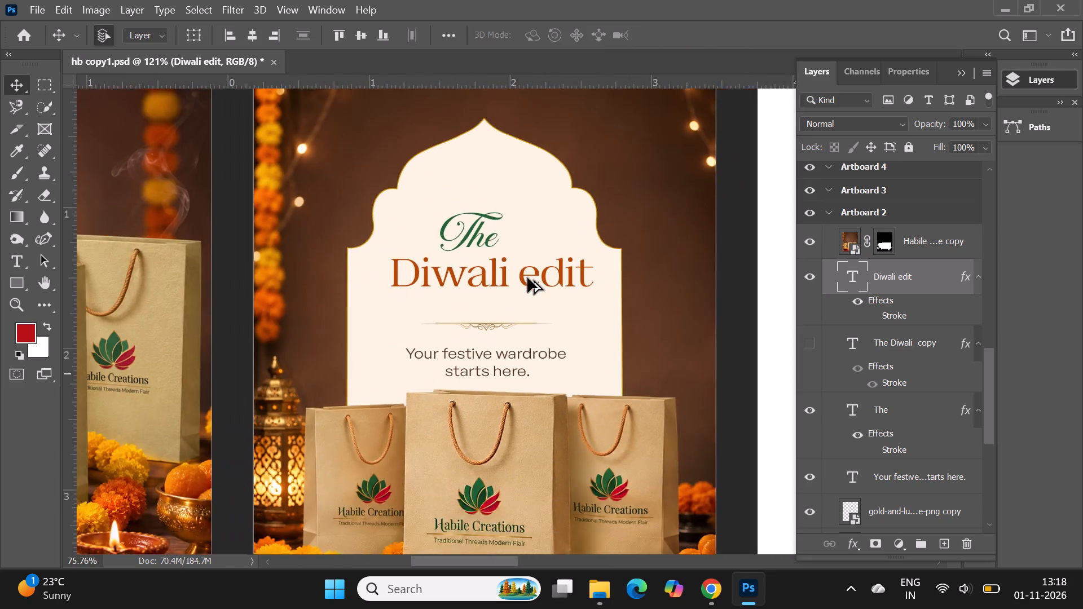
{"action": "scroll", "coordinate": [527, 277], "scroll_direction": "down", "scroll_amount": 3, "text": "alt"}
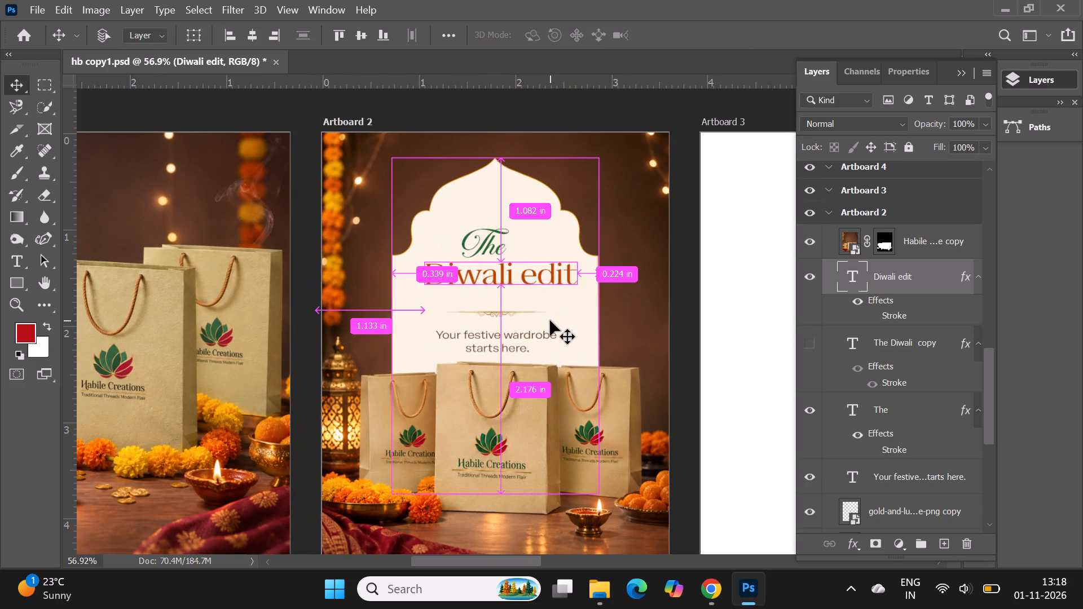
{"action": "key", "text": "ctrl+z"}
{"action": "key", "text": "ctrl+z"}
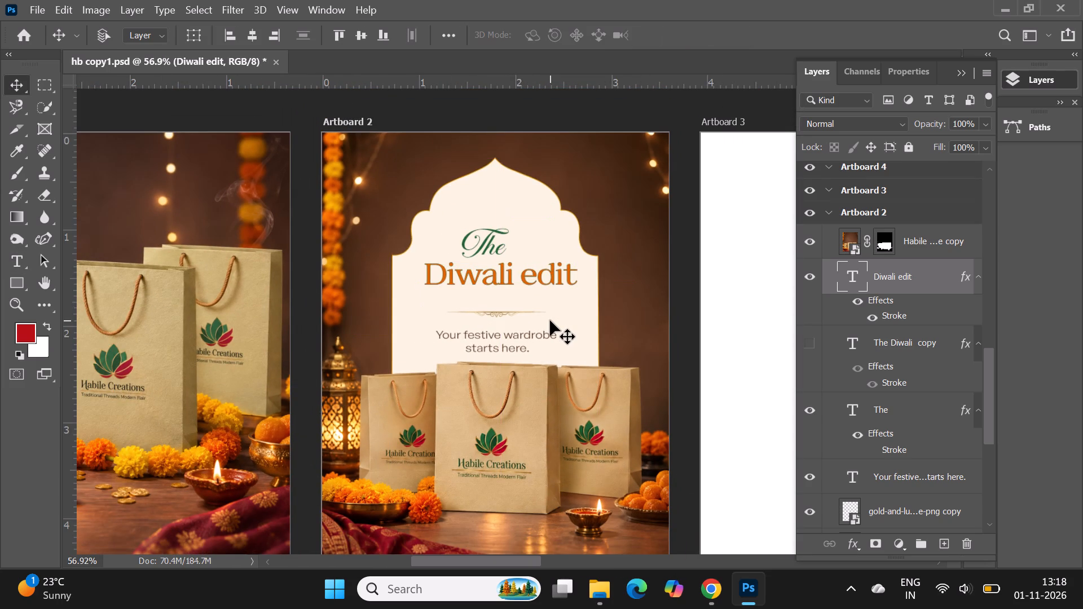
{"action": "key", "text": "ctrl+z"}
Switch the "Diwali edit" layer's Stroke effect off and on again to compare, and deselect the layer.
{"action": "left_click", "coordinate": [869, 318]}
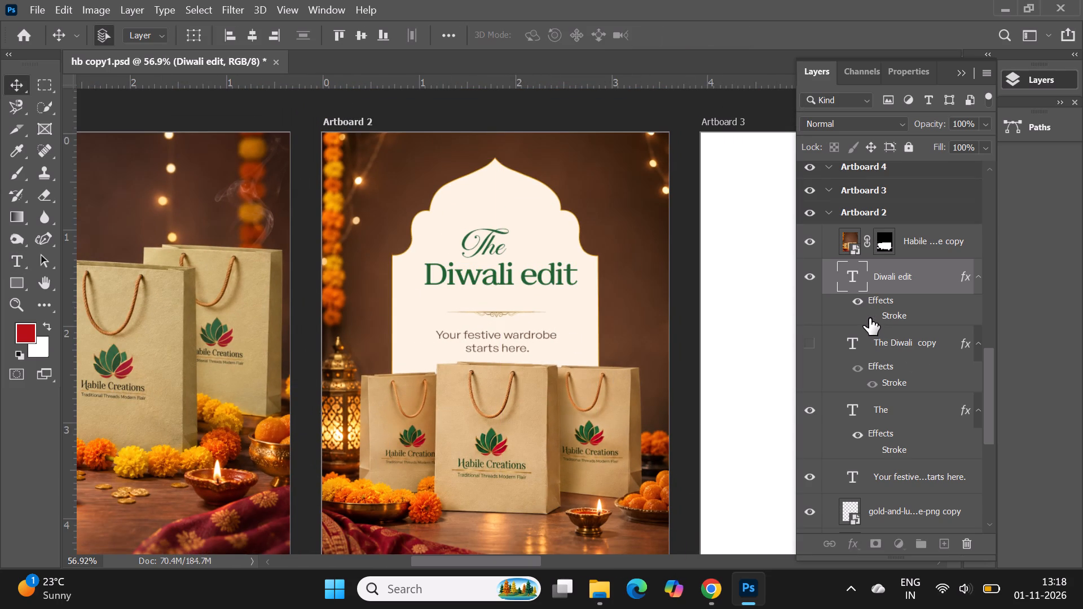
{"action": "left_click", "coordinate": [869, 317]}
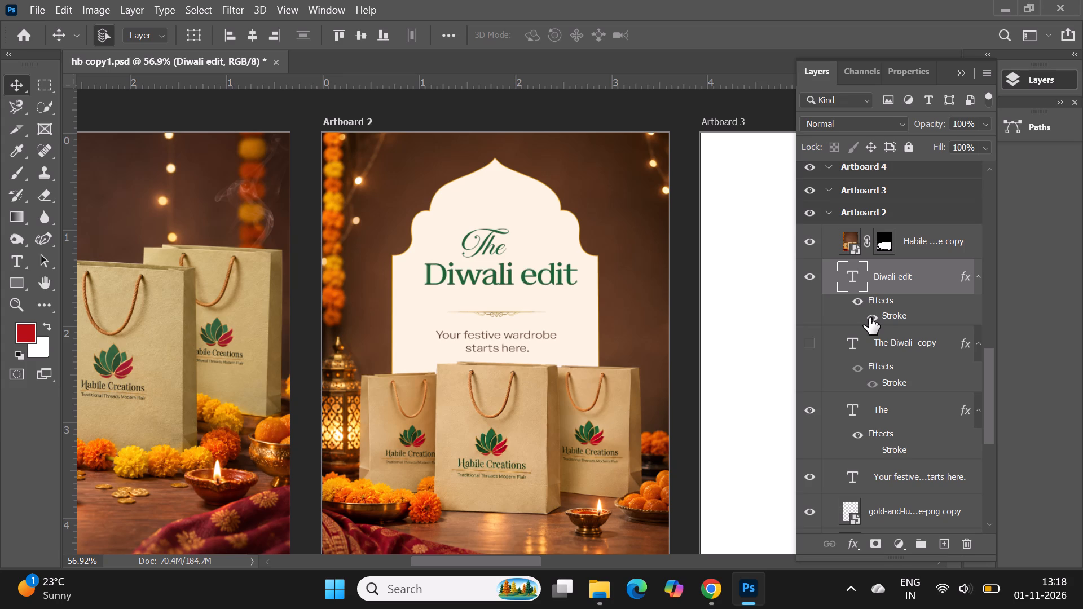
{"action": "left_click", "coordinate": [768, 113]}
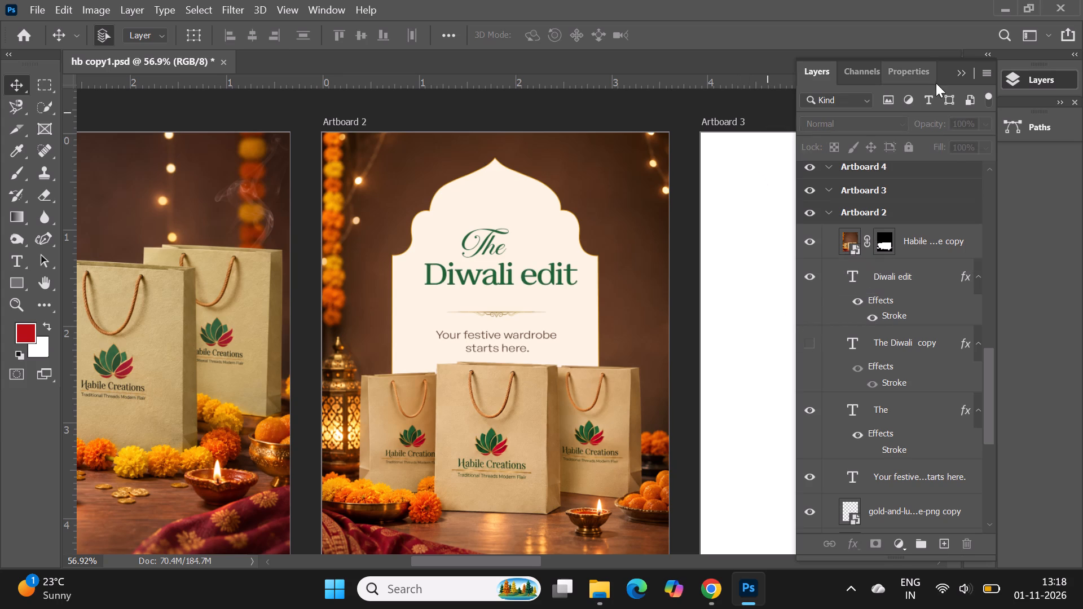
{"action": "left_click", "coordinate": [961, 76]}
Move the script "The" left about 0.39 in to align with the left edge of "Diwali edit", just above it.
{"action": "scroll", "coordinate": [543, 217], "scroll_direction": "up", "scroll_amount": 2, "text": "alt"}
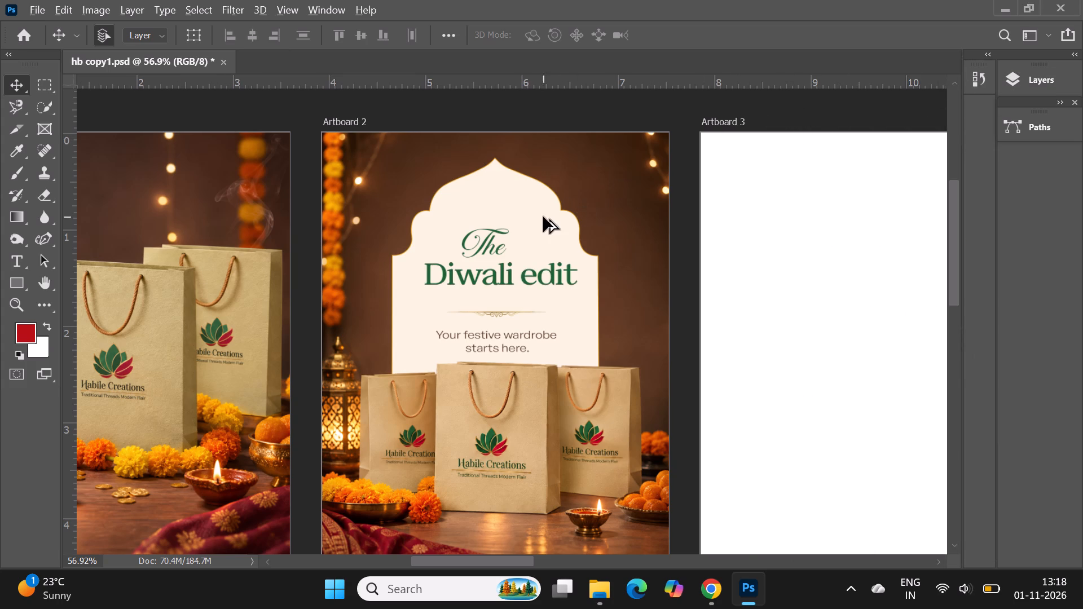
{"action": "scroll", "coordinate": [543, 217], "scroll_direction": "up", "scroll_amount": 2, "text": "alt"}
{"action": "scroll", "coordinate": [467, 250], "scroll_direction": "up", "scroll_amount": 1, "text": "alt"}
{"action": "left_click_drag", "start_coordinate": [455, 258], "coordinate": [416, 264]}
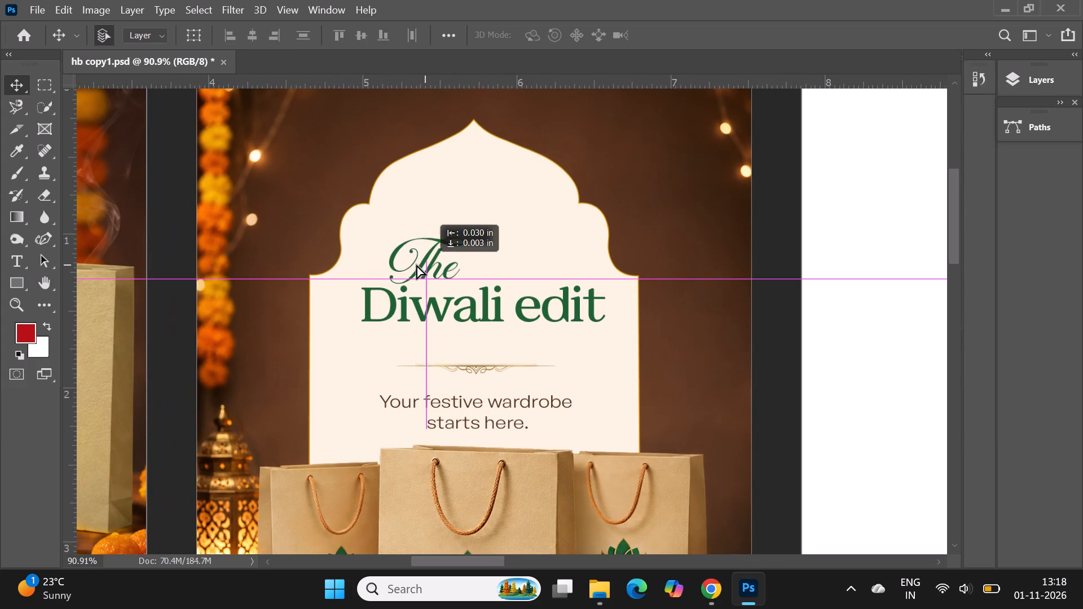
{"action": "left_click_drag", "start_coordinate": [416, 264], "coordinate": [398, 264]}
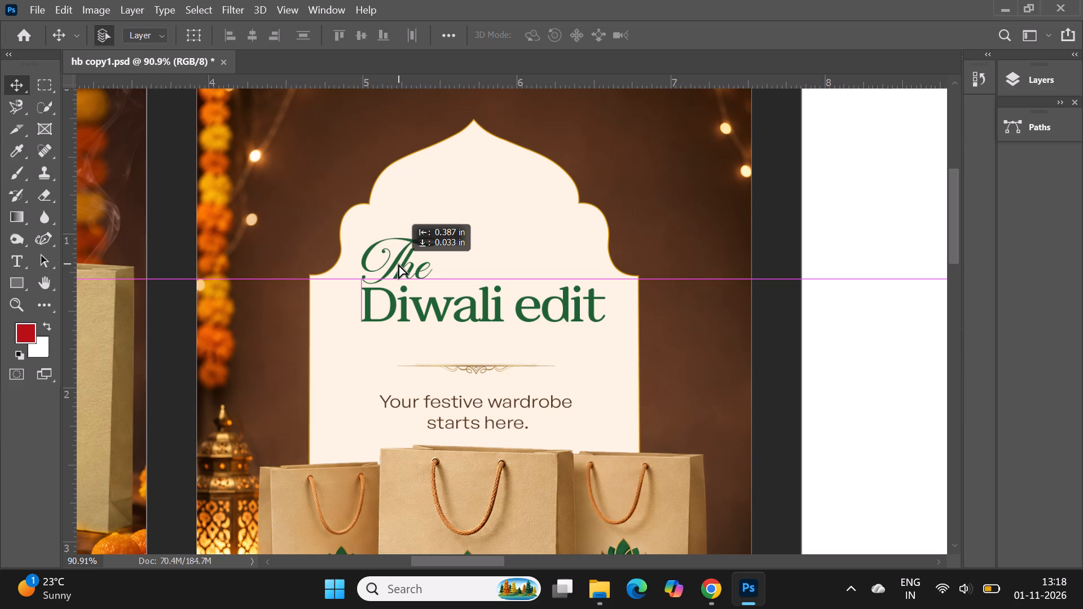
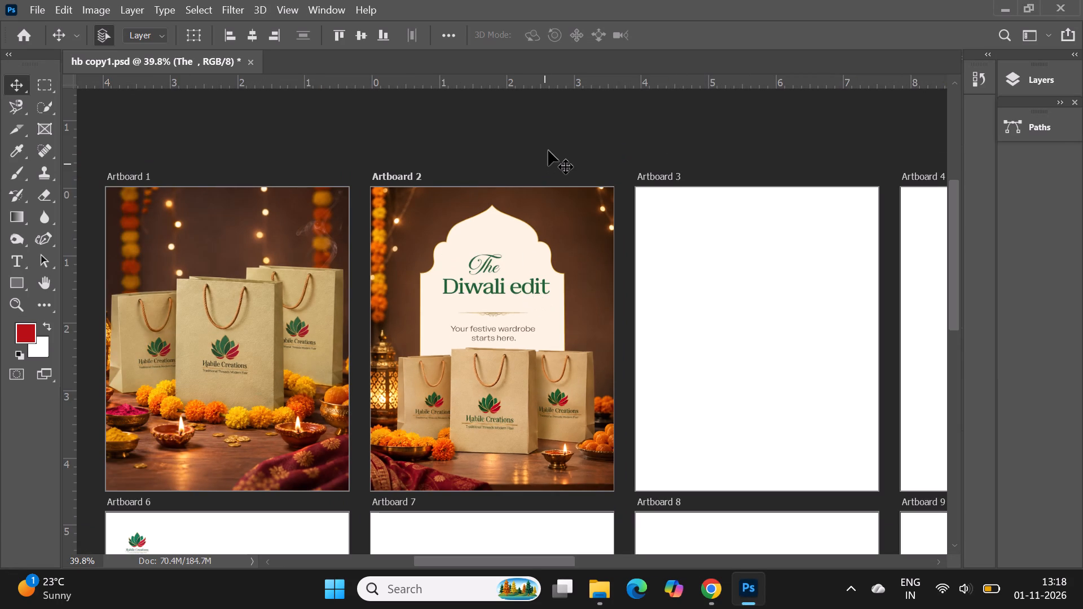
{"action": "left_click", "coordinate": [549, 148]}
Select the script "The" text layer on Artboard 2, keep its text centre-aligned, and centre it horizontally on the artboard.
{"action": "scroll", "coordinate": [486, 228], "scroll_direction": "up", "scroll_amount": 4, "text": "alt"}
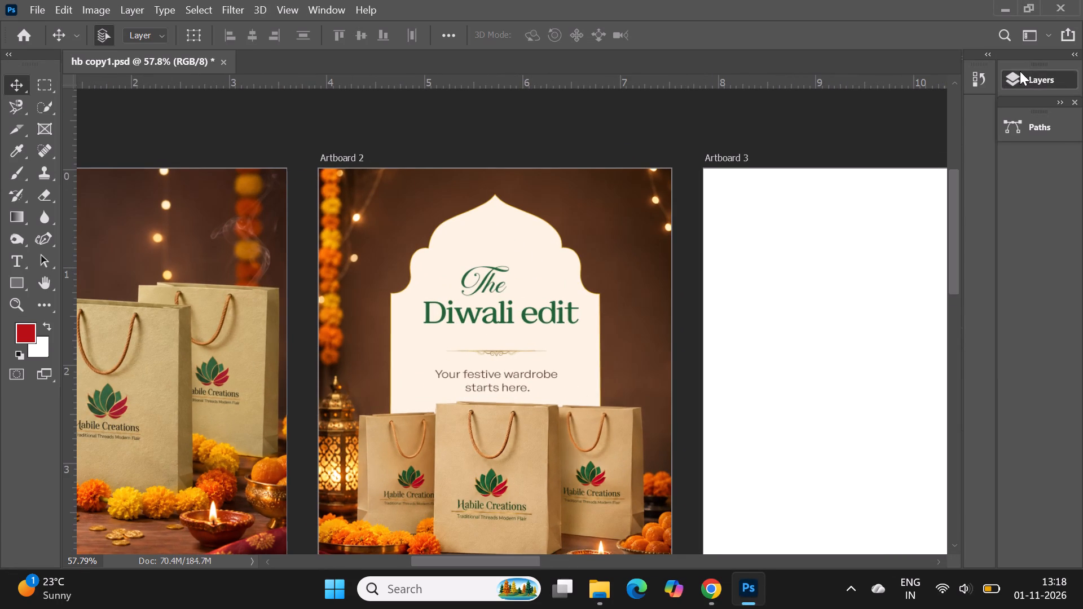
{"action": "left_click", "coordinate": [1020, 71]}
{"action": "right_click", "coordinate": [485, 280]}
{"action": "left_click", "coordinate": [514, 302]}
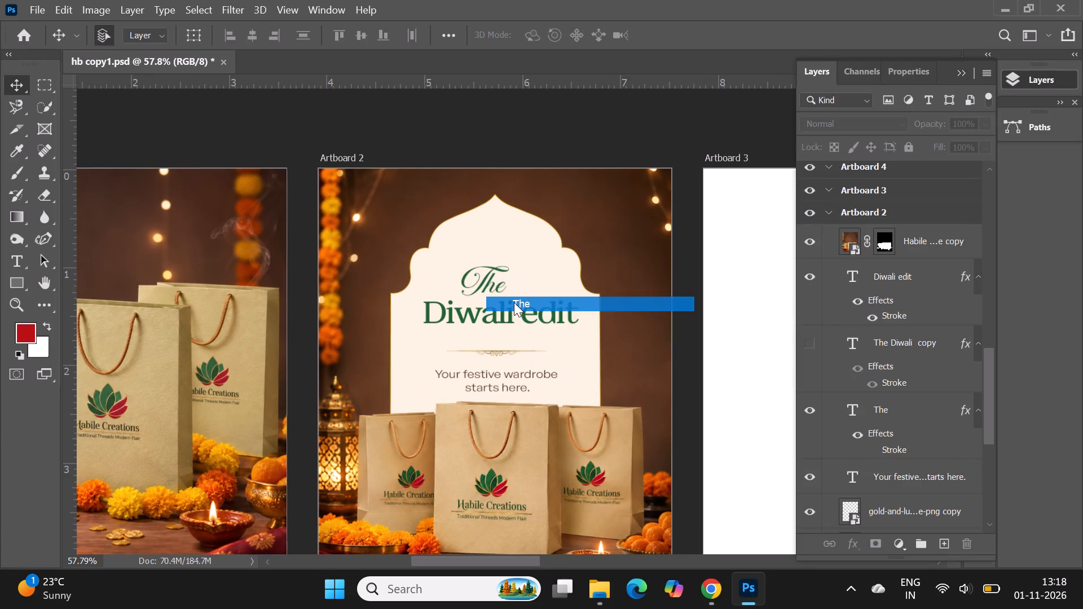
{"action": "scroll", "coordinate": [912, 464], "scroll_direction": "down", "scroll_amount": 12}
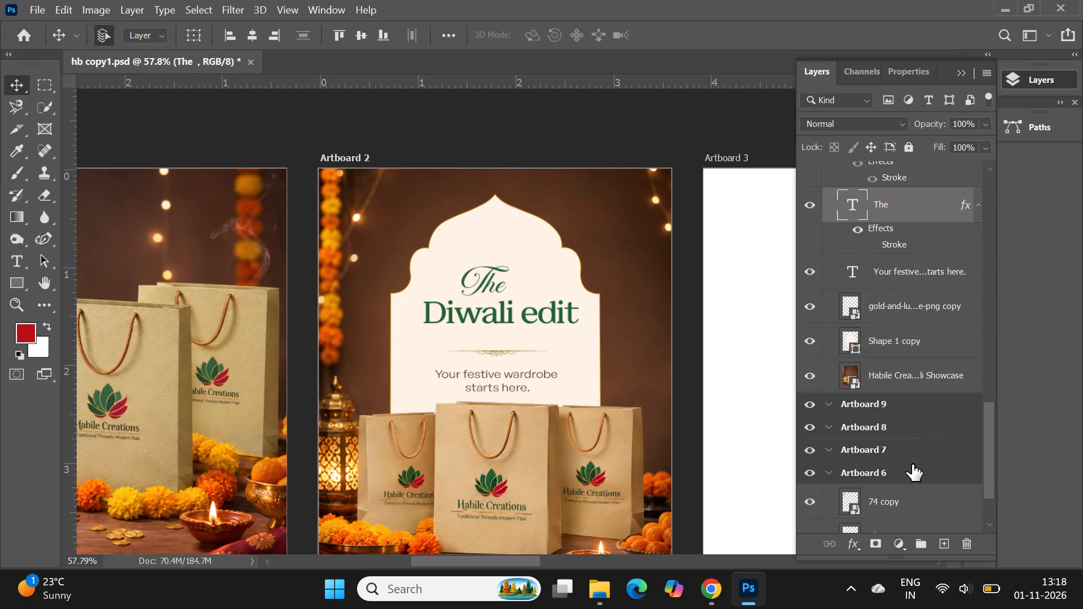
{"action": "scroll", "coordinate": [912, 464], "scroll_direction": "down", "scroll_amount": 7}
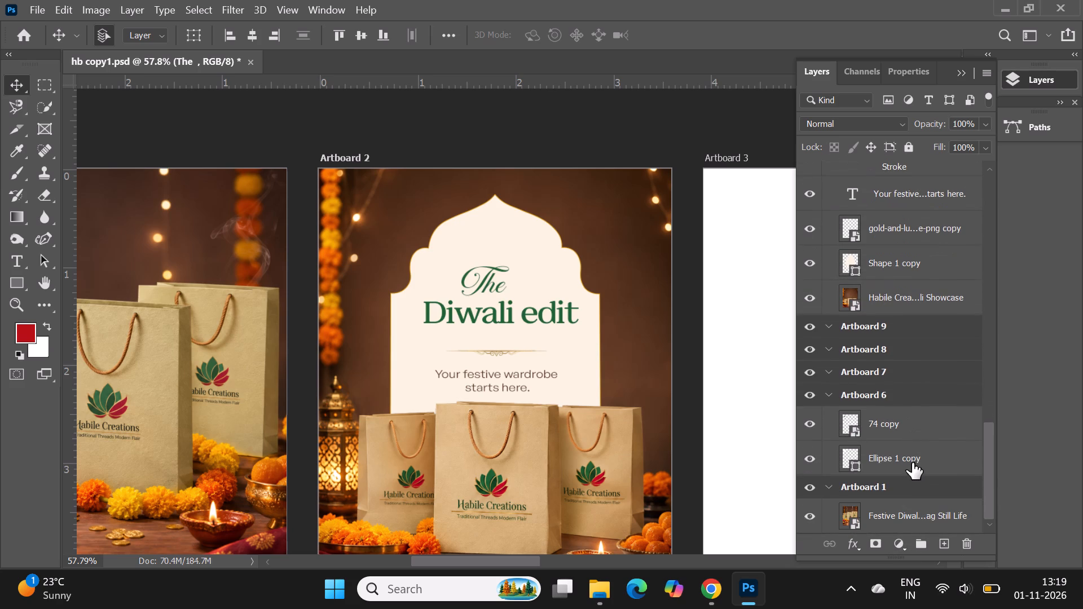
{"action": "scroll", "coordinate": [912, 458], "scroll_direction": "down", "scroll_amount": 2}
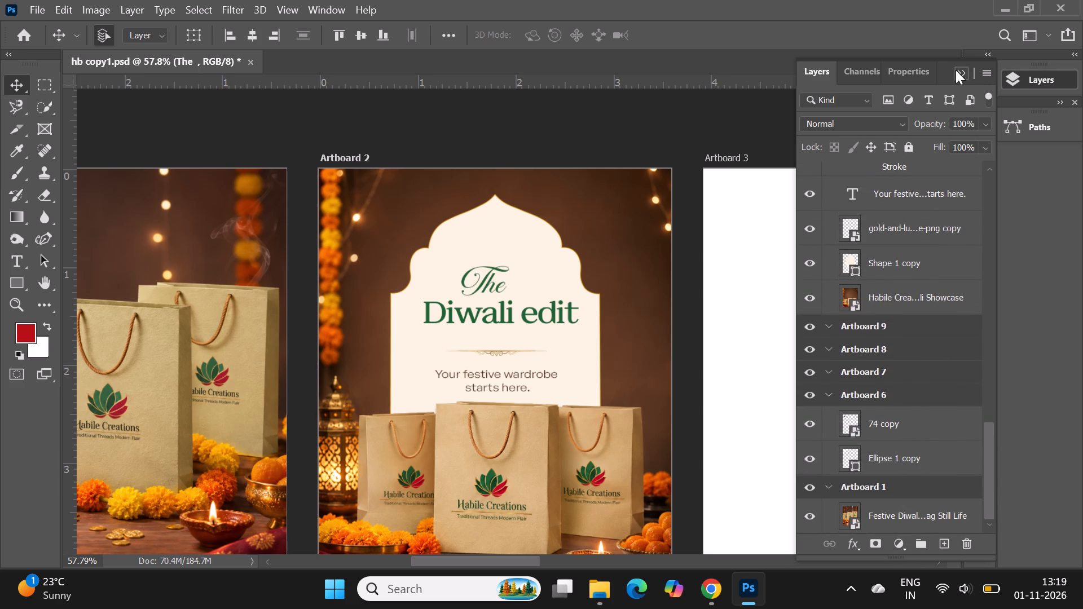
{"action": "left_click", "coordinate": [956, 70]}
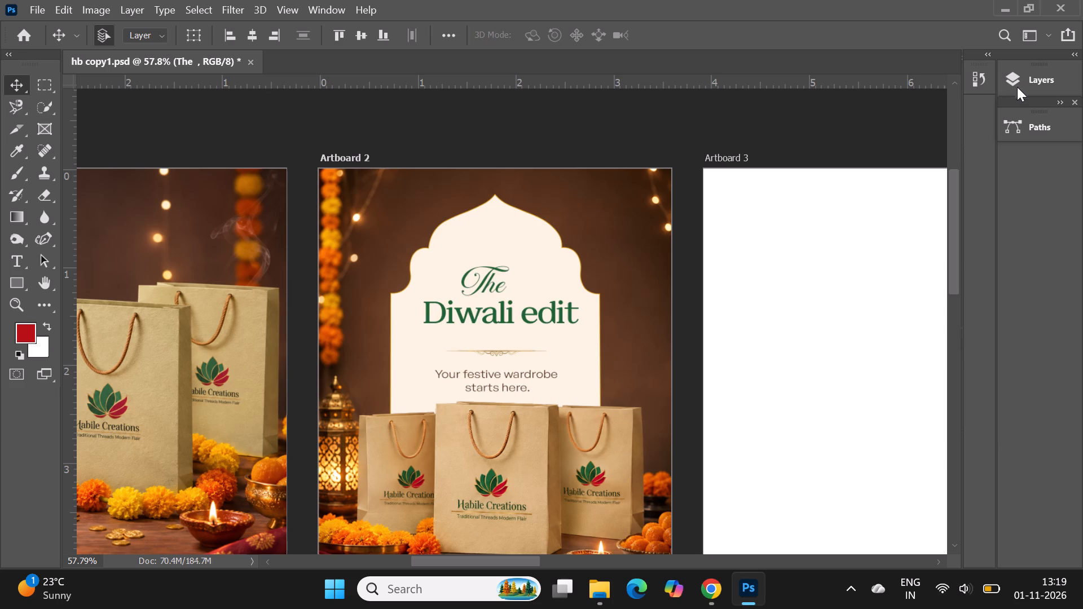
{"action": "left_click", "coordinate": [1029, 77]}
{"action": "left_click", "coordinate": [316, 3]}
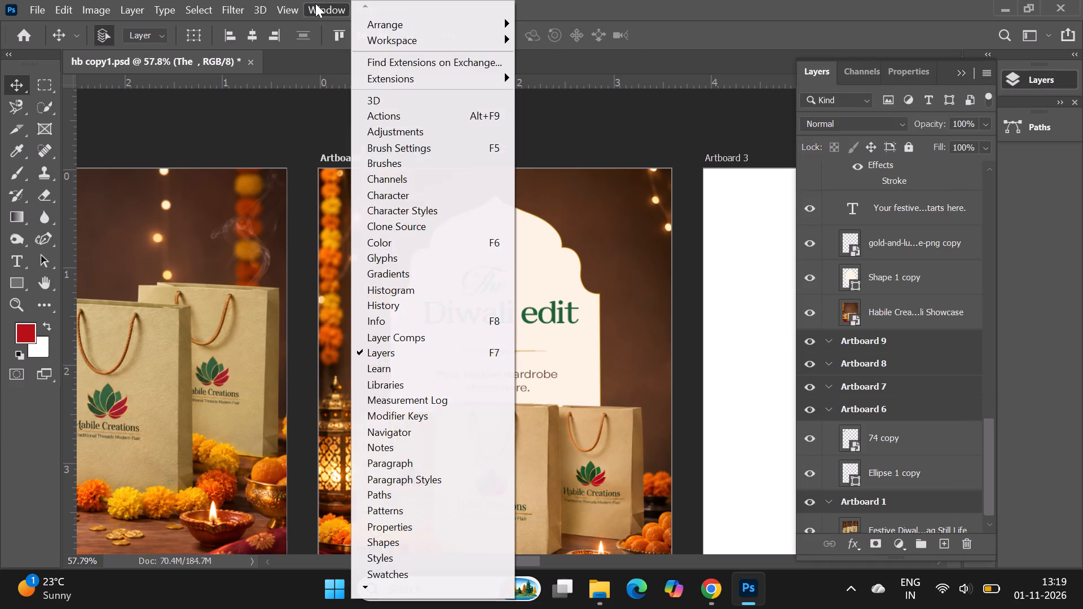
{"action": "left_click", "coordinate": [392, 530]}
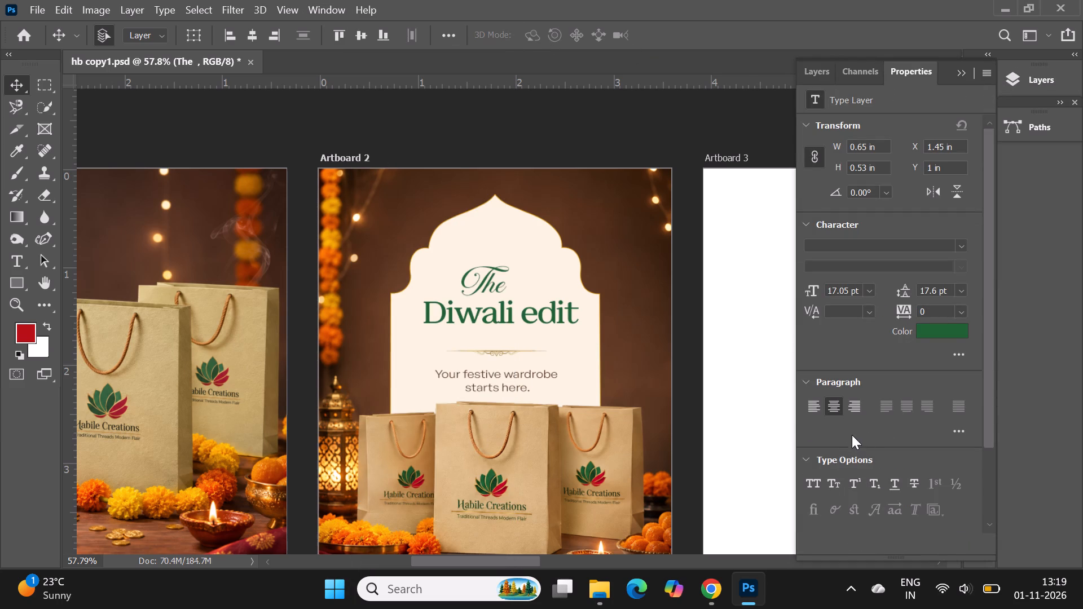
{"action": "left_click", "coordinate": [834, 410]}
{"action": "left_click", "coordinate": [248, 37]}
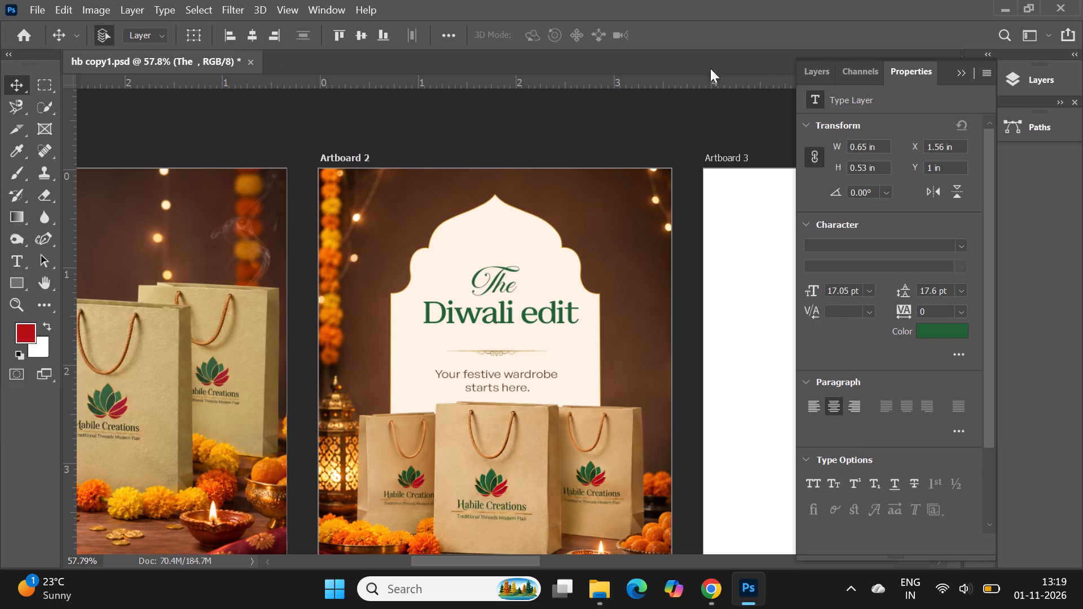
{"action": "left_click", "coordinate": [963, 72]}
{"action": "left_click", "coordinate": [476, 119]}
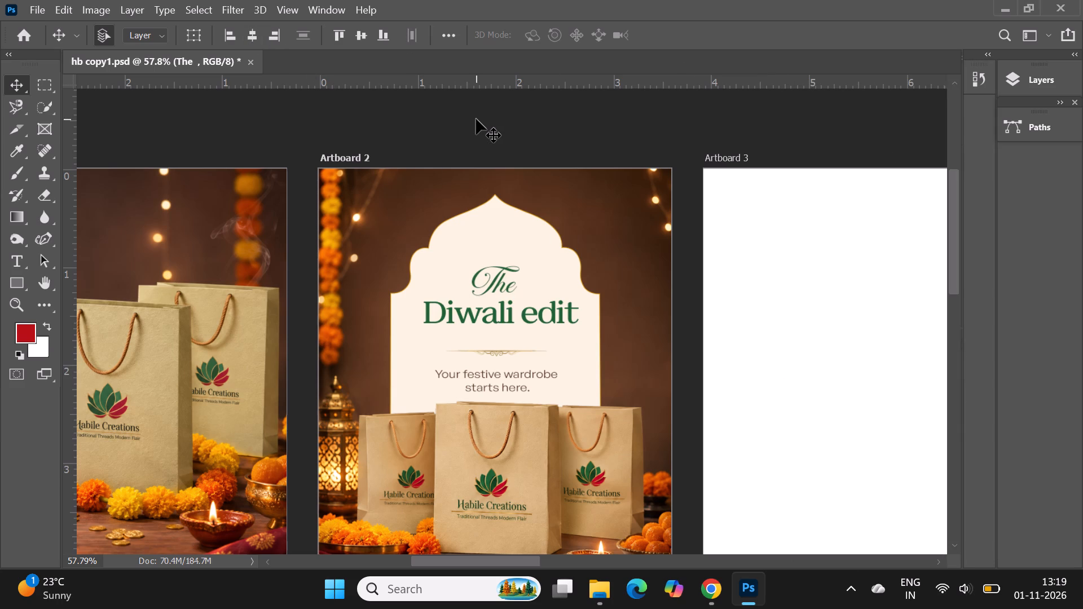
Move the gold ornamental line up closer beneath "Diwali edit" and centre it horizontally on Artboard 2.
{"action": "left_click", "coordinate": [503, 317]}
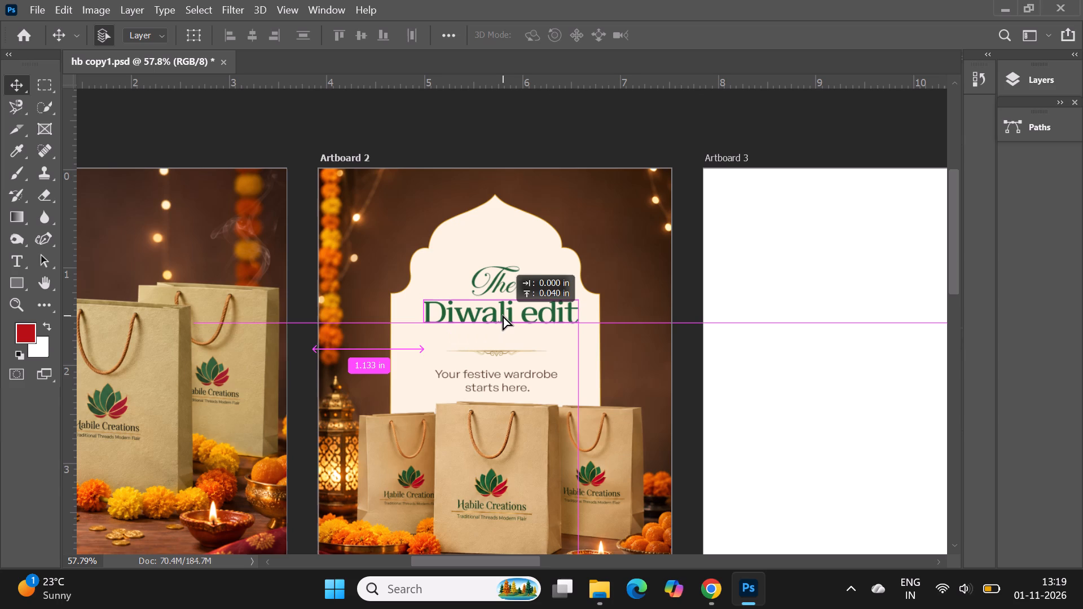
{"action": "scroll", "coordinate": [515, 253], "scroll_direction": "down", "scroll_amount": 1, "text": "alt"}
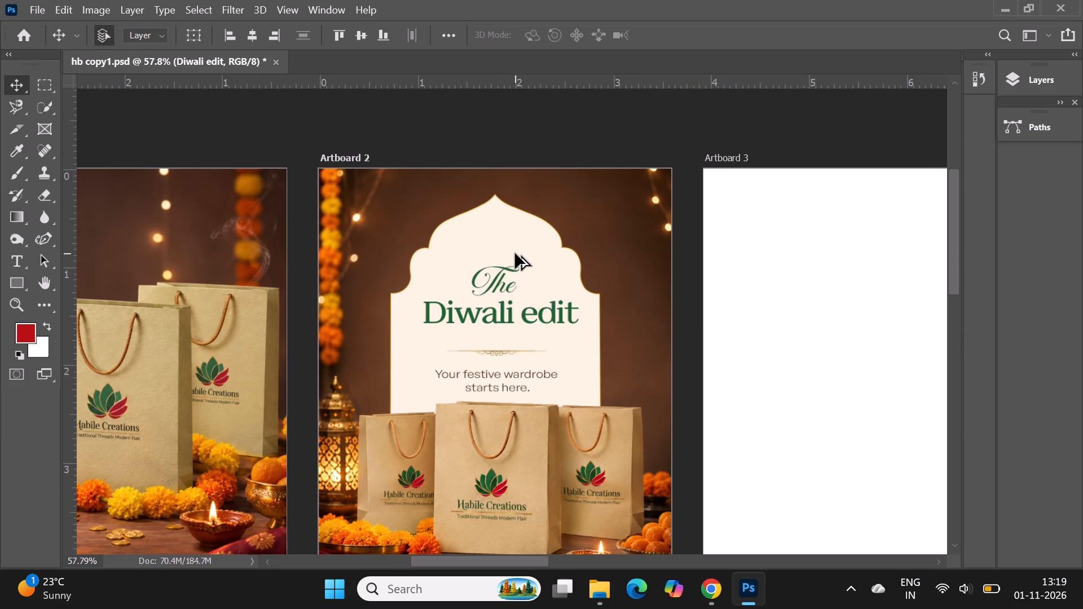
{"action": "scroll", "coordinate": [515, 253], "scroll_direction": "down", "scroll_amount": 1, "text": "alt"}
{"action": "scroll", "coordinate": [510, 311], "scroll_direction": "up", "scroll_amount": 8, "text": "alt"}
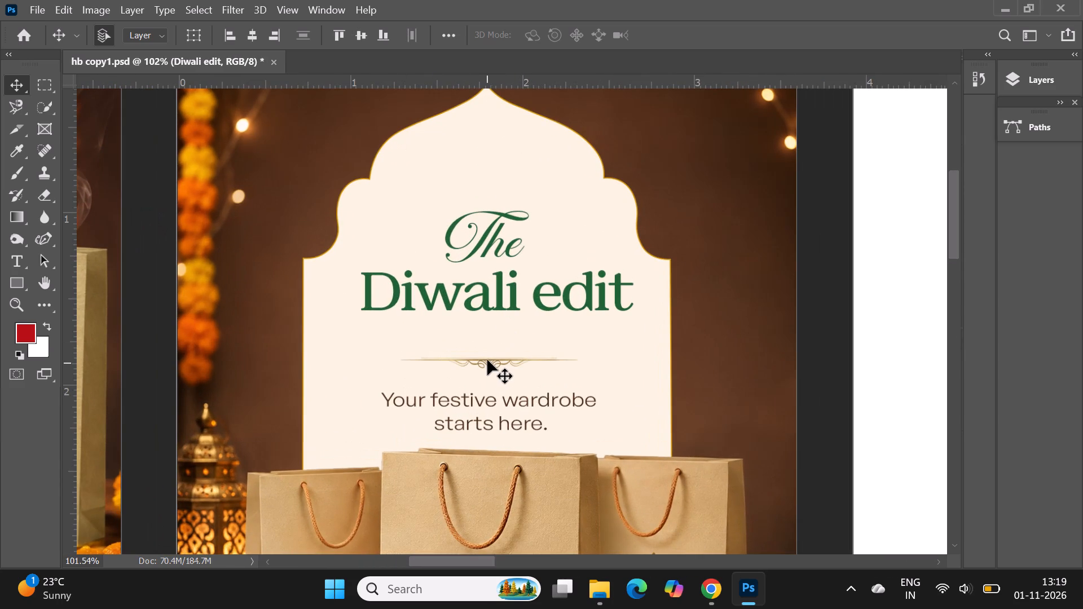
{"action": "left_click_drag", "start_coordinate": [489, 360], "coordinate": [488, 334]}
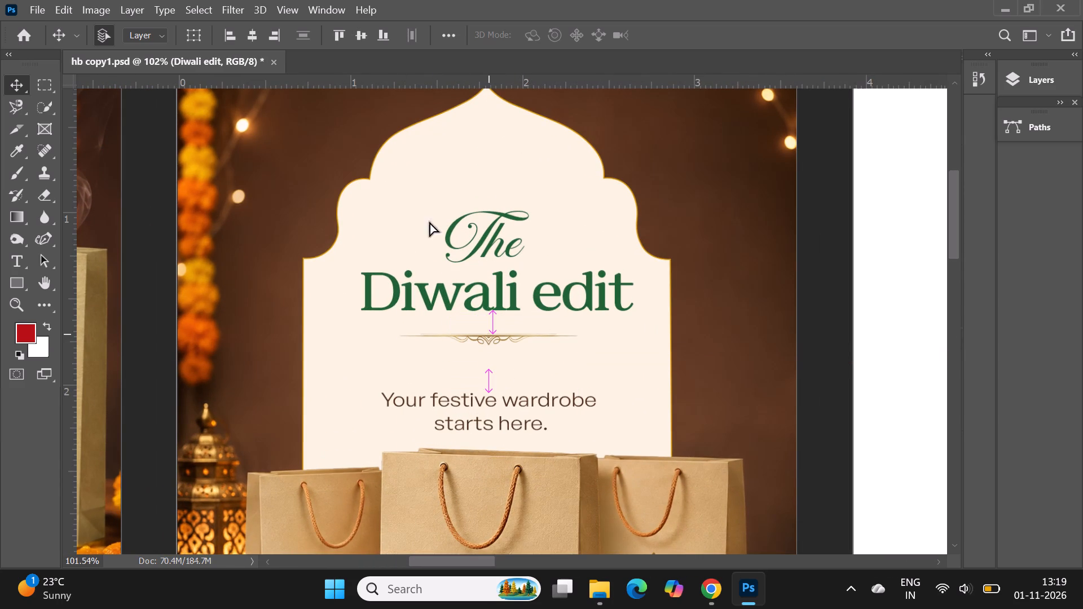
{"action": "left_click", "coordinate": [254, 33]}
Move "Your festive wardrobe starts here." up about 0.1 in, centre it horizontally on Artboard 2, and deselect it.
{"action": "scroll", "coordinate": [481, 184], "scroll_direction": "down", "scroll_amount": 3, "text": "alt"}
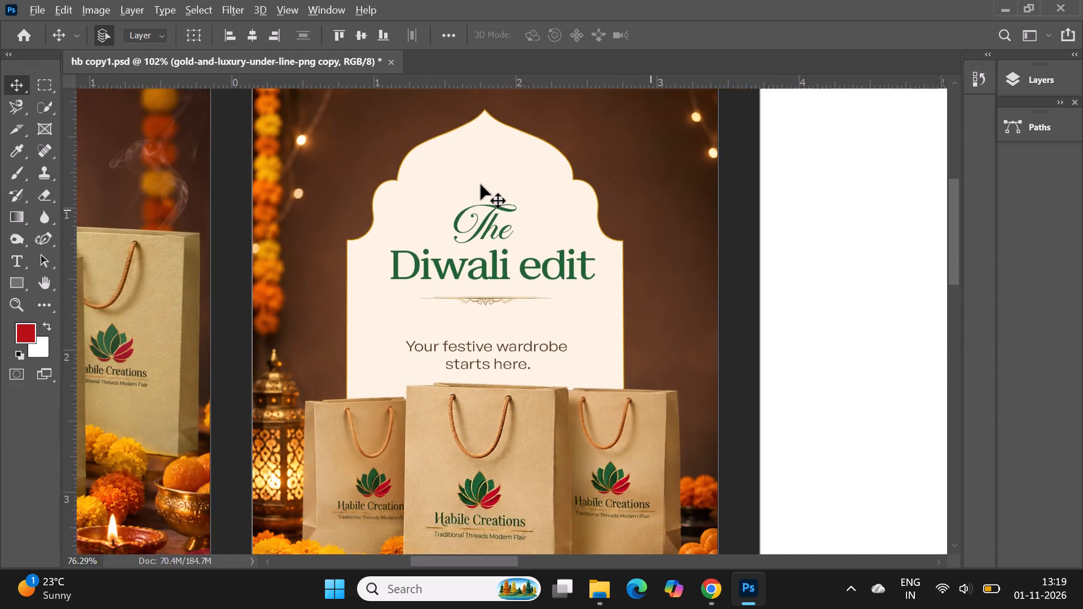
{"action": "scroll", "coordinate": [481, 184], "scroll_direction": "down", "scroll_amount": 6, "text": "alt"}
{"action": "scroll", "coordinate": [481, 237], "scroll_direction": "up", "scroll_amount": 4, "text": "alt"}
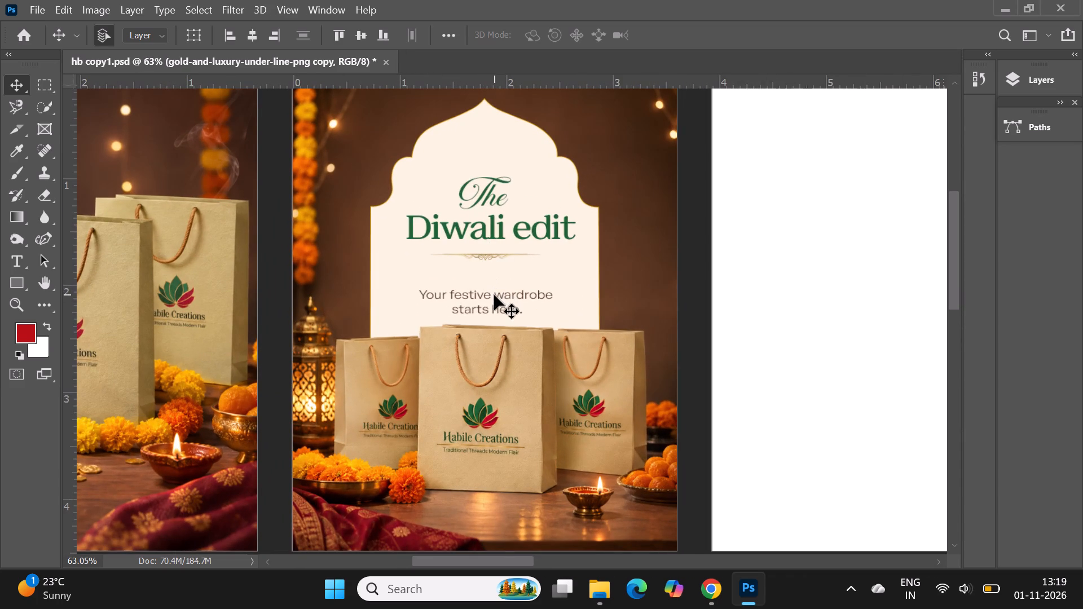
{"action": "left_click_drag", "start_coordinate": [494, 295], "coordinate": [494, 284]}
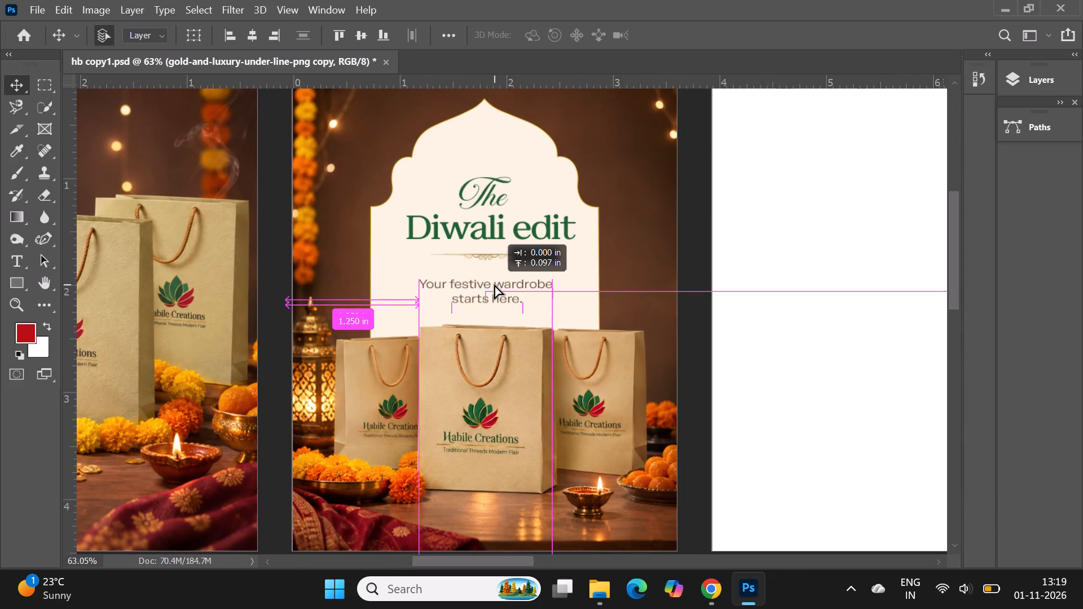
{"action": "left_click_drag", "start_coordinate": [494, 284], "coordinate": [494, 286]}
{"action": "left_click", "coordinate": [254, 36]}
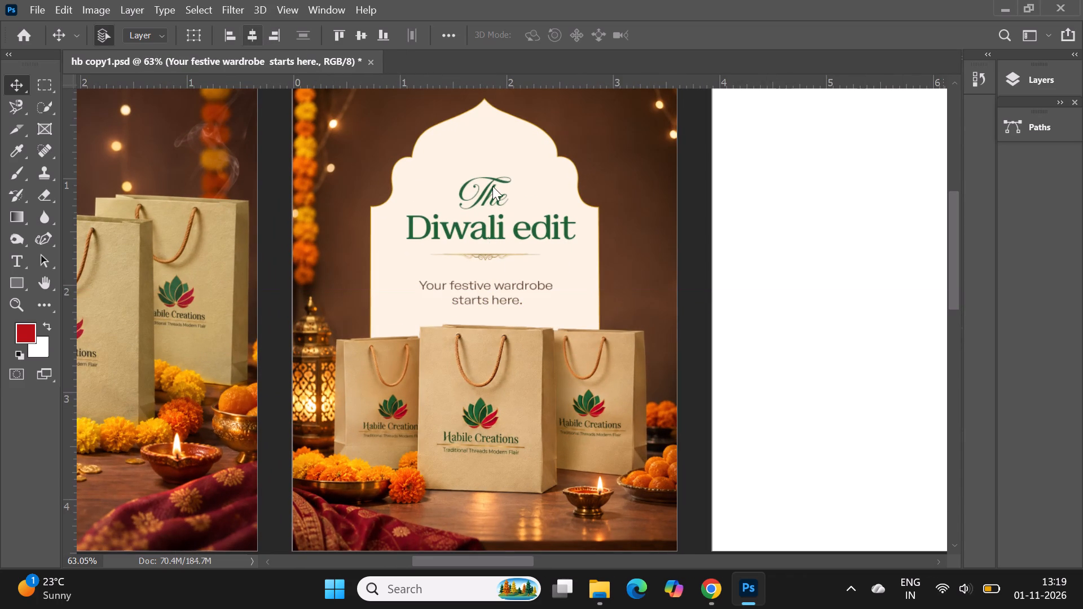
{"action": "scroll", "coordinate": [540, 272], "scroll_direction": "down", "scroll_amount": 7, "text": "alt"}
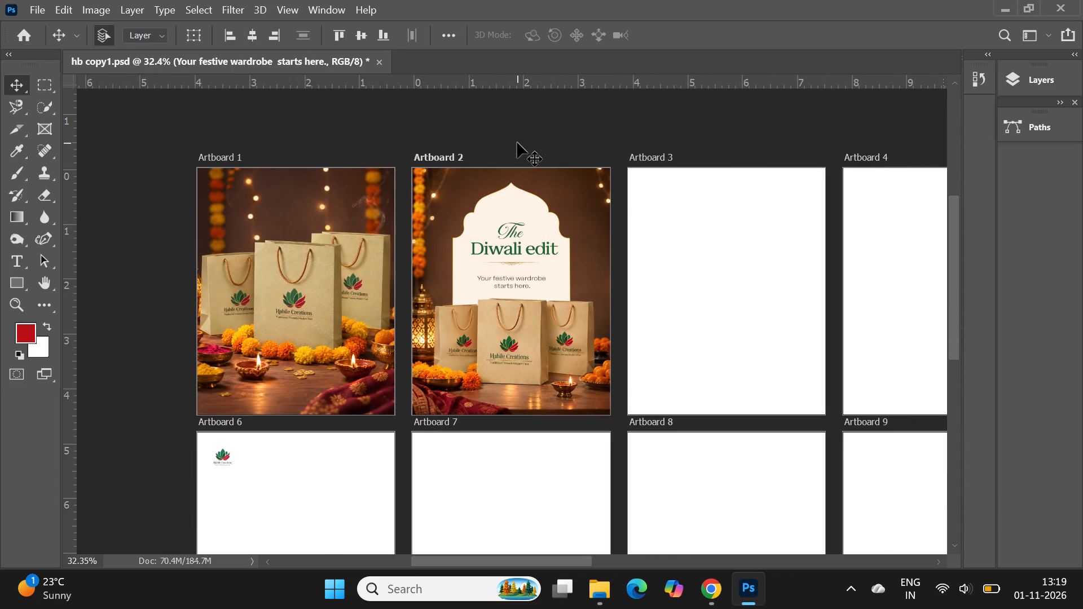
{"action": "left_click", "coordinate": [517, 143]}
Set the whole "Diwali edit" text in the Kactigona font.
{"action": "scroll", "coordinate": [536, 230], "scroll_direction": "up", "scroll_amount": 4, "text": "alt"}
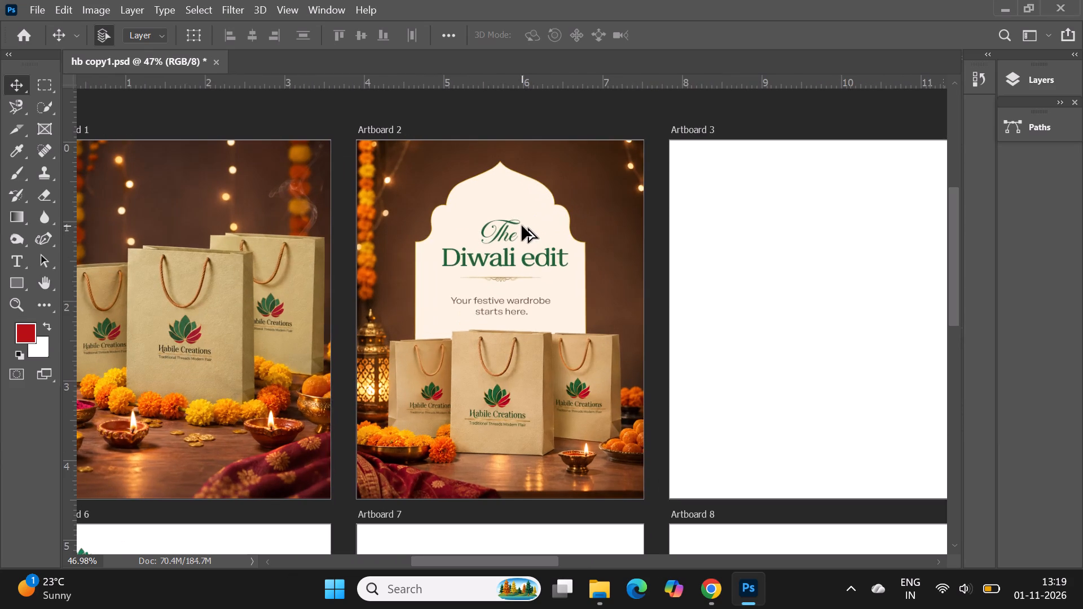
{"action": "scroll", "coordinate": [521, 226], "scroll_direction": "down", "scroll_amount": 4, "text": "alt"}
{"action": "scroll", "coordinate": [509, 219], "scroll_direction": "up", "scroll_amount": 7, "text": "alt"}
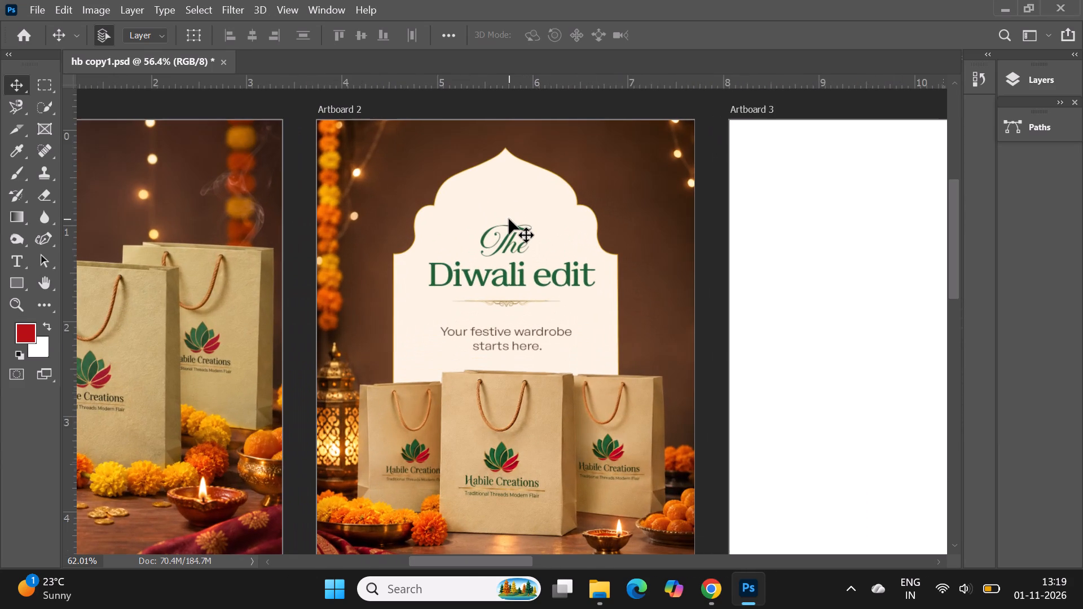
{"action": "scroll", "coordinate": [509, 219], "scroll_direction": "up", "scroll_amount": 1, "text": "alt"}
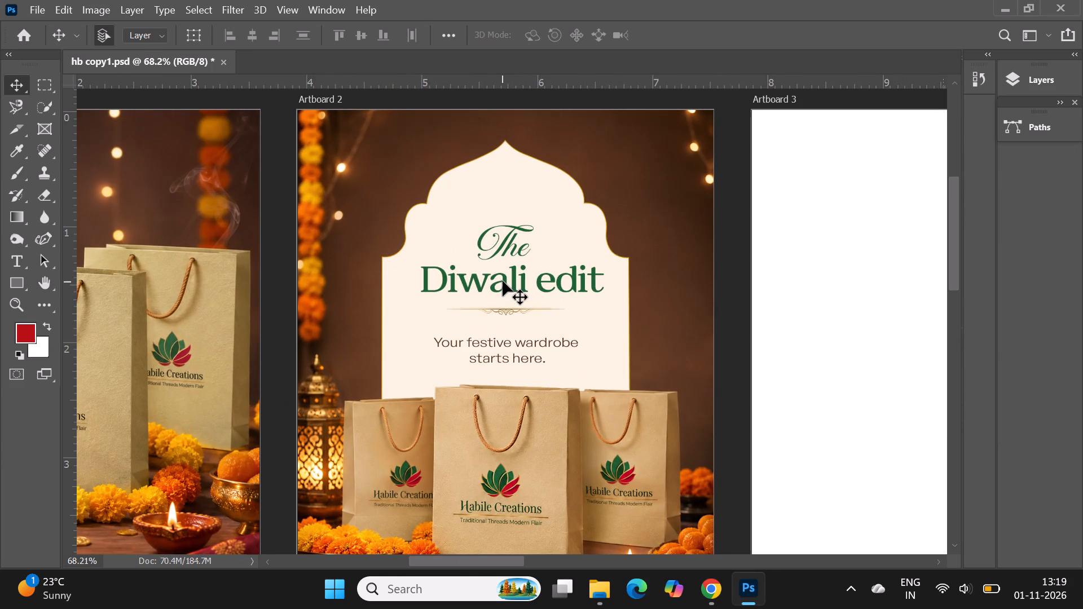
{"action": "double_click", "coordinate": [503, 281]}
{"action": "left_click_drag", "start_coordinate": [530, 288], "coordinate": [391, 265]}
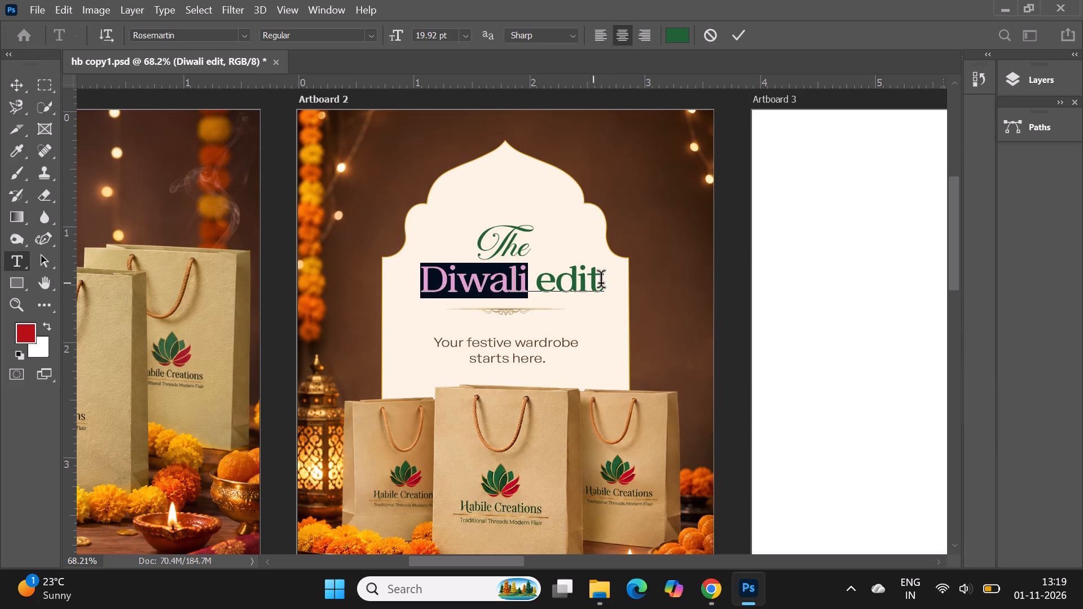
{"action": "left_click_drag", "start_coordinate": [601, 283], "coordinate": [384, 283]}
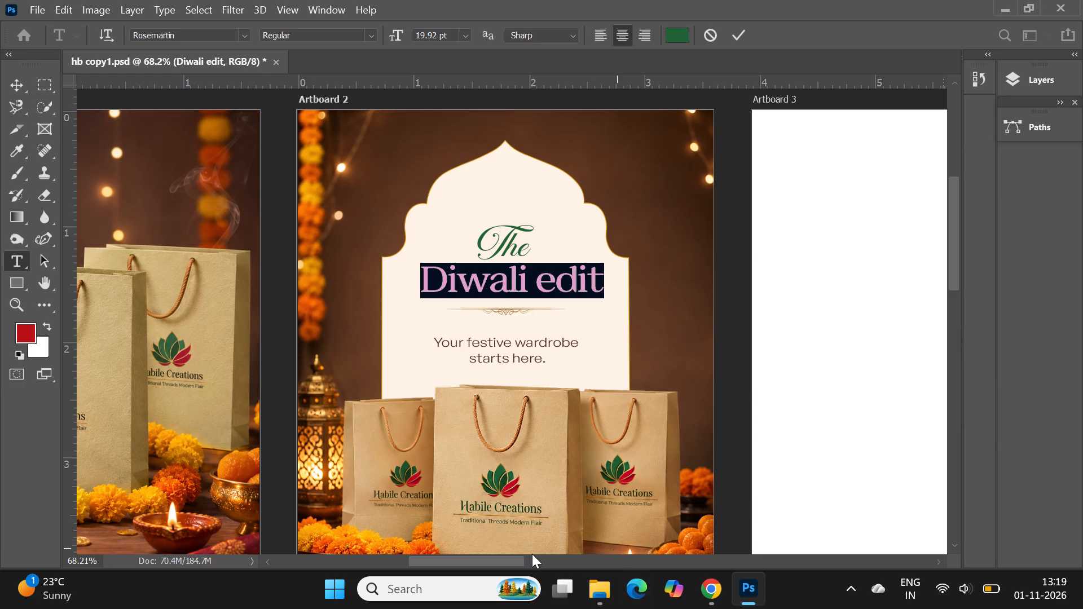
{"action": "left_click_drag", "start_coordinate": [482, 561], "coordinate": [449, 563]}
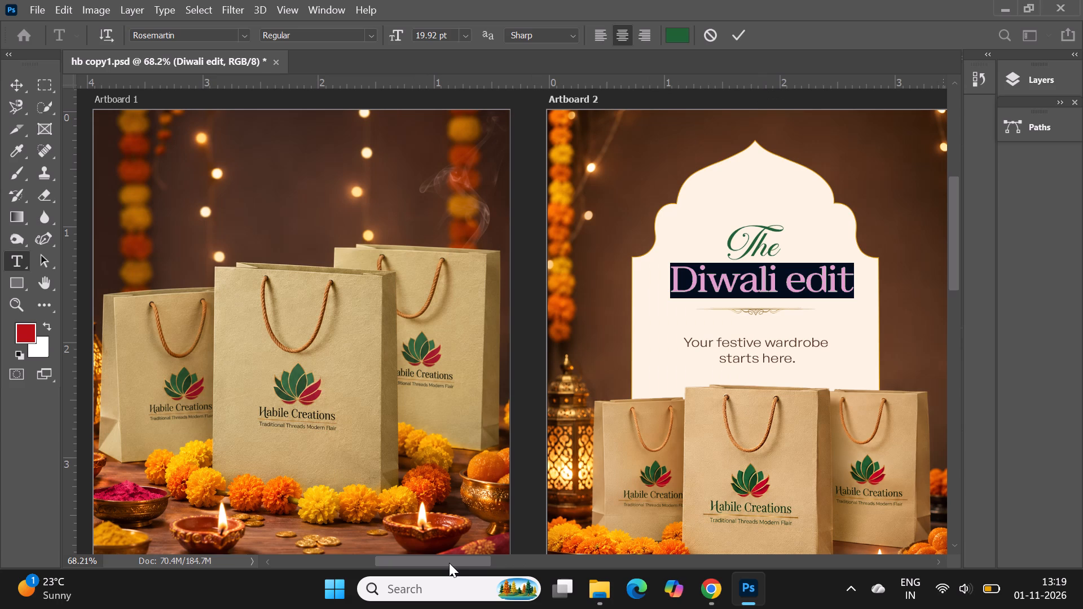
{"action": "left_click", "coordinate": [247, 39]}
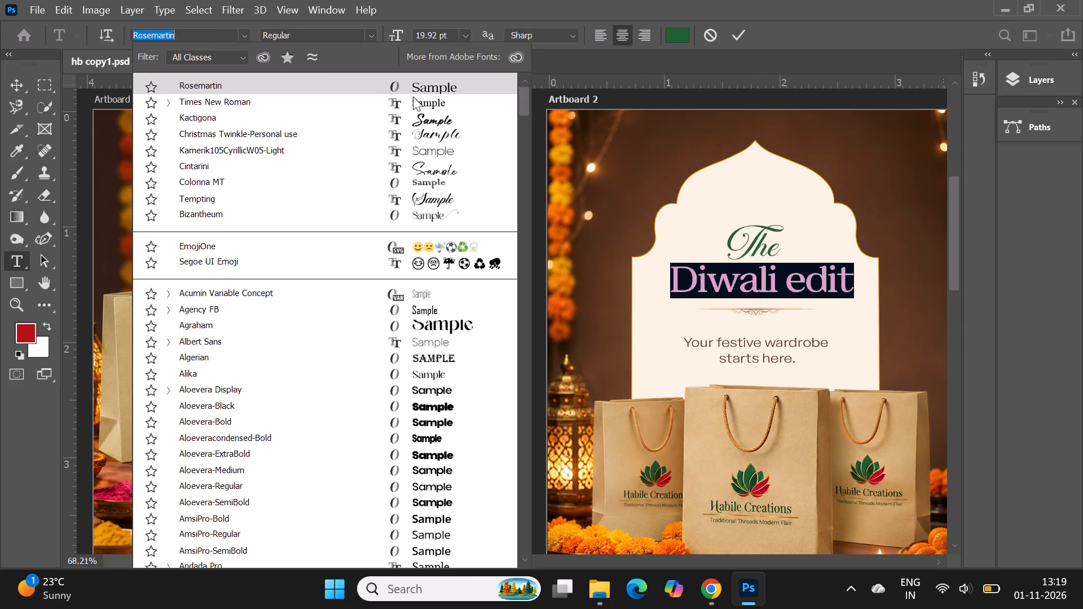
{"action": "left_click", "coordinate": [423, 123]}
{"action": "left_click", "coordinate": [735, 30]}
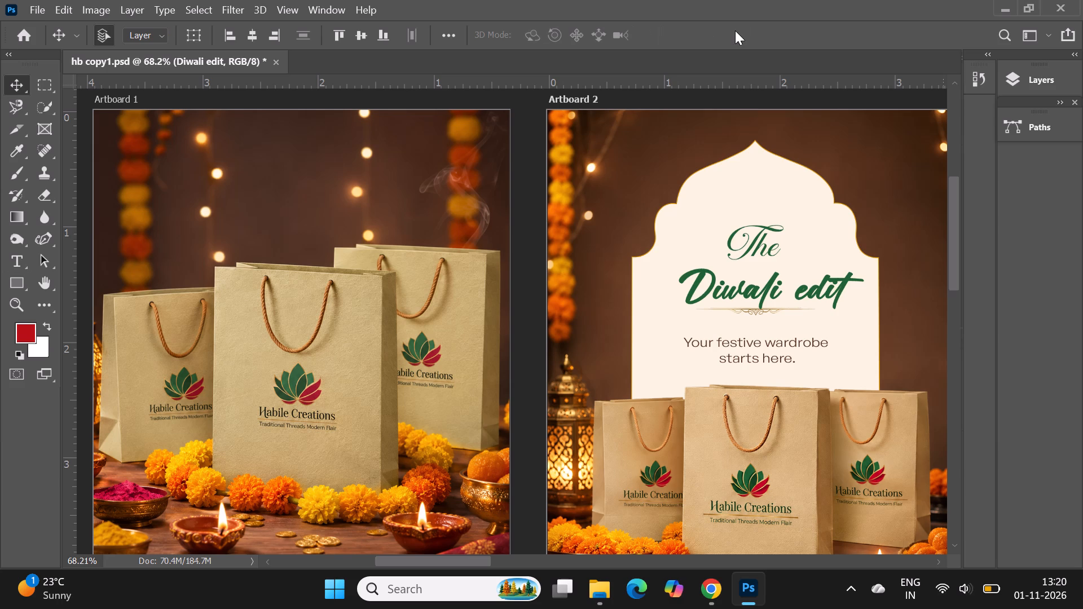
Change the font of the "Diwali edit" text to Cintarini.
{"action": "double_click", "coordinate": [828, 285]}
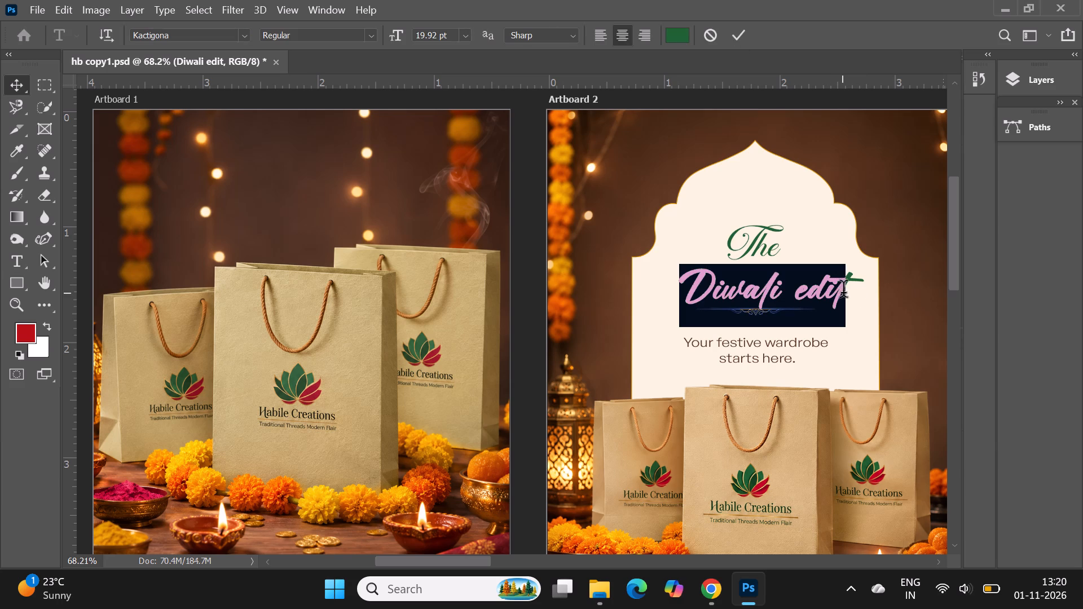
{"action": "left_click", "coordinate": [243, 37]}
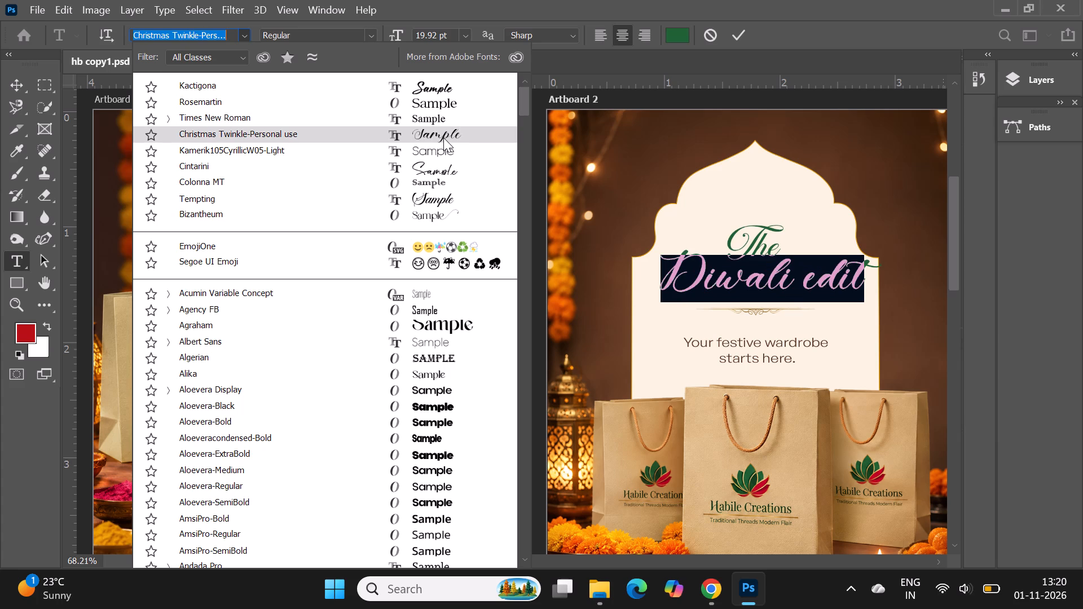
{"action": "left_click", "coordinate": [436, 166]}
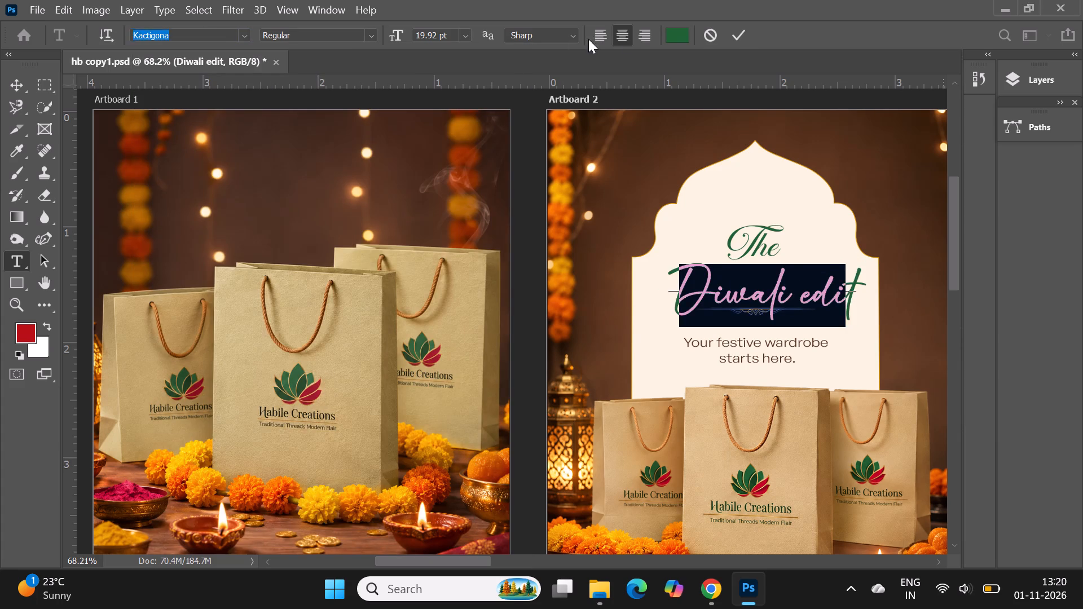
{"action": "left_click", "coordinate": [737, 36]}
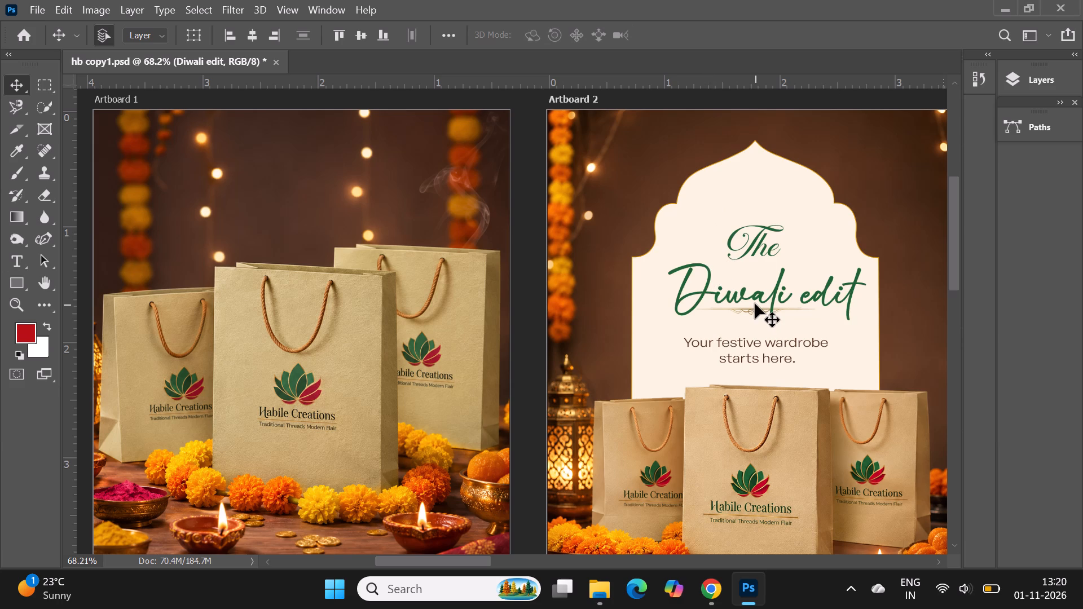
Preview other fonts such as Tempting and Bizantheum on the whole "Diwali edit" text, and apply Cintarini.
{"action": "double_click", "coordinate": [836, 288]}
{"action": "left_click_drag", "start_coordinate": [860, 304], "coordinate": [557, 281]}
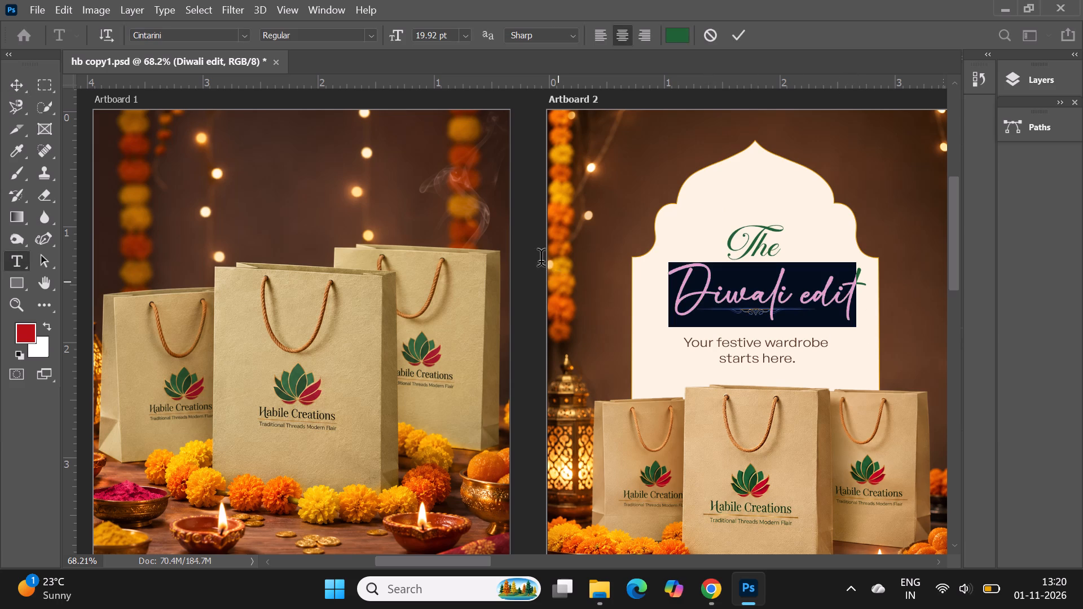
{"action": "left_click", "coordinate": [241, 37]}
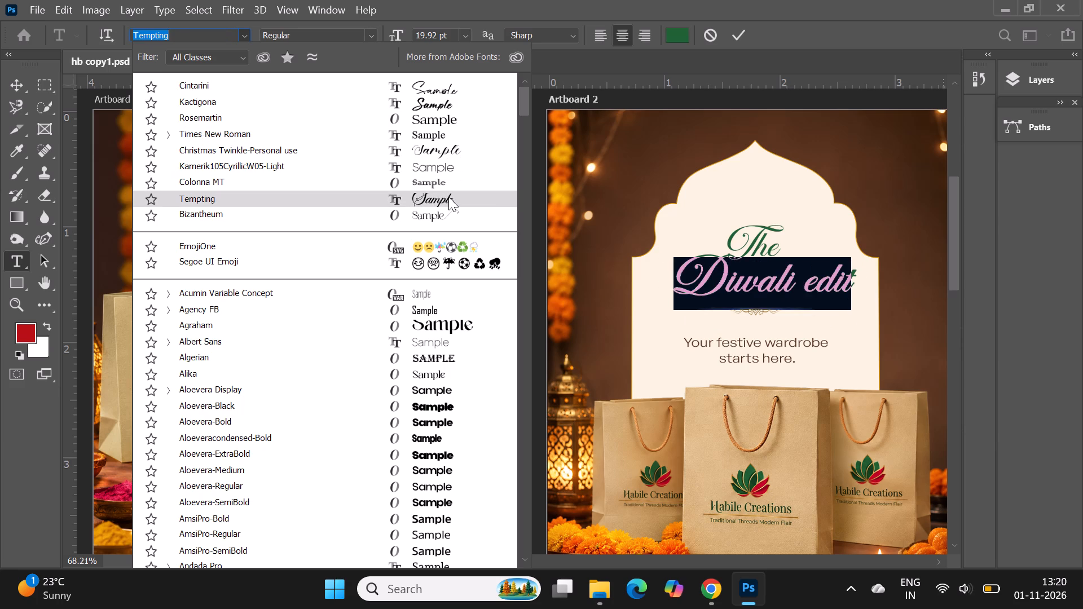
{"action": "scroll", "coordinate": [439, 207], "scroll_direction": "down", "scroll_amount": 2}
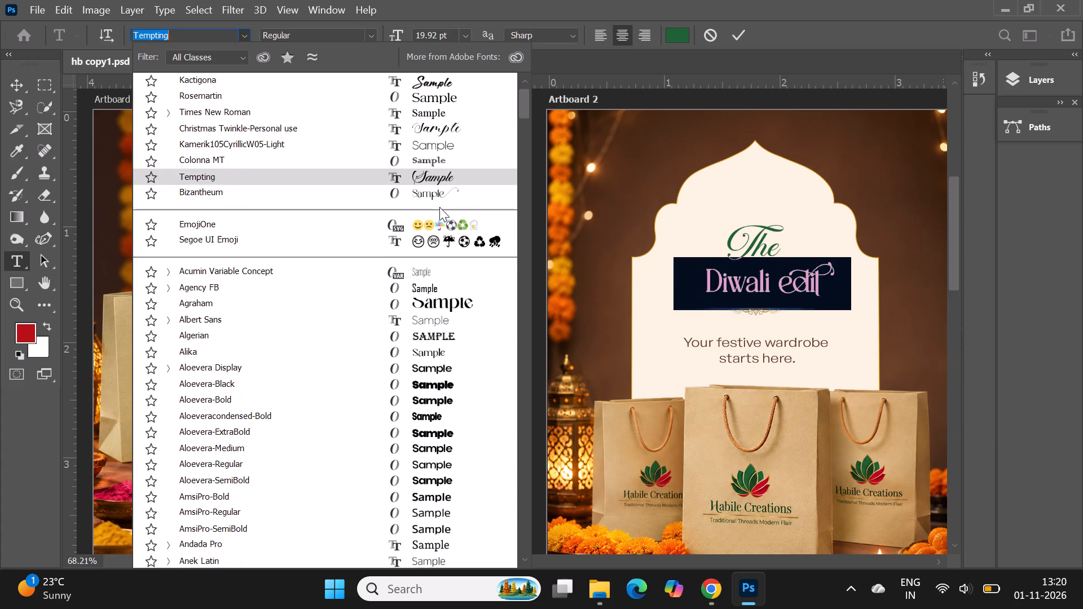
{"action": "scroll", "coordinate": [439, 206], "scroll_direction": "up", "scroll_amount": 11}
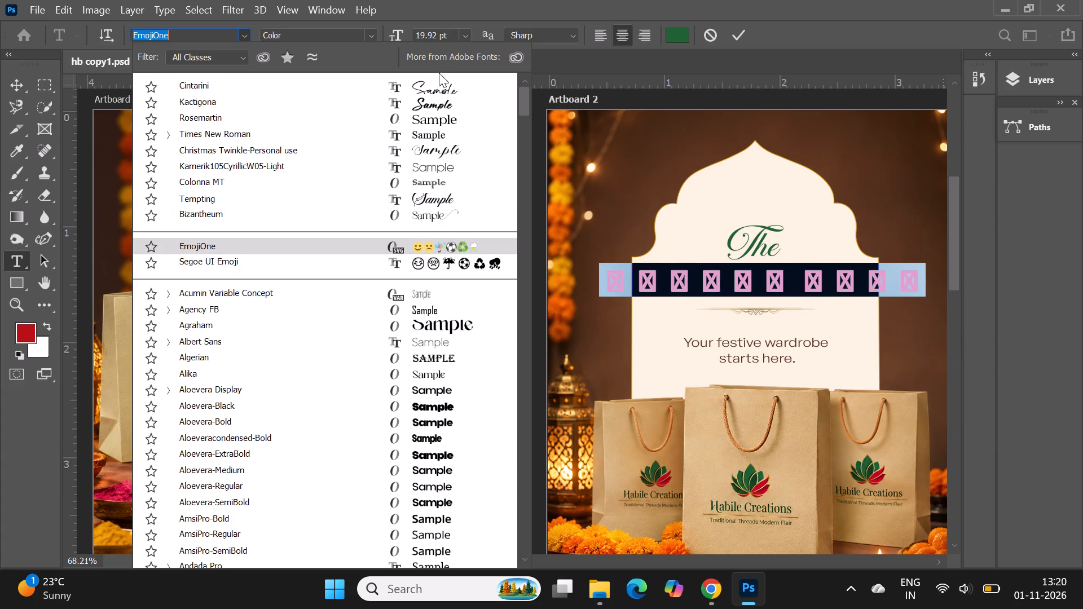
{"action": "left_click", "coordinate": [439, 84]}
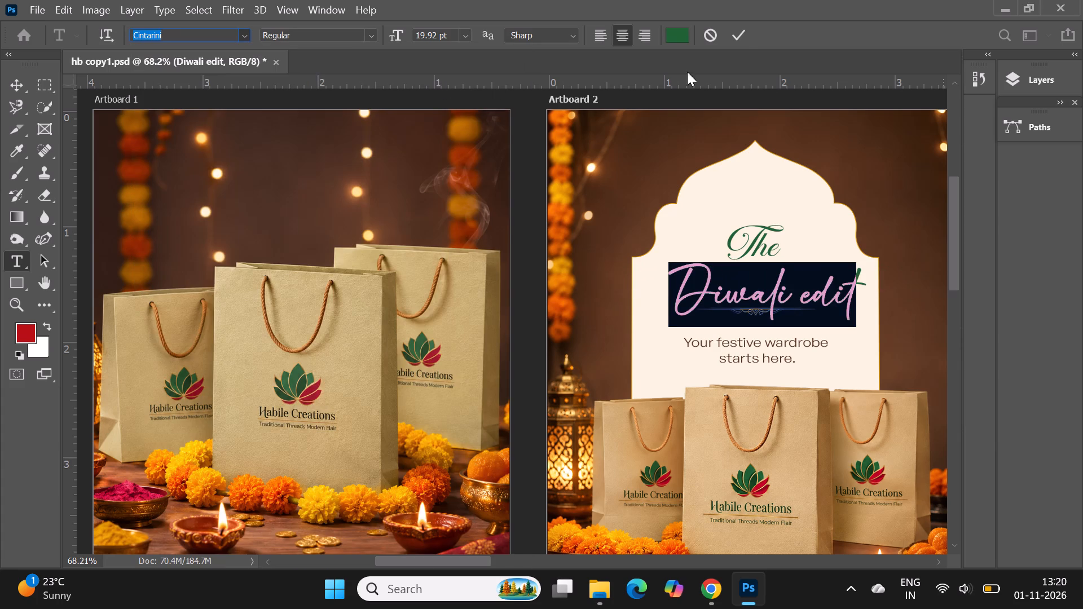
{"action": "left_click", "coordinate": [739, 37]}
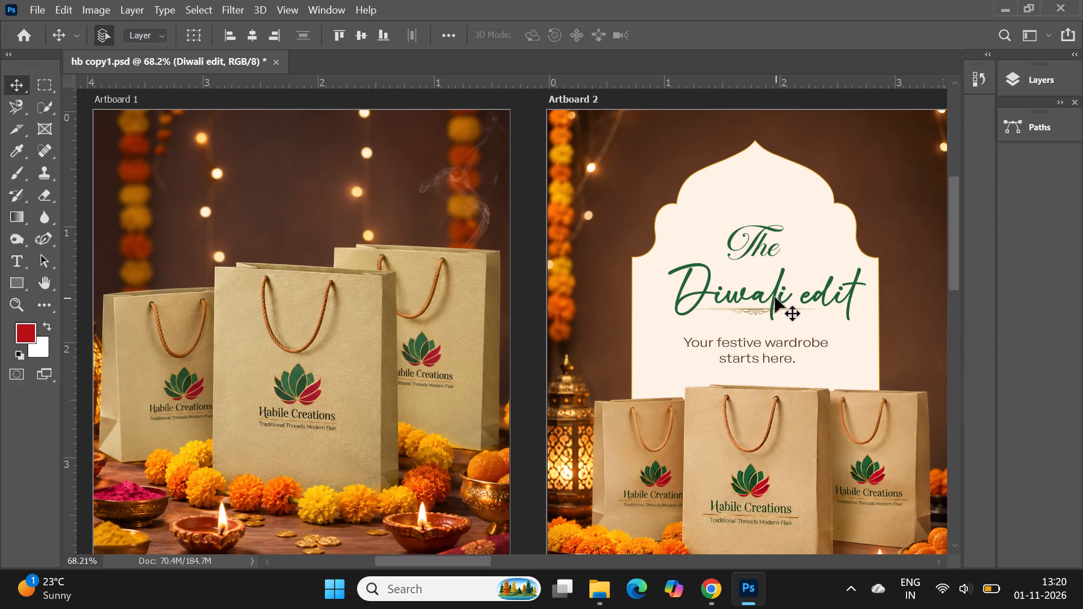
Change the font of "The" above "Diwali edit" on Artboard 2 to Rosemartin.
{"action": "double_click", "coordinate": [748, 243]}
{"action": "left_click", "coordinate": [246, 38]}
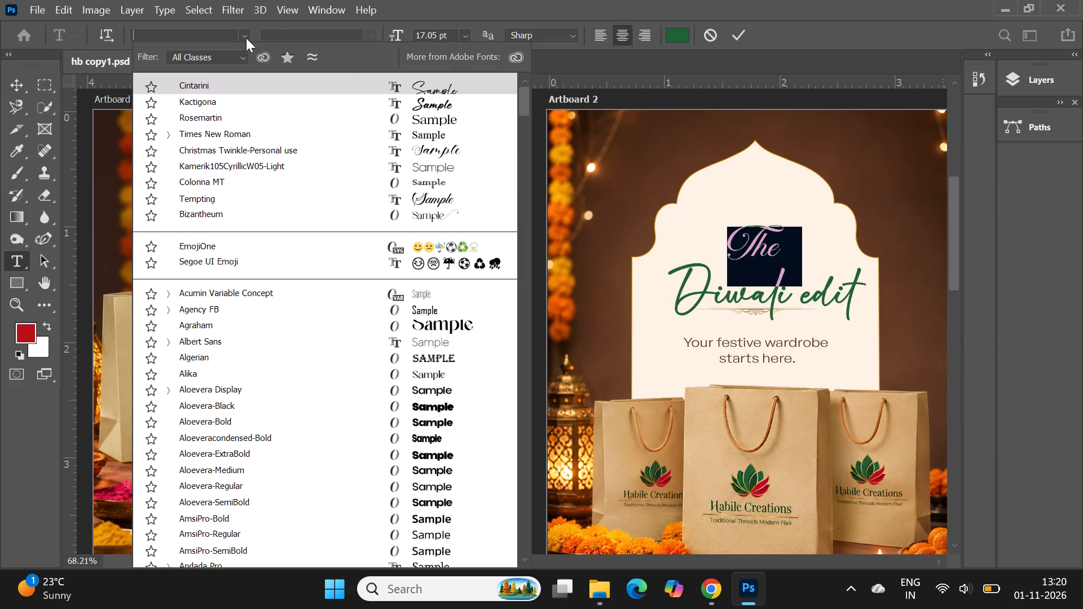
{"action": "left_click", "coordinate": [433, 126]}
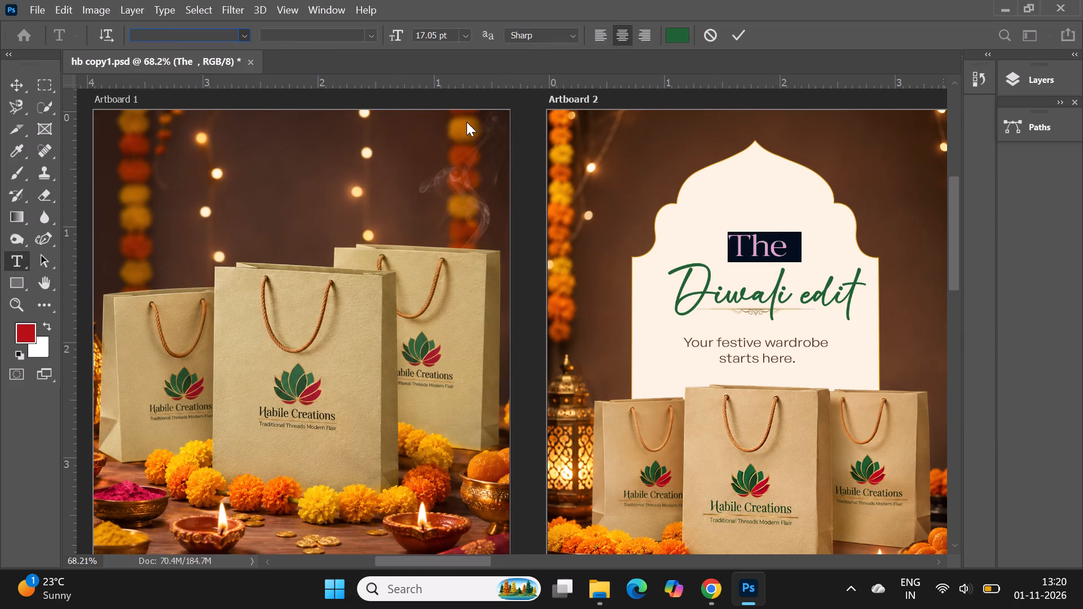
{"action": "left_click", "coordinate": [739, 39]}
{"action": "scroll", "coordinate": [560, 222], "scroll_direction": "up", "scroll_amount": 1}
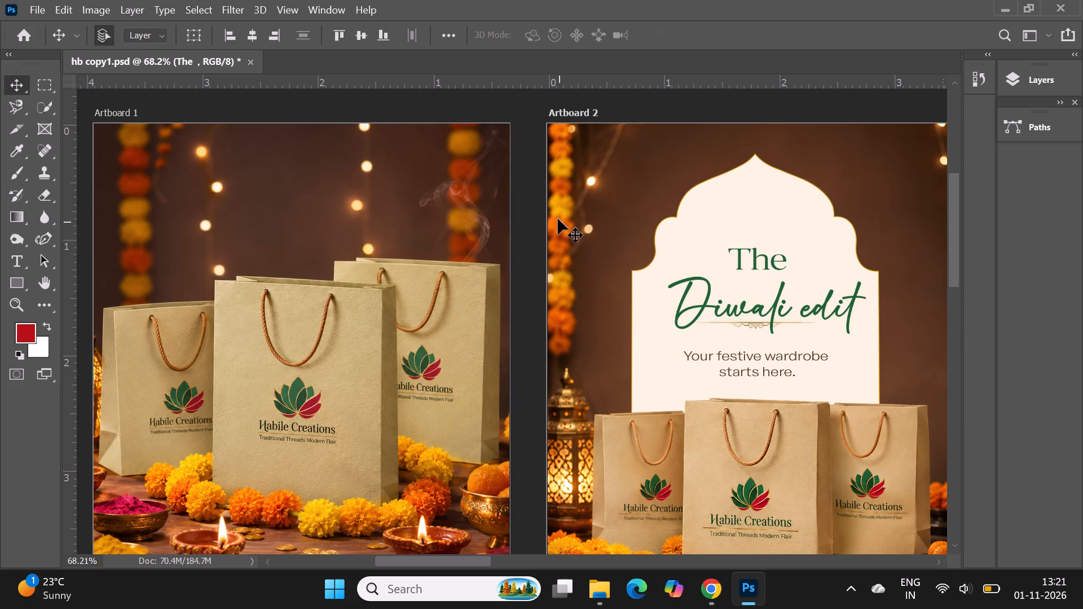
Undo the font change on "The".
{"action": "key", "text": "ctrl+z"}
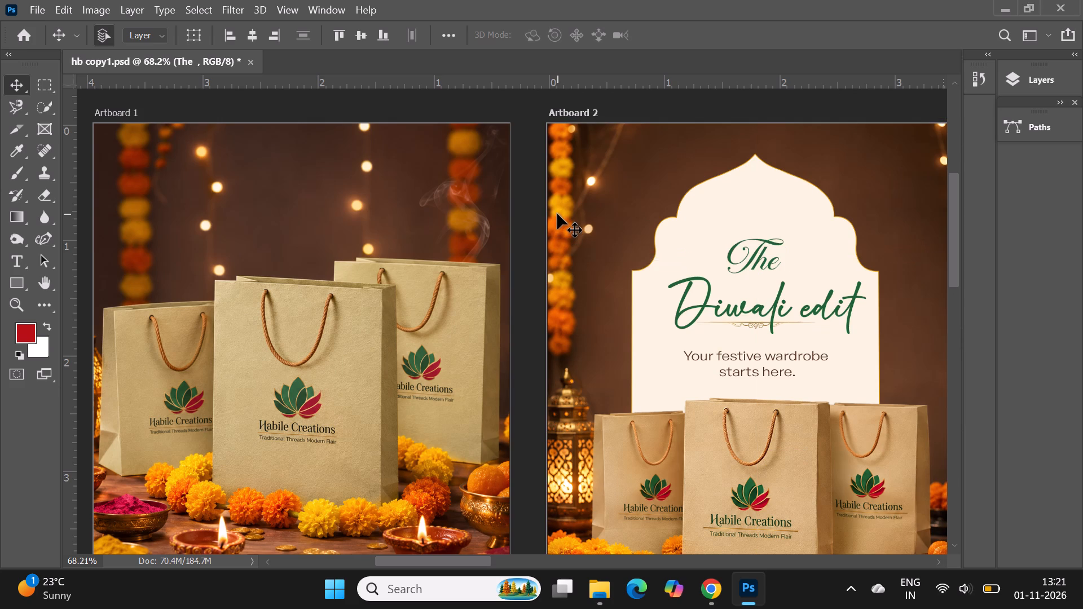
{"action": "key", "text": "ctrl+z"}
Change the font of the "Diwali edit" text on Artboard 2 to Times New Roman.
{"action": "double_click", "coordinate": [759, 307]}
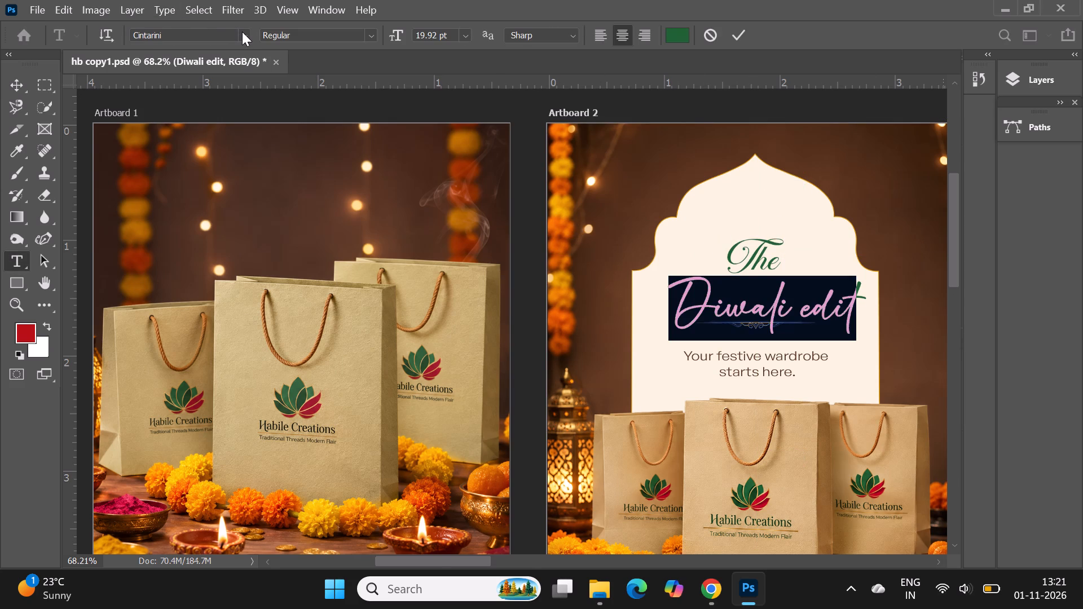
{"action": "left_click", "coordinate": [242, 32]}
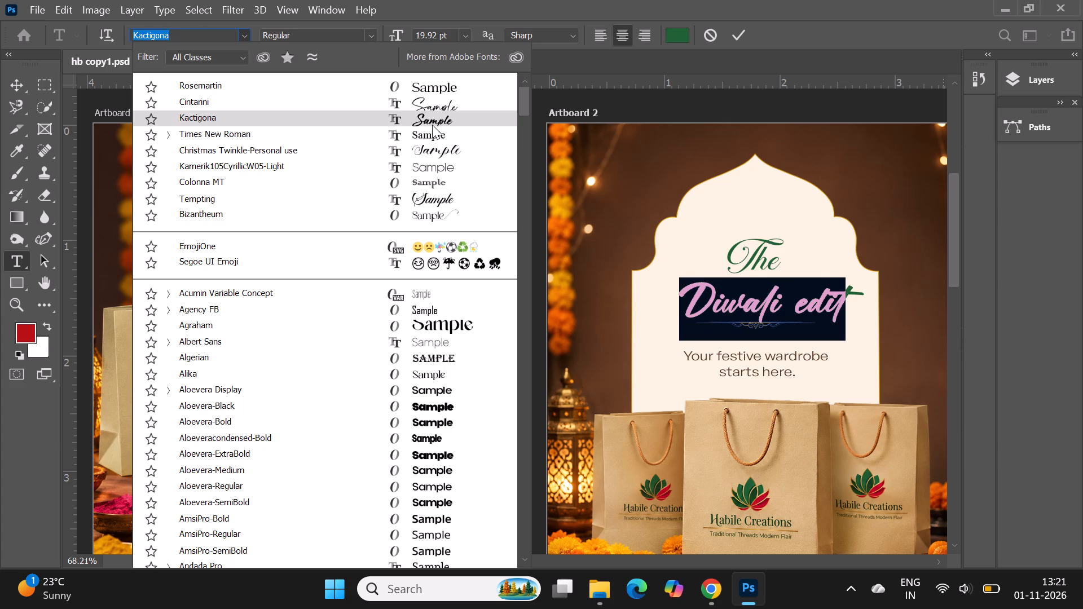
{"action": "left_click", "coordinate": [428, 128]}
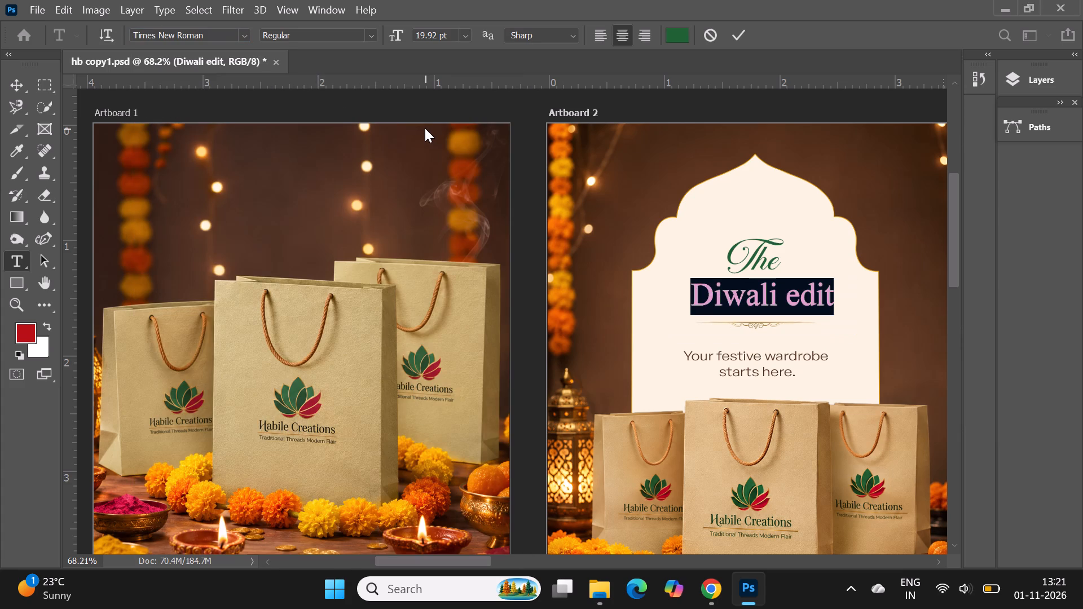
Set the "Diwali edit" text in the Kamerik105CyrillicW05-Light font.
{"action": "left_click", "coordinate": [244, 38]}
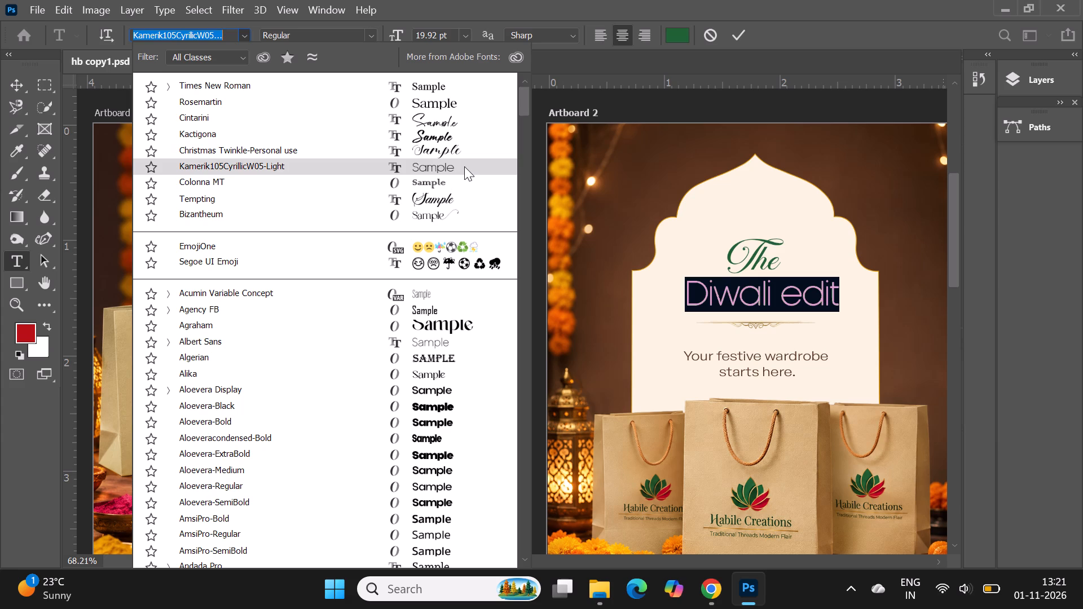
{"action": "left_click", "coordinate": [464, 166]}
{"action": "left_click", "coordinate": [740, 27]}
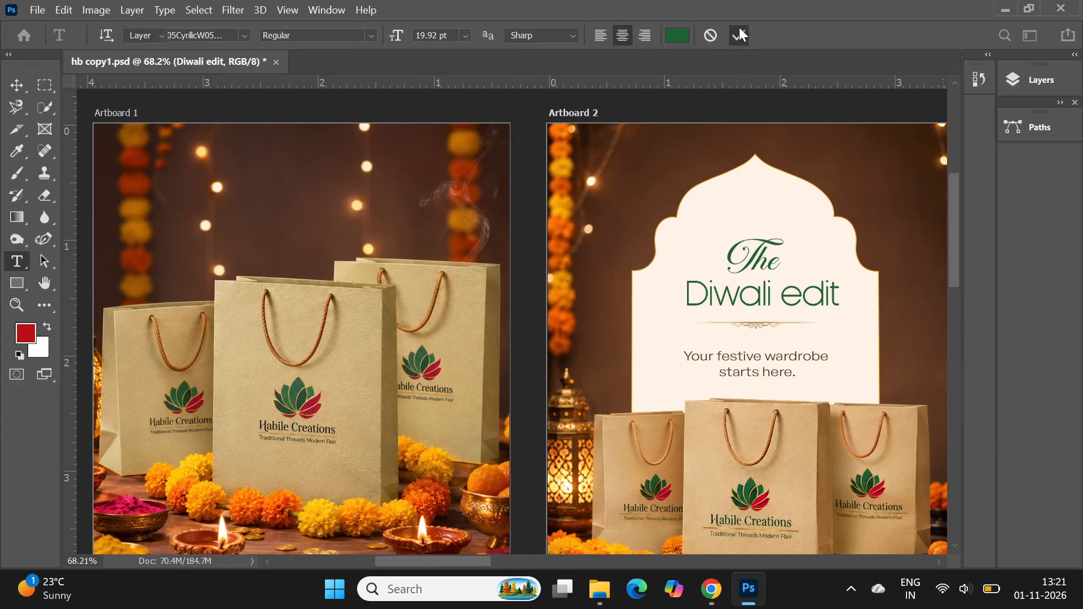
Browse the installed fonts from A to H, previewing script, serif and sans-serif candidates on the "Diwali edit" text.
{"action": "double_click", "coordinate": [800, 290]}
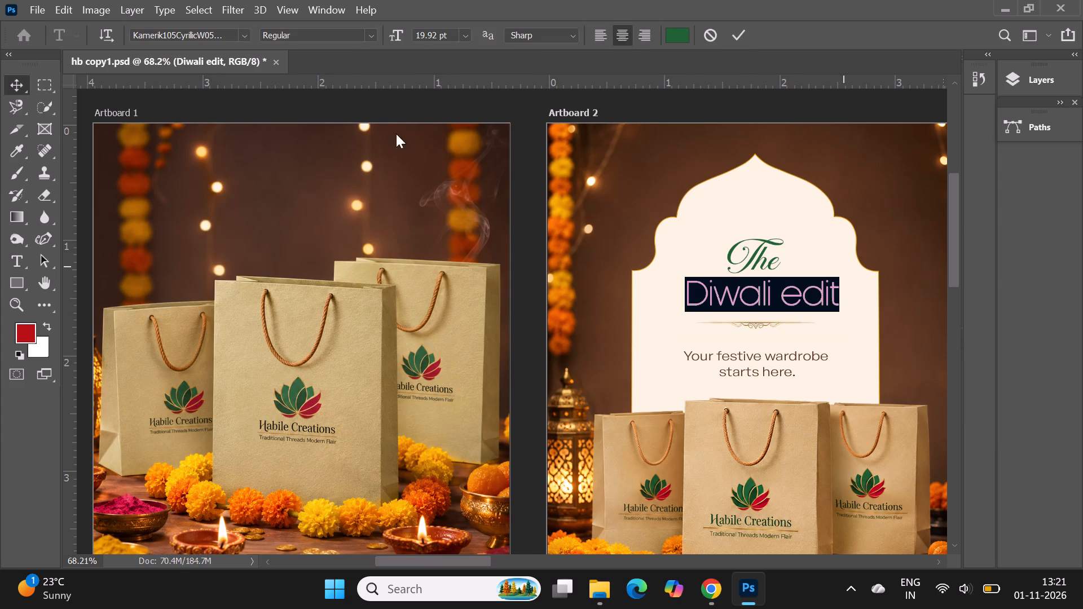
{"action": "left_click", "coordinate": [246, 36]}
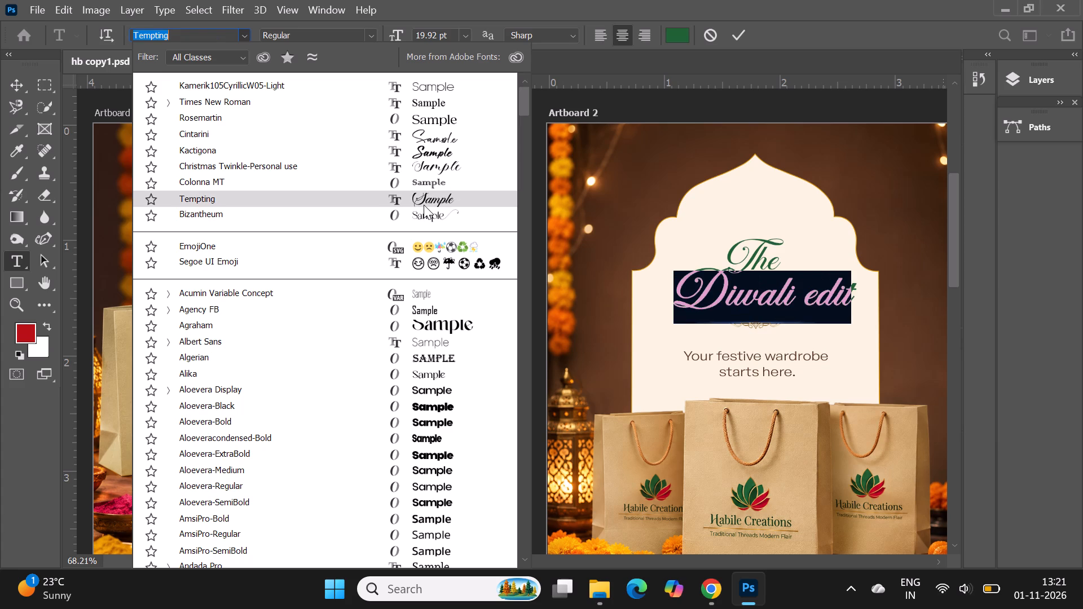
{"action": "scroll", "coordinate": [421, 215], "scroll_direction": "down", "scroll_amount": 1}
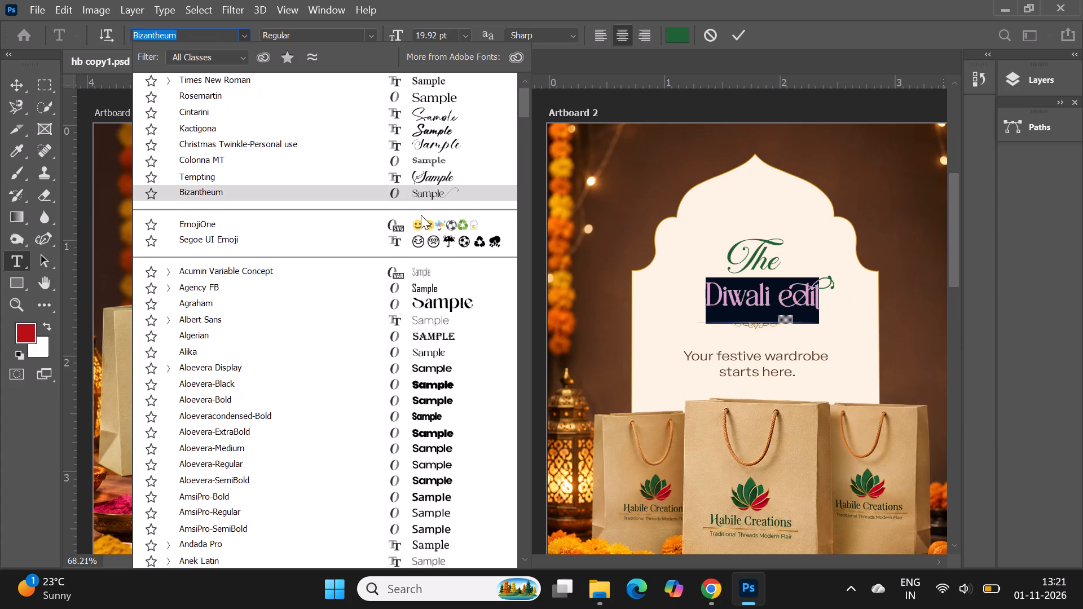
{"action": "scroll", "coordinate": [421, 215], "scroll_direction": "down", "scroll_amount": 7}
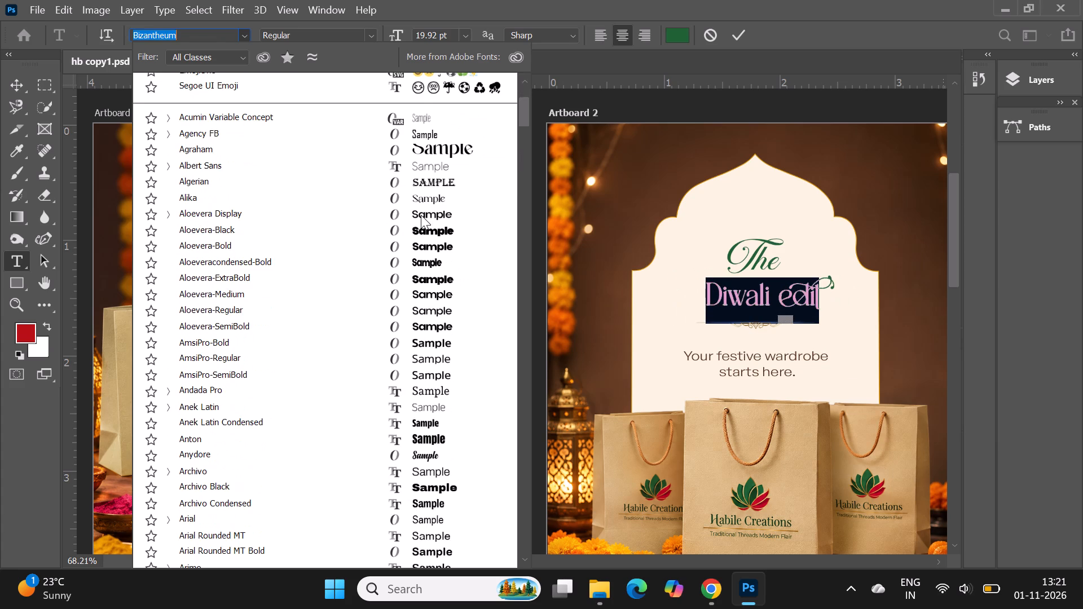
{"action": "scroll", "coordinate": [420, 215], "scroll_direction": "down", "scroll_amount": 6}
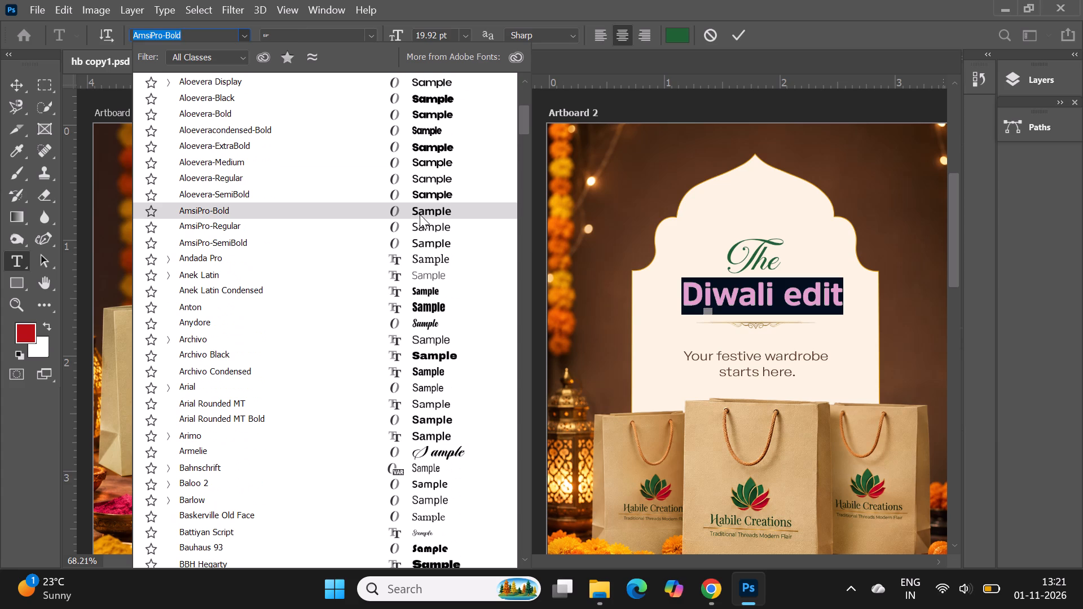
{"action": "scroll", "coordinate": [420, 214], "scroll_direction": "down", "scroll_amount": 3}
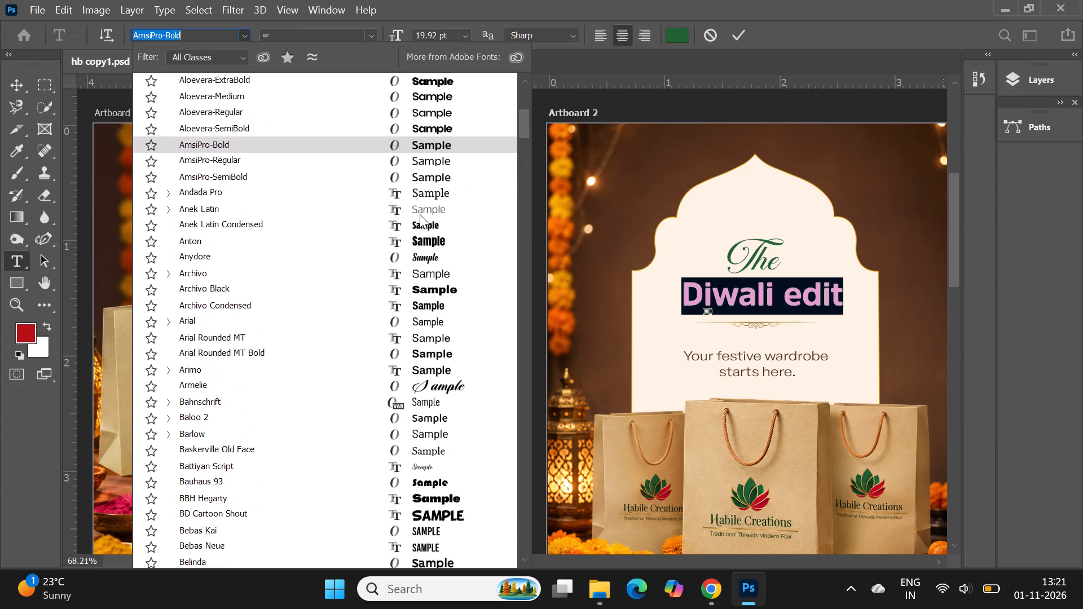
{"action": "scroll", "coordinate": [420, 214], "scroll_direction": "down", "scroll_amount": 1}
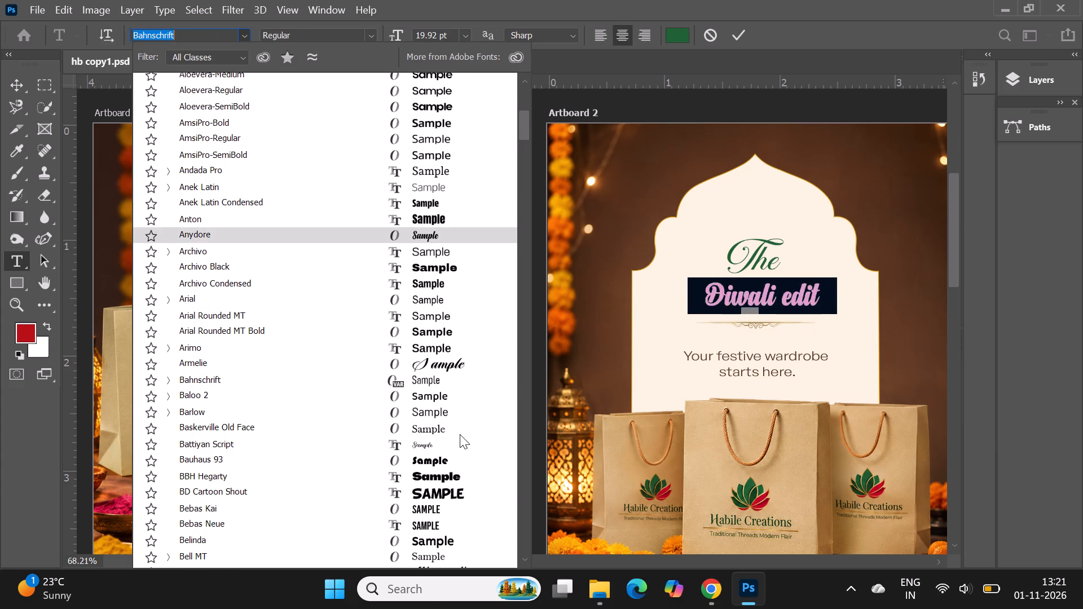
{"action": "scroll", "coordinate": [452, 434], "scroll_direction": "down", "scroll_amount": 2}
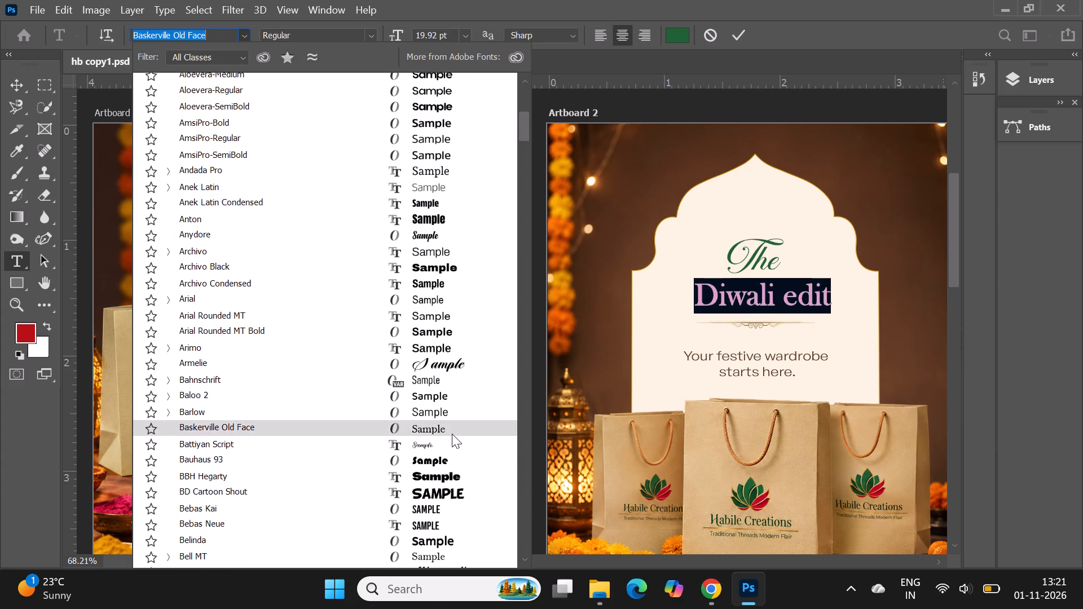
{"action": "scroll", "coordinate": [452, 434], "scroll_direction": "down", "scroll_amount": 3}
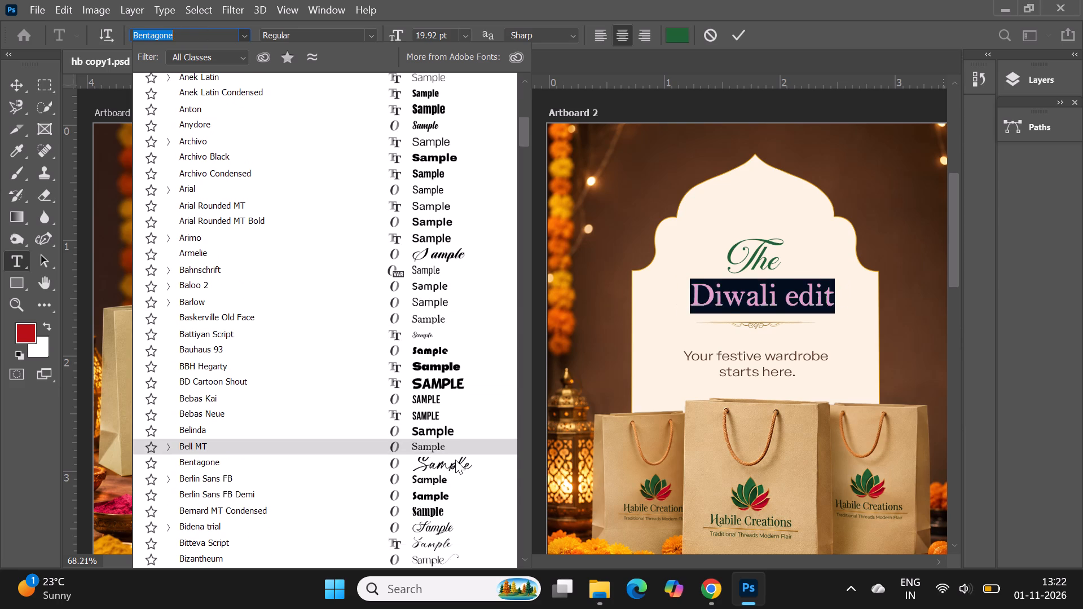
{"action": "scroll", "coordinate": [455, 460], "scroll_direction": "down", "scroll_amount": 4}
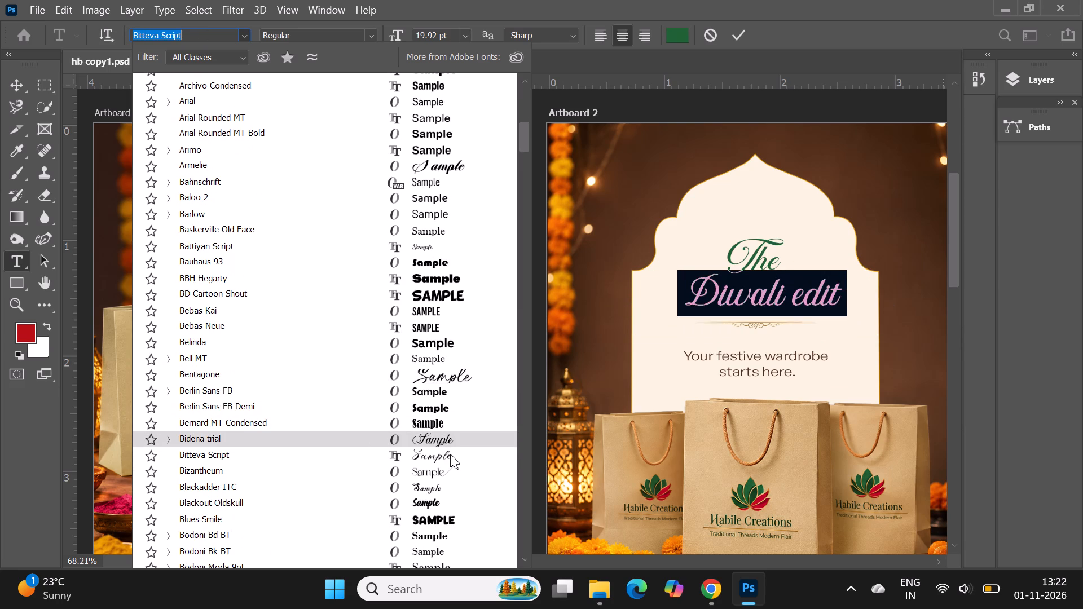
{"action": "scroll", "coordinate": [450, 454], "scroll_direction": "down", "scroll_amount": 2}
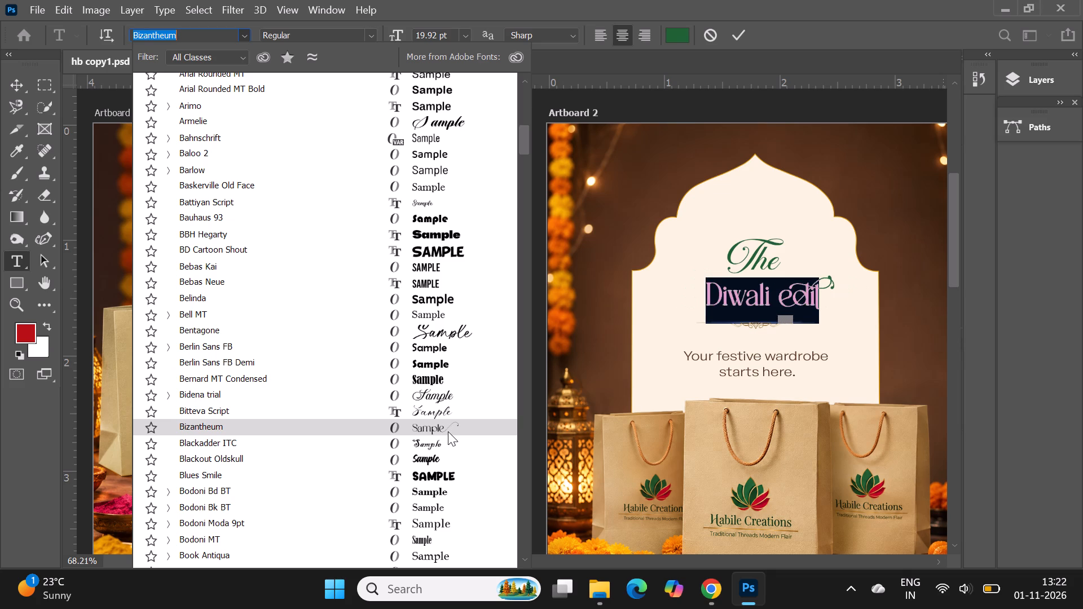
{"action": "scroll", "coordinate": [448, 431], "scroll_direction": "down", "scroll_amount": 9}
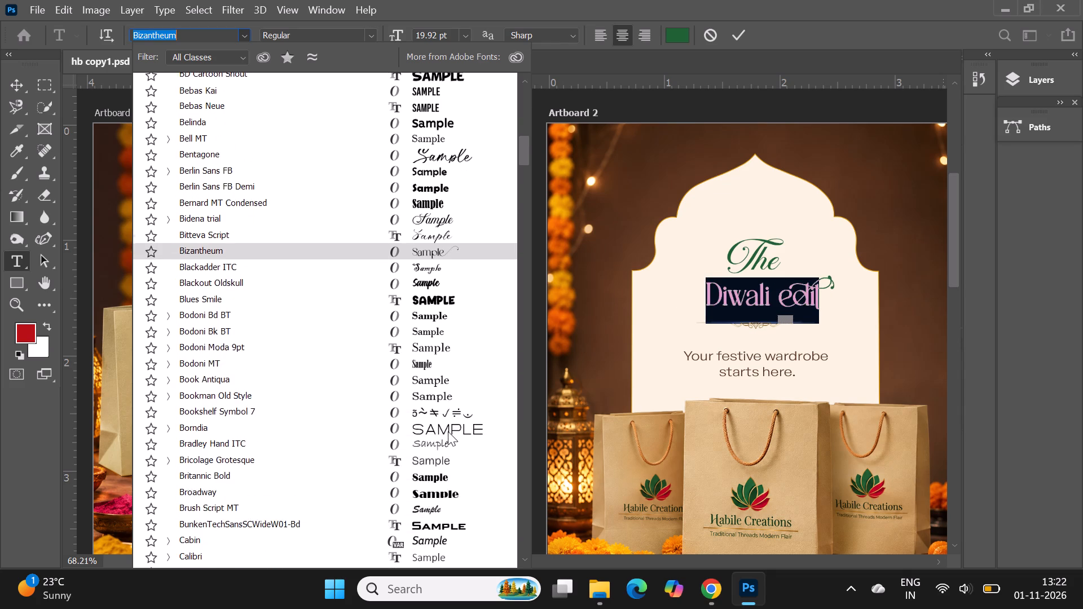
{"action": "scroll", "coordinate": [448, 431], "scroll_direction": "down", "scroll_amount": 11}
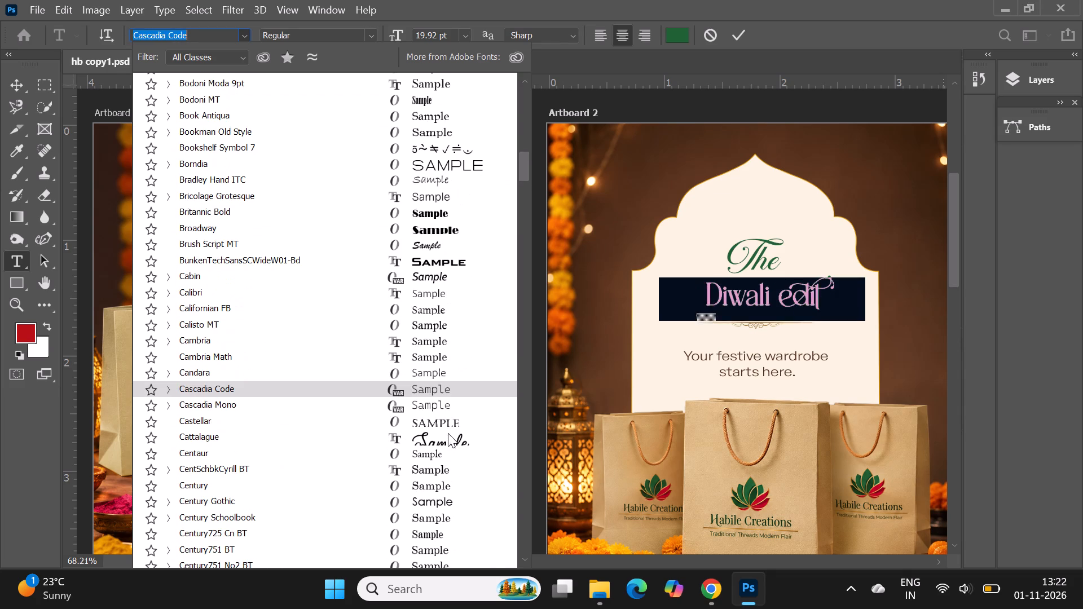
{"action": "scroll", "coordinate": [450, 444], "scroll_direction": "down", "scroll_amount": 9}
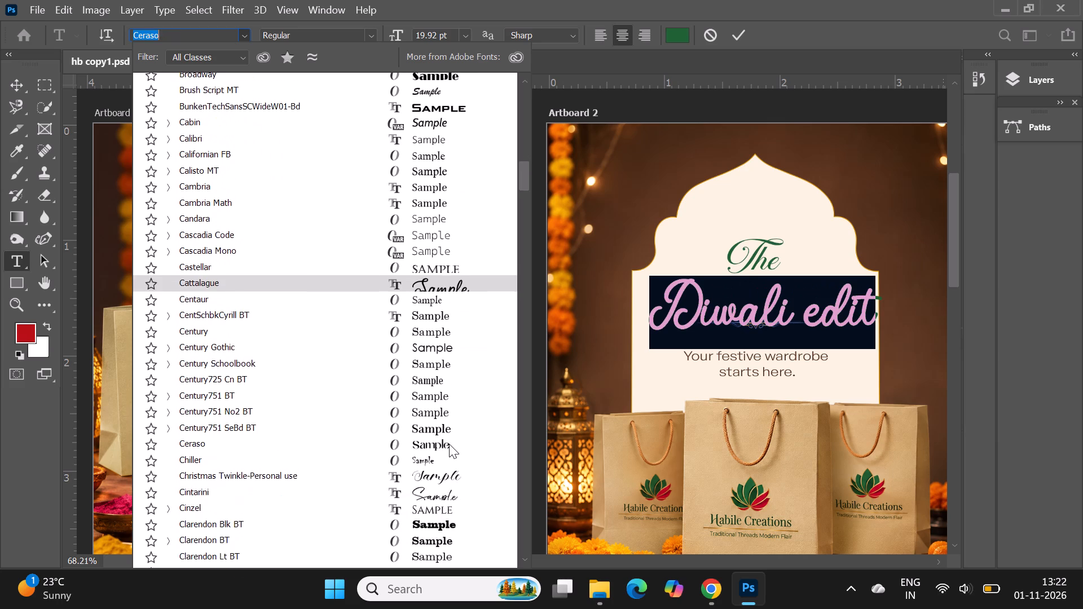
{"action": "scroll", "coordinate": [448, 429], "scroll_direction": "down", "scroll_amount": 2}
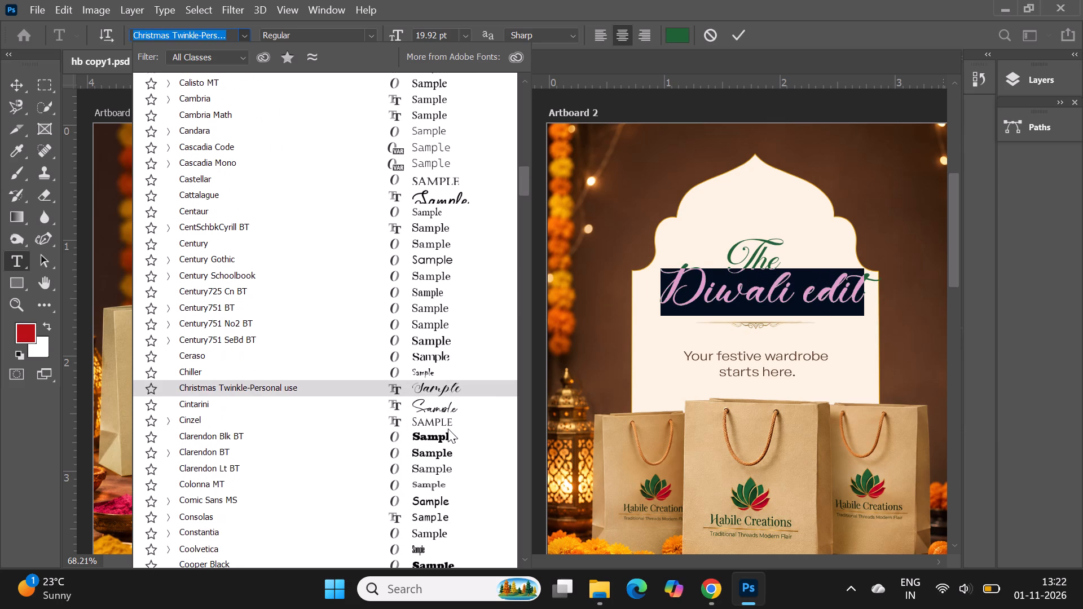
{"action": "scroll", "coordinate": [448, 429], "scroll_direction": "down", "scroll_amount": 1}
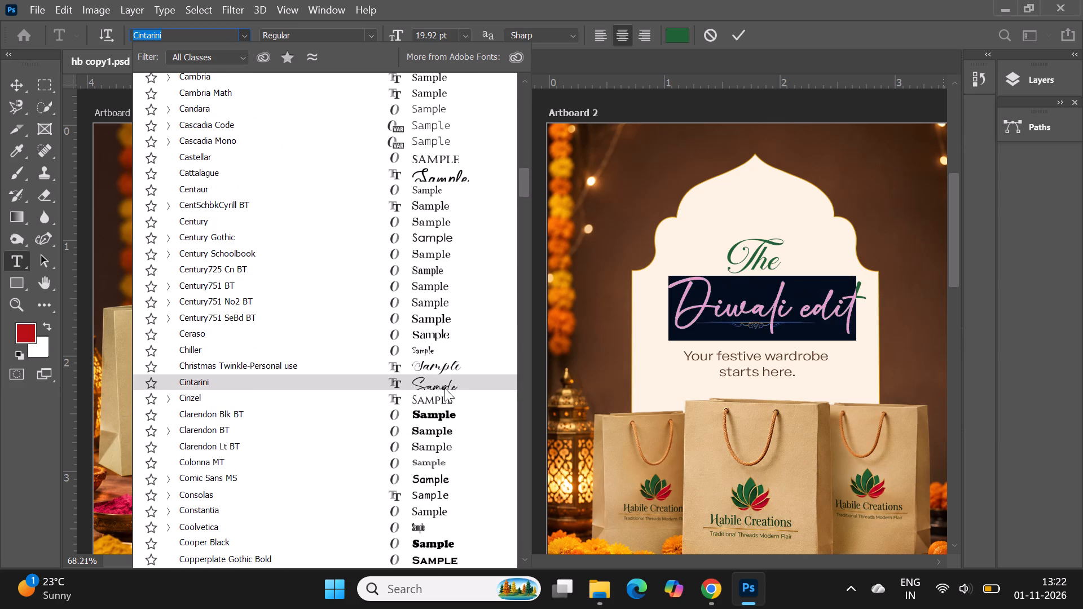
{"action": "scroll", "coordinate": [444, 388], "scroll_direction": "down", "scroll_amount": 16}
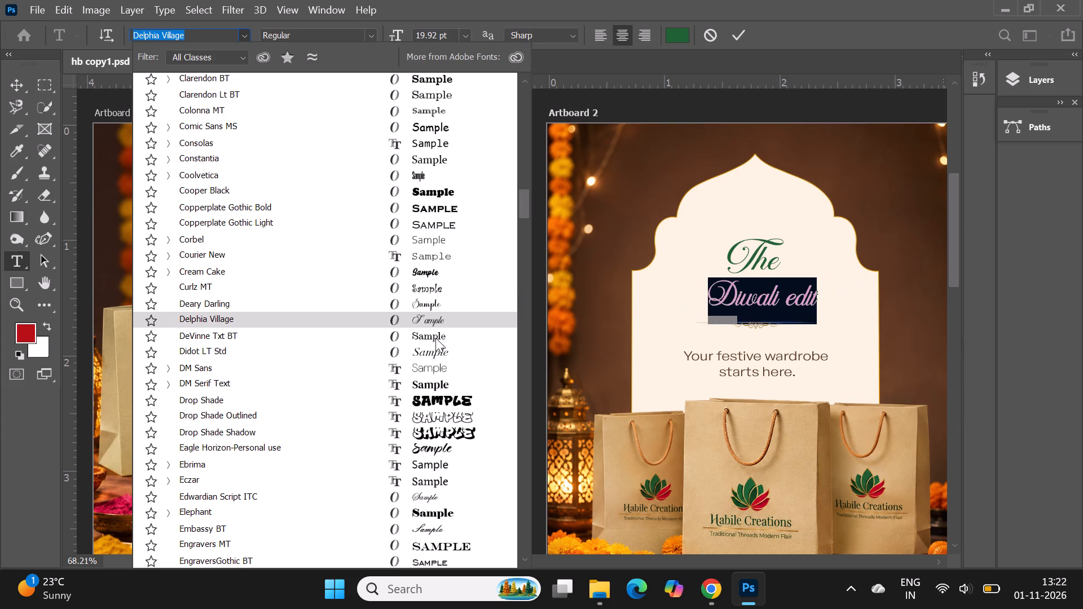
{"action": "scroll", "coordinate": [434, 385], "scroll_direction": "down", "scroll_amount": 3}
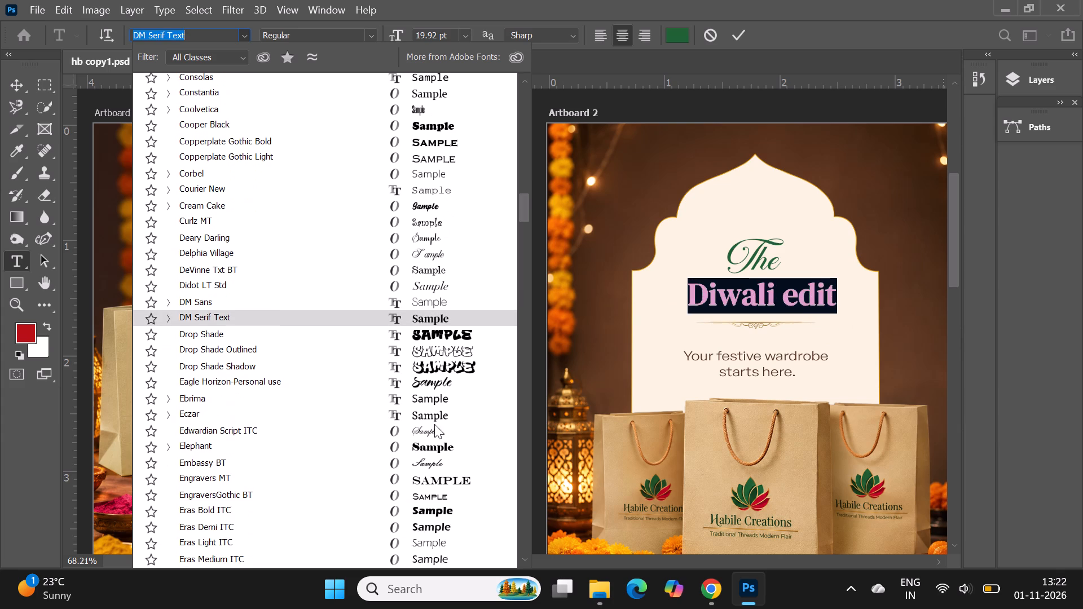
{"action": "scroll", "coordinate": [435, 426], "scroll_direction": "down", "scroll_amount": 10}
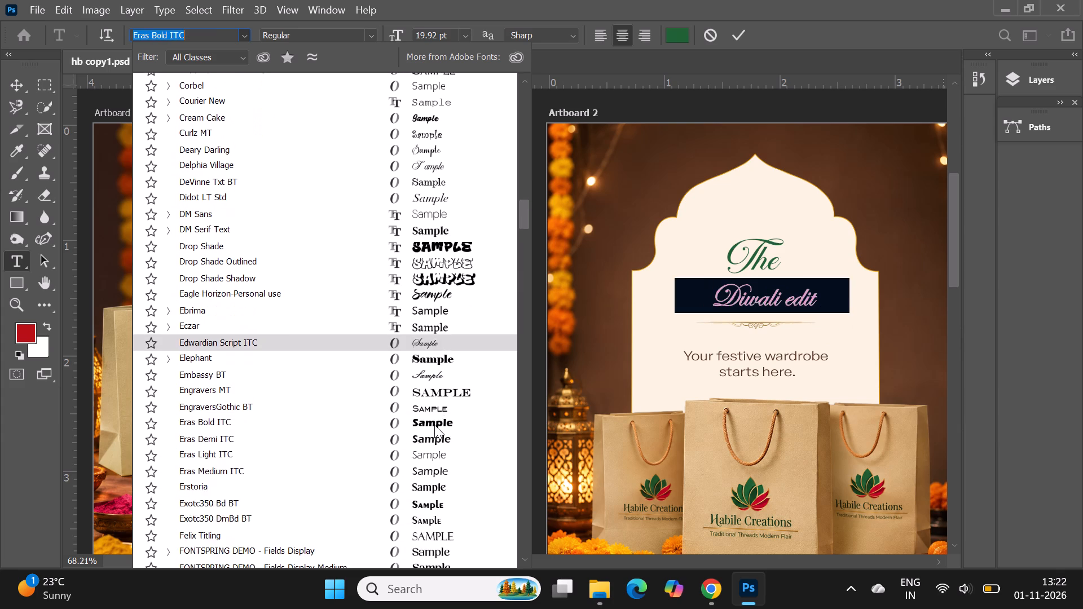
{"action": "scroll", "coordinate": [434, 425], "scroll_direction": "down", "scroll_amount": 18}
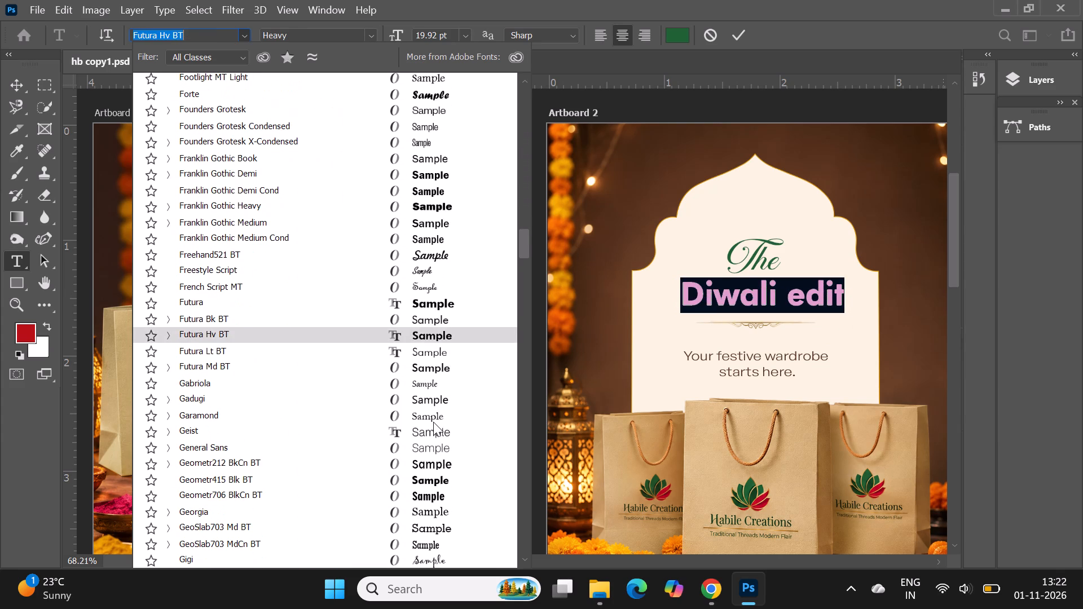
{"action": "scroll", "coordinate": [433, 422], "scroll_direction": "down", "scroll_amount": 12}
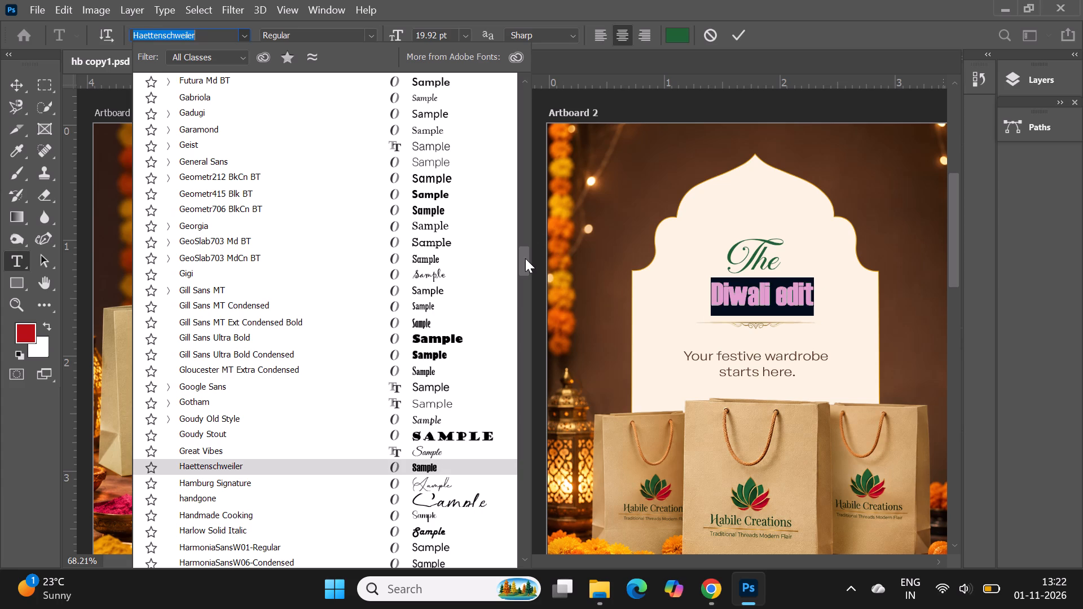
Set the "Diwali edit" text on Artboard 2 in the Rosemartin font from the recently used fonts.
{"action": "left_click_drag", "start_coordinate": [525, 258], "coordinate": [546, 105]}
{"action": "left_click_drag", "start_coordinate": [527, 99], "coordinate": [532, 72]}
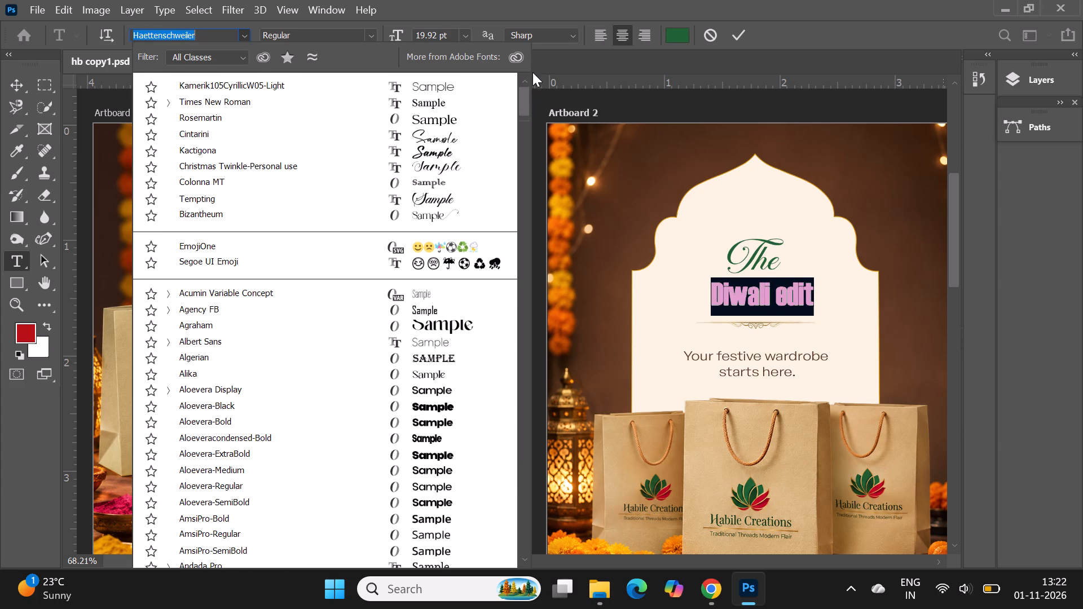
{"action": "left_click_drag", "start_coordinate": [532, 72], "coordinate": [534, 69]}
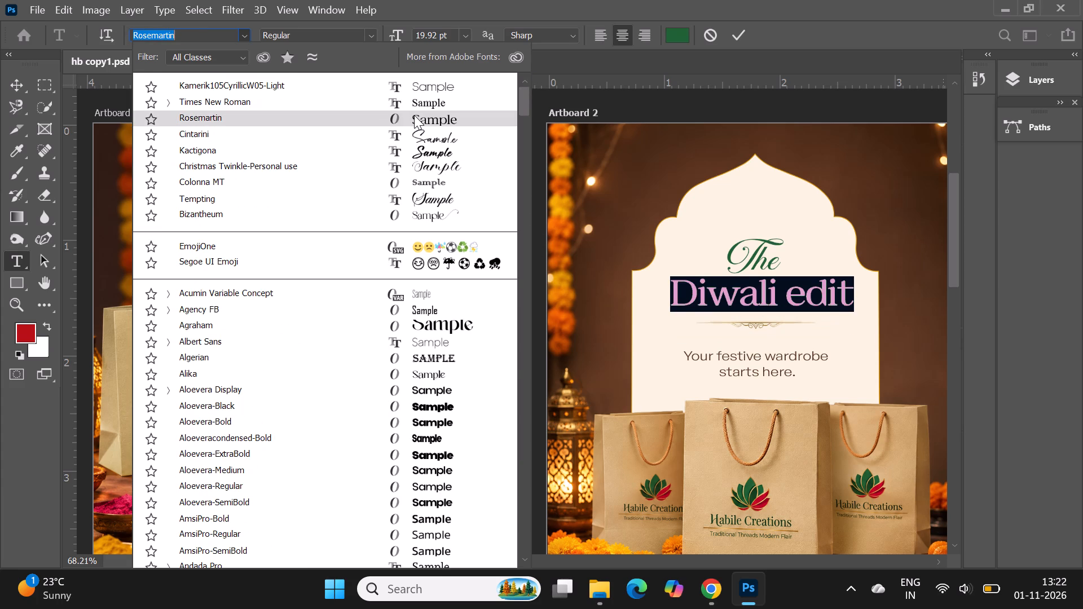
{"action": "left_click", "coordinate": [414, 115]}
{"action": "left_click", "coordinate": [740, 34]}
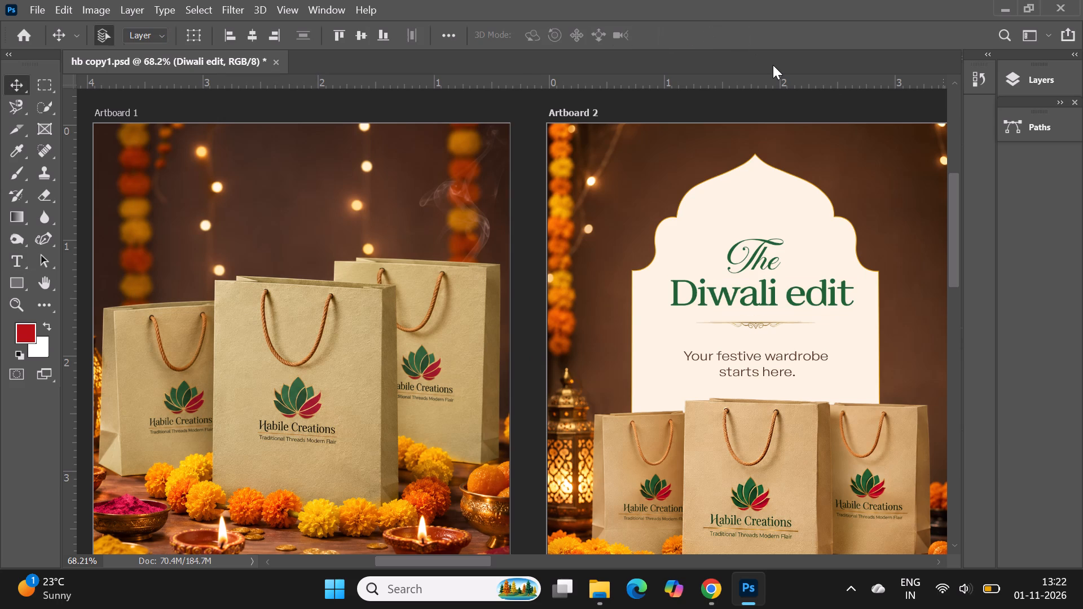
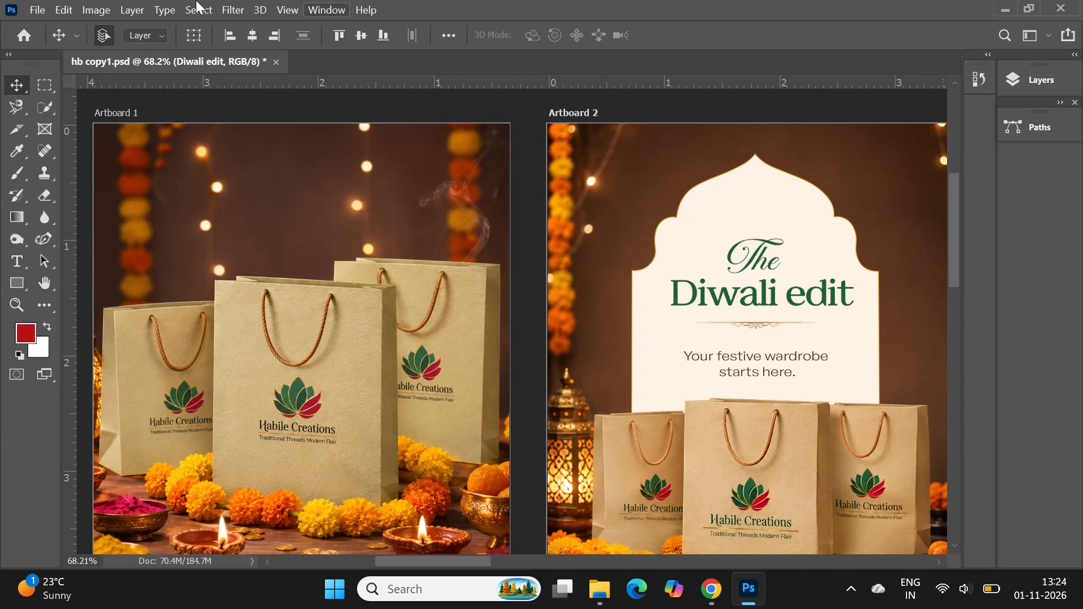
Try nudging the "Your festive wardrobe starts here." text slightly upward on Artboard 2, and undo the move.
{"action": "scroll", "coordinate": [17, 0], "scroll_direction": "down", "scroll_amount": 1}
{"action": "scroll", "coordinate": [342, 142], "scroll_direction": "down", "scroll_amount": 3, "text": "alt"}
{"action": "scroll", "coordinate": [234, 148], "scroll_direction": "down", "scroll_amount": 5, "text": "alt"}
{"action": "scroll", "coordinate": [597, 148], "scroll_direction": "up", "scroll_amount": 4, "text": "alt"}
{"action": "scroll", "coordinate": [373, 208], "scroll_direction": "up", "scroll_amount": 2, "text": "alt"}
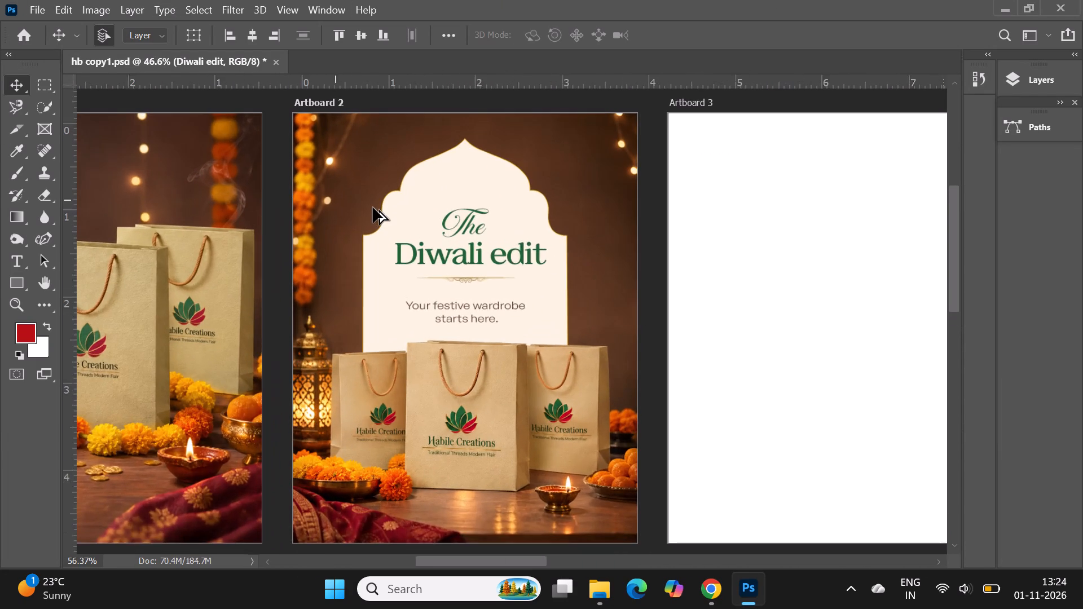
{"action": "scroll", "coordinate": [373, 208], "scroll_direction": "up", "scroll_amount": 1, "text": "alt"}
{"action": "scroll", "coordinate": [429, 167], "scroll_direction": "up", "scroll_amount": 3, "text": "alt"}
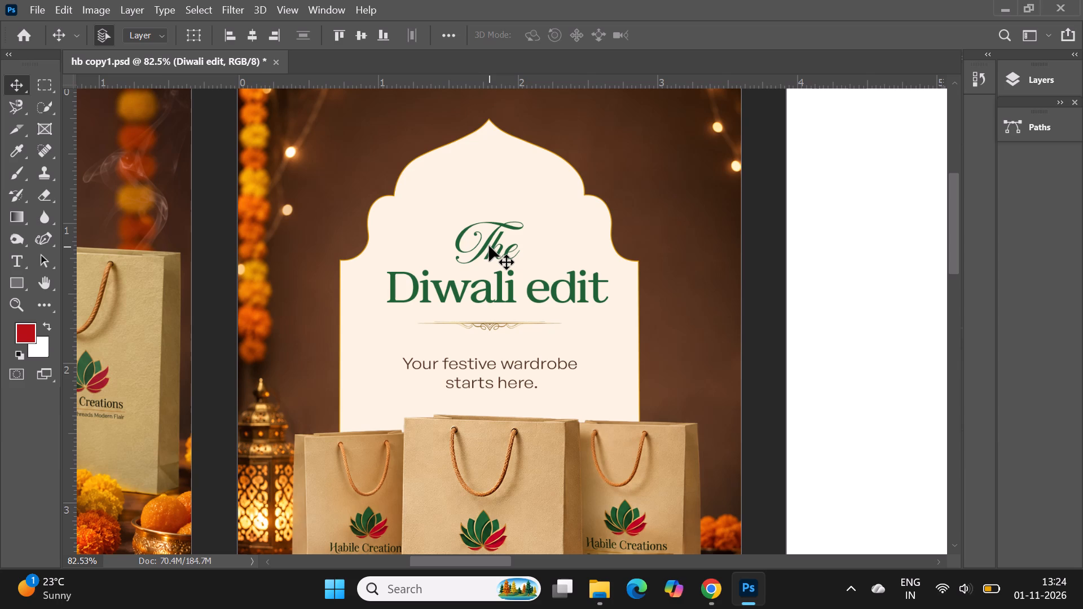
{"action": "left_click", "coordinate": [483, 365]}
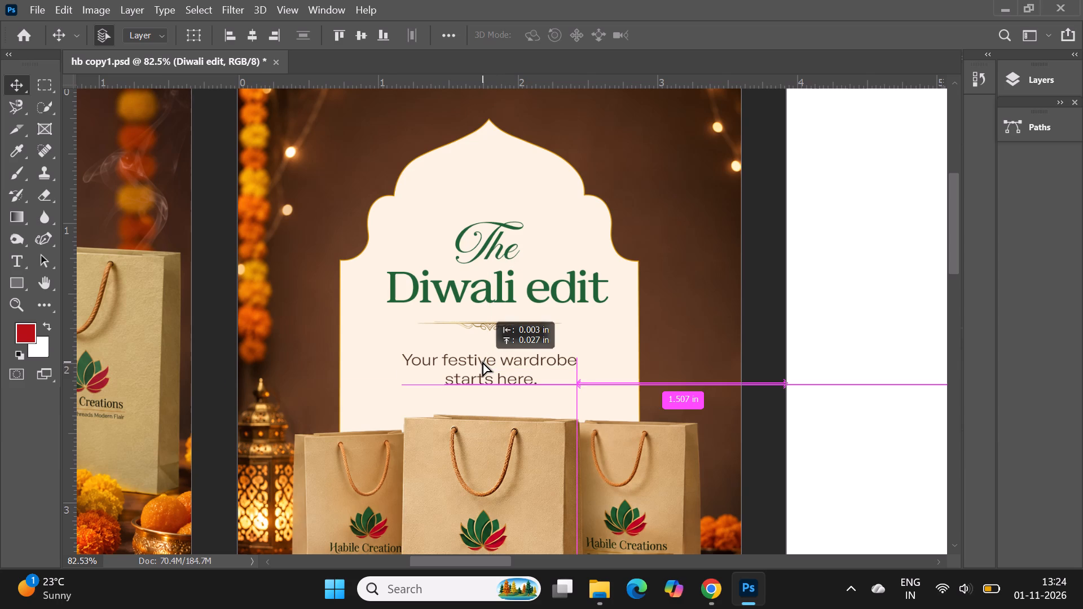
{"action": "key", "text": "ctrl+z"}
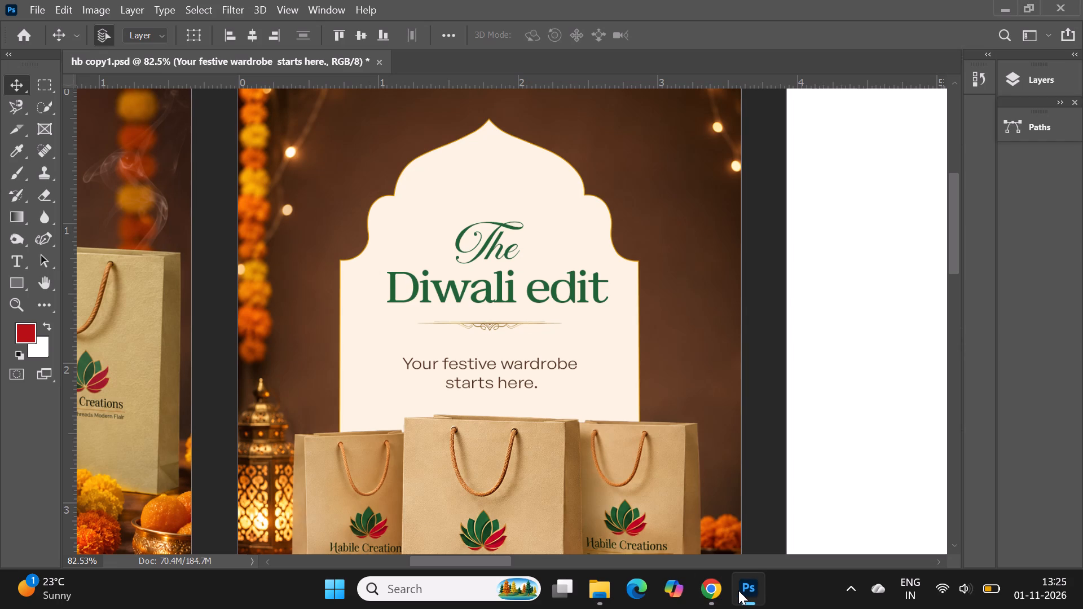
{"action": "scroll", "coordinate": [509, 278], "scroll_direction": "down", "scroll_amount": 5, "text": "alt"}
{"action": "scroll", "coordinate": [493, 326], "scroll_direction": "up", "scroll_amount": 6, "text": "alt"}
{"action": "scroll", "coordinate": [493, 326], "scroll_direction": "down", "scroll_amount": 6, "text": "alt"}
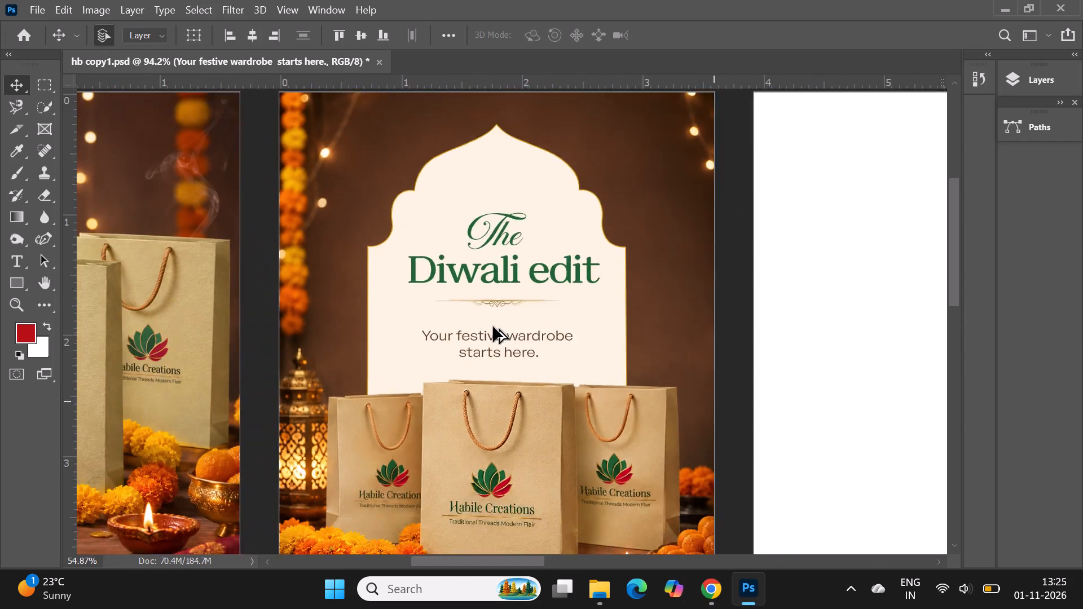
{"action": "scroll", "coordinate": [494, 246], "scroll_direction": "down", "scroll_amount": 4, "text": "alt"}
{"action": "scroll", "coordinate": [337, 206], "scroll_direction": "down", "scroll_amount": 2, "text": "alt"}
{"action": "scroll", "coordinate": [469, 271], "scroll_direction": "up", "scroll_amount": 4, "text": "alt"}
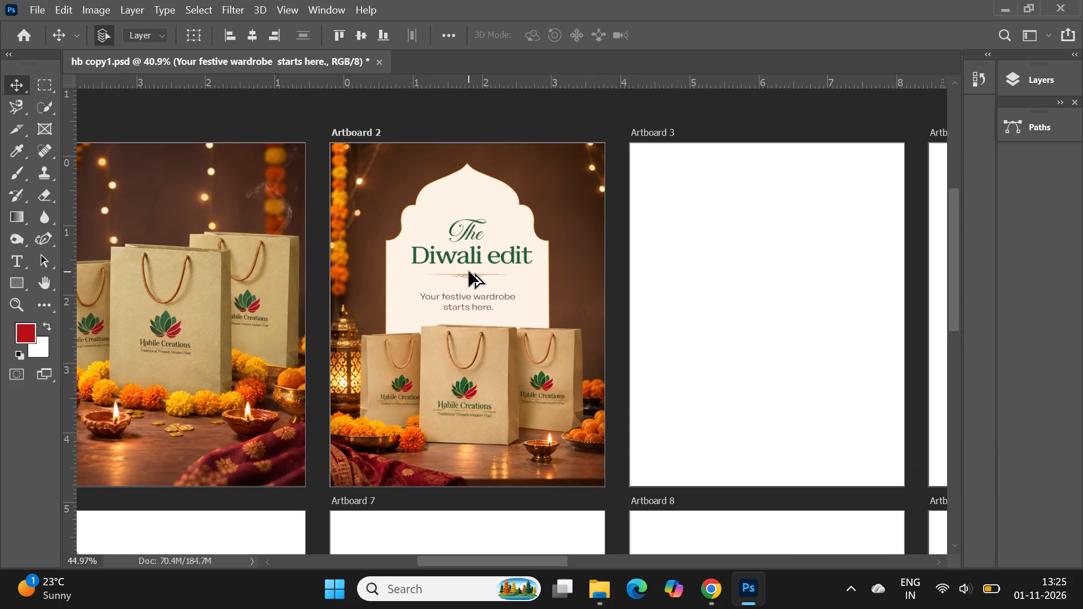
{"action": "scroll", "coordinate": [469, 271], "scroll_direction": "up", "scroll_amount": 1, "text": "alt"}
{"action": "scroll", "coordinate": [442, 342], "scroll_direction": "up", "scroll_amount": 1, "text": "alt"}
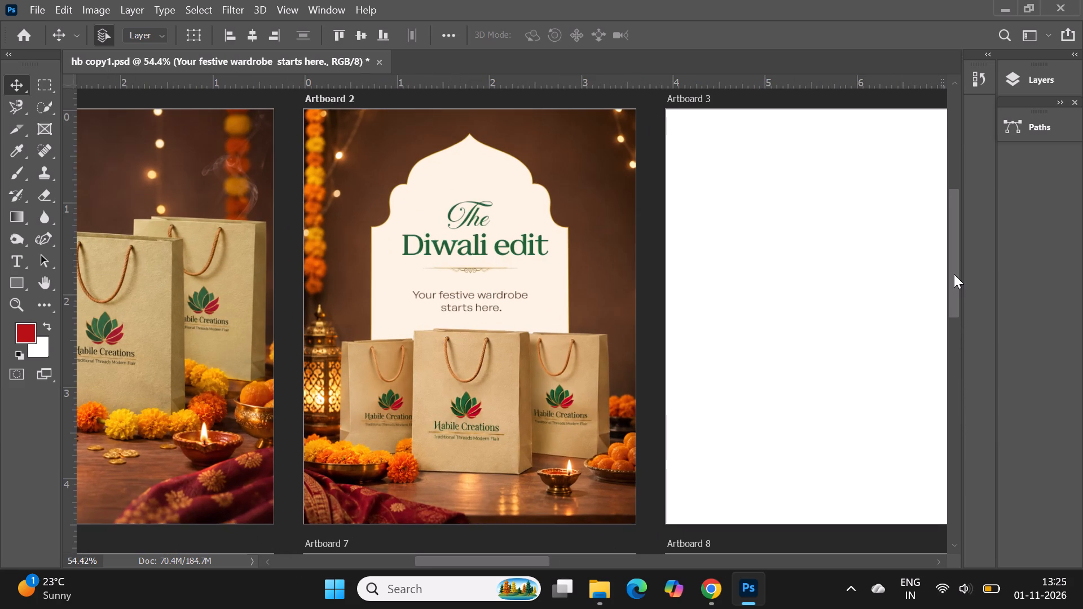
{"action": "scroll", "coordinate": [482, 439], "scroll_direction": "up", "scroll_amount": 6}
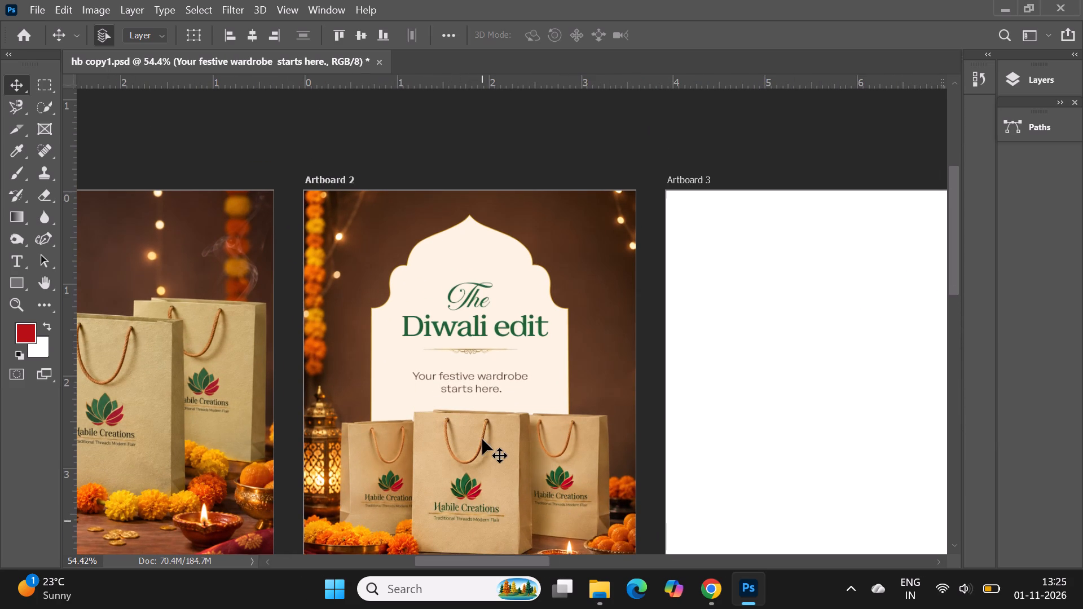
{"action": "scroll", "coordinate": [482, 439], "scroll_direction": "down", "scroll_amount": 6}
{"action": "scroll", "coordinate": [471, 443], "scroll_direction": "up", "scroll_amount": 5, "text": "alt"}
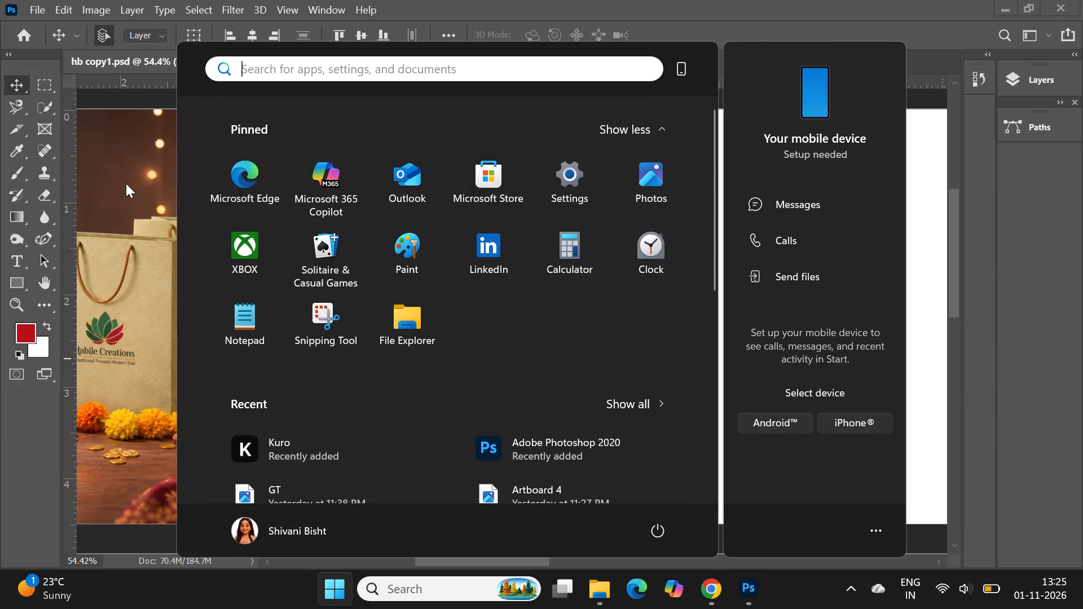
{"action": "left_click", "coordinate": [126, 183]}
{"action": "scroll", "coordinate": [387, 375], "scroll_direction": "up", "scroll_amount": 8, "text": "alt"}
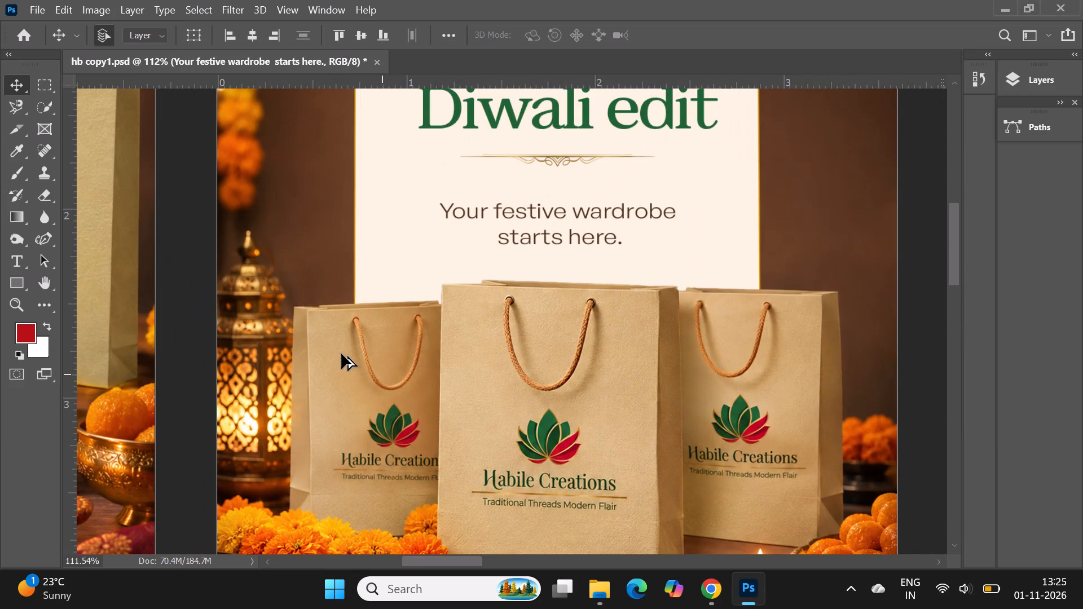
{"action": "scroll", "coordinate": [323, 343], "scroll_direction": "down", "scroll_amount": 5, "text": "alt"}
{"action": "scroll", "coordinate": [437, 331], "scroll_direction": "down", "scroll_amount": 2, "text": "alt"}
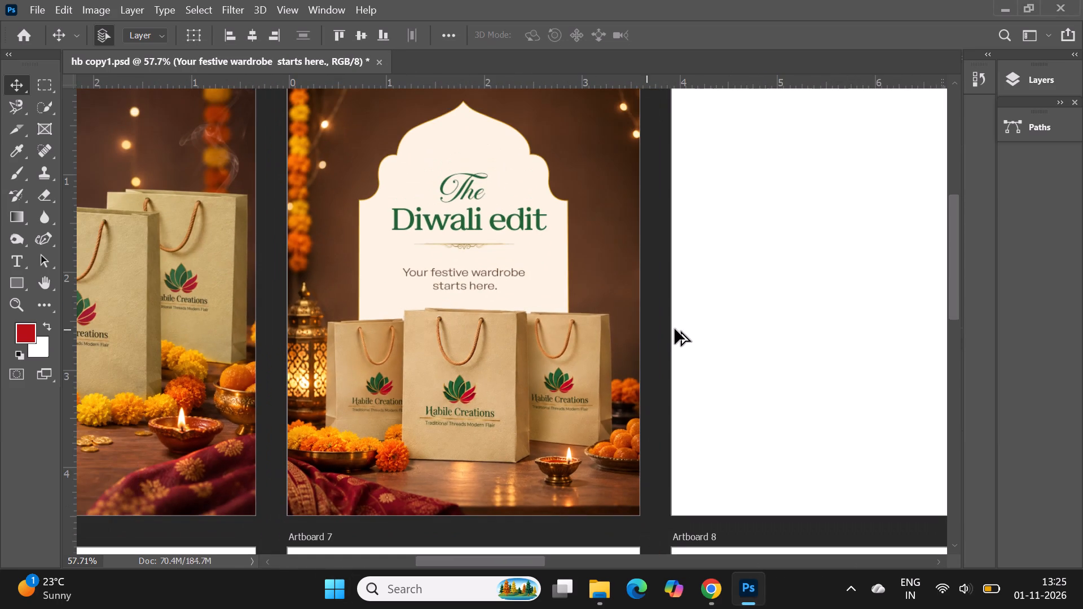
{"action": "scroll", "coordinate": [676, 328], "scroll_direction": "down", "scroll_amount": 2, "text": "alt"}
{"action": "scroll", "coordinate": [665, 335], "scroll_direction": "up", "scroll_amount": 1, "text": "alt"}
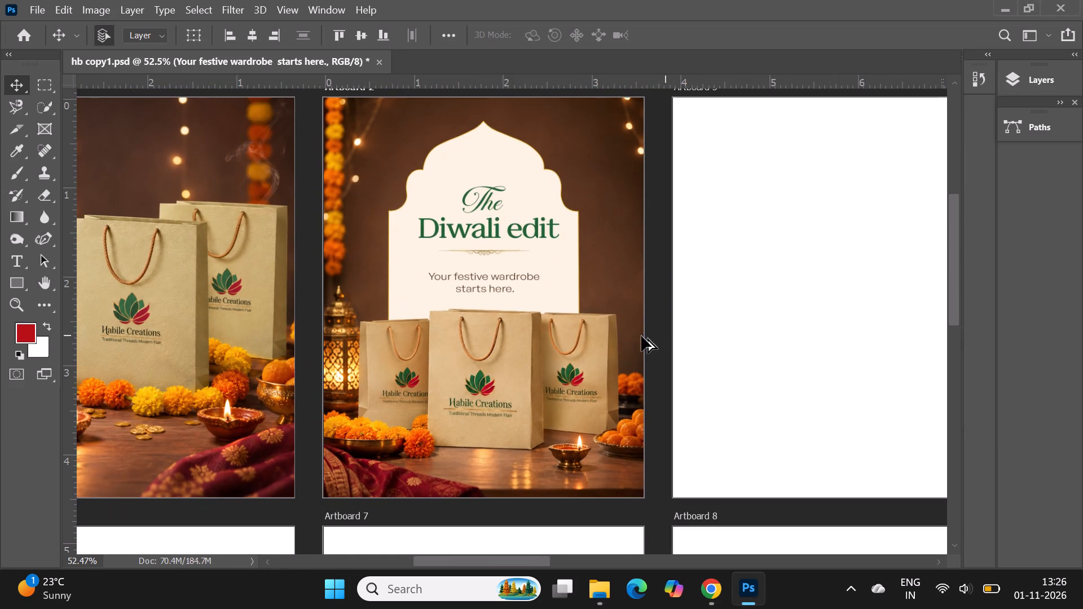
{"action": "left_click", "coordinate": [459, 385]}
{"action": "scroll", "coordinate": [545, 382], "scroll_direction": "down", "scroll_amount": 1, "text": "alt"}
{"action": "scroll", "coordinate": [399, 316], "scroll_direction": "down", "scroll_amount": 5, "text": "alt"}
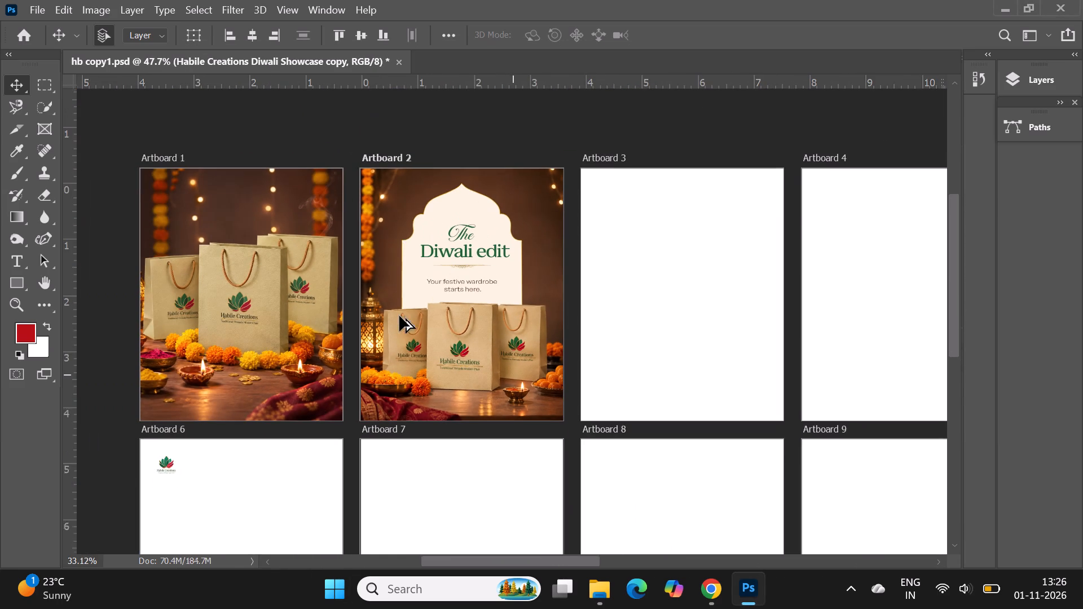
{"action": "scroll", "coordinate": [399, 316], "scroll_direction": "down", "scroll_amount": 2}
{"action": "scroll", "coordinate": [102, 436], "scroll_direction": "up", "scroll_amount": 13, "text": "alt"}
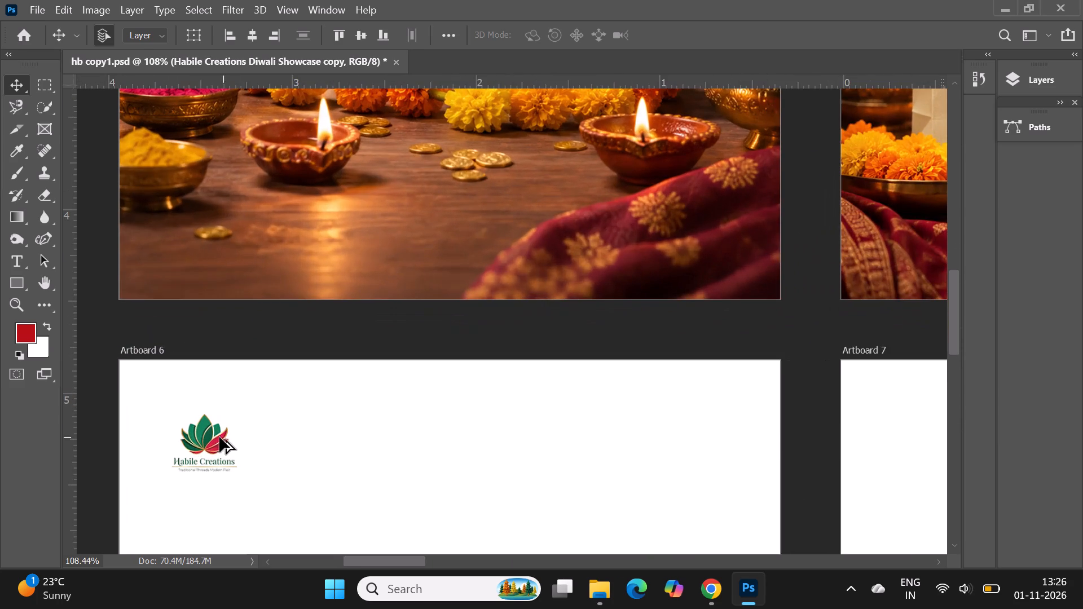
{"action": "scroll", "coordinate": [135, 437], "scroll_direction": "down", "scroll_amount": 12, "text": "alt"}
{"action": "scroll", "coordinate": [491, 264], "scroll_direction": "up", "scroll_amount": 3, "text": "alt"}
{"action": "scroll", "coordinate": [451, 219], "scroll_direction": "up", "scroll_amount": 1, "text": "alt"}
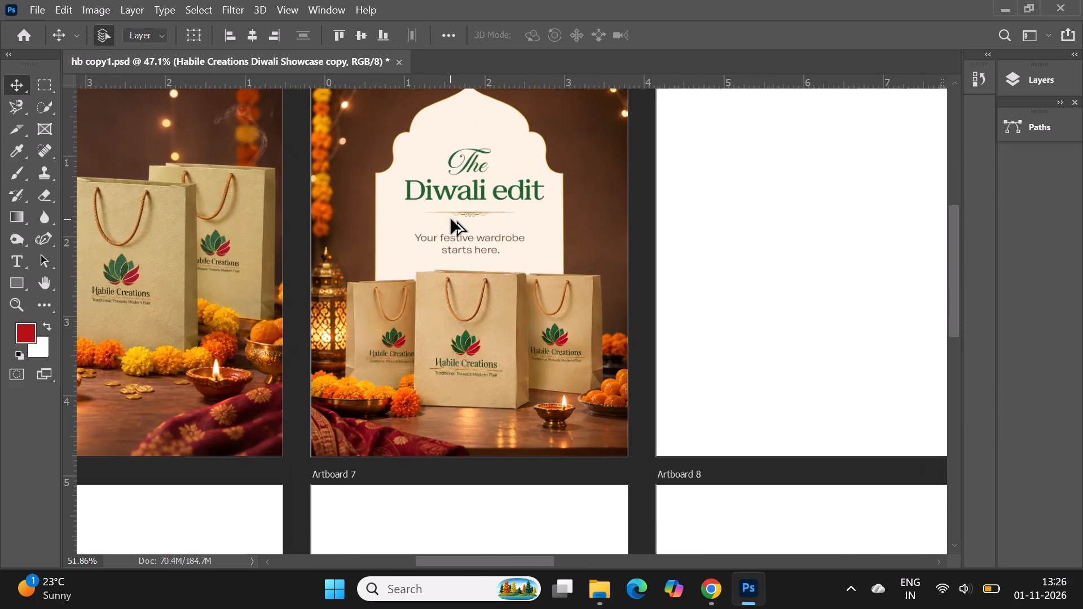
{"action": "scroll", "coordinate": [516, 311], "scroll_direction": "up", "scroll_amount": 5}
{"action": "scroll", "coordinate": [455, 442], "scroll_direction": "up", "scroll_amount": 1, "text": "alt"}
{"action": "scroll", "coordinate": [466, 417], "scroll_direction": "down", "scroll_amount": 2}
Lighten the three paper bags on Artboard 2 with the Dodge tool, using a 480 px soft brush on Midtones at 50% exposure.
{"action": "left_click", "coordinate": [468, 407]}
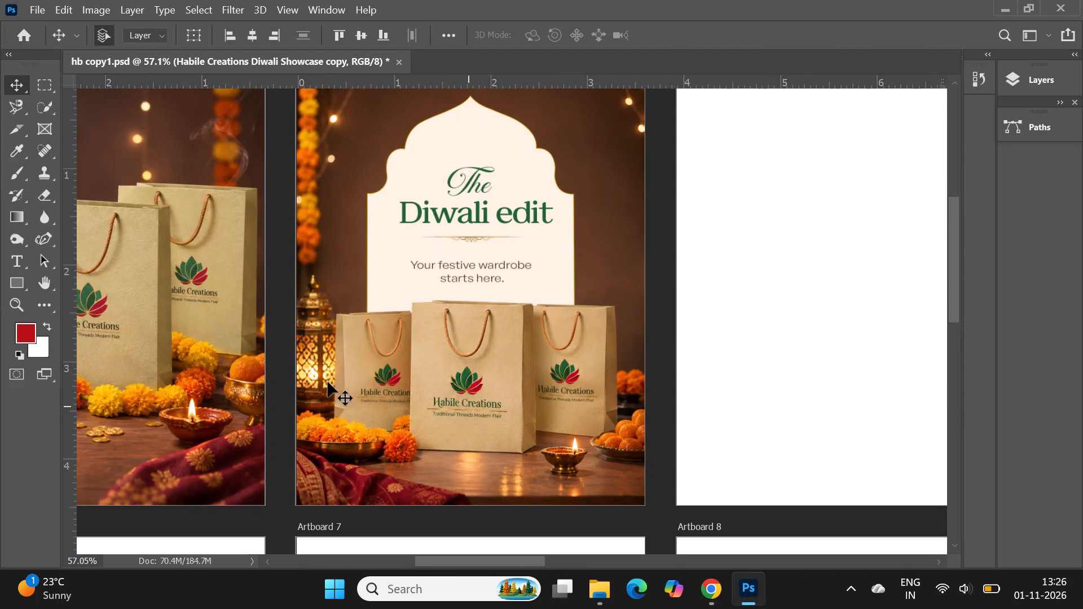
{"action": "right_click", "coordinate": [20, 242]}
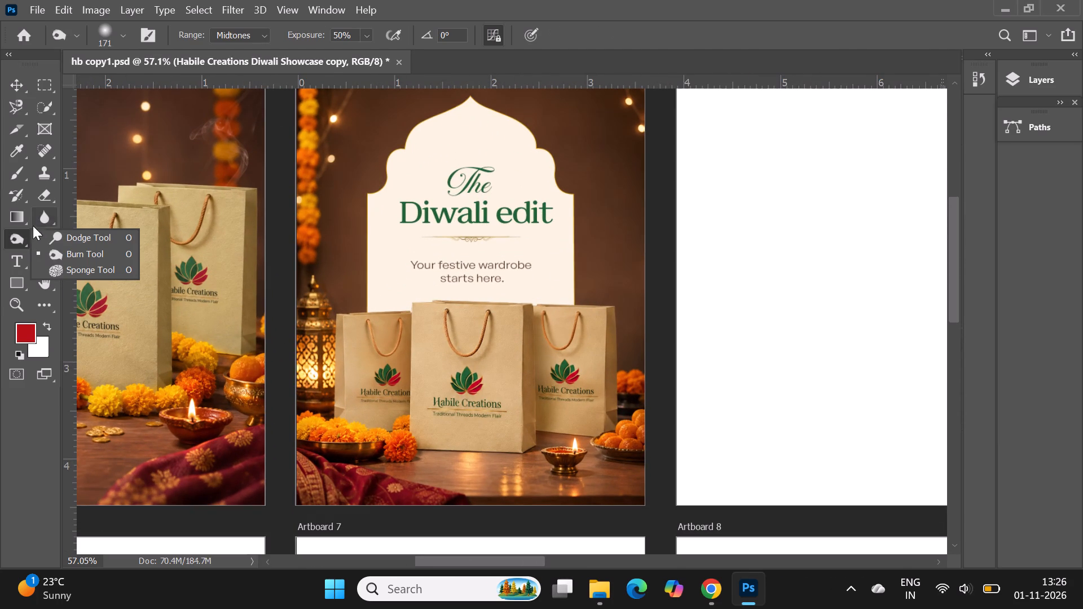
{"action": "left_click", "coordinate": [91, 230]}
{"action": "left_click", "coordinate": [90, 237]}
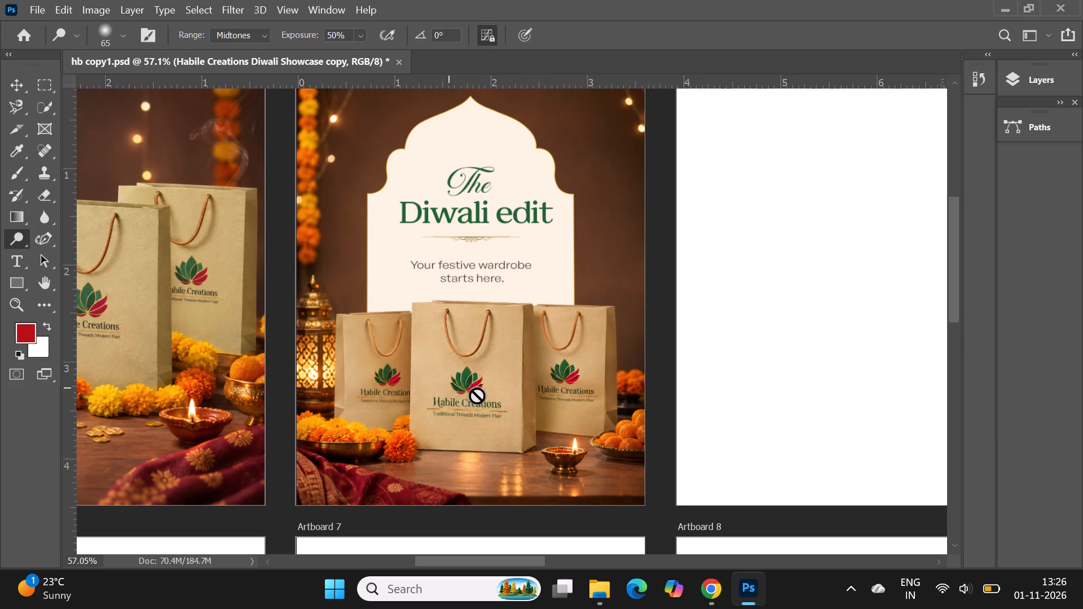
{"action": "left_click", "coordinate": [477, 395]}
{"action": "left_click", "coordinate": [571, 260]}
{"action": "left_click", "coordinate": [121, 35]}
{"action": "left_click", "coordinate": [169, 87]}
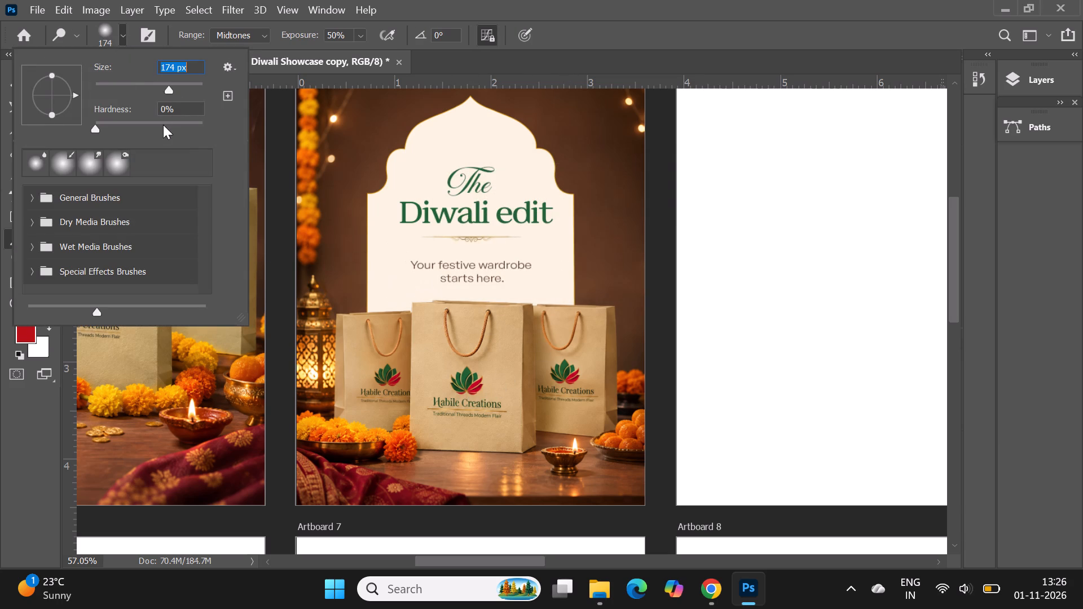
{"action": "left_click", "coordinate": [186, 85]}
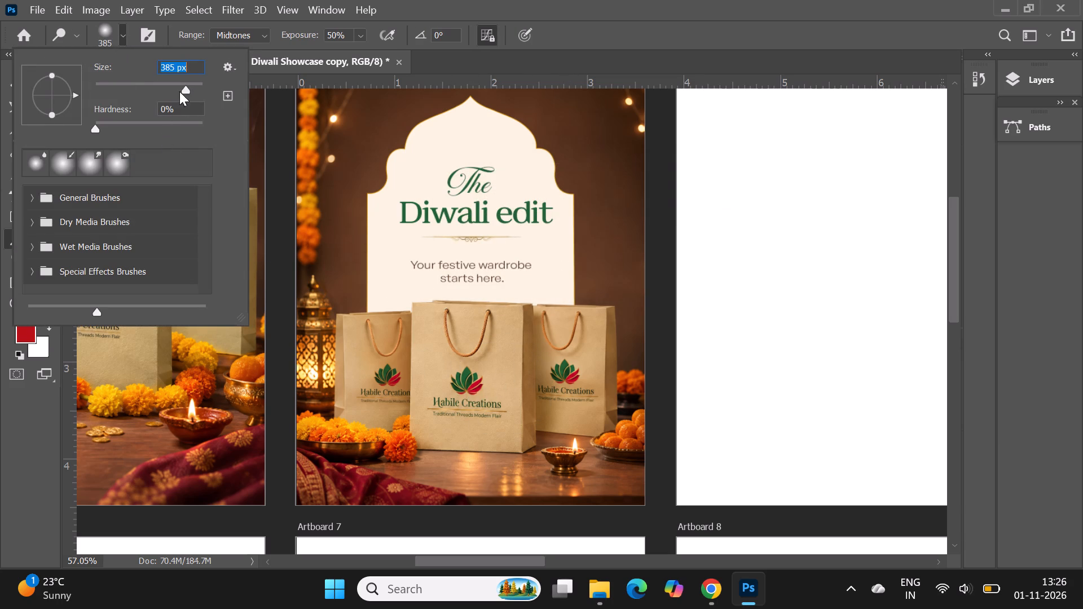
{"action": "left_click", "coordinate": [190, 89]}
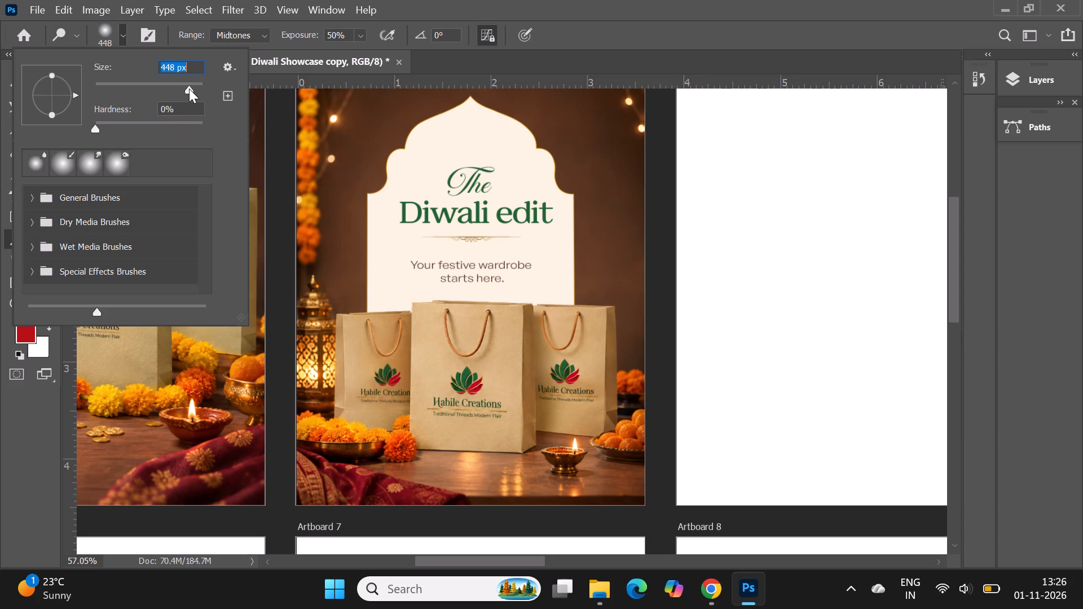
{"action": "left_click", "coordinate": [191, 89]}
{"action": "left_click", "coordinate": [472, 390]}
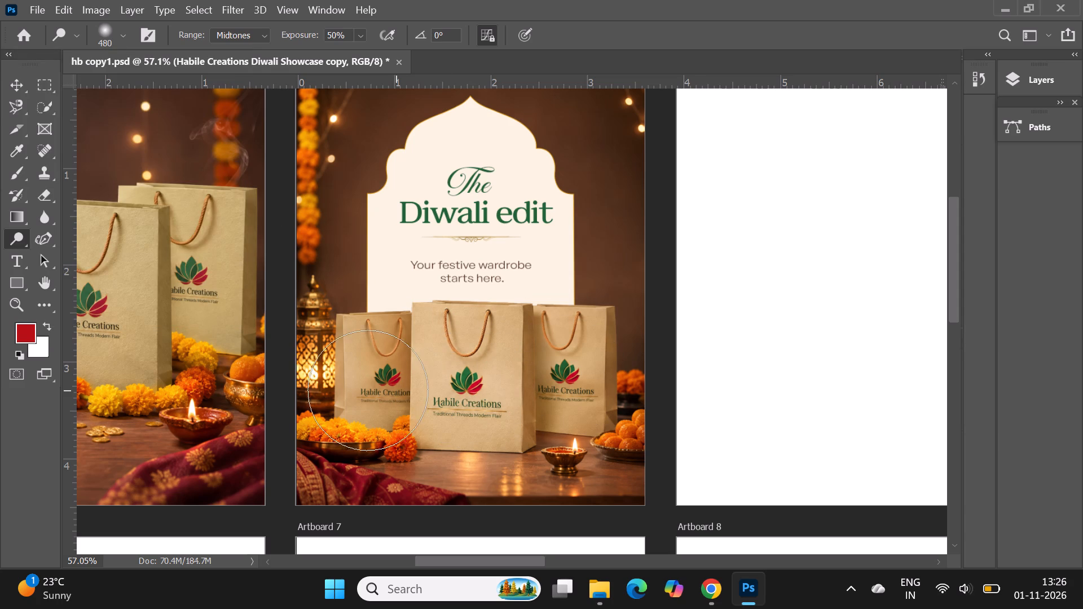
{"action": "left_click", "coordinate": [372, 390]}
{"action": "left_click", "coordinate": [585, 398]}
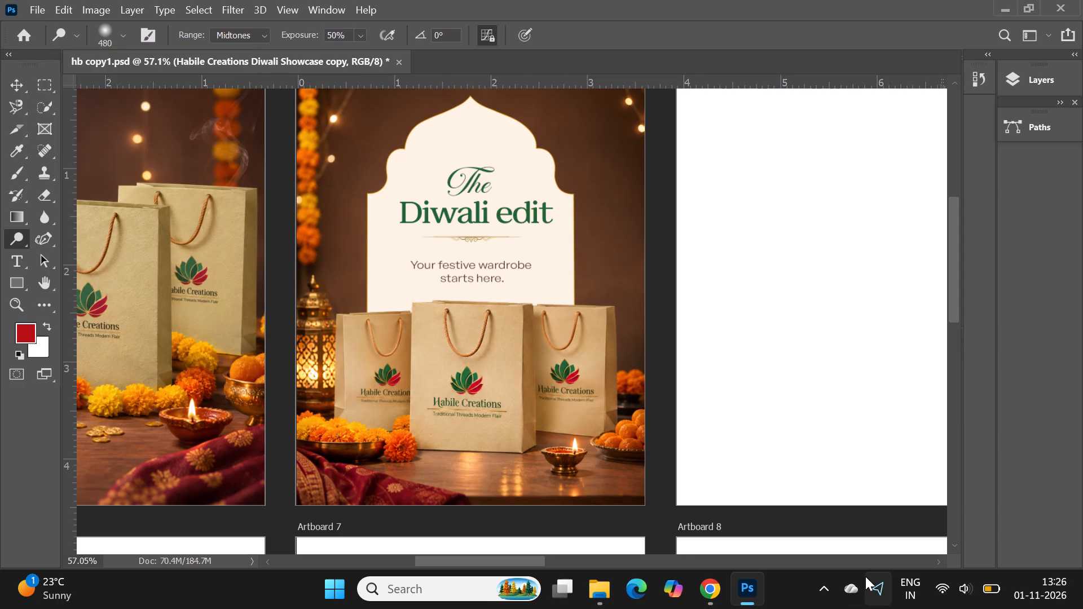
{"action": "left_click", "coordinate": [10, 80]}
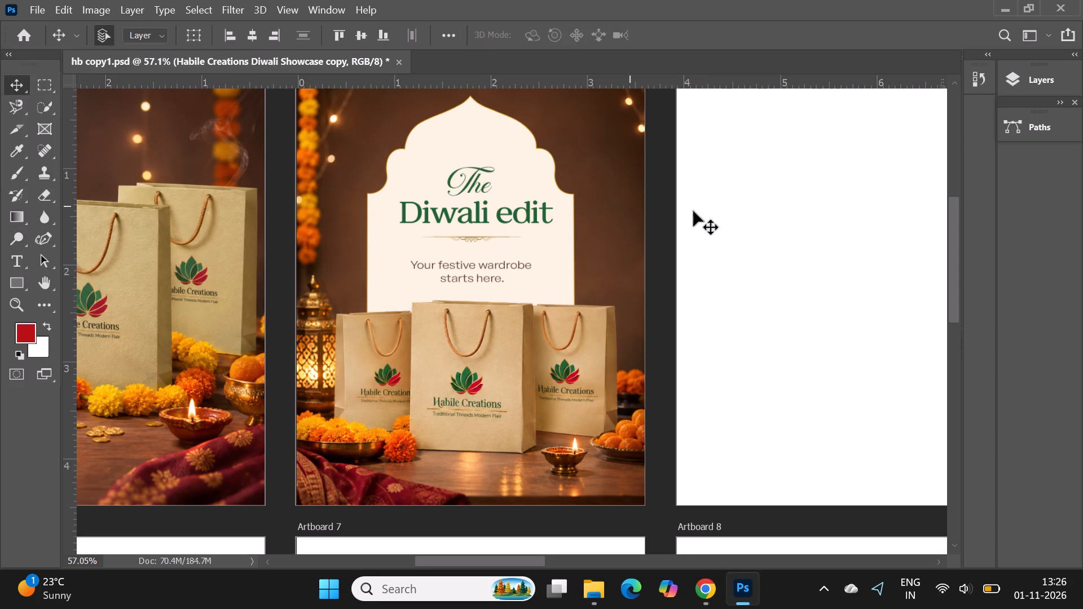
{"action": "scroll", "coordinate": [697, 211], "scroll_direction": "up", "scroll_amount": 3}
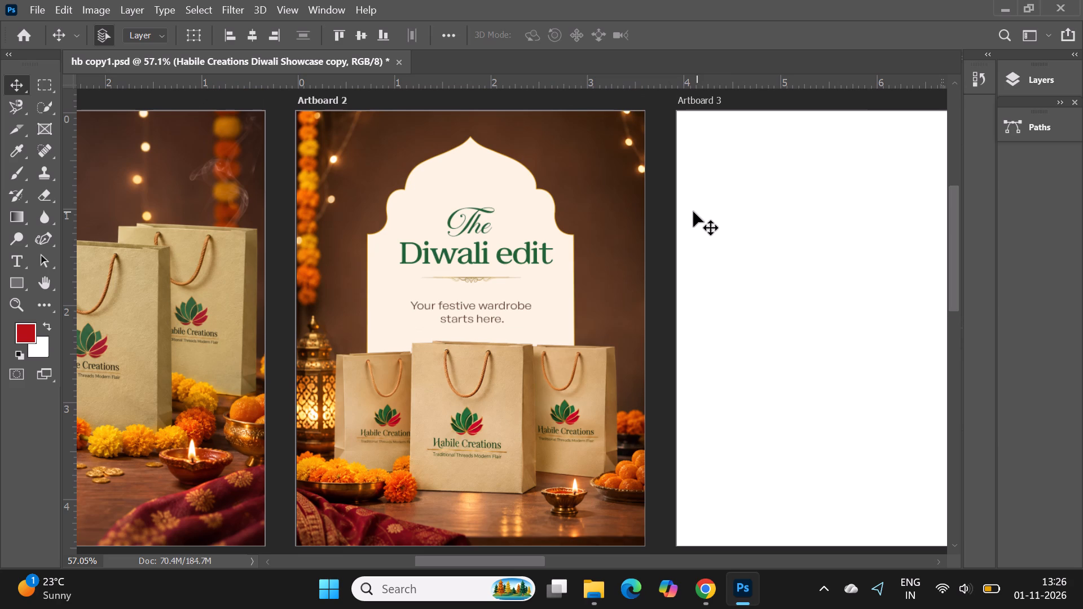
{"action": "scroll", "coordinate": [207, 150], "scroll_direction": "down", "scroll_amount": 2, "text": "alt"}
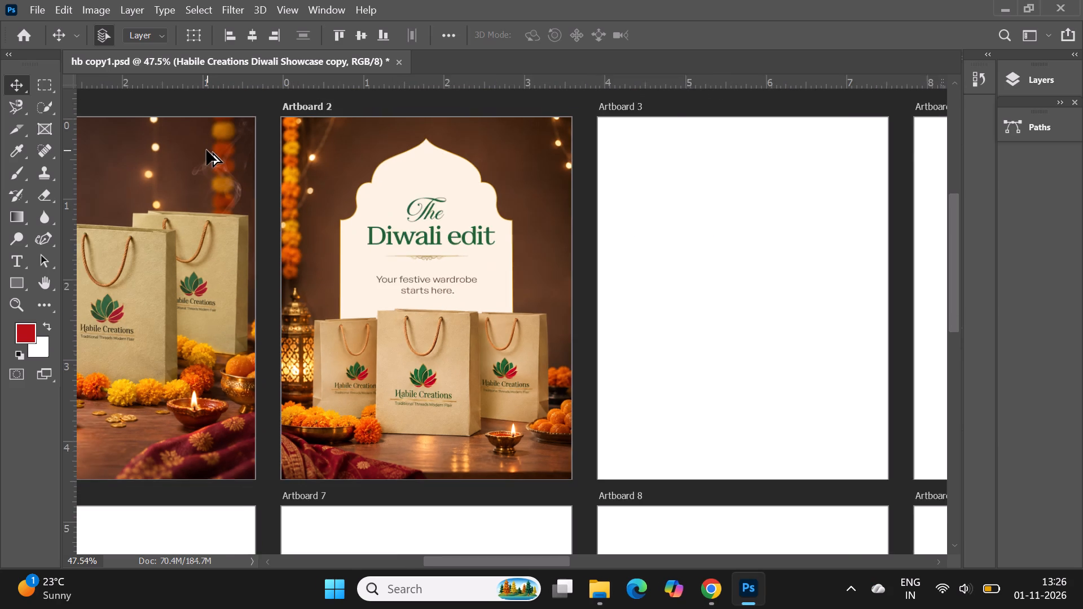
Delete the Pitta Embroidery Collection artwork from Artboard 10, leaving nothing selected.
{"action": "scroll", "coordinate": [206, 150], "scroll_direction": "down", "scroll_amount": 5, "text": "alt"}
{"action": "scroll", "coordinate": [646, 236], "scroll_direction": "up", "scroll_amount": 2, "text": "alt"}
{"action": "scroll", "coordinate": [450, 171], "scroll_direction": "up", "scroll_amount": 1, "text": "alt"}
{"action": "left_click", "coordinate": [461, 202]}
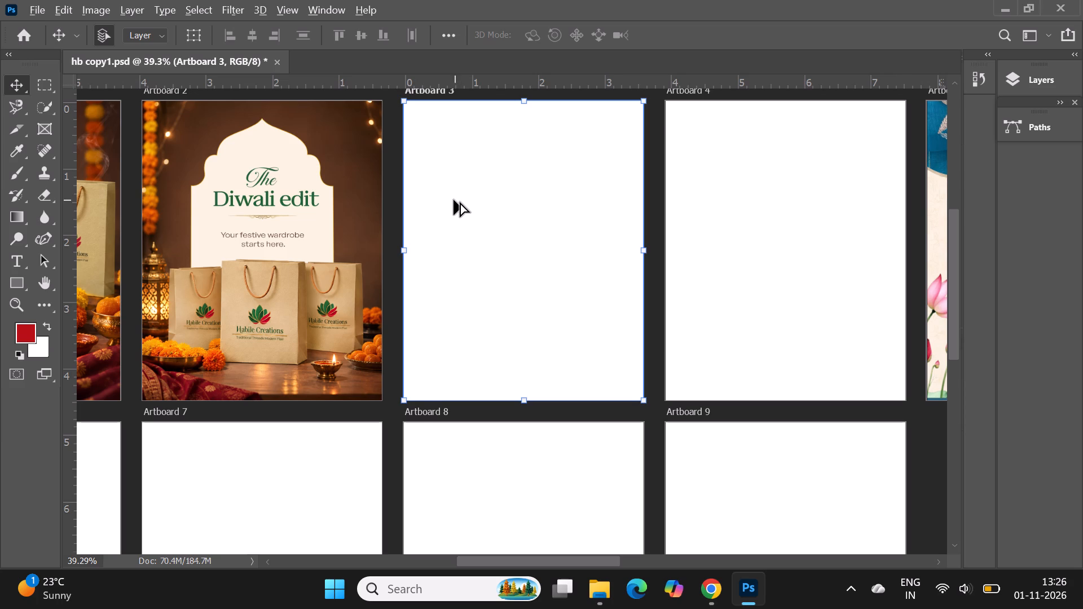
{"action": "scroll", "coordinate": [454, 200], "scroll_direction": "down", "scroll_amount": 9, "text": "alt"}
{"action": "scroll", "coordinate": [804, 195], "scroll_direction": "up", "scroll_amount": 2, "text": "alt"}
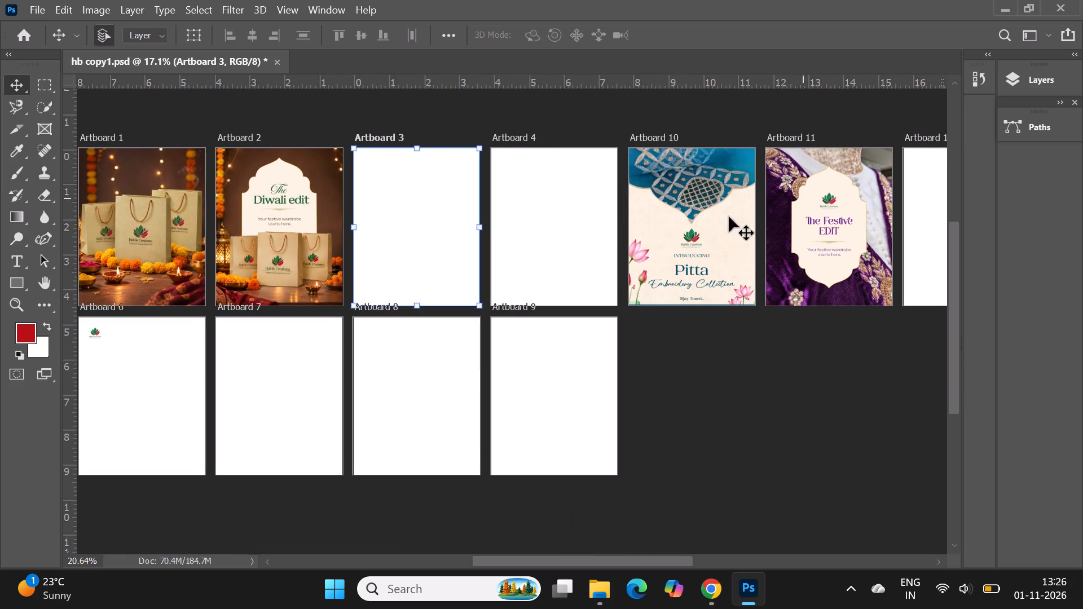
{"action": "left_click", "coordinate": [711, 224]}
{"action": "key", "text": "Delete"}
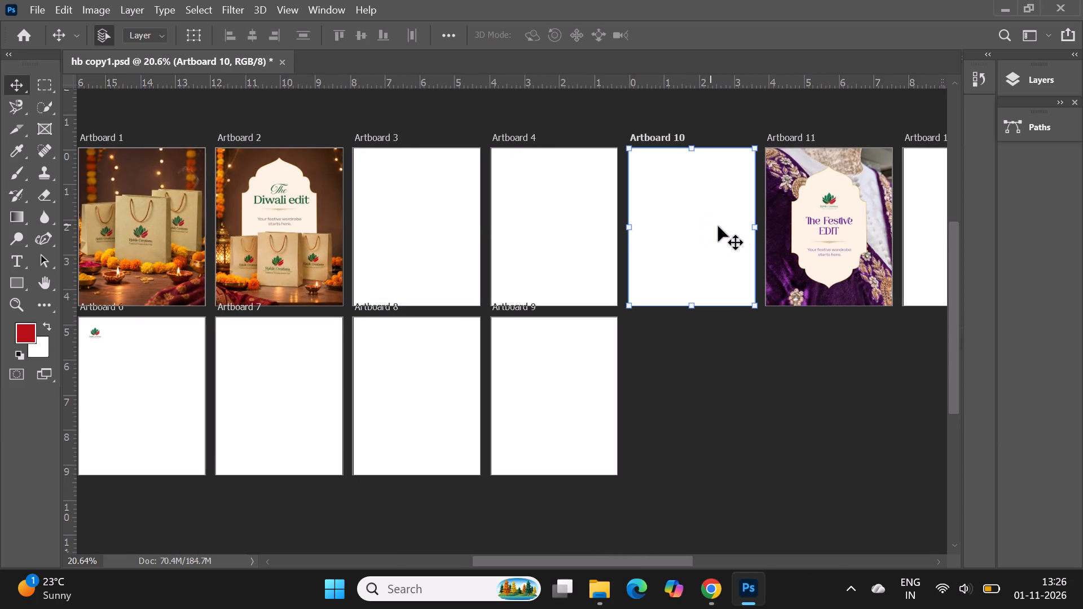
{"action": "scroll", "coordinate": [732, 227], "scroll_direction": "down", "scroll_amount": 3, "text": "alt"}
{"action": "left_click", "coordinate": [783, 389]}
Delete the paper bags and marigold artwork from Artboard 1, leaving nothing selected.
{"action": "scroll", "coordinate": [152, 146], "scroll_direction": "up", "scroll_amount": 7, "text": "alt"}
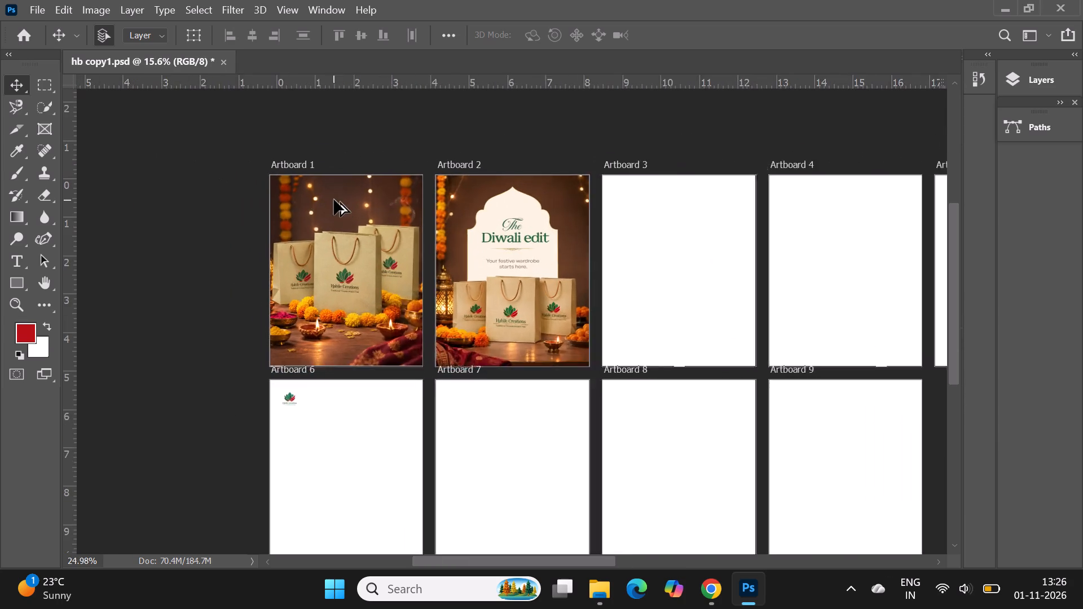
{"action": "scroll", "coordinate": [334, 200], "scroll_direction": "up", "scroll_amount": 1, "text": "alt"}
{"action": "left_click", "coordinate": [354, 259]}
{"action": "key", "text": "Delete"}
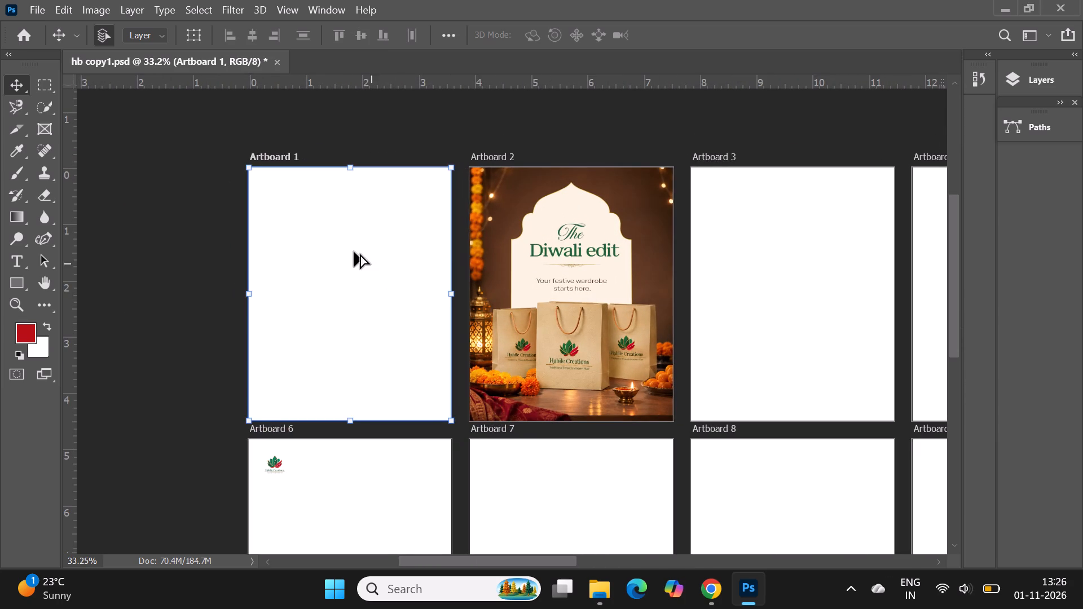
{"action": "scroll", "coordinate": [353, 249], "scroll_direction": "down", "scroll_amount": 2, "text": "alt"}
{"action": "left_click", "coordinate": [382, 151]}
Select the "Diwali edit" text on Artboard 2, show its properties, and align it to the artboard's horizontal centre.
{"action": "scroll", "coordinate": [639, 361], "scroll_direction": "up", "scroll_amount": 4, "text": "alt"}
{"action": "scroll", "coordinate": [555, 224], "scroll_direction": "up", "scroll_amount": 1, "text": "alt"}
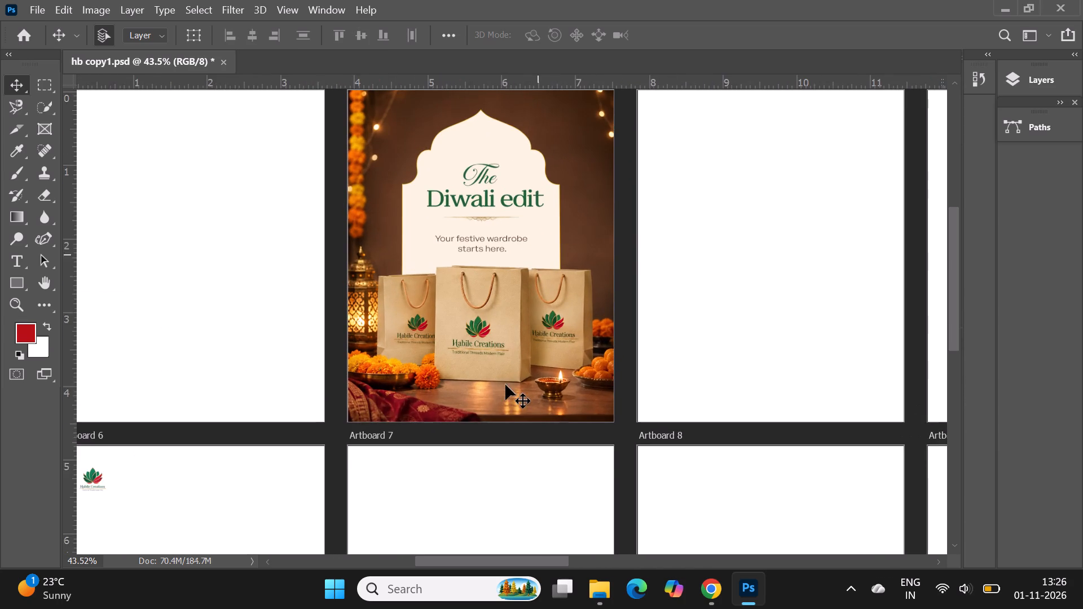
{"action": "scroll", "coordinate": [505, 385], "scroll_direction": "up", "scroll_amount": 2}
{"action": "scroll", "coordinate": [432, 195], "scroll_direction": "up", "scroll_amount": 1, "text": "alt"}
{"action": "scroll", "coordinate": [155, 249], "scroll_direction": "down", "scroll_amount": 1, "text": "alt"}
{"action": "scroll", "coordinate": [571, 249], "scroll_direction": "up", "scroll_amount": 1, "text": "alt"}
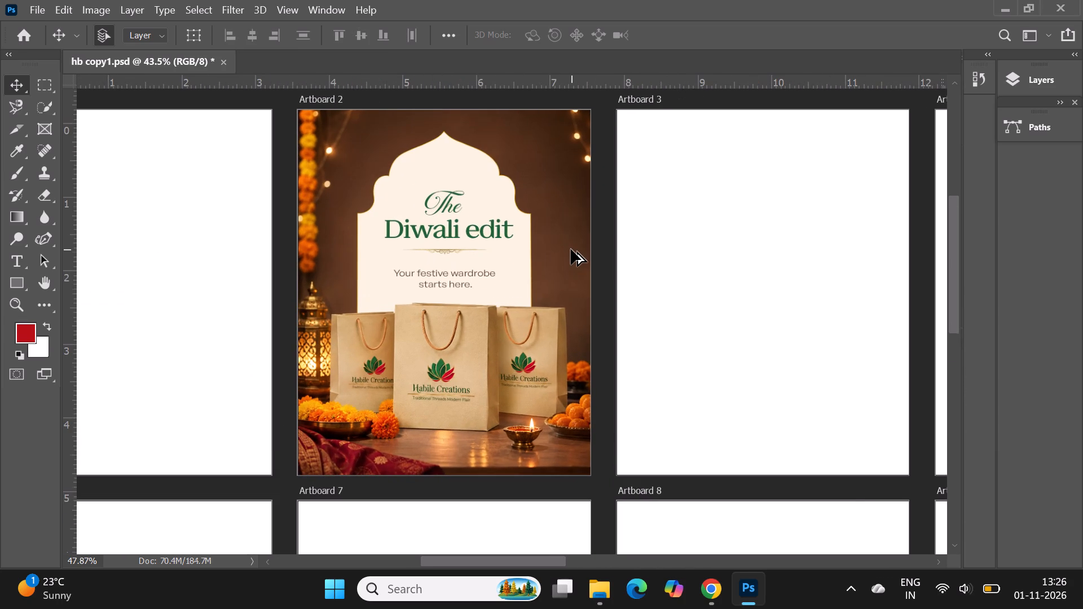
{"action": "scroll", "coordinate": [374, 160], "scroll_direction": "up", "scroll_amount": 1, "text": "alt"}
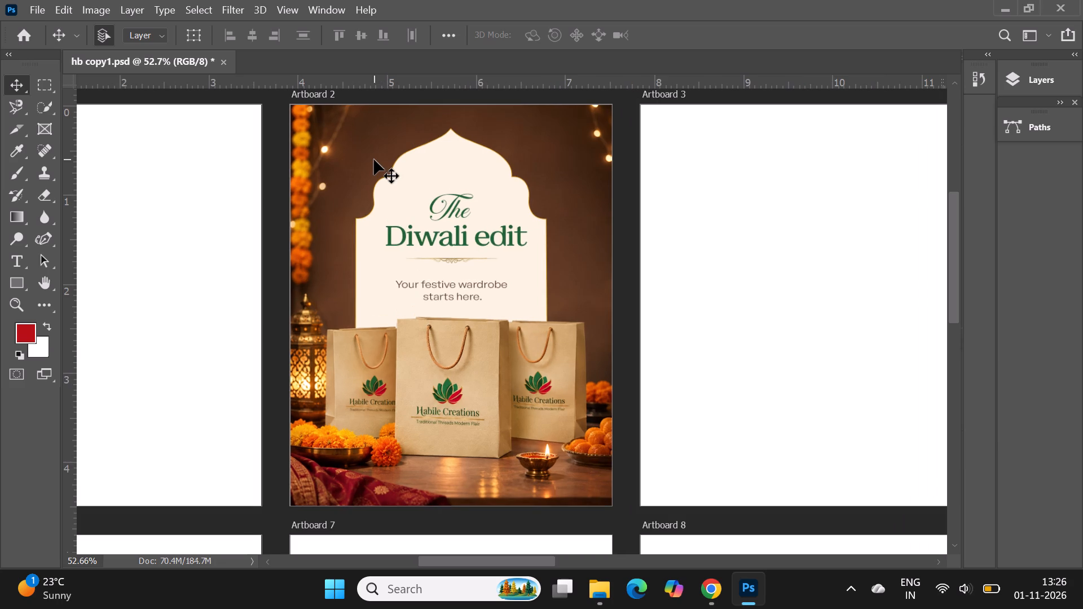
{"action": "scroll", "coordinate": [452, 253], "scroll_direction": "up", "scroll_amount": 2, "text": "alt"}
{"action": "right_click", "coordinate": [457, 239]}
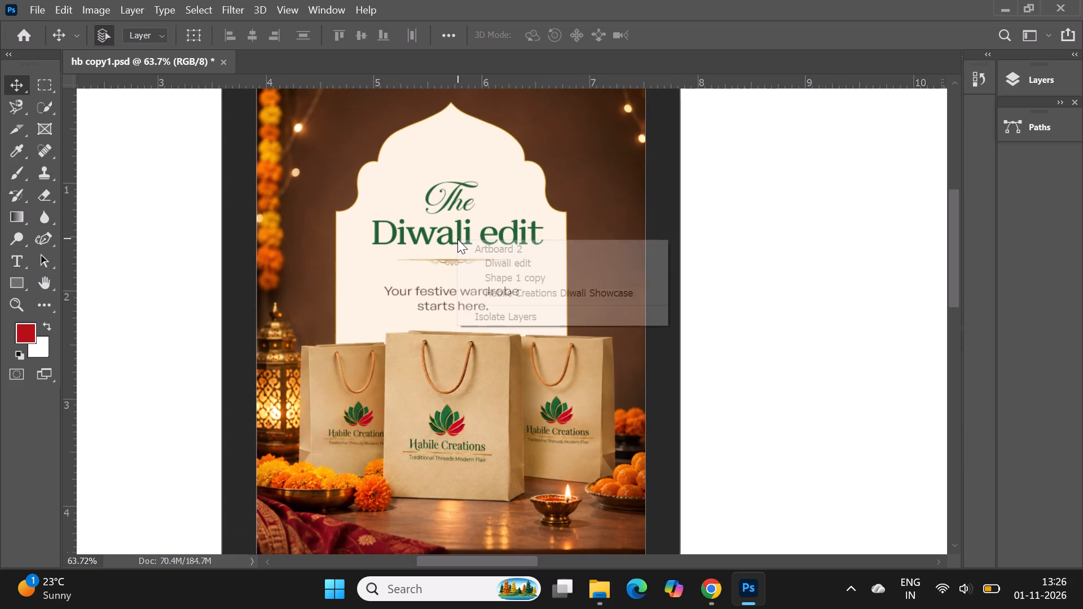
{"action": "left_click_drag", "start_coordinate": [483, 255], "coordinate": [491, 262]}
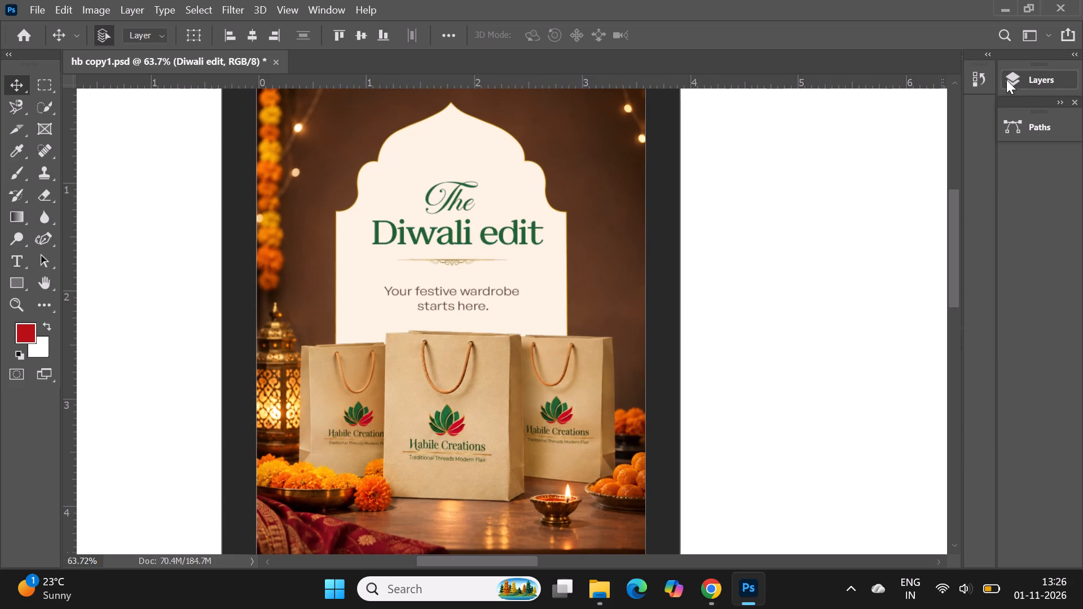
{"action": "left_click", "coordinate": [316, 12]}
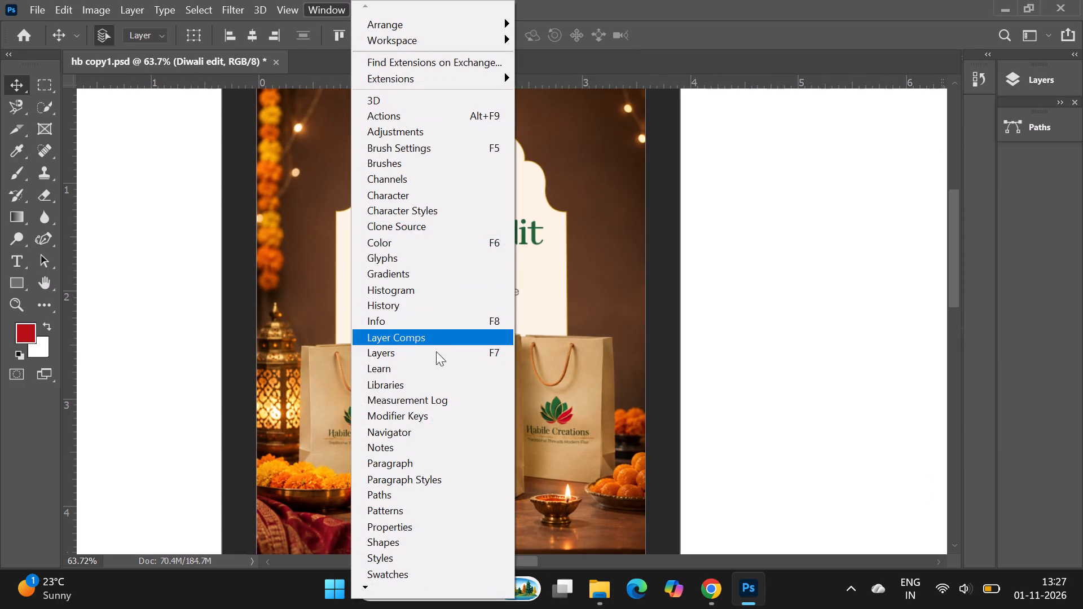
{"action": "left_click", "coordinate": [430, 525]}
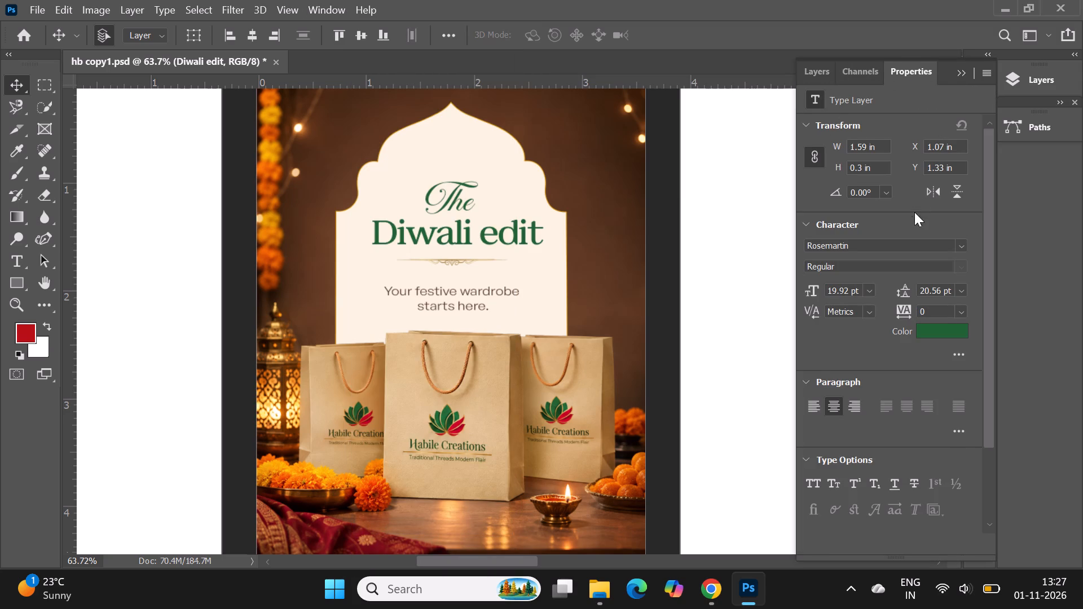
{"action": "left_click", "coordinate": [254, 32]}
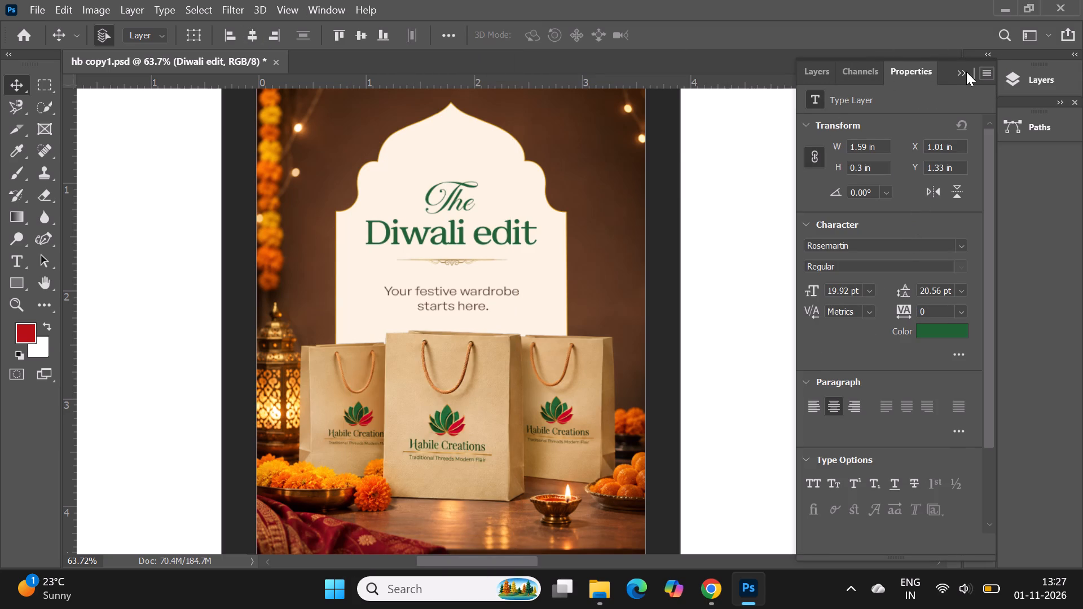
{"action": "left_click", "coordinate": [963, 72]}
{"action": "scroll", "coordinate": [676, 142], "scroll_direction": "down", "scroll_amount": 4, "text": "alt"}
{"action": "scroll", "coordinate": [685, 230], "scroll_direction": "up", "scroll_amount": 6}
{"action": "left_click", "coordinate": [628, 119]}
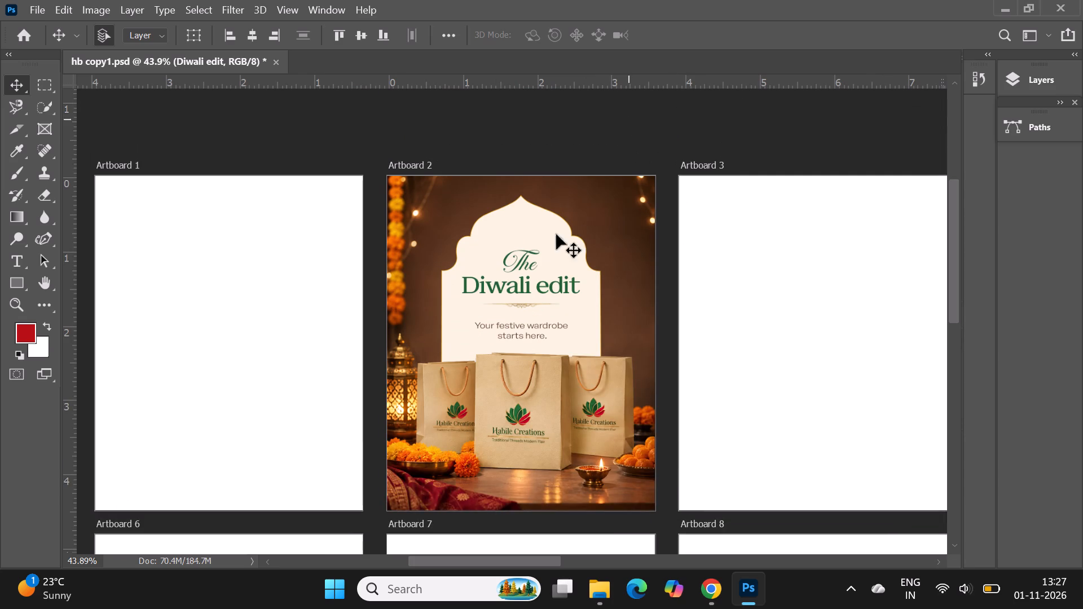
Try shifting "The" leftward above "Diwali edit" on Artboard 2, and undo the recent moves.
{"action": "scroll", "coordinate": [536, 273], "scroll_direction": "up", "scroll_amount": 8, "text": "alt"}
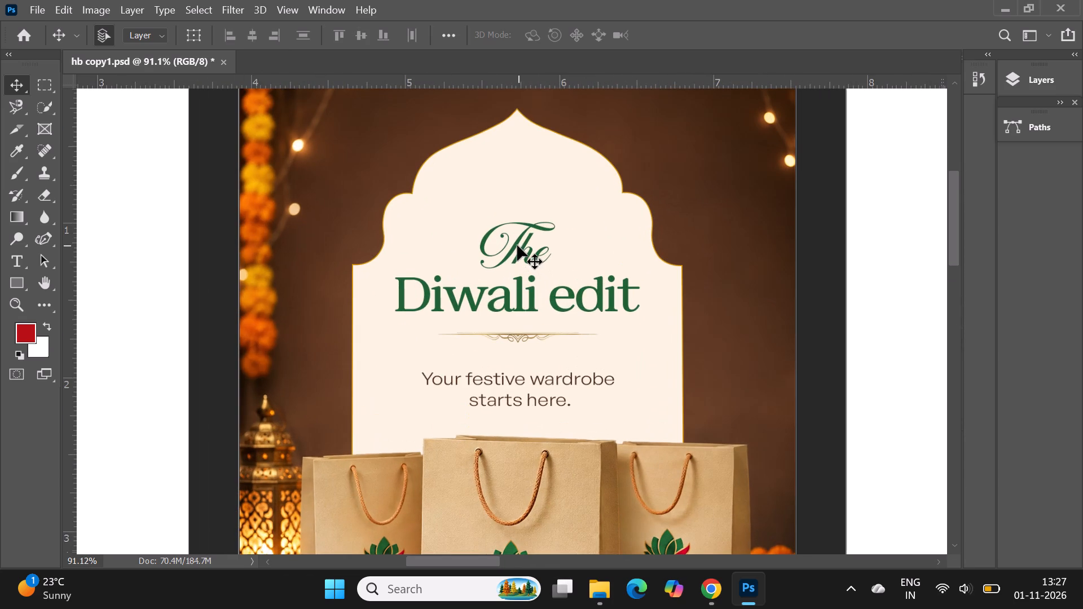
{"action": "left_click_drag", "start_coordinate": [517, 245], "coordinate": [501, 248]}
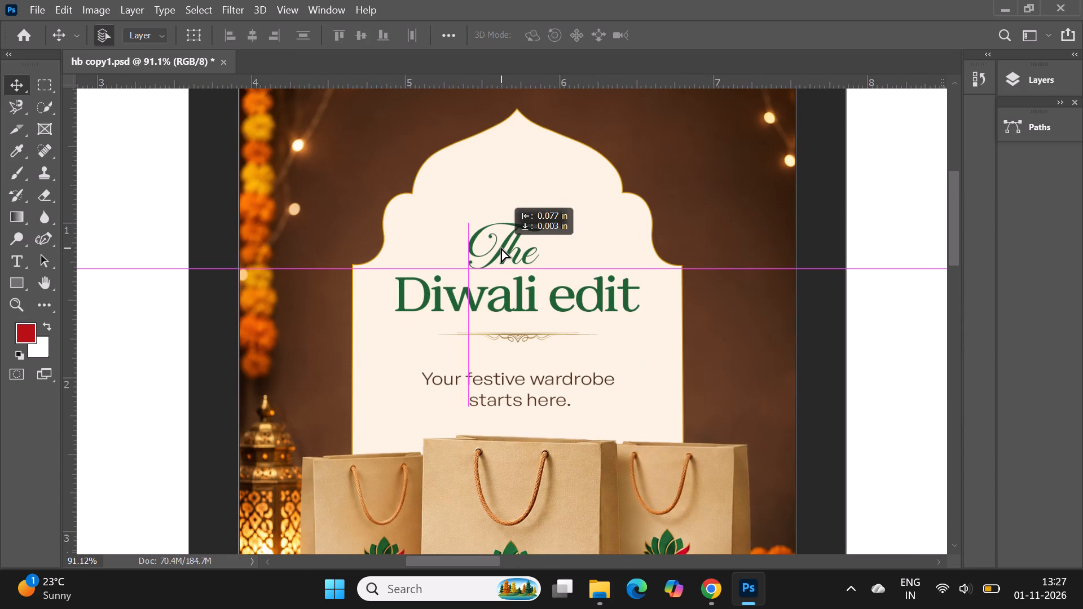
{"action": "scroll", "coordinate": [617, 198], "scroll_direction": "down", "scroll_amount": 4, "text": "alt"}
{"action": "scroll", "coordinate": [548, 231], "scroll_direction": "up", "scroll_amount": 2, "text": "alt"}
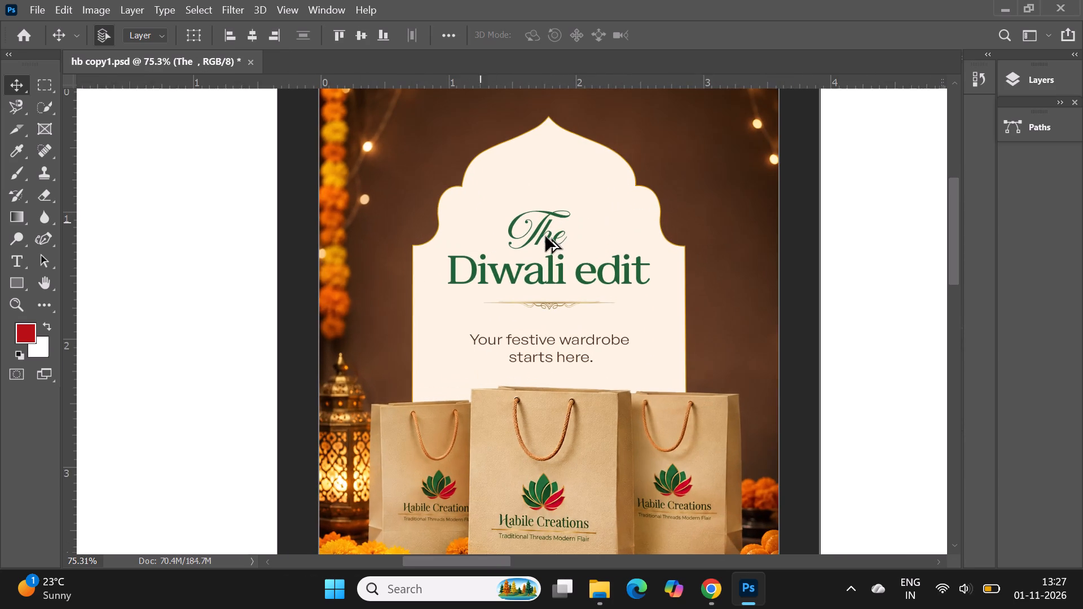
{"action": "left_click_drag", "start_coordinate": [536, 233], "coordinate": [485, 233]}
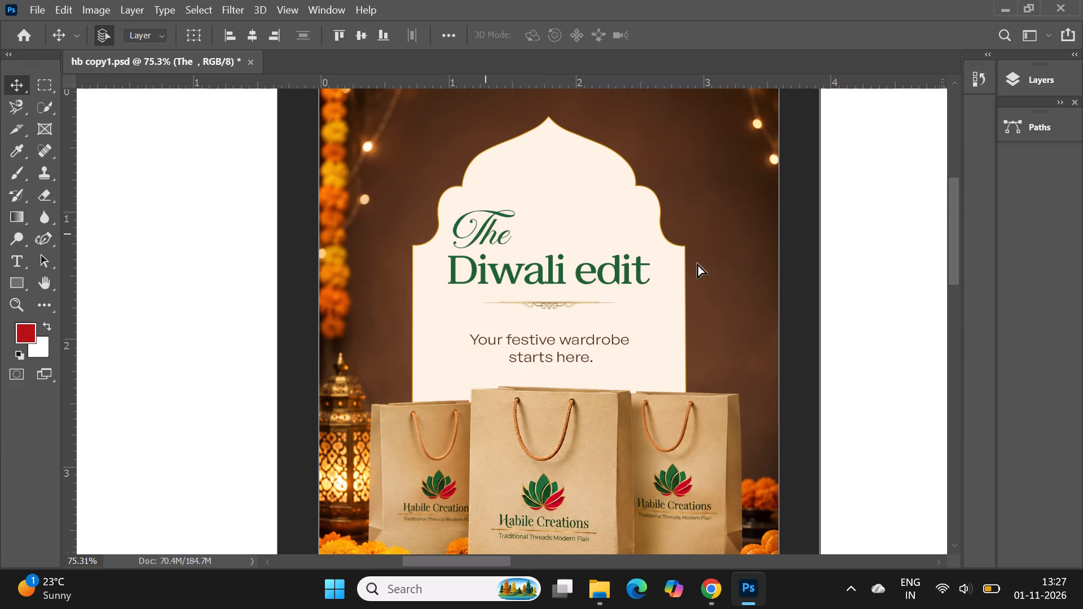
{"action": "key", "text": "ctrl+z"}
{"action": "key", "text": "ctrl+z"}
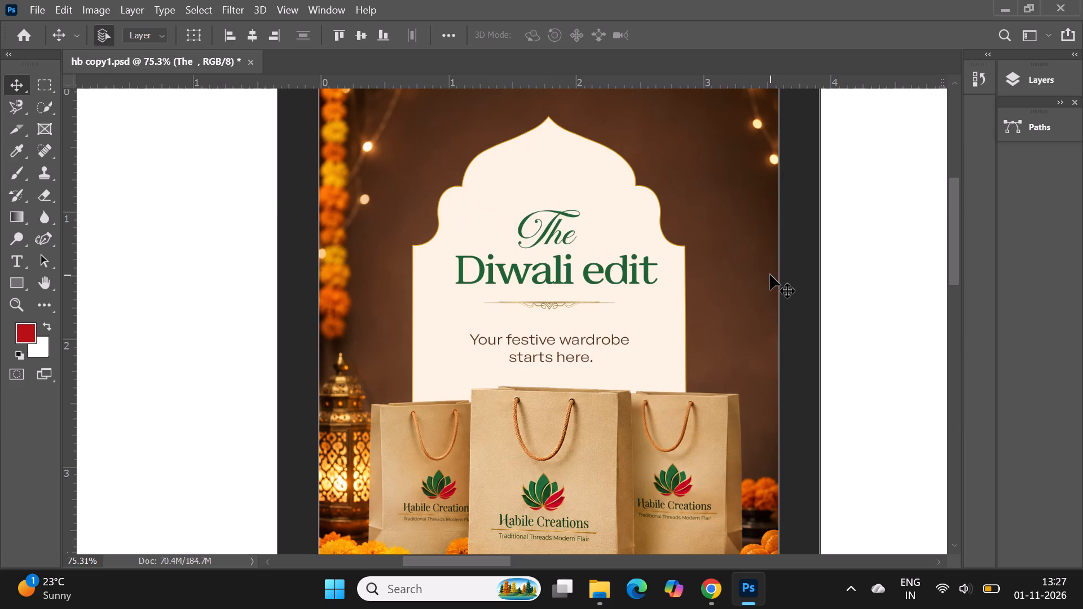
Align the "Diwali edit" text to the horizontal centre of Artboard 2.
{"action": "scroll", "coordinate": [468, 291], "scroll_direction": "down", "scroll_amount": 2, "text": "alt"}
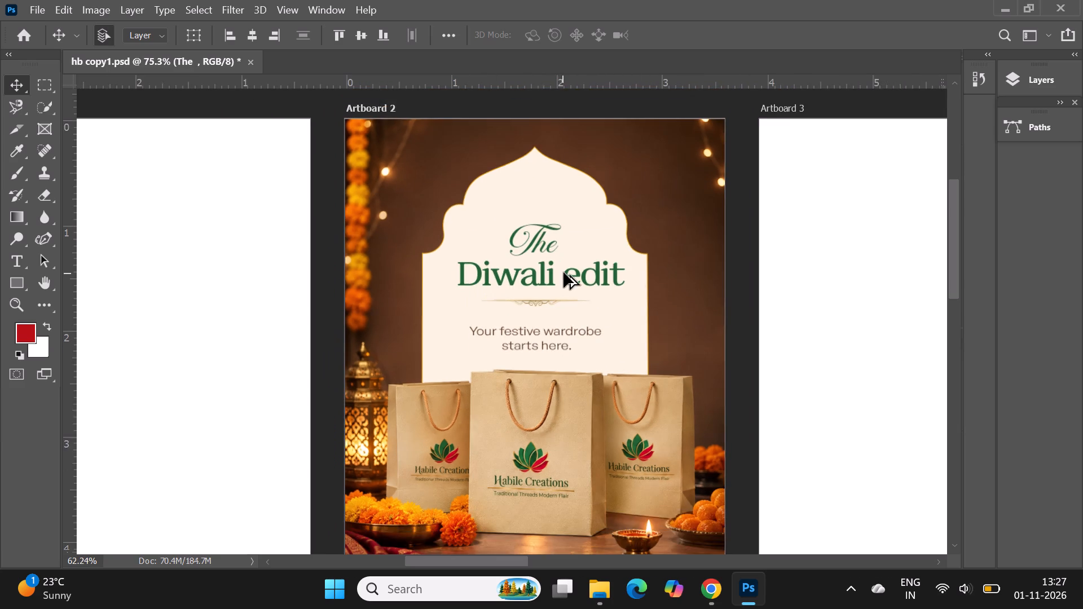
{"action": "scroll", "coordinate": [563, 272], "scroll_direction": "up", "scroll_amount": 3, "text": "alt"}
{"action": "left_click", "coordinate": [567, 278]}
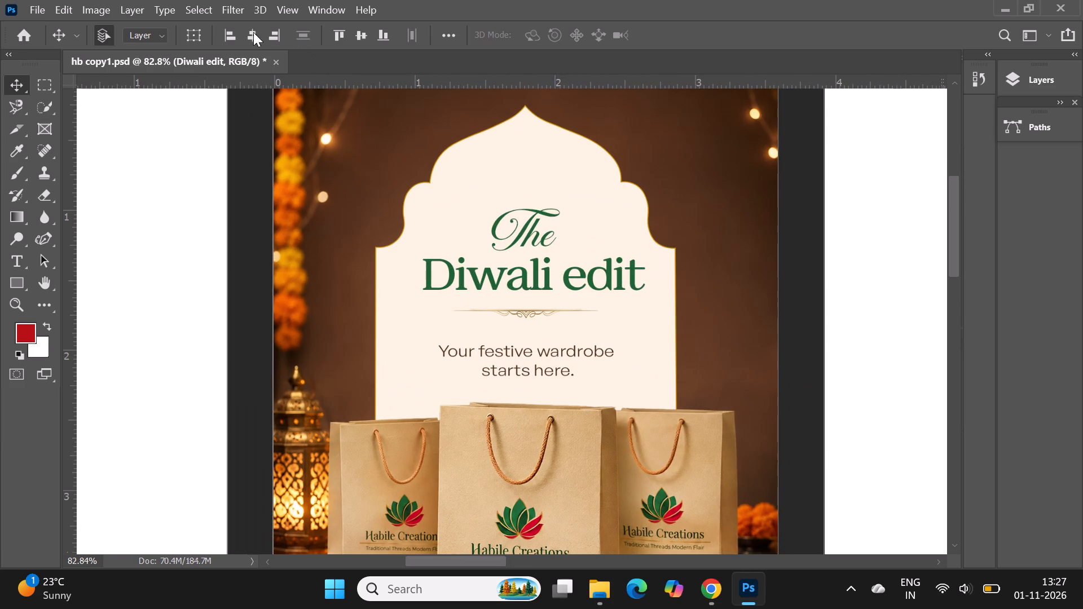
{"action": "left_click", "coordinate": [246, 32]}
Align the "Your festive wardrobe starts here." text to the horizontal centre of Artboard 2.
{"action": "scroll", "coordinate": [640, 382], "scroll_direction": "down", "scroll_amount": 3, "text": "alt"}
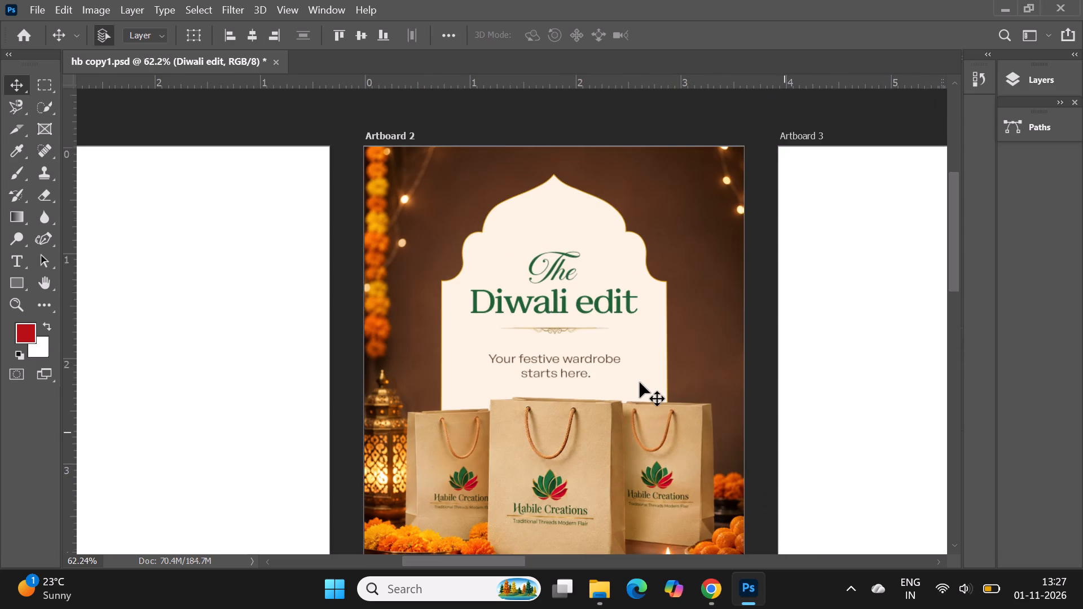
{"action": "scroll", "coordinate": [640, 382], "scroll_direction": "down", "scroll_amount": 3}
{"action": "right_click", "coordinate": [538, 321]}
{"action": "left_click", "coordinate": [573, 345]}
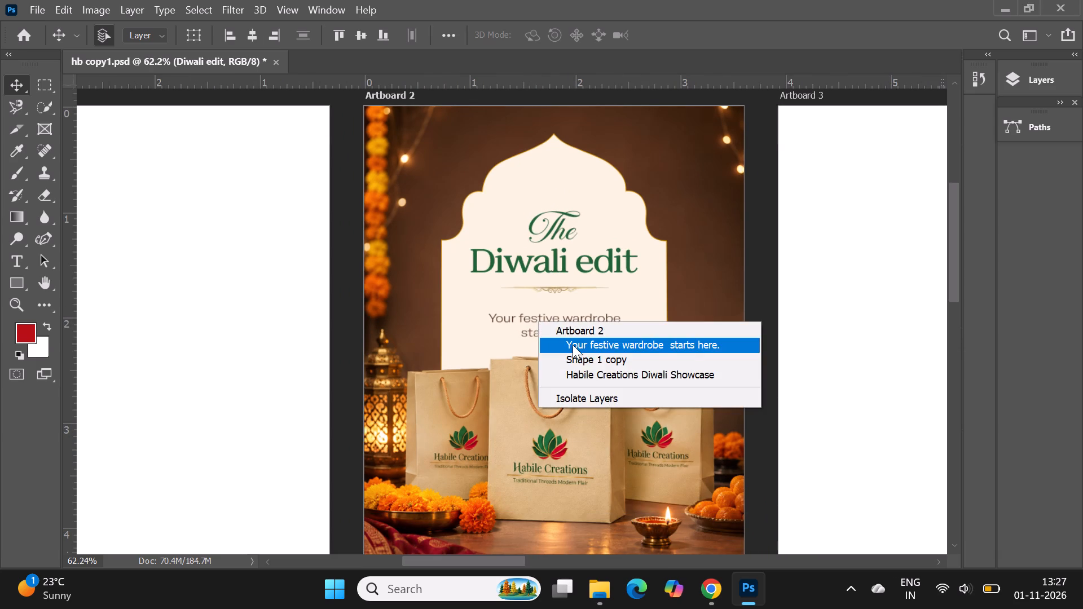
{"action": "left_click", "coordinate": [247, 34]}
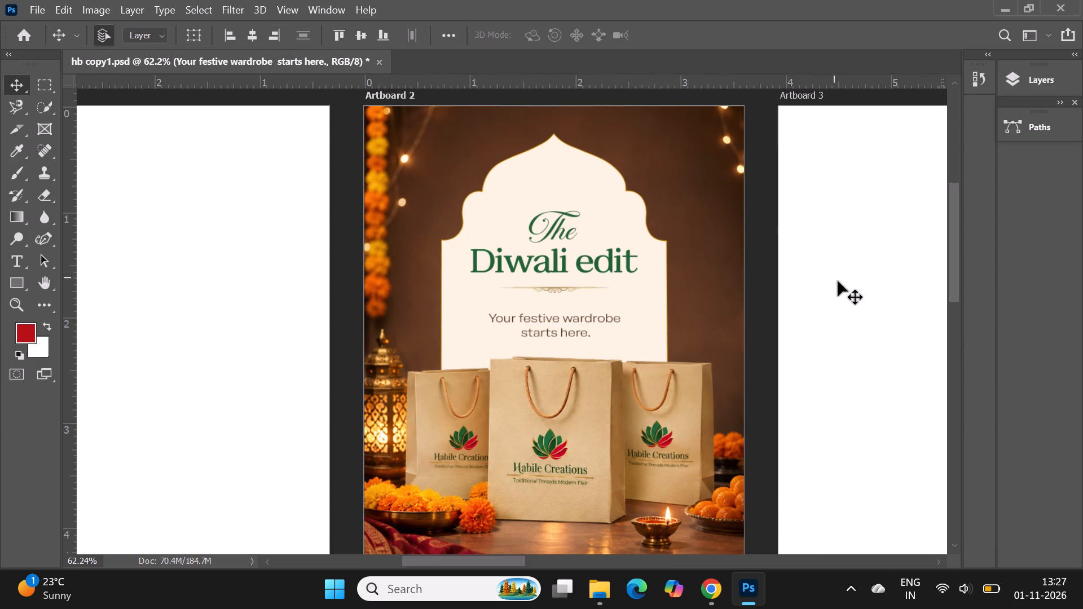
Select Artboard 2's arch shape together with its text and ornament layers, and nudge them slightly down.
{"action": "left_click", "coordinate": [1014, 83]}
{"action": "left_click", "coordinate": [587, 191]}
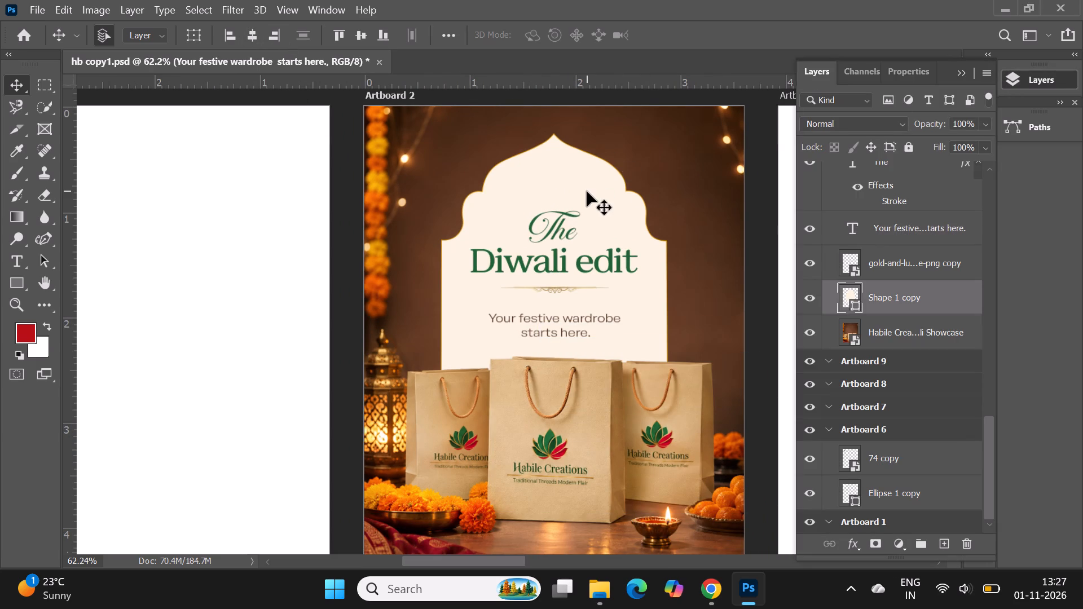
{"action": "scroll", "coordinate": [919, 280], "scroll_direction": "up", "scroll_amount": 7}
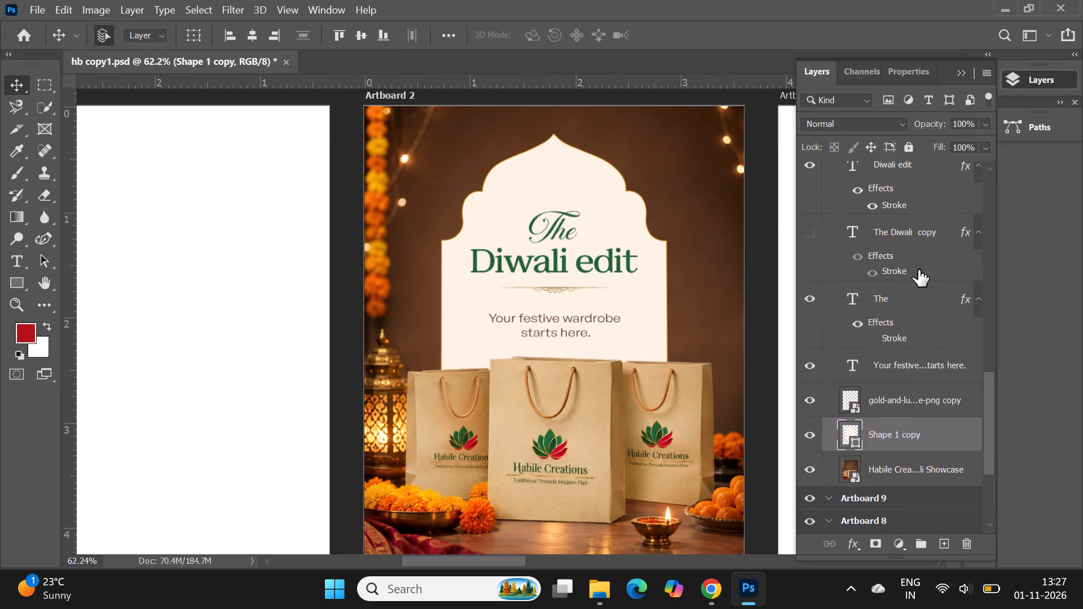
{"action": "scroll", "coordinate": [916, 270], "scroll_direction": "up", "scroll_amount": 3}
{"action": "left_click", "coordinate": [913, 268], "text": "shift"}
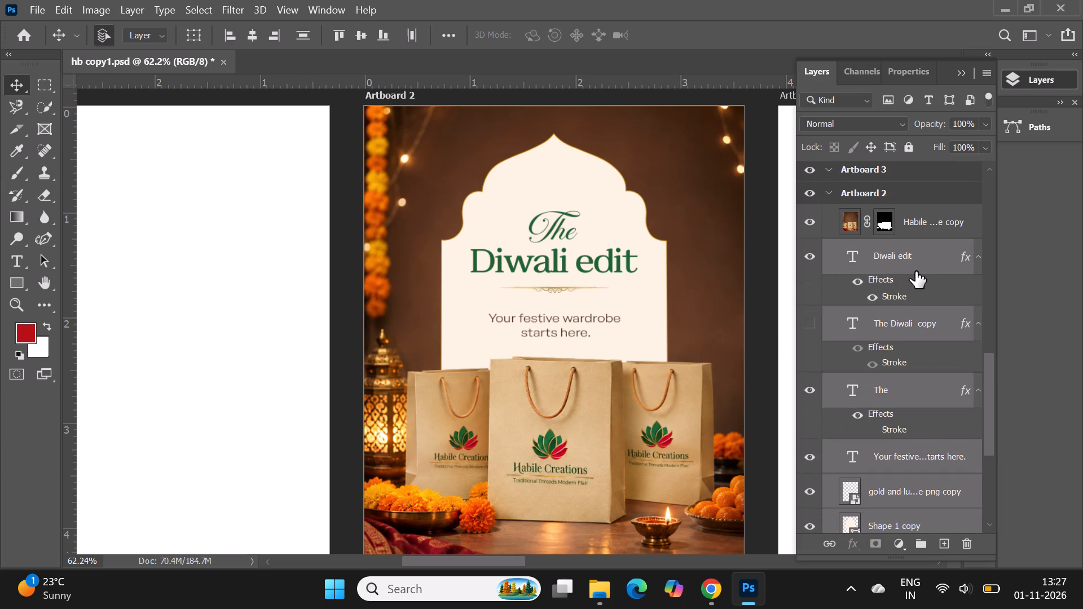
{"action": "key", "text": "Down"}
{"action": "key", "text": "Down"}
{"action": "key", "text": "Down"}
{"action": "key", "text": "Down"}
{"action": "key", "text": "Down"}
{"action": "key", "text": "Down"}
{"action": "key", "text": "Down"}
{"action": "key", "text": "Down"}
{"action": "key", "text": "Down"}
{"action": "key", "text": "Down"}
{"action": "key", "text": "Down"}
{"action": "key", "text": "Down"}
{"action": "key", "text": "Down"}
{"action": "key", "text": "Down"}
{"action": "key", "text": "Down"}
{"action": "key", "text": "Down"}
{"action": "key", "text": "Down"}
{"action": "key", "text": "Down"}
{"action": "key", "text": "Down"}
{"action": "key", "text": "Down"}
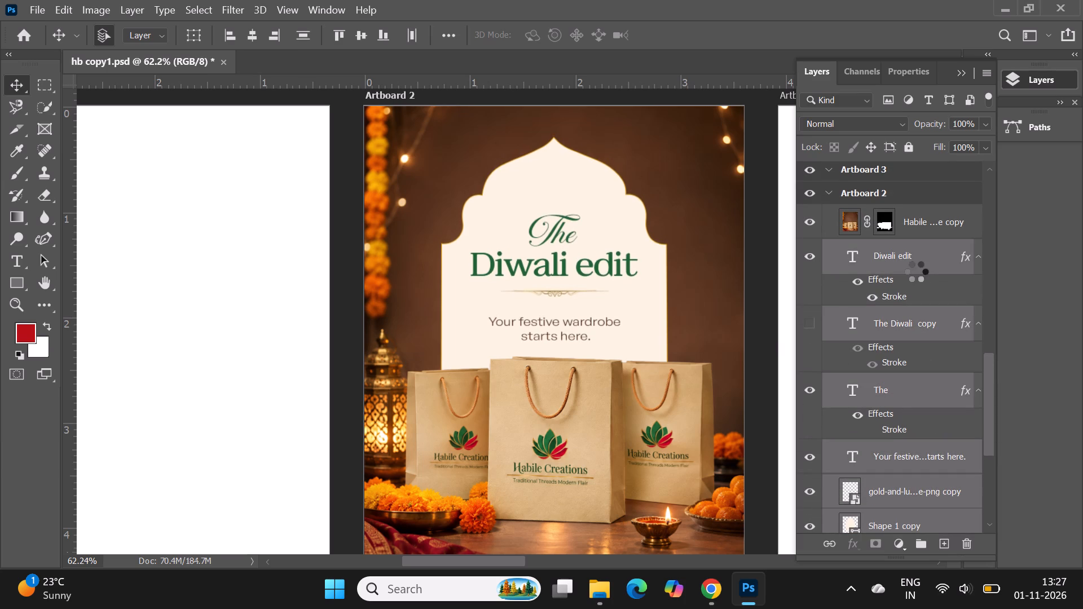
{"action": "key", "text": "Down"}
{"action": "key", "text": "Down"}
{"action": "key", "text": "Down"}
{"action": "key", "text": "Down"}
{"action": "key", "text": "Down"}
{"action": "key", "text": "Down"}
{"action": "key", "text": "Down"}
{"action": "key", "text": "Down"}
{"action": "key", "text": "Down"}
{"action": "key", "text": "Down"}
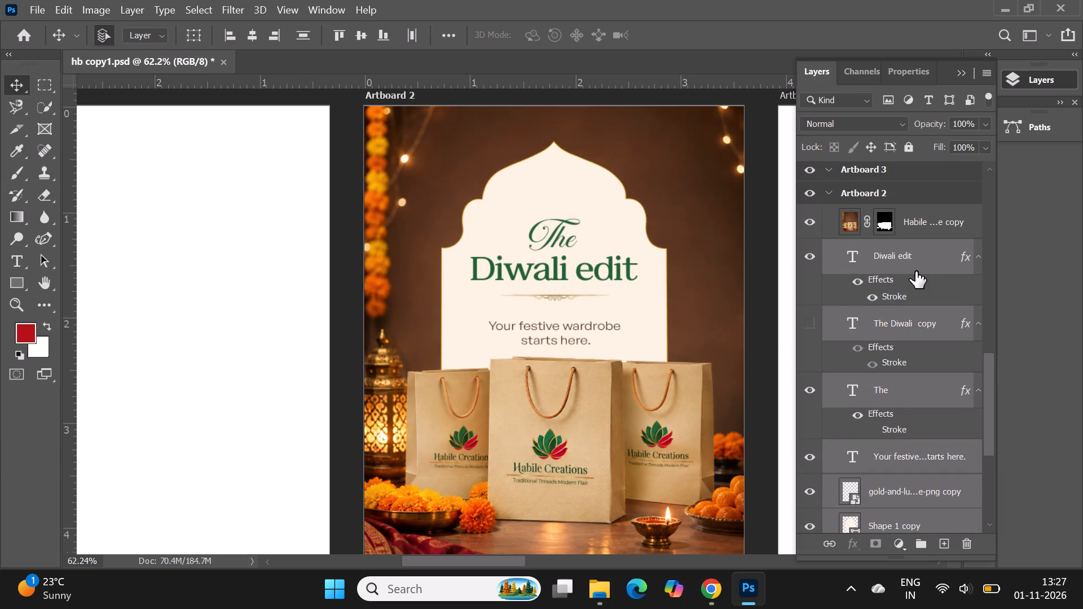
{"action": "key", "text": "Down"}
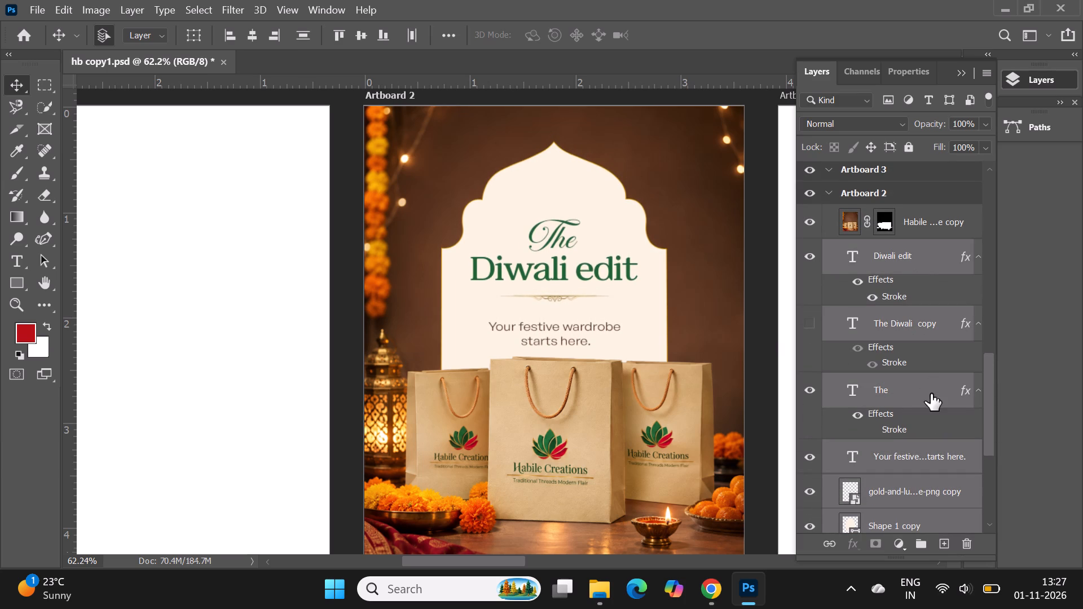
Select only the text layers and gold ornament on Artboard 2, excluding the arch, and nudge them slightly up.
{"action": "left_click", "coordinate": [875, 255]}
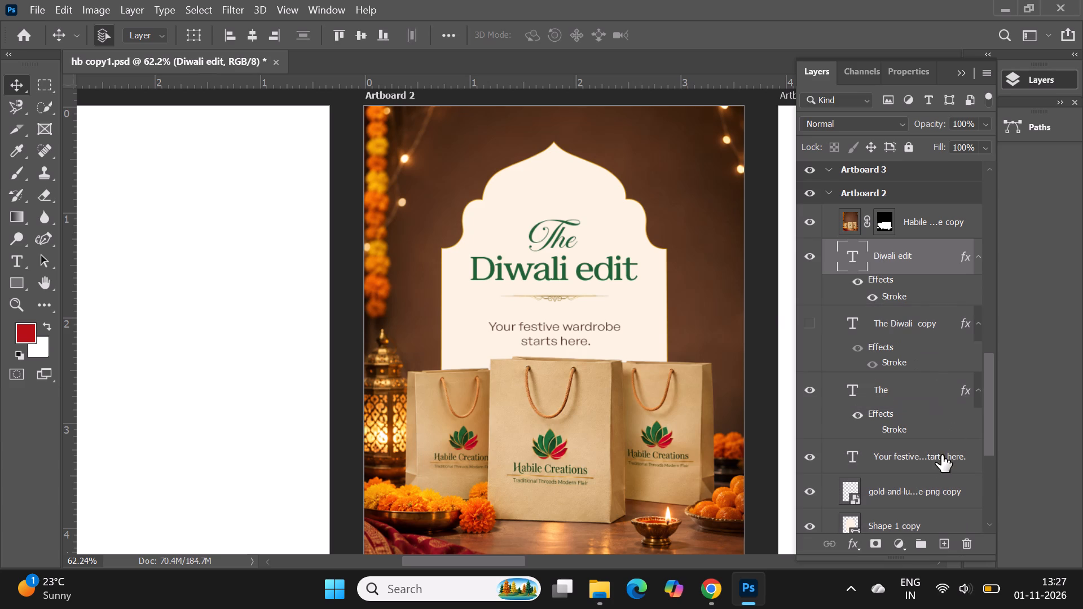
{"action": "left_click", "coordinate": [932, 493], "text": "shift"}
{"action": "key", "text": "Up"}
{"action": "key", "text": "Up"}
{"action": "key", "text": "Up"}
{"action": "key", "text": "Up"}
{"action": "key", "text": "Up"}
{"action": "key", "text": "Up"}
{"action": "key", "text": "Up"}
{"action": "key", "text": "Up"}
{"action": "key", "text": "Up"}
{"action": "key", "text": "Up"}
{"action": "key", "text": "Up"}
{"action": "key", "text": "Up"}
{"action": "key", "text": "Up"}
{"action": "key", "text": "Up"}
{"action": "key", "text": "Up"}
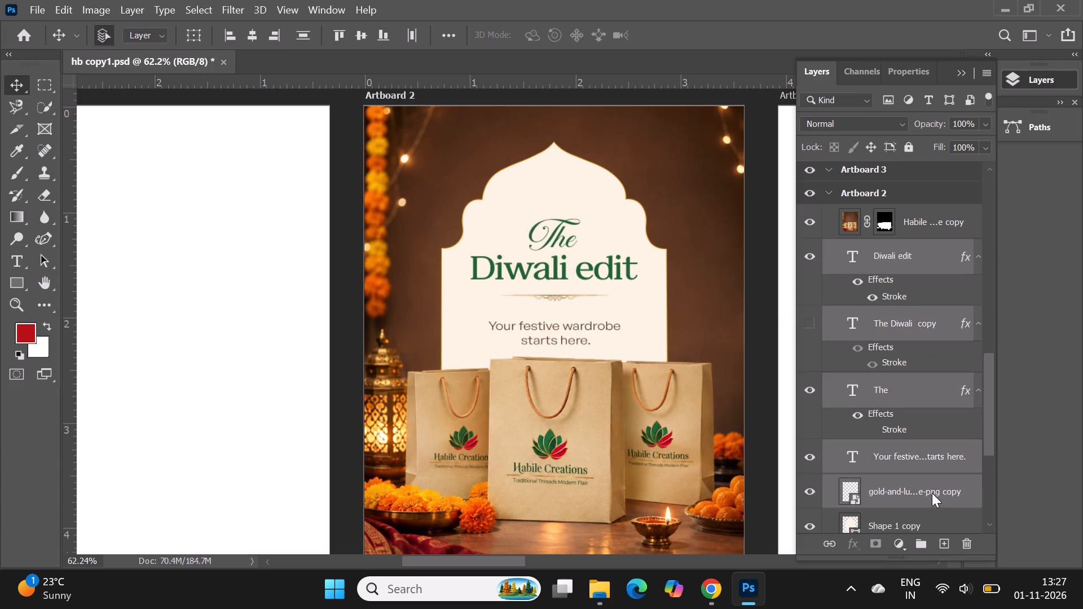
{"action": "key", "text": "Up"}
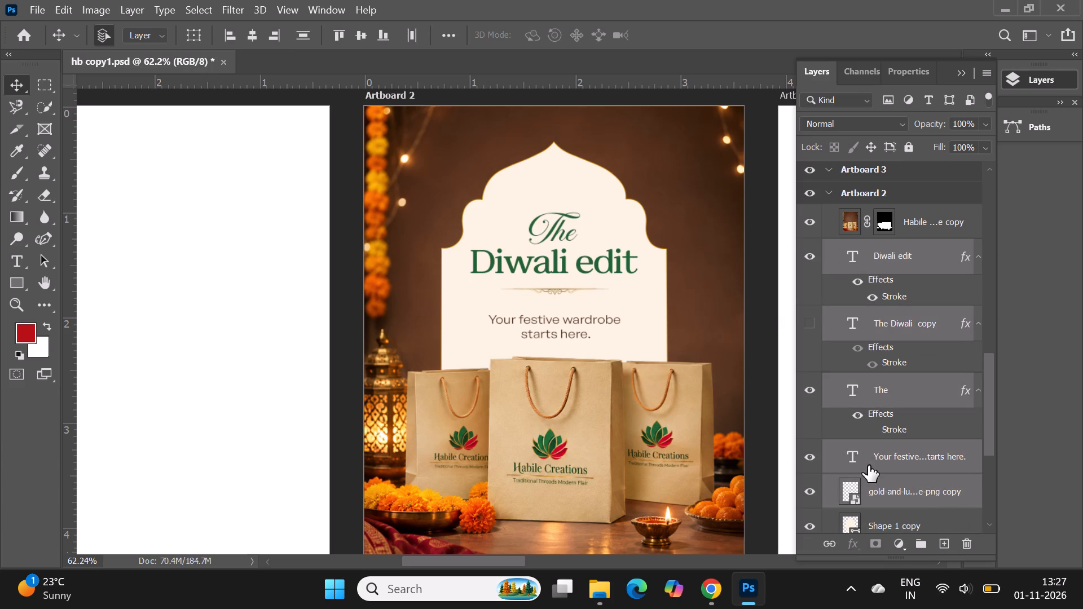
Nudge the selected text and gold ornament on Artboard 2 slightly back down within the arch.
{"action": "scroll", "coordinate": [584, 298], "scroll_direction": "down", "scroll_amount": 3}
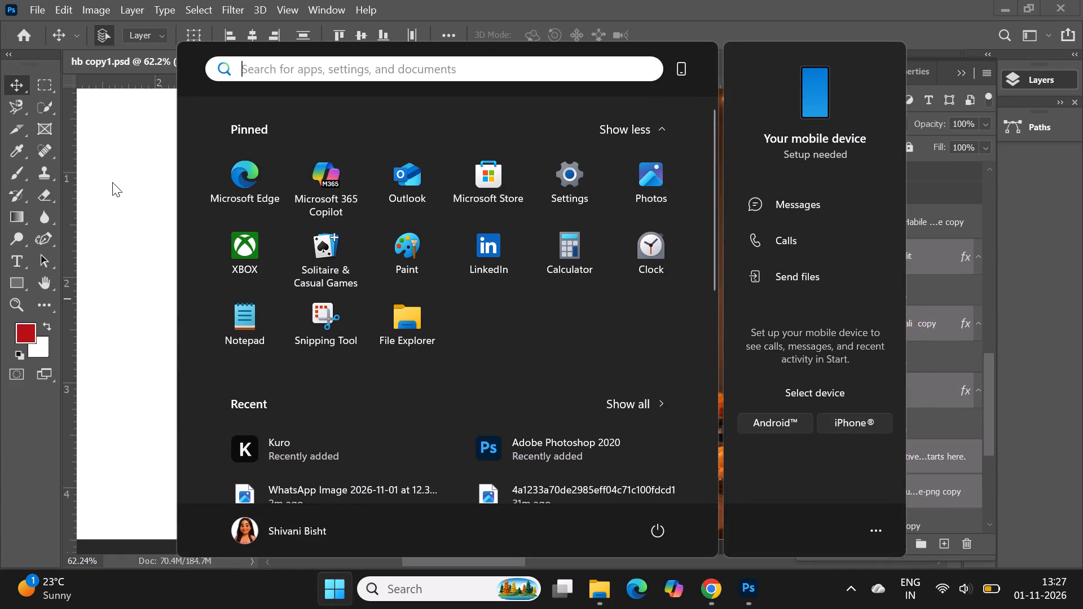
{"action": "left_click", "coordinate": [115, 183]}
{"action": "scroll", "coordinate": [244, 267], "scroll_direction": "down", "scroll_amount": 2, "text": "alt"}
{"action": "key", "text": "Down"}
{"action": "key", "text": "Down"}
{"action": "key", "text": "Down"}
{"action": "key", "text": "Down"}
{"action": "key", "text": "Down"}
{"action": "key", "text": "Down"}
{"action": "key", "text": "Down"}
{"action": "key", "text": "Down"}
{"action": "key", "text": "Down"}
{"action": "key", "text": "Down"}
{"action": "key", "text": "Down"}
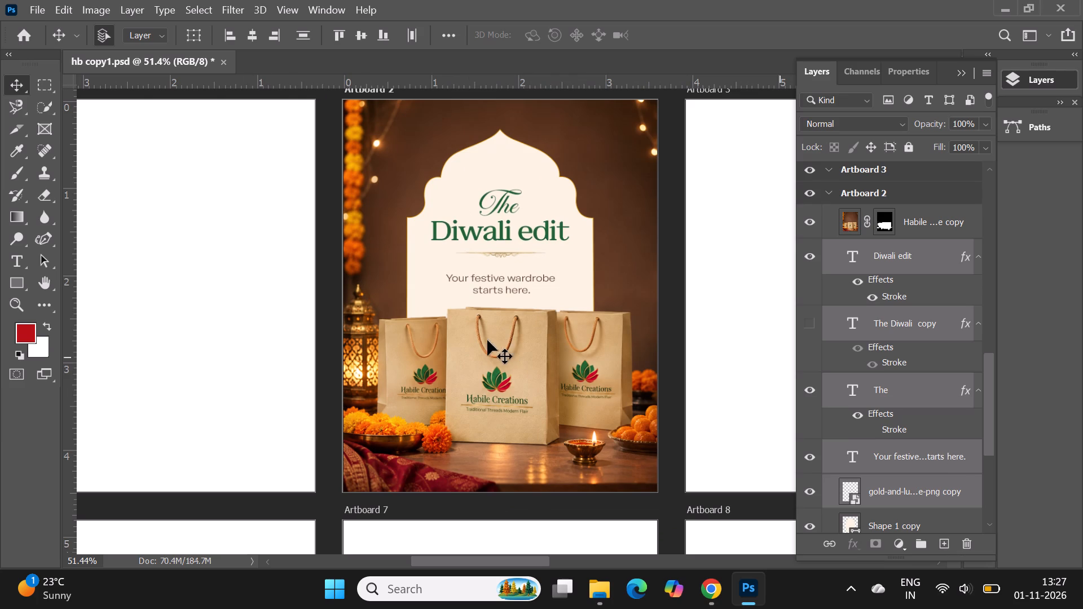
Select only the "Your festive wardrobe starts here." text on Artboard 2 and nudge it slightly up.
{"action": "right_click", "coordinate": [517, 280]}
{"action": "left_click", "coordinate": [542, 302]}
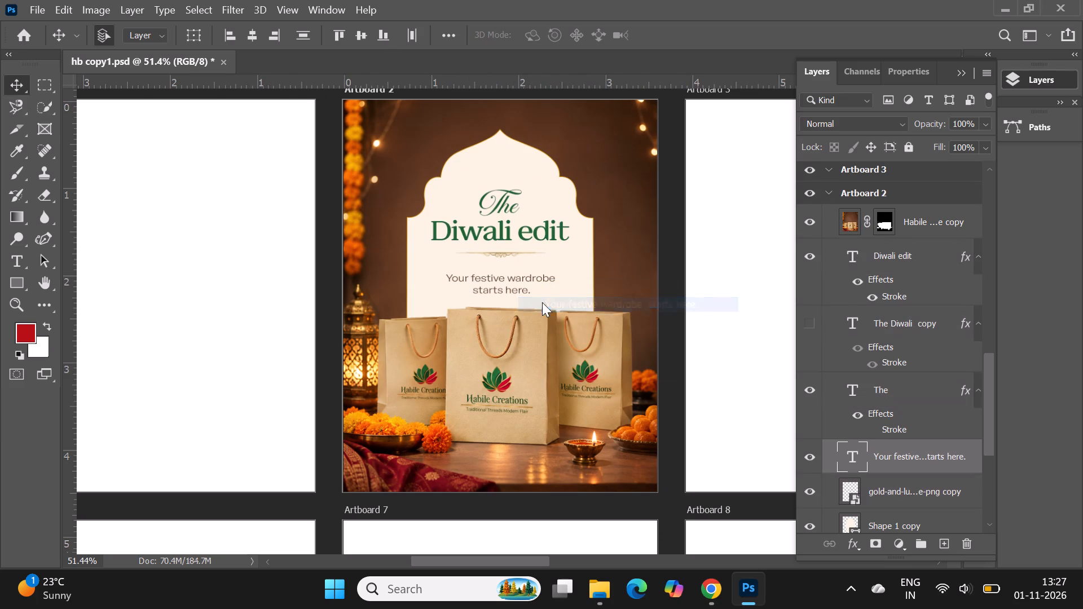
{"action": "key", "text": "Up"}
{"action": "key", "text": "Up"}
{"action": "key", "text": "Up"}
{"action": "key", "text": "Up"}
{"action": "key", "text": "Up"}
{"action": "key", "text": "Up"}
{"action": "key", "text": "Up"}
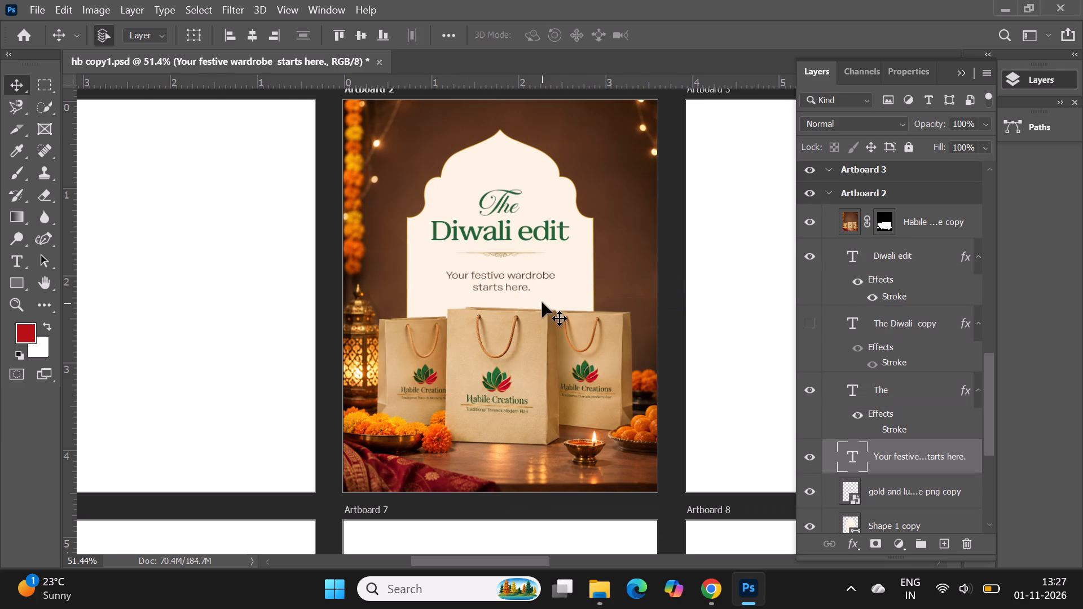
Select Artboard 2's text layers together with the gold ornament, excluding the arch, and nudge them slightly down.
{"action": "left_click", "coordinate": [909, 497]}
{"action": "left_click", "coordinate": [891, 261], "text": "shift"}
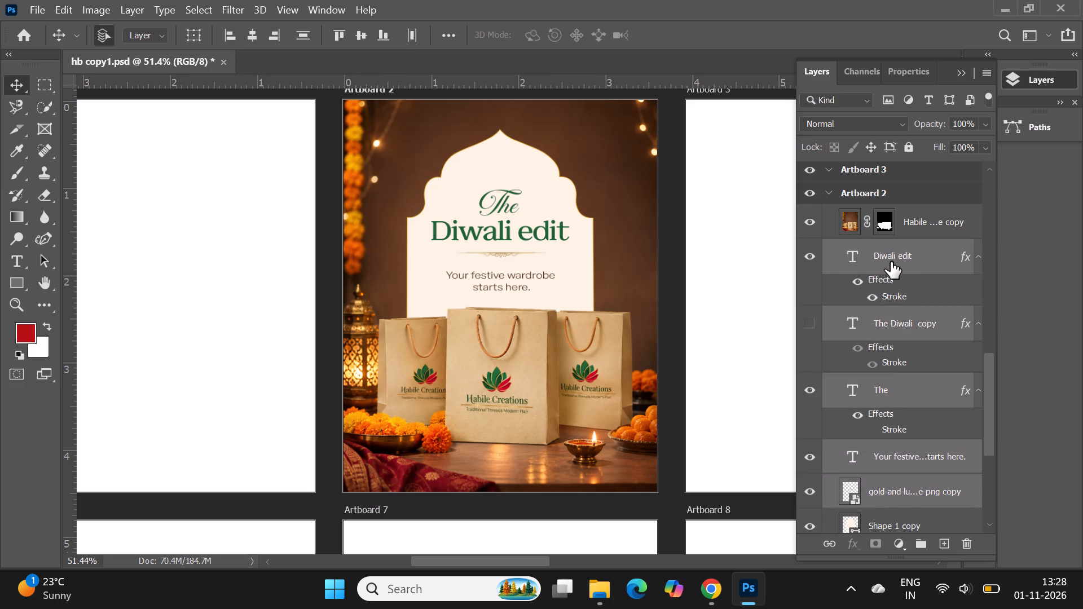
{"action": "key", "text": "Down"}
{"action": "key", "text": "Down"}
{"action": "key", "text": "Down"}
{"action": "key", "text": "Down"}
{"action": "key", "text": "Down"}
{"action": "key", "text": "Down"}
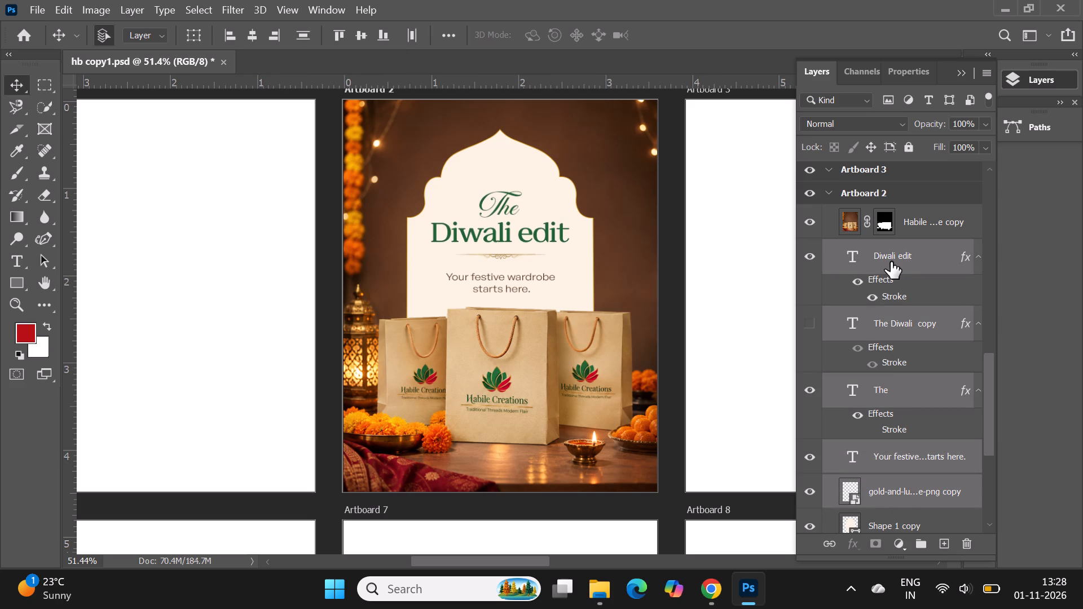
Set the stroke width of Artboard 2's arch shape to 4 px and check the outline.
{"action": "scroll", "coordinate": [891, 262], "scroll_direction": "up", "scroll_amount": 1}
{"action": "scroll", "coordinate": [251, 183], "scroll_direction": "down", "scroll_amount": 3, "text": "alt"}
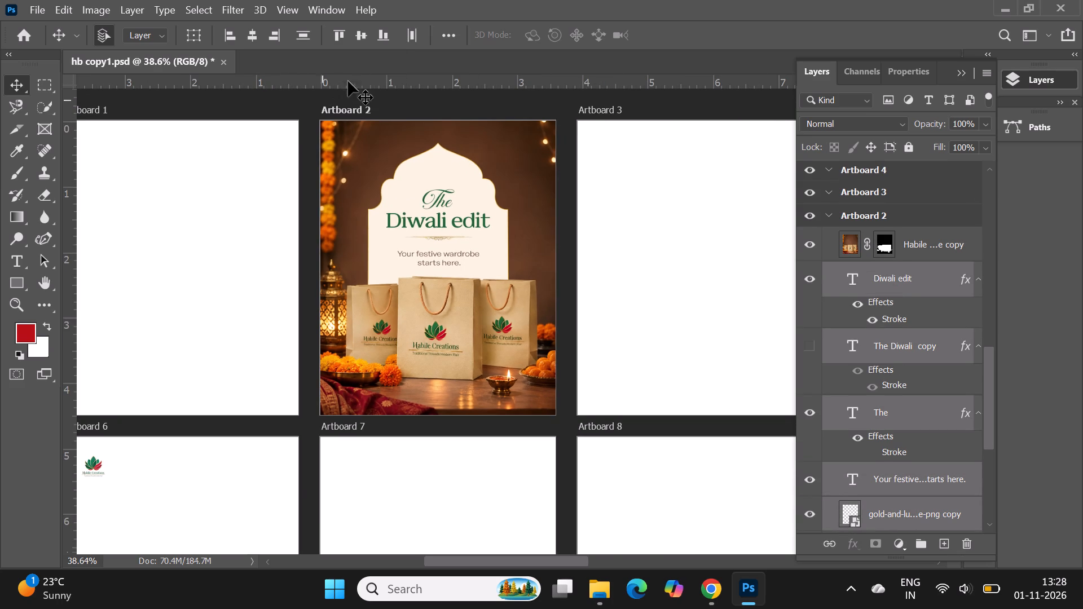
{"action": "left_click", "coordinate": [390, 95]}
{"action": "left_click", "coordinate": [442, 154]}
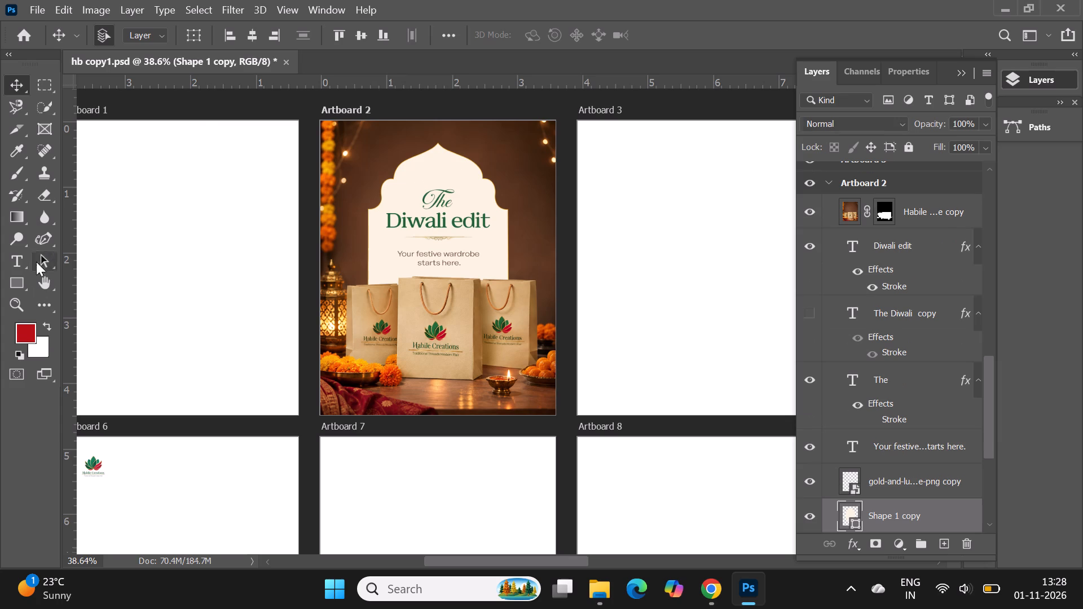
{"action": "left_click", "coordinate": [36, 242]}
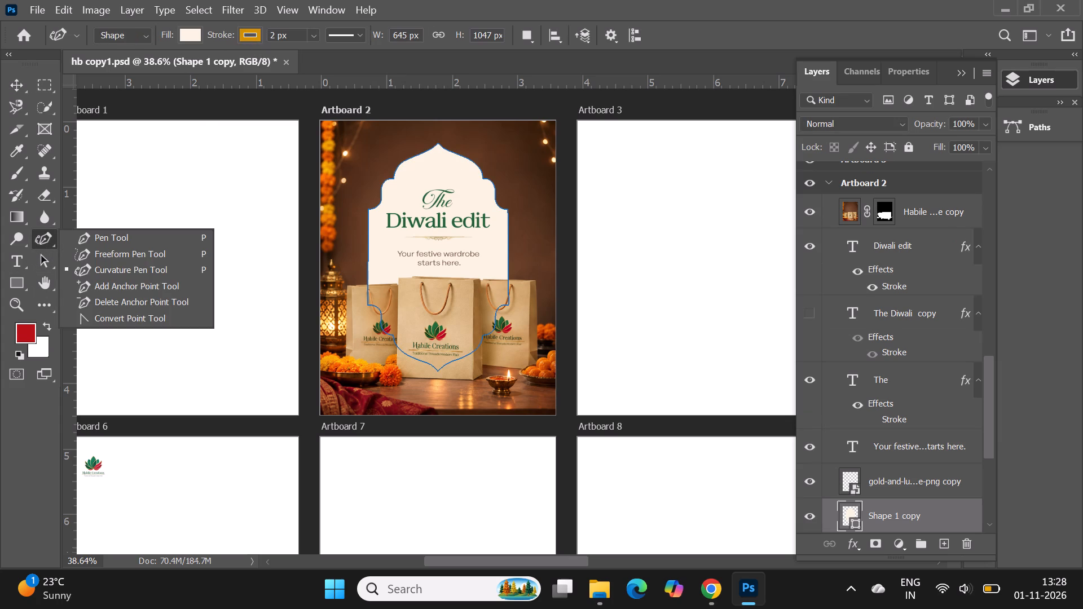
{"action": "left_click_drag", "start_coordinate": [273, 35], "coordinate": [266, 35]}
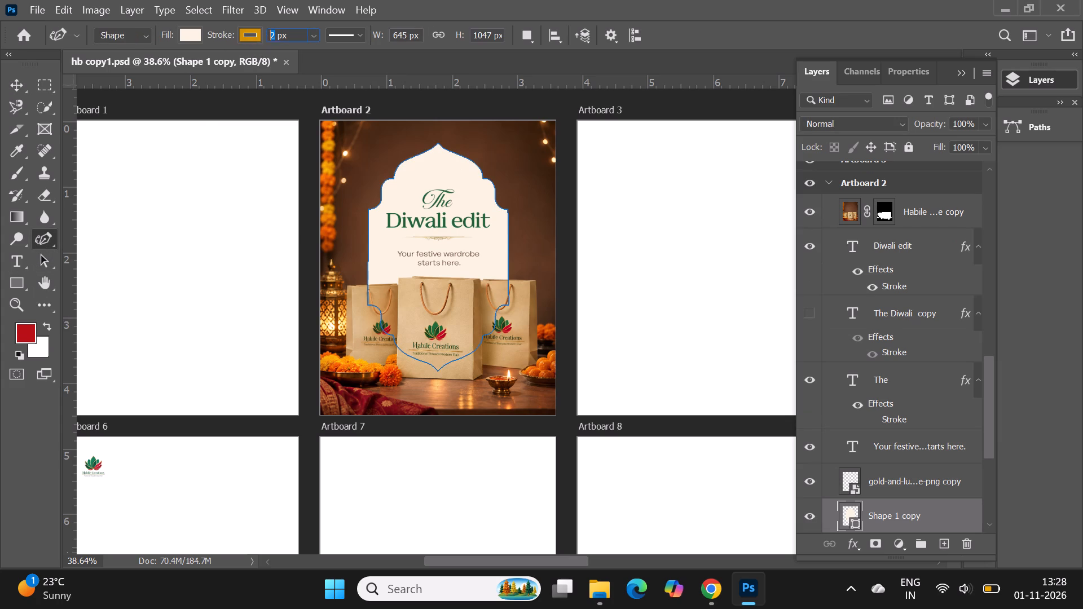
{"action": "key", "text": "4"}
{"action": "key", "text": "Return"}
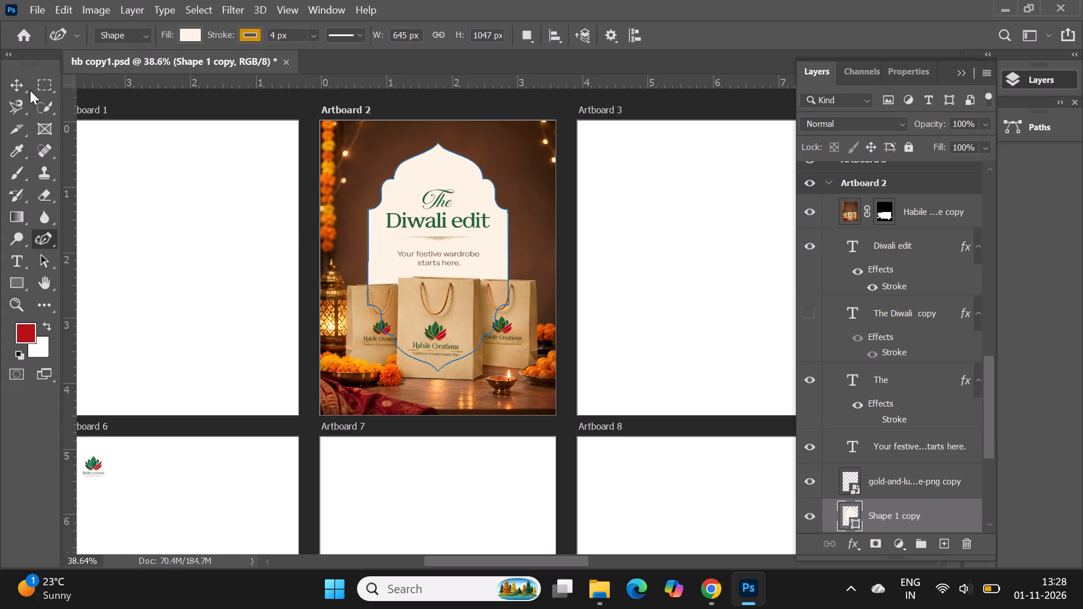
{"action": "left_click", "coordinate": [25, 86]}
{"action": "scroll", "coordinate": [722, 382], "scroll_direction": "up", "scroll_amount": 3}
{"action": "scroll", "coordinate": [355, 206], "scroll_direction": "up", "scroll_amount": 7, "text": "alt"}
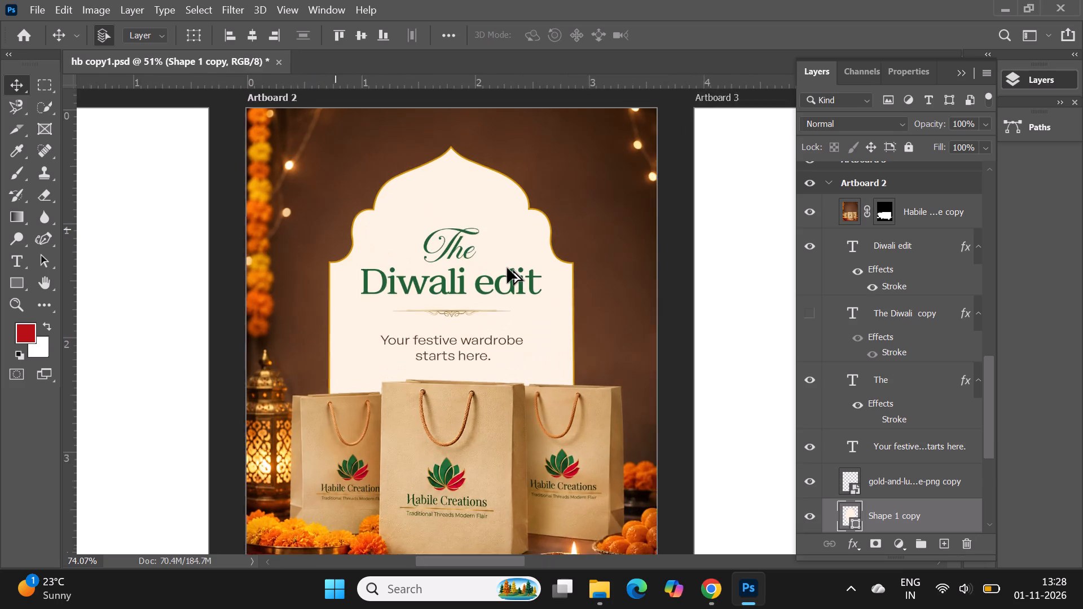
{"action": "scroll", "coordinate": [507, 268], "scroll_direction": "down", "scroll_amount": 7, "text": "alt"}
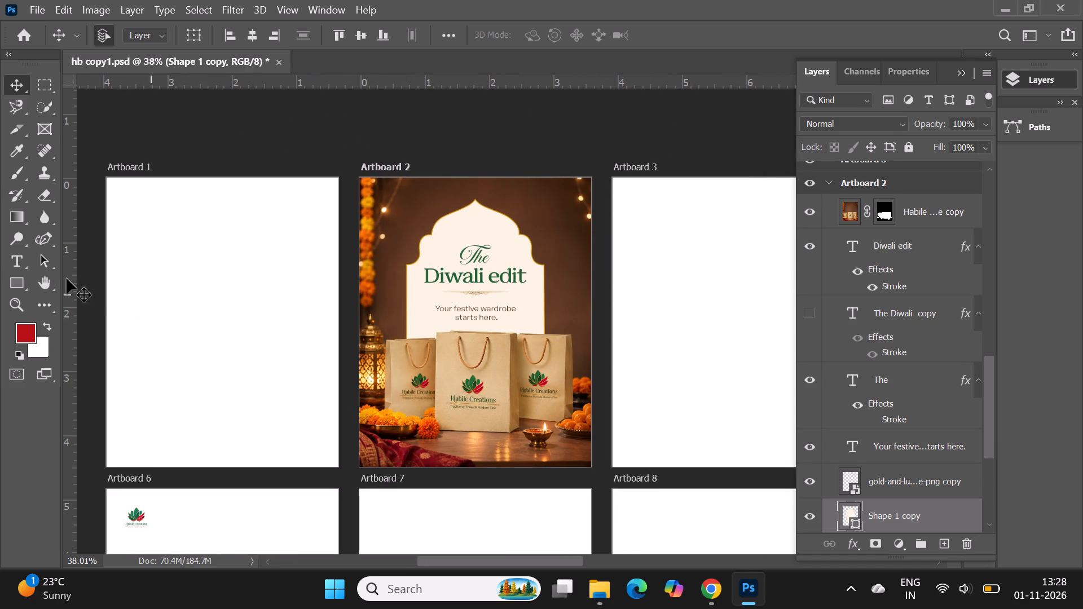
Thicken the stroke of Artboard 2's arch shape to 10.14 px and deselect the shape.
{"action": "left_click", "coordinate": [45, 234]}
{"action": "left_click", "coordinate": [273, 37]}
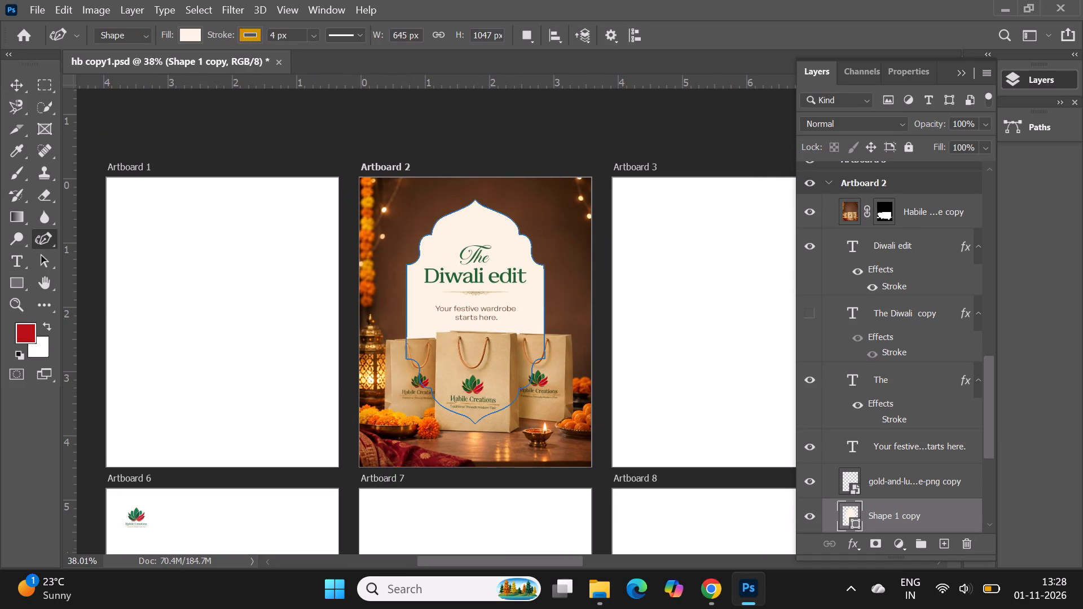
{"action": "left_click", "coordinate": [311, 35]}
{"action": "left_click", "coordinate": [322, 52]}
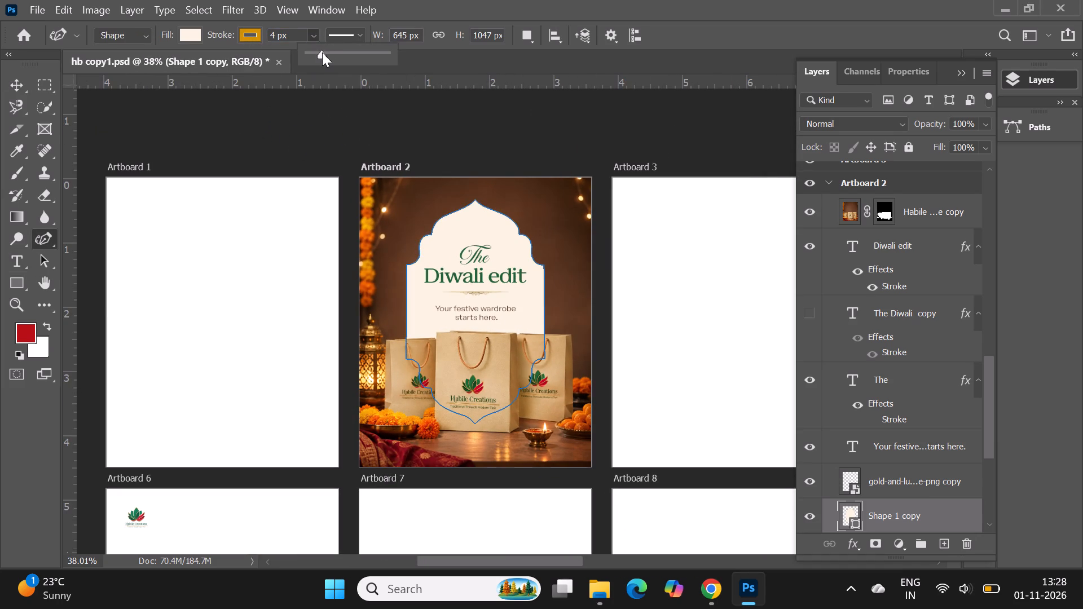
{"action": "left_click", "coordinate": [322, 52]}
{"action": "left_click", "coordinate": [323, 53]}
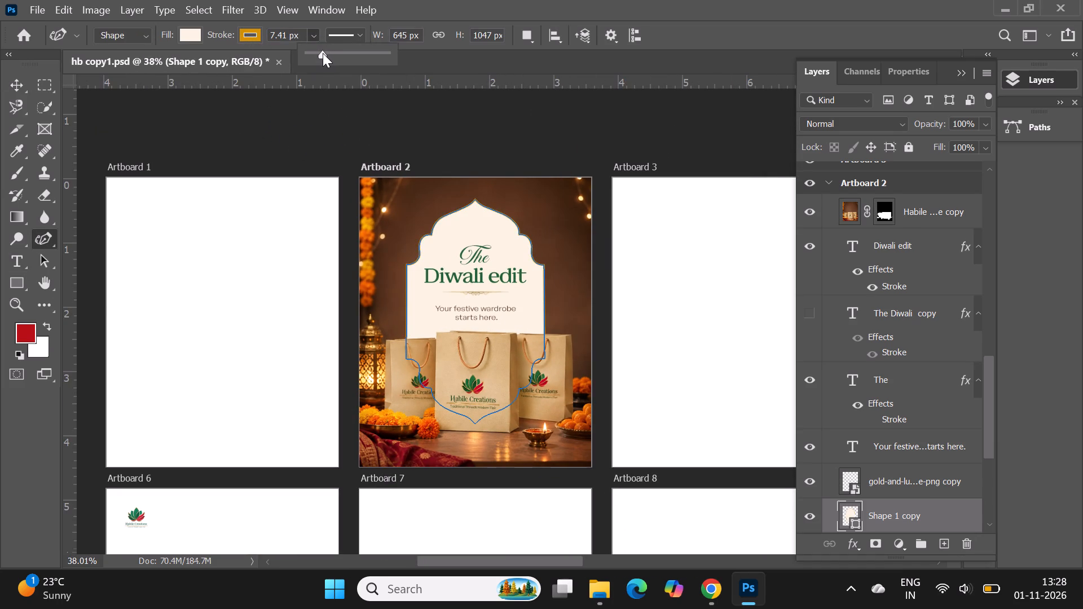
{"action": "left_click", "coordinate": [328, 54]}
{"action": "left_click", "coordinate": [324, 54]}
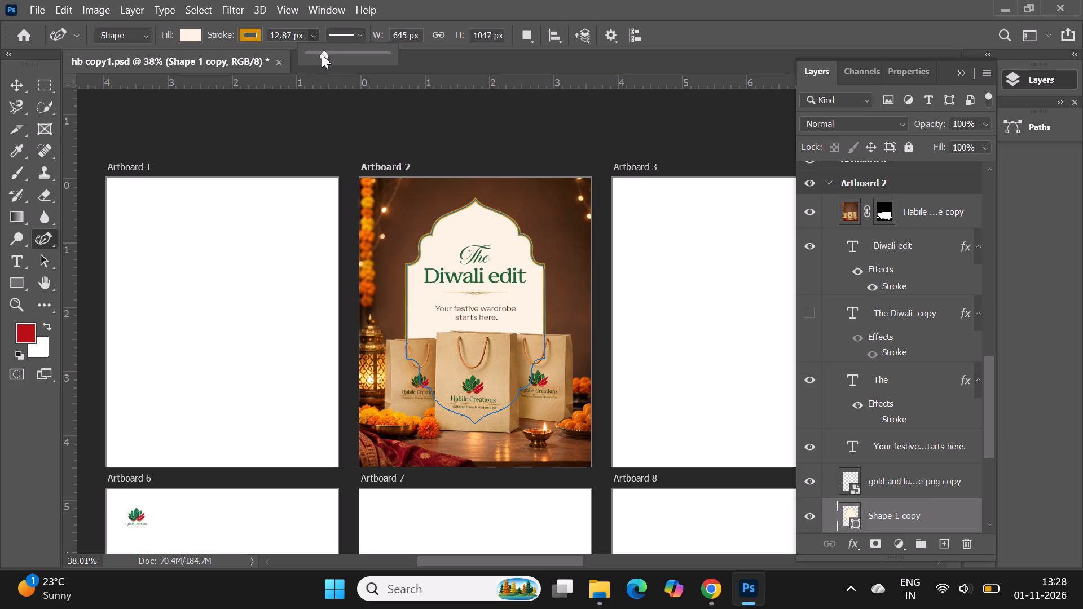
{"action": "left_click", "coordinate": [322, 54]}
{"action": "left_click", "coordinate": [322, 55]}
{"action": "left_click", "coordinate": [323, 55]}
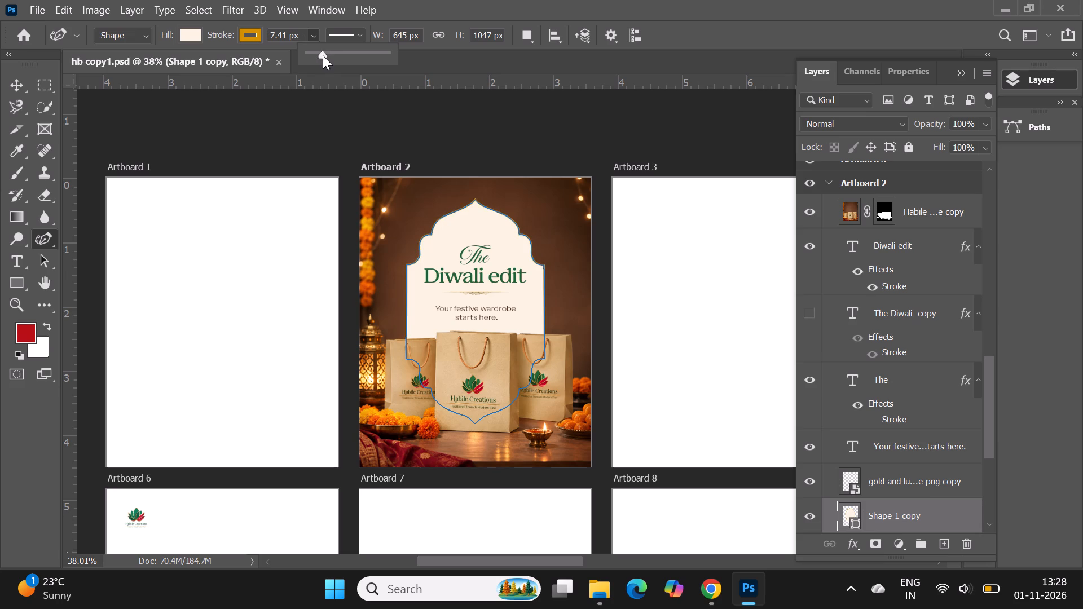
{"action": "double_click", "coordinate": [323, 55]}
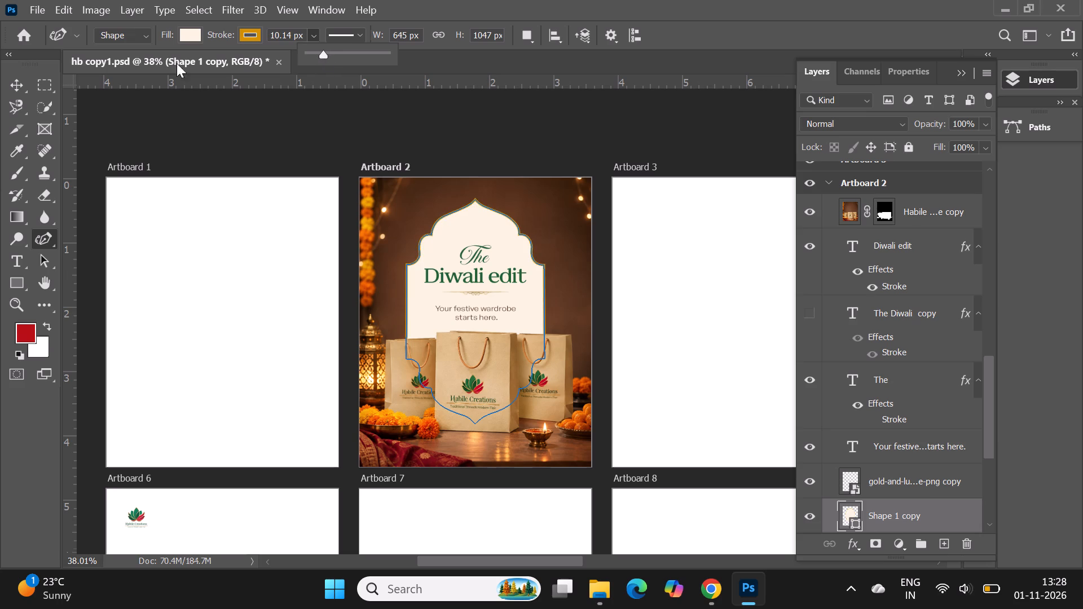
{"action": "left_click", "coordinate": [19, 76]}
{"action": "left_click", "coordinate": [201, 96]}
{"action": "scroll", "coordinate": [510, 201], "scroll_direction": "up", "scroll_amount": 2, "text": "alt"}
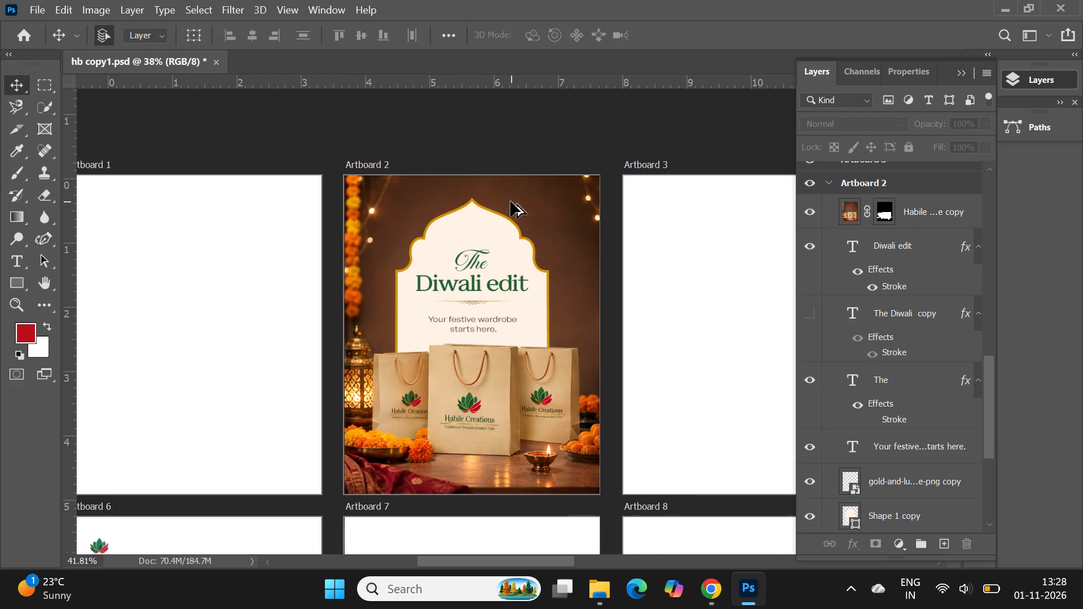
{"action": "scroll", "coordinate": [457, 220], "scroll_direction": "up", "scroll_amount": 2, "text": "alt"}
{"action": "scroll", "coordinate": [491, 239], "scroll_direction": "down", "scroll_amount": 1, "text": "alt"}
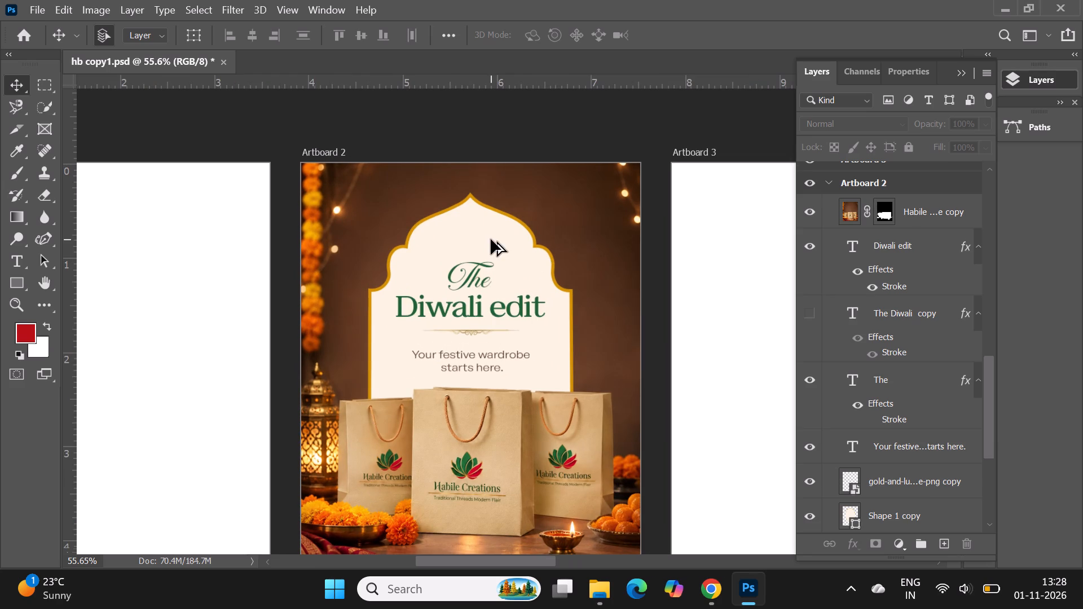
{"action": "scroll", "coordinate": [491, 239], "scroll_direction": "down", "scroll_amount": 2, "text": "alt"}
{"action": "scroll", "coordinate": [285, 248], "scroll_direction": "down", "scroll_amount": 2, "text": "alt"}
{"action": "left_click", "coordinate": [595, 112]}
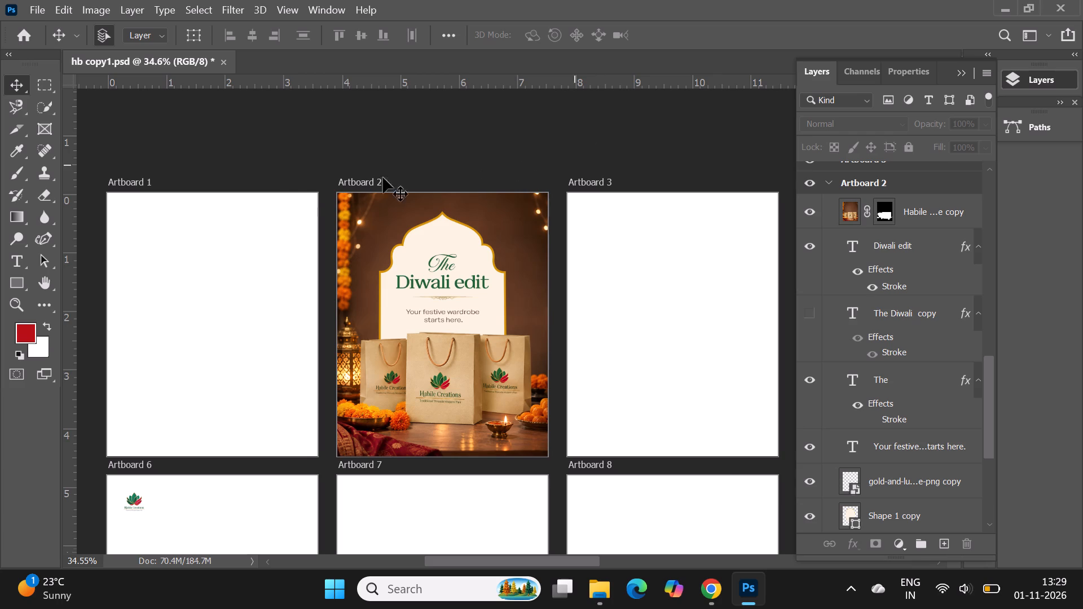
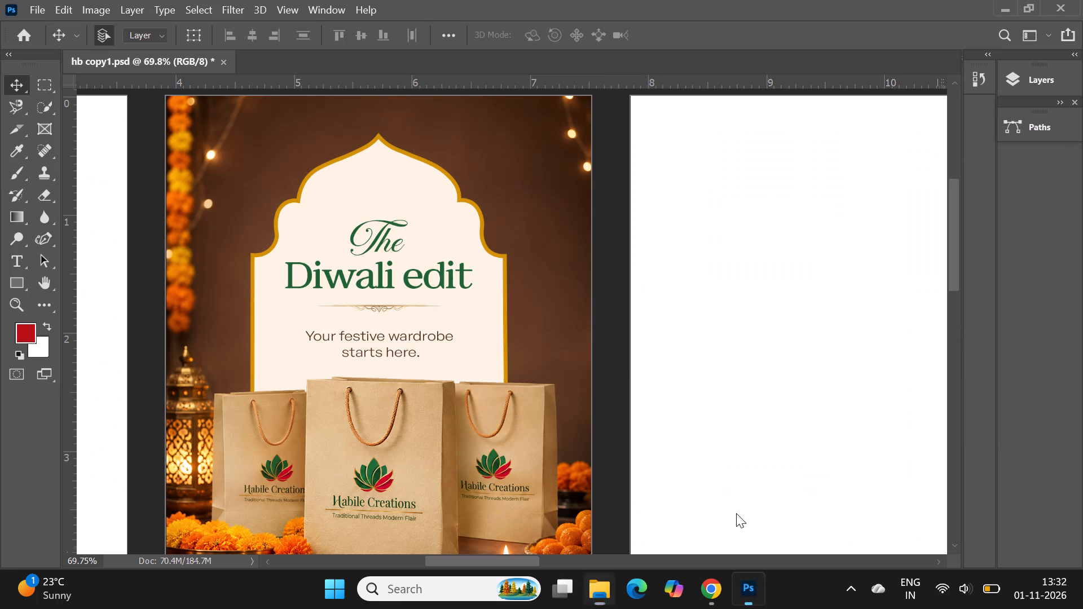
{"action": "scroll", "coordinate": [266, 298], "scroll_direction": "down", "scroll_amount": 7, "text": "alt"}
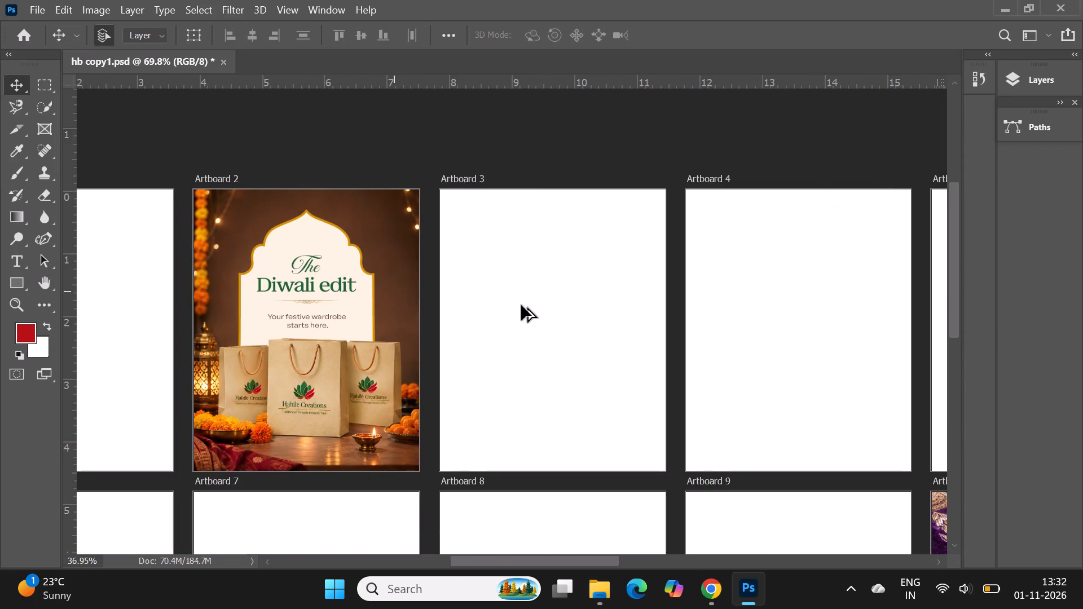
{"action": "scroll", "coordinate": [521, 305], "scroll_direction": "up", "scroll_amount": 1, "text": "alt"}
{"action": "left_click", "coordinate": [543, 275]}
{"action": "left_click", "coordinate": [1032, 2]}
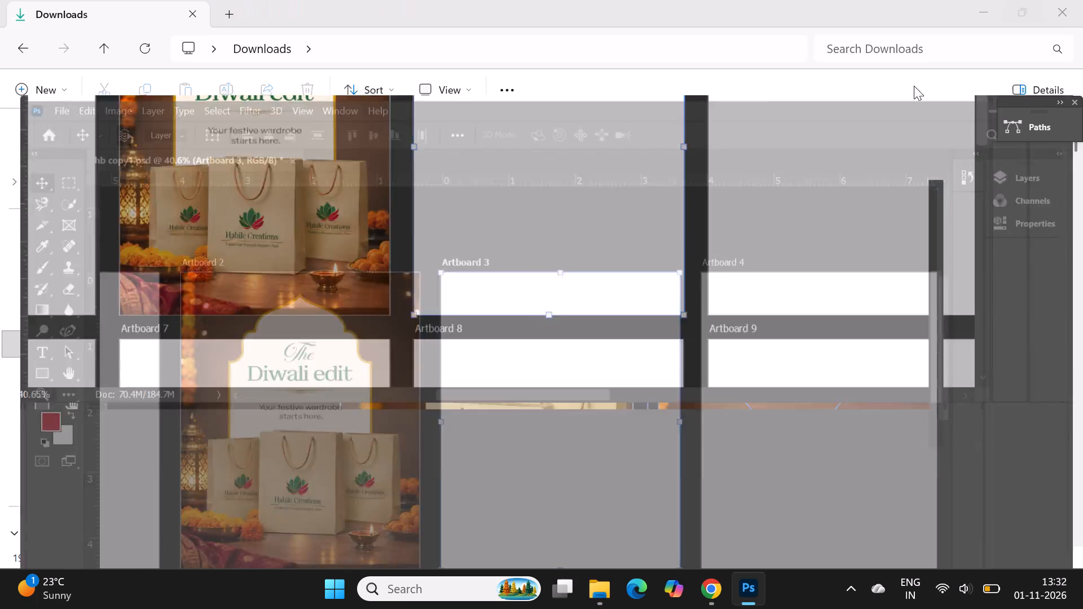
{"action": "scroll", "coordinate": [227, 215], "scroll_direction": "up", "scroll_amount": 1}
{"action": "left_click_drag", "start_coordinate": [227, 214], "coordinate": [726, 500]}
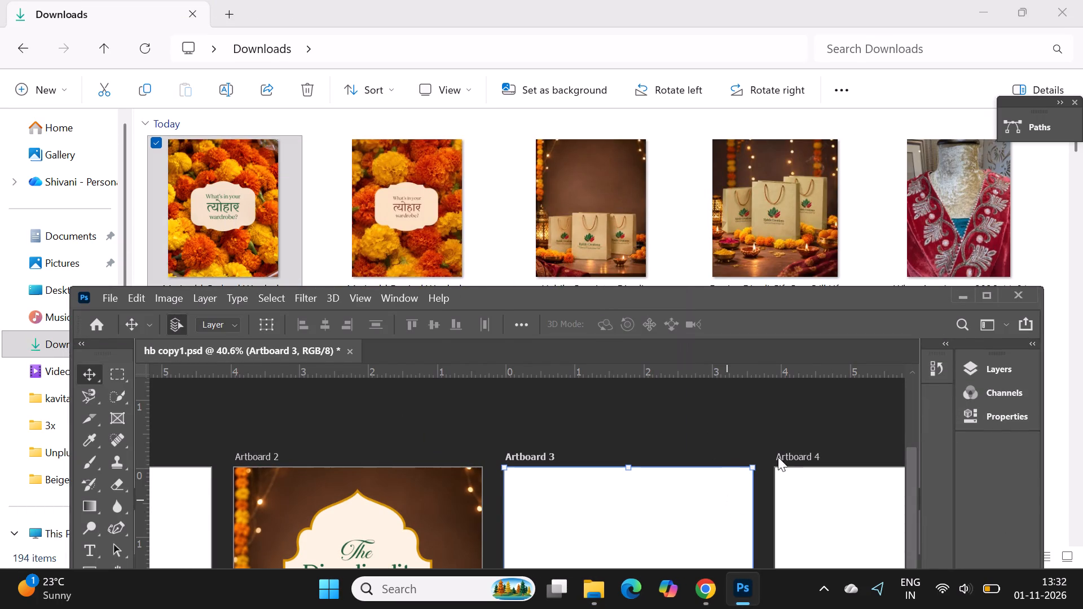
{"action": "left_click", "coordinate": [984, 297]}
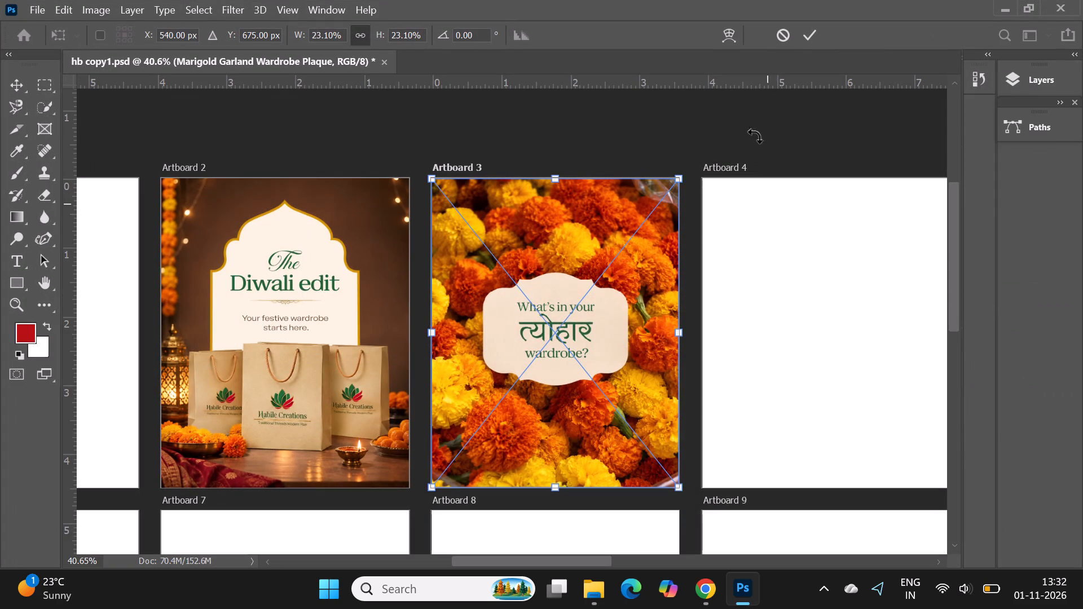
{"action": "left_click", "coordinate": [811, 36]}
{"action": "left_click", "coordinate": [799, 100]}
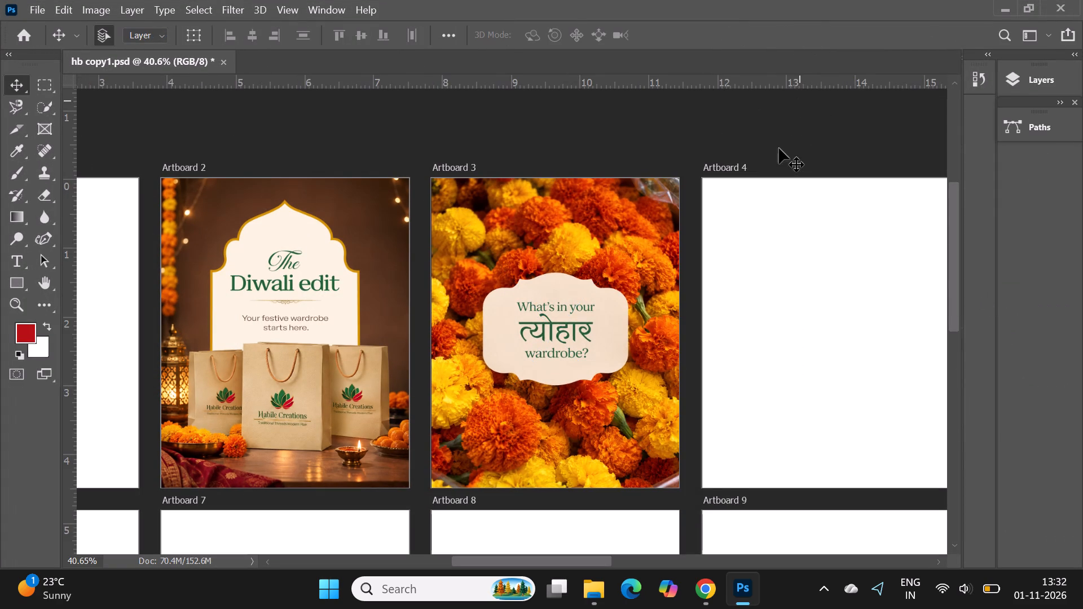
Scale the marigold image down proportionally to 18.30% from its right side, keeping it against Artboard 3's left edge.
{"action": "scroll", "coordinate": [540, 344], "scroll_direction": "up", "scroll_amount": 3, "text": "alt"}
{"action": "scroll", "coordinate": [512, 311], "scroll_direction": "down", "scroll_amount": 2, "text": "alt"}
{"action": "scroll", "coordinate": [536, 310], "scroll_direction": "up", "scroll_amount": 6, "text": "alt"}
{"action": "scroll", "coordinate": [581, 308], "scroll_direction": "down", "scroll_amount": 5, "text": "alt"}
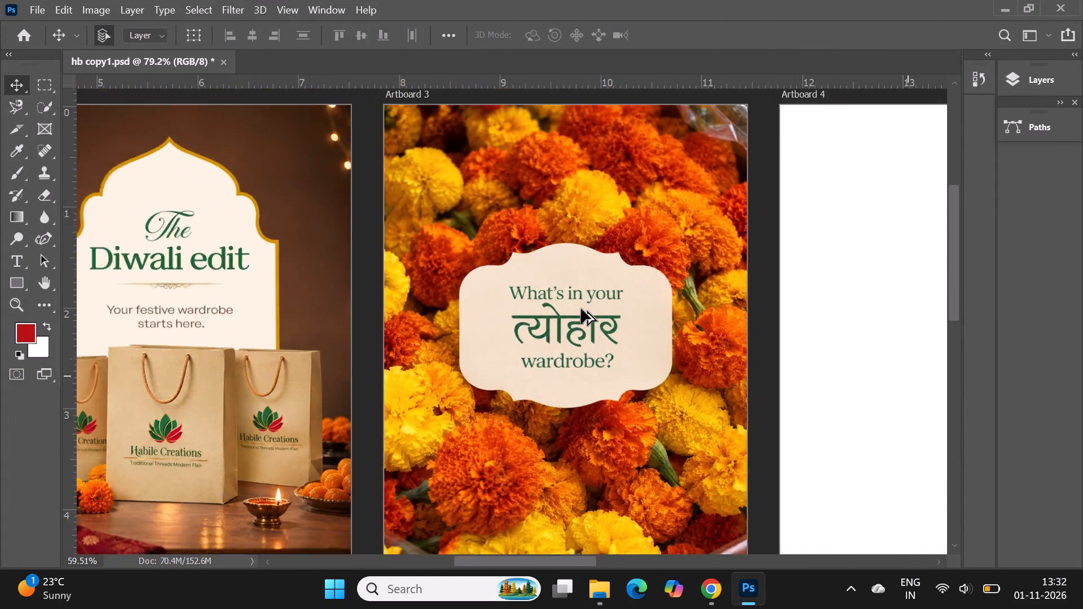
{"action": "scroll", "coordinate": [581, 308], "scroll_direction": "down", "scroll_amount": 2, "text": "alt"}
{"action": "left_click", "coordinate": [581, 308]}
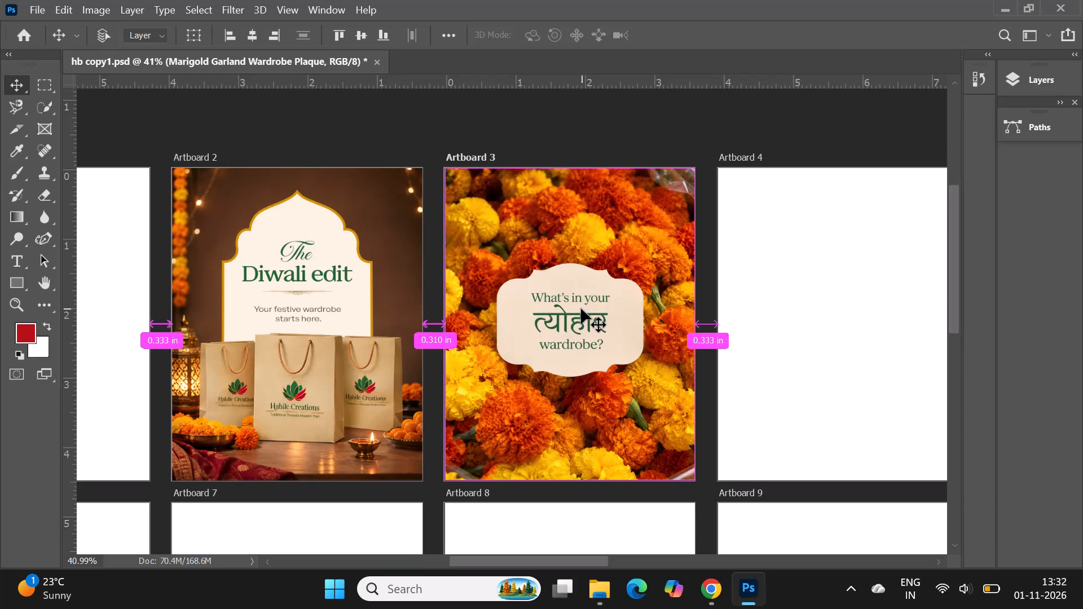
{"action": "key", "text": "ctrl+t"}
{"action": "left_click_drag", "start_coordinate": [690, 324], "coordinate": [677, 324]}
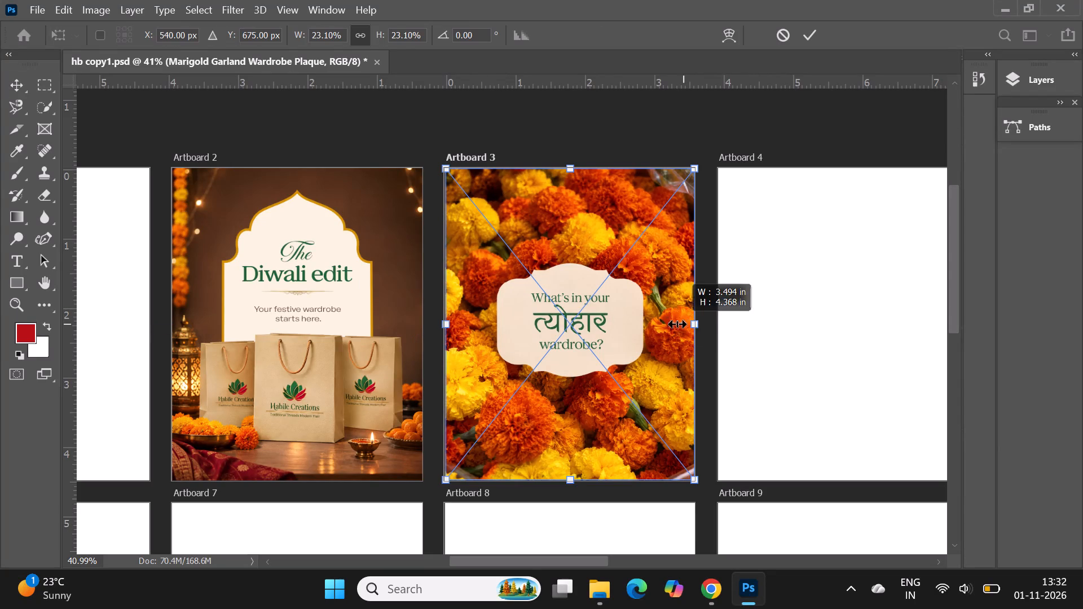
{"action": "left_click_drag", "start_coordinate": [677, 324], "coordinate": [618, 322]}
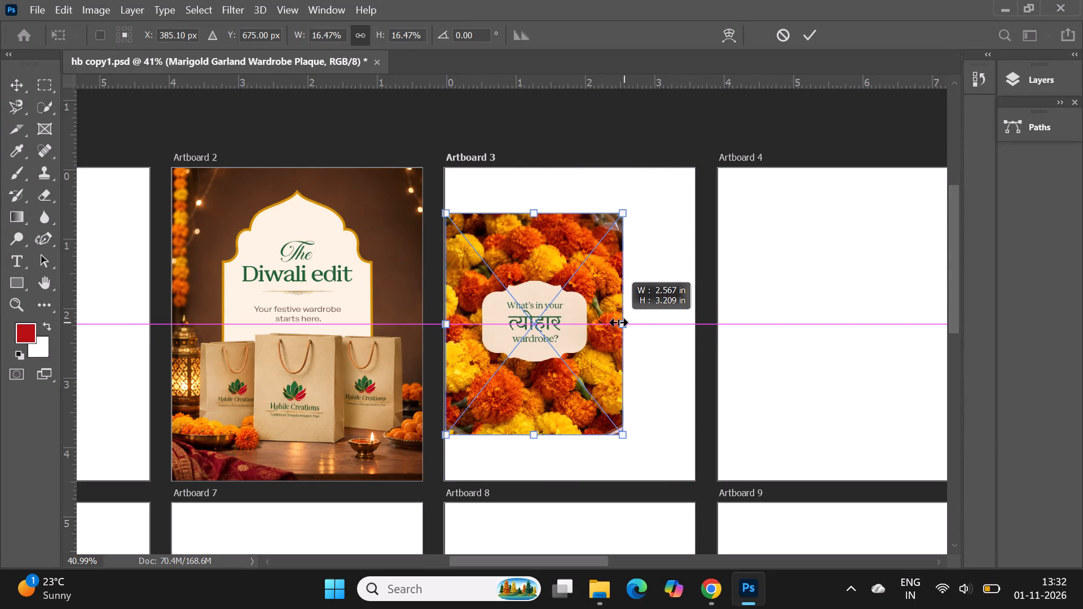
{"action": "left_click_drag", "start_coordinate": [618, 322], "coordinate": [638, 322]}
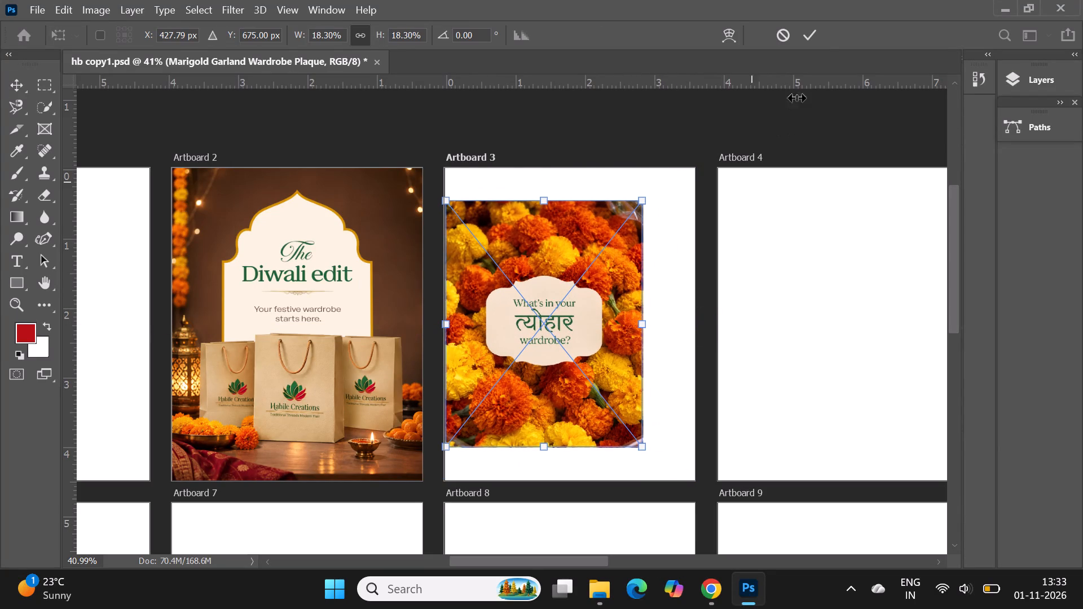
{"action": "left_click", "coordinate": [813, 39]}
{"action": "left_click", "coordinate": [809, 107]}
Scale the marigold image down to 17.27% from its left side, leaving a narrow margin at Artboard 3's left edge.
{"action": "scroll", "coordinate": [553, 301], "scroll_direction": "up", "scroll_amount": 3, "text": "alt"}
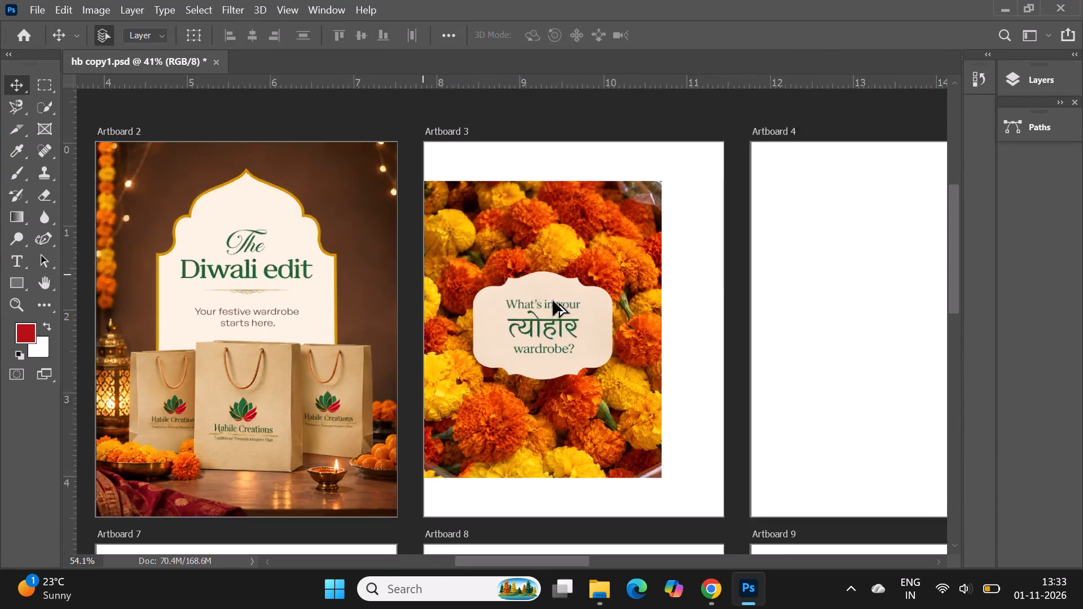
{"action": "left_click_drag", "start_coordinate": [561, 330], "coordinate": [560, 337]}
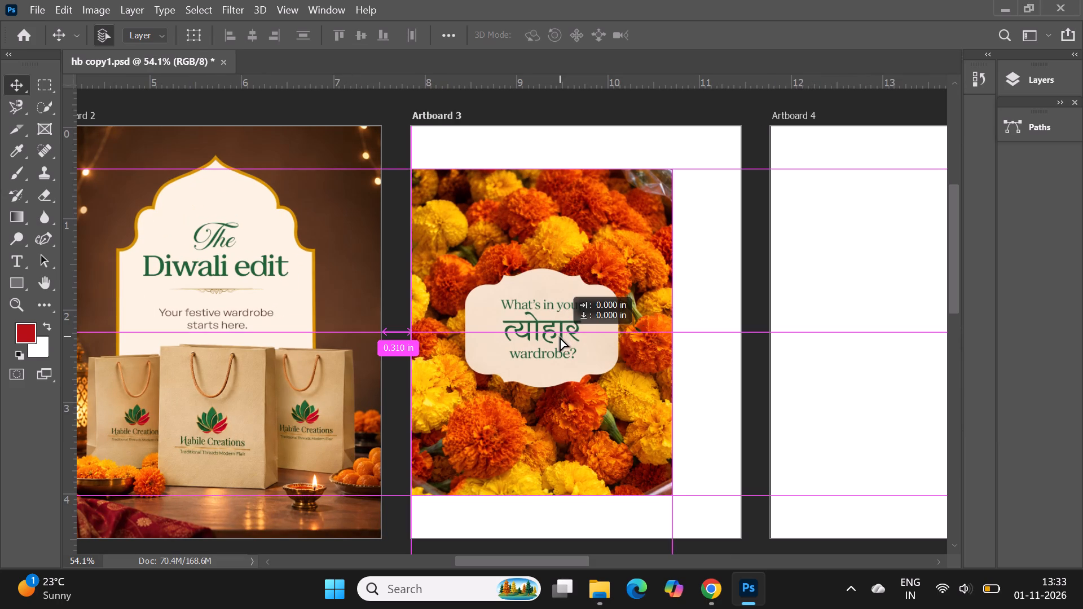
{"action": "key", "text": "ctrl+t"}
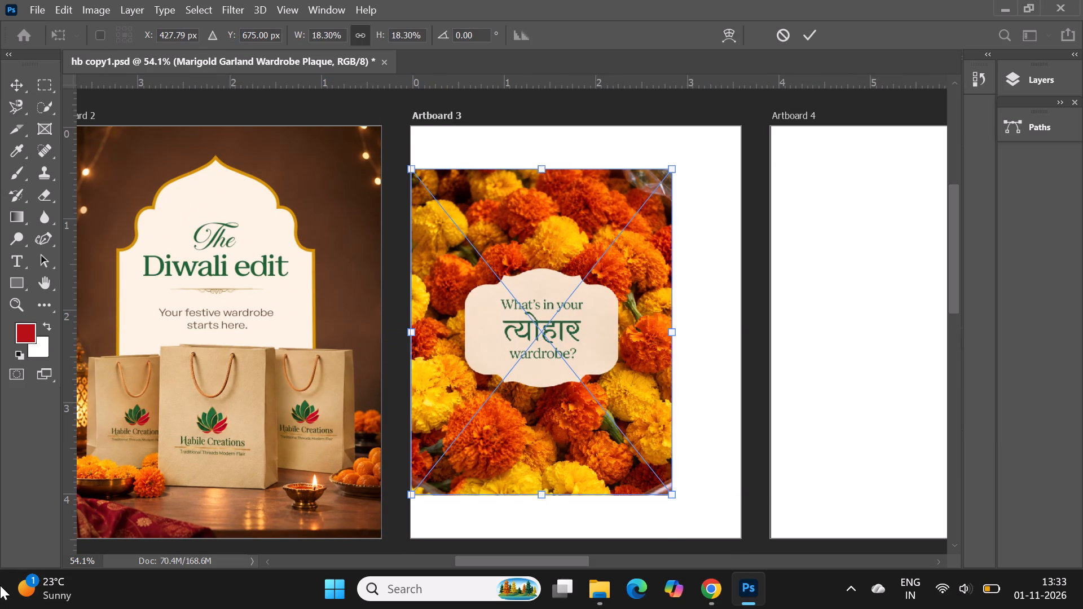
{"action": "left_click_drag", "start_coordinate": [416, 334], "coordinate": [431, 337]}
{"action": "left_click", "coordinate": [591, 361]}
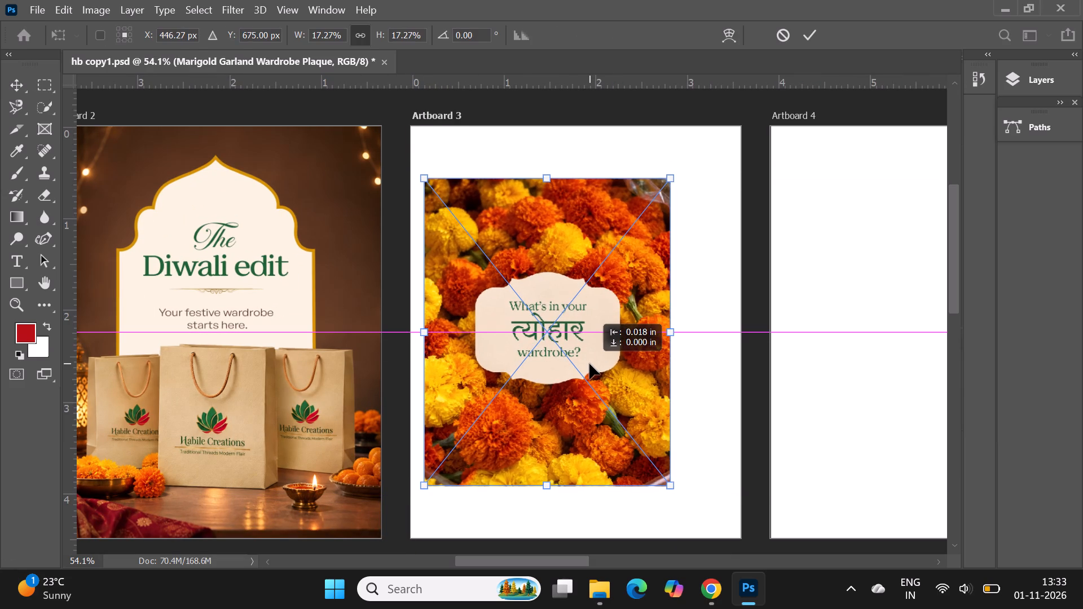
{"action": "left_click", "coordinate": [816, 35]}
{"action": "left_click", "coordinate": [754, 204]}
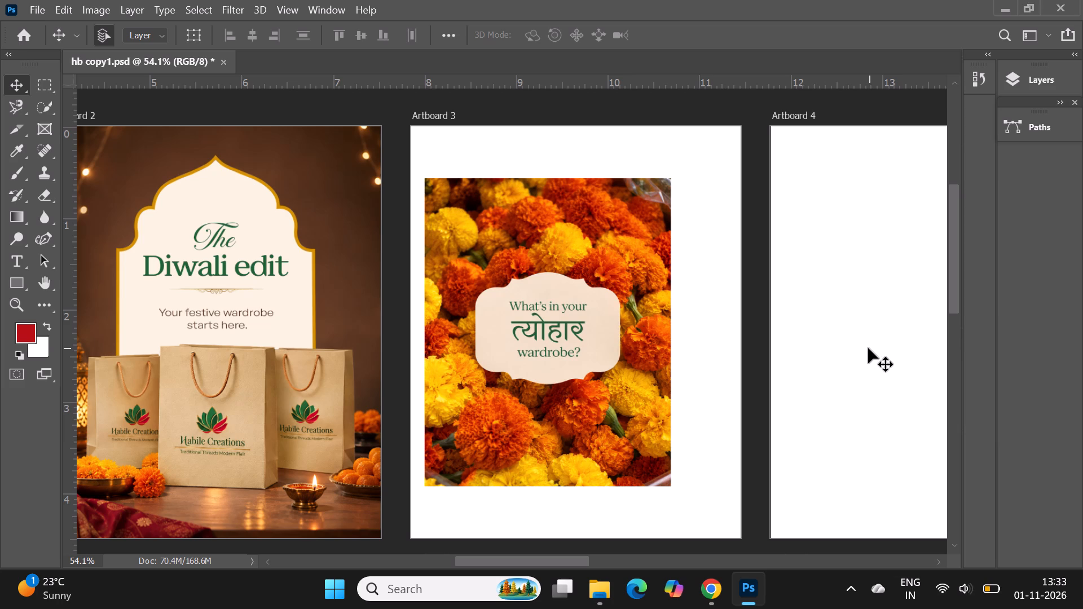
Draw a rectangle of about 1077 × 1364 px over Artboard 3.
{"action": "scroll", "coordinate": [711, 178], "scroll_direction": "down", "scroll_amount": 2, "text": "alt"}
{"action": "scroll", "coordinate": [582, 330], "scroll_direction": "up", "scroll_amount": 3, "text": "alt"}
{"action": "scroll", "coordinate": [582, 329], "scroll_direction": "down", "scroll_amount": 2, "text": "alt"}
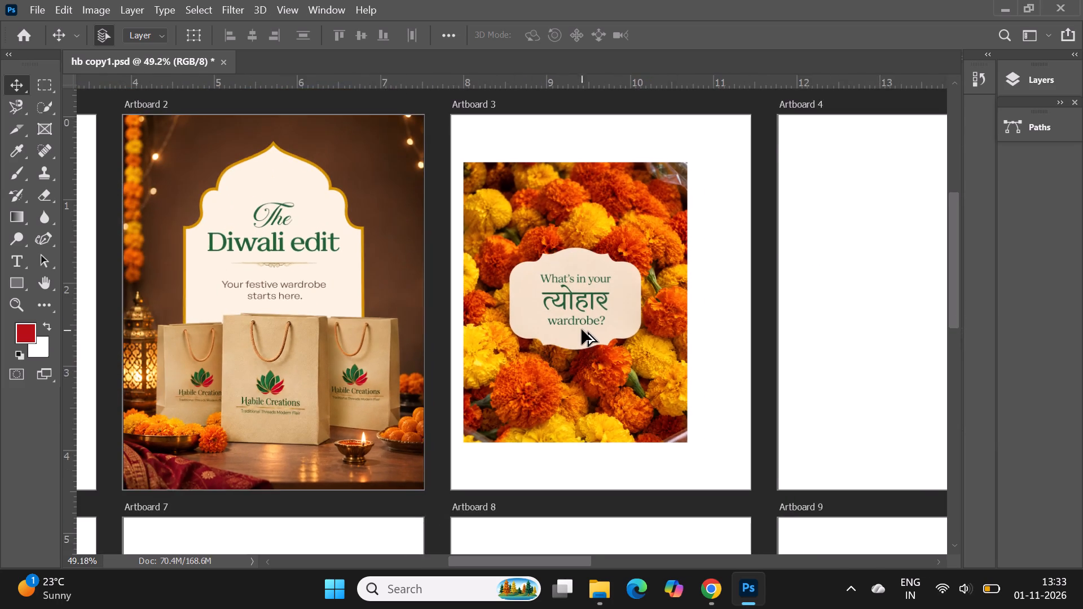
{"action": "scroll", "coordinate": [582, 329], "scroll_direction": "down", "scroll_amount": 1, "text": "alt"}
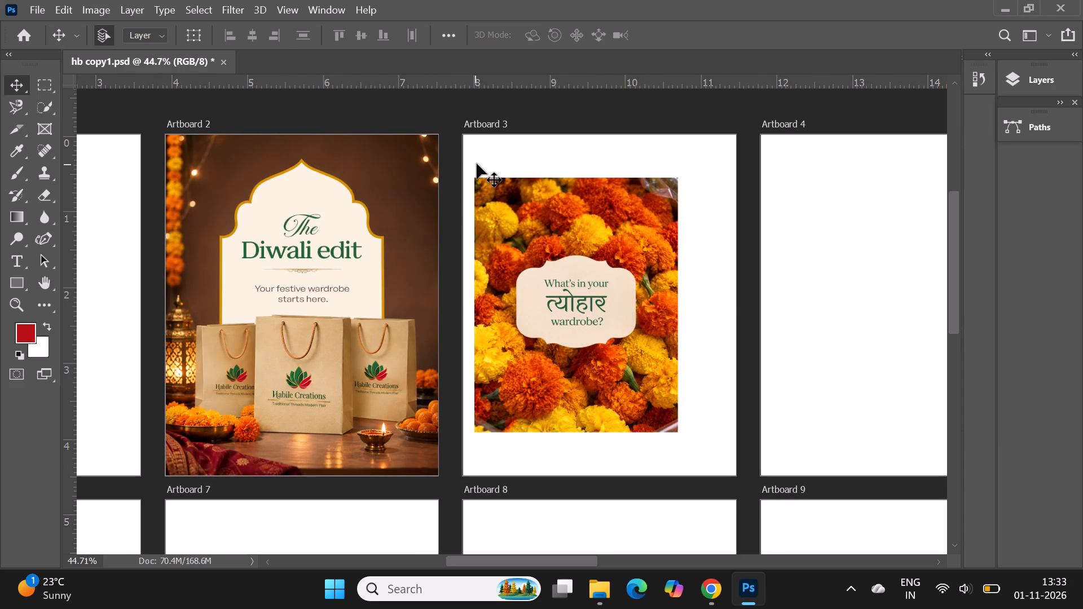
{"action": "left_click", "coordinate": [477, 164]}
{"action": "left_click", "coordinate": [21, 282]}
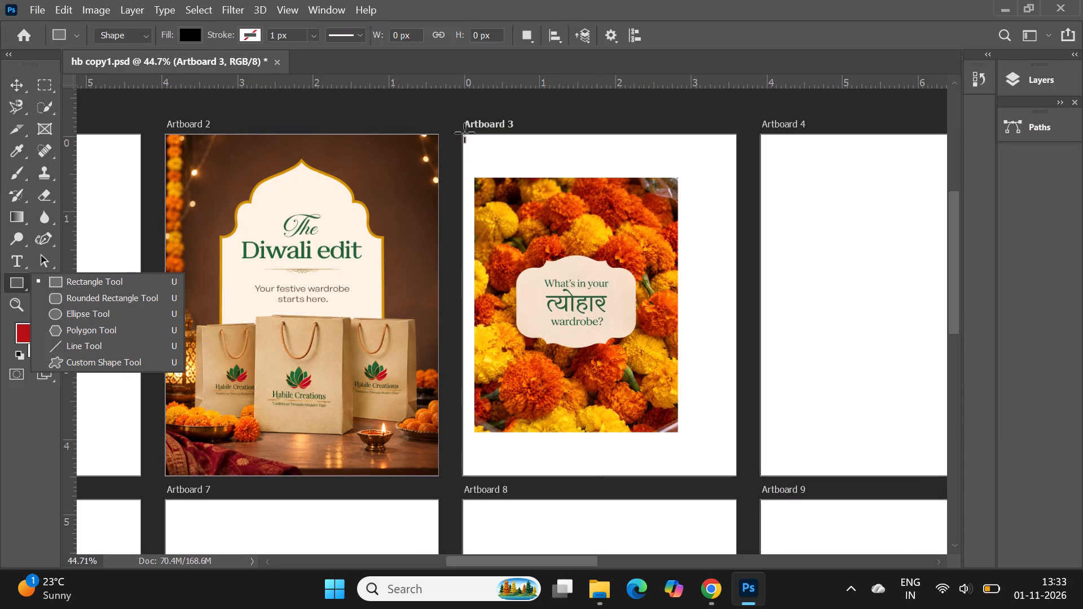
{"action": "left_click_drag", "start_coordinate": [464, 133], "coordinate": [736, 476]}
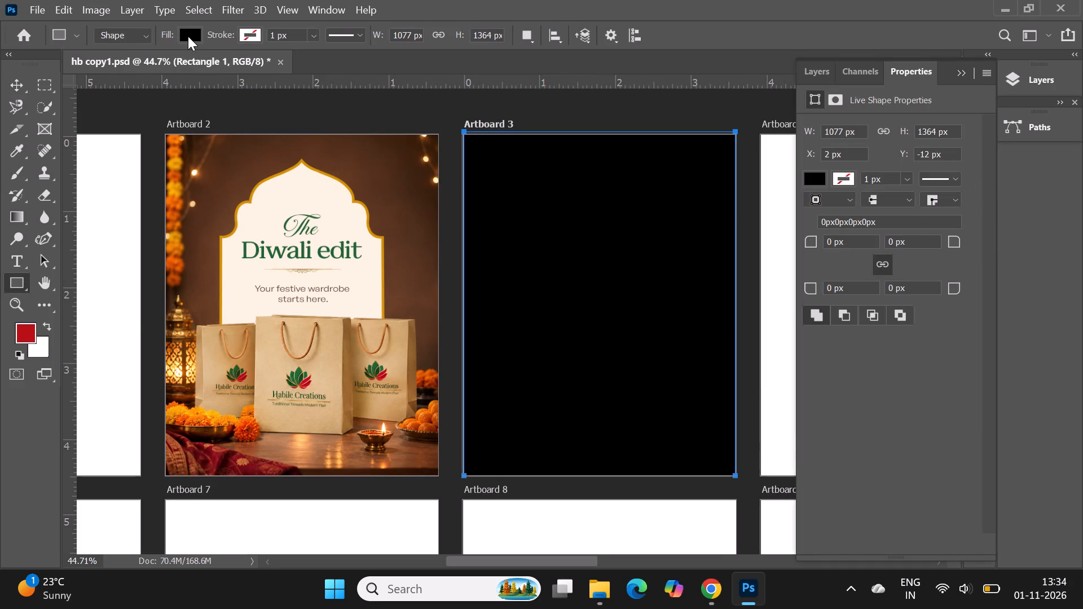
Fill the Artboard 3 rectangle with the cream colour sampled from the arch on Artboard 2.
{"action": "left_click", "coordinate": [188, 36]}
{"action": "left_click", "coordinate": [158, 123]}
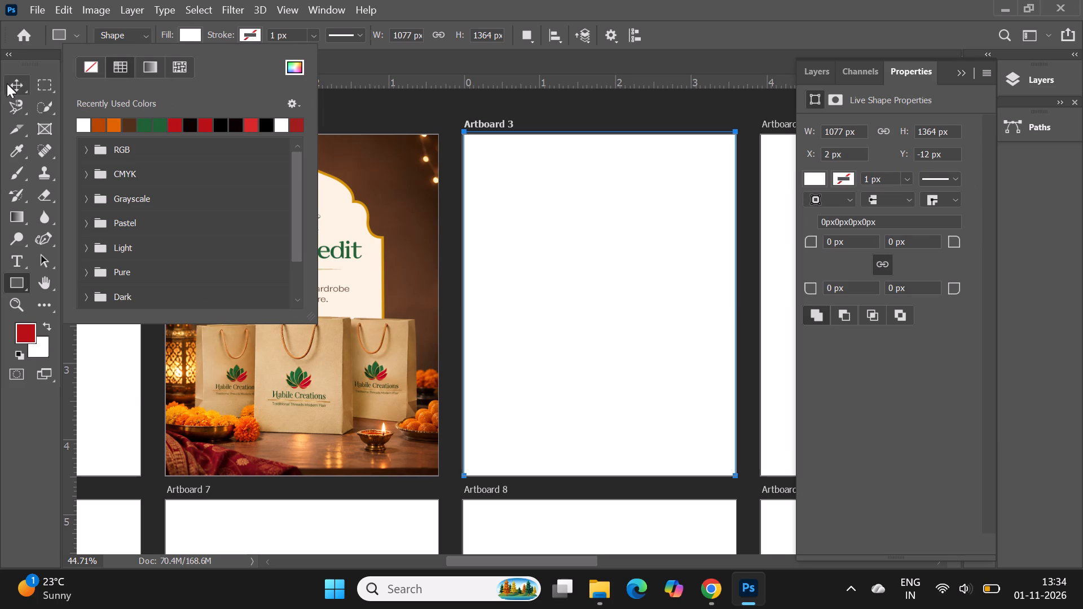
{"action": "left_click", "coordinate": [294, 73]}
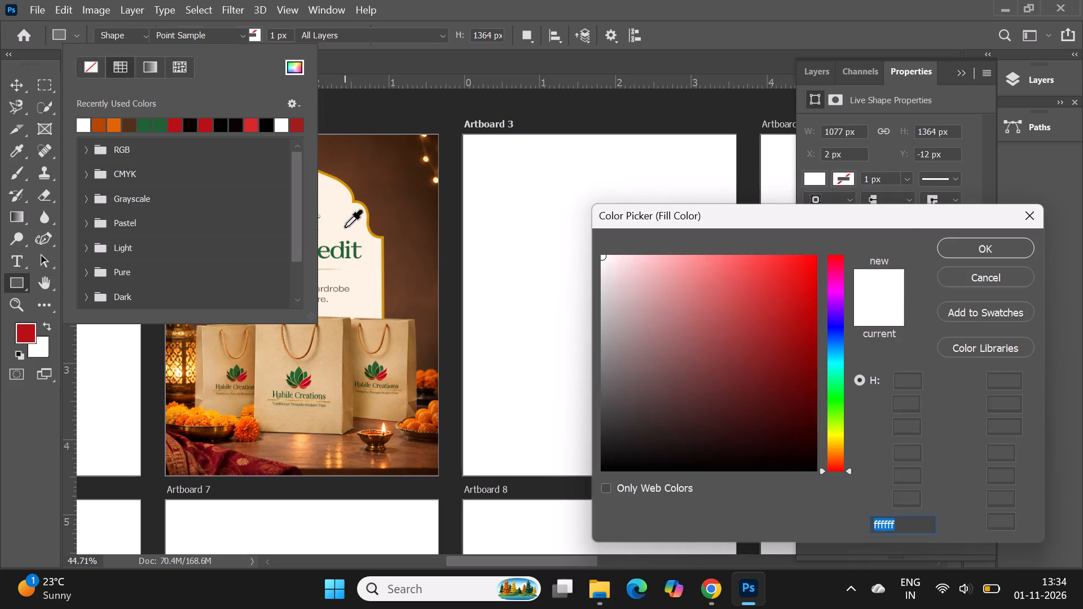
{"action": "left_click", "coordinate": [345, 227]}
{"action": "left_click", "coordinate": [953, 248]}
{"action": "left_click", "coordinate": [19, 87]}
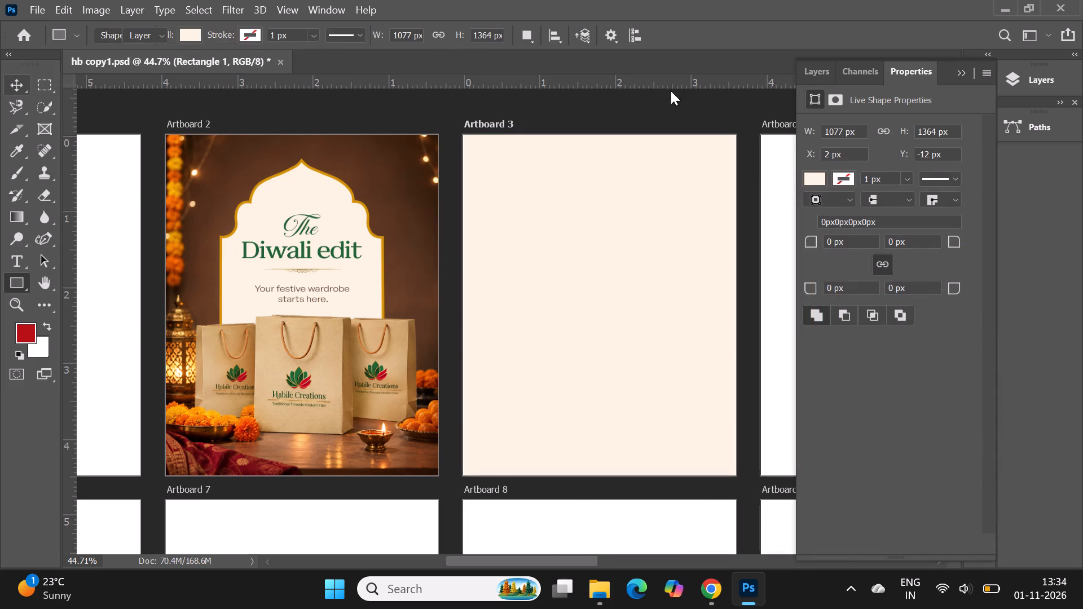
Move the Rectangle 1 layer below the marigold image layer within Artboard 3.
{"action": "left_click", "coordinate": [962, 74]}
{"action": "left_click", "coordinate": [1019, 74]}
{"action": "left_click", "coordinate": [562, 260]}
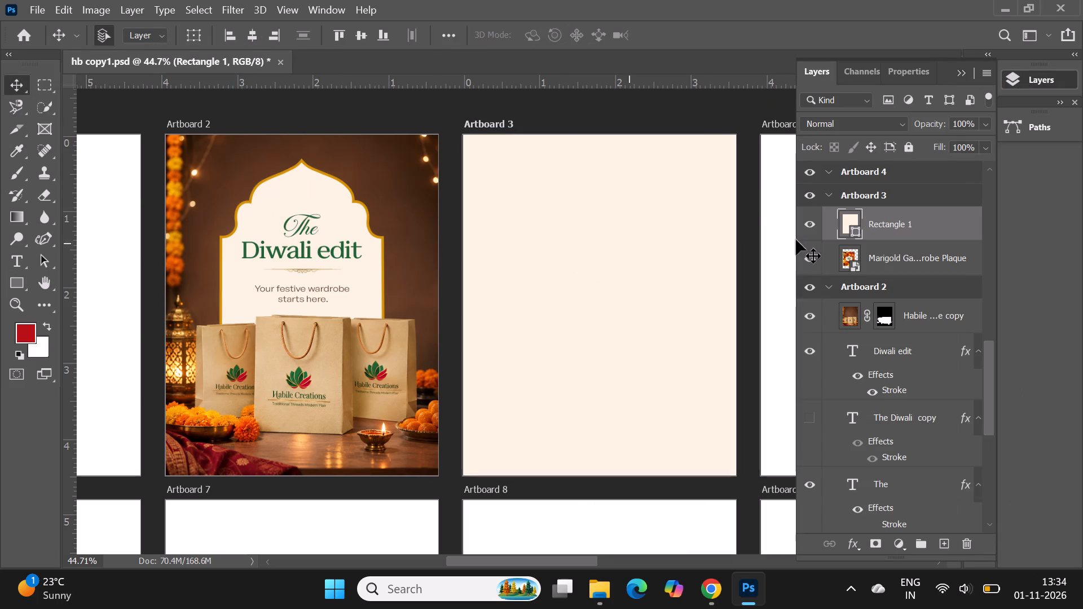
{"action": "left_click_drag", "start_coordinate": [907, 222], "coordinate": [909, 262]}
{"action": "left_click", "coordinate": [963, 72]}
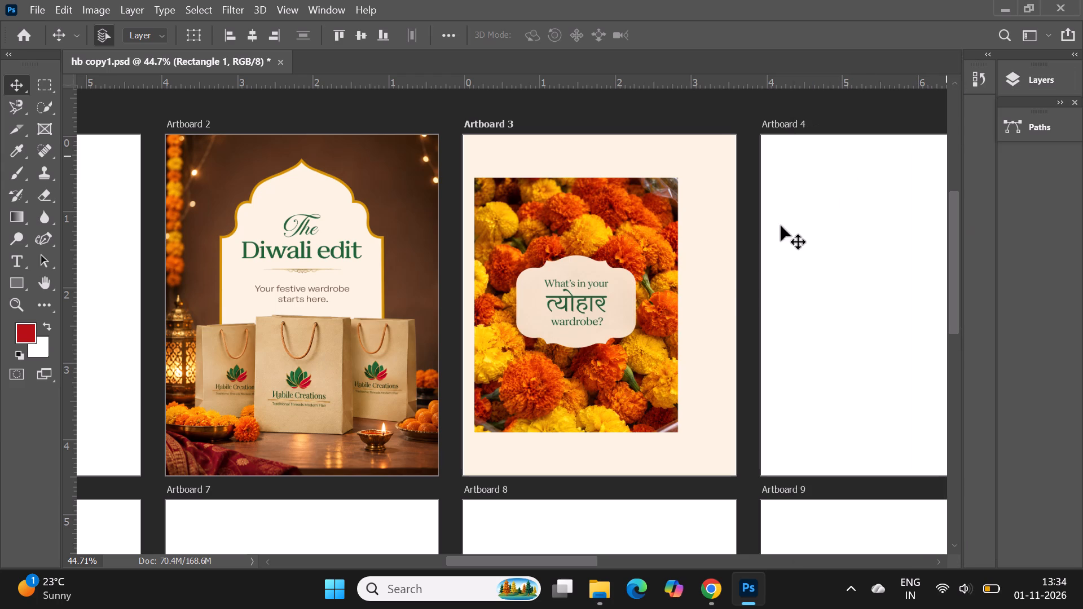
Shift the cream rectangle slightly left and scale it to 103.60% so it covers all of Artboard 3.
{"action": "left_click", "coordinate": [707, 324]}
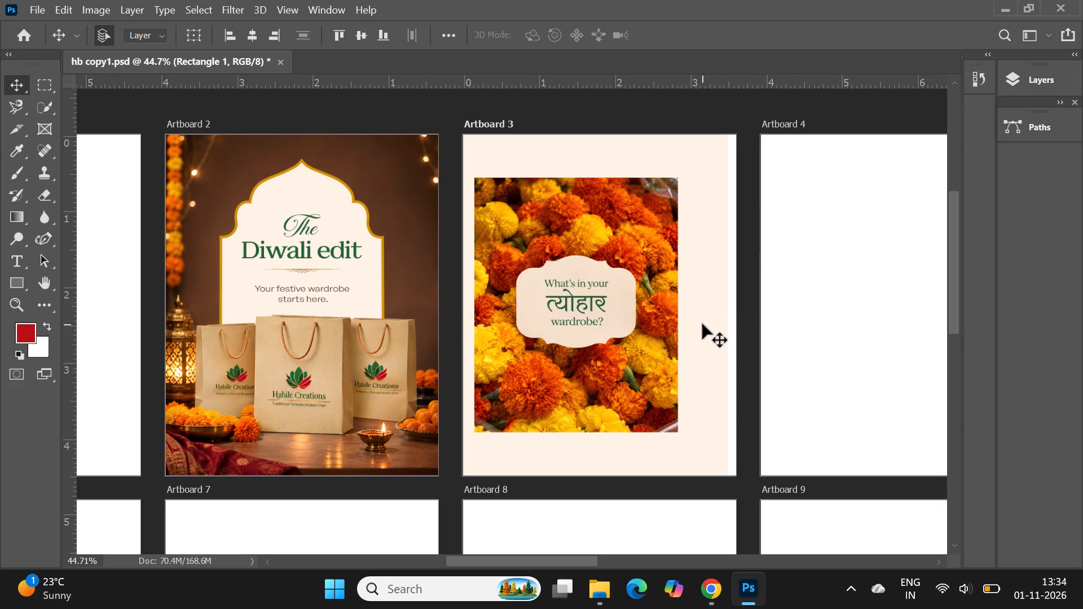
{"action": "key", "text": "ctrl+t"}
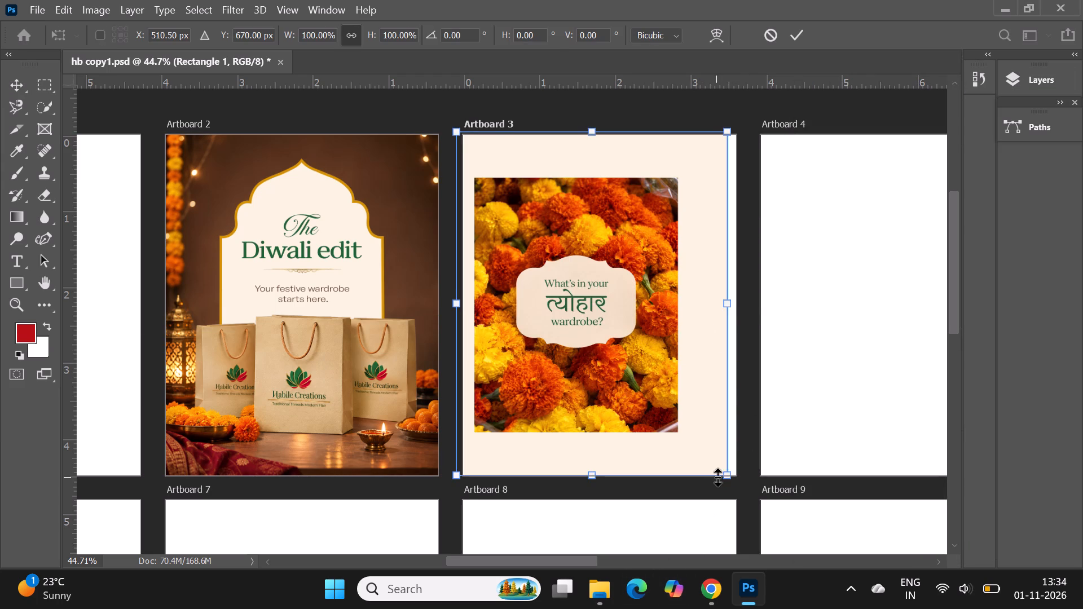
{"action": "left_click_drag", "start_coordinate": [728, 478], "coordinate": [745, 485]}
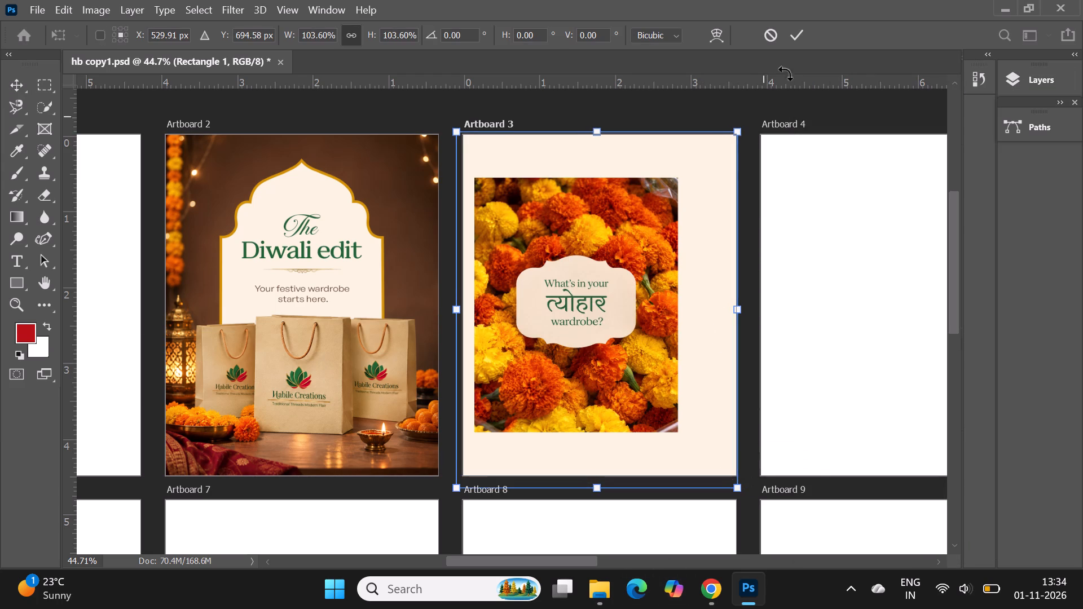
{"action": "left_click", "coordinate": [796, 34]}
{"action": "left_click", "coordinate": [833, 105]}
Shift the marigold wardrobe image slightly down on the cream background of Artboard 3.
{"action": "left_click", "coordinate": [624, 346]}
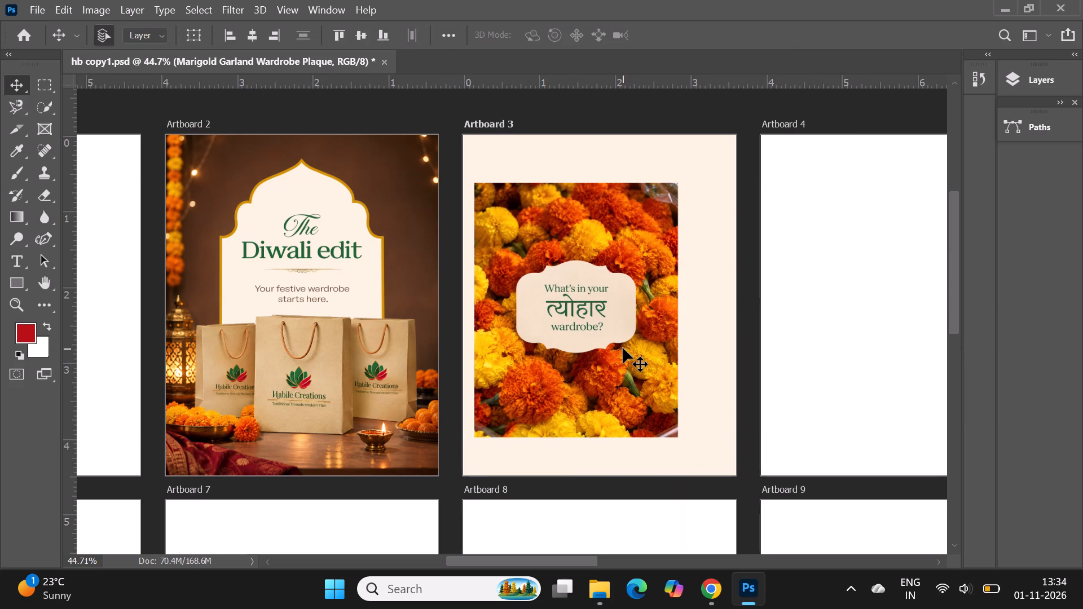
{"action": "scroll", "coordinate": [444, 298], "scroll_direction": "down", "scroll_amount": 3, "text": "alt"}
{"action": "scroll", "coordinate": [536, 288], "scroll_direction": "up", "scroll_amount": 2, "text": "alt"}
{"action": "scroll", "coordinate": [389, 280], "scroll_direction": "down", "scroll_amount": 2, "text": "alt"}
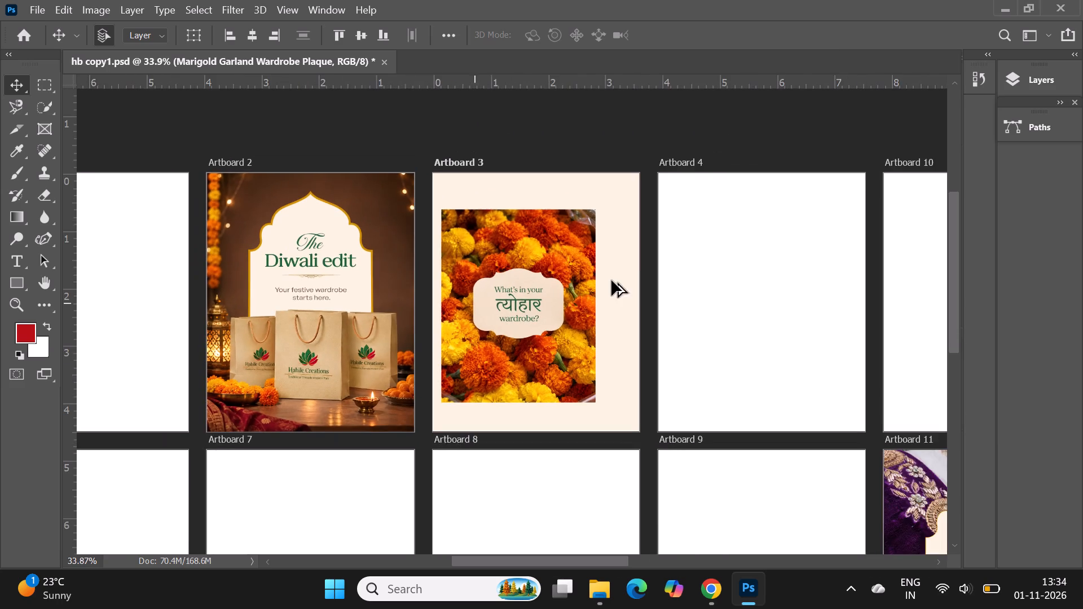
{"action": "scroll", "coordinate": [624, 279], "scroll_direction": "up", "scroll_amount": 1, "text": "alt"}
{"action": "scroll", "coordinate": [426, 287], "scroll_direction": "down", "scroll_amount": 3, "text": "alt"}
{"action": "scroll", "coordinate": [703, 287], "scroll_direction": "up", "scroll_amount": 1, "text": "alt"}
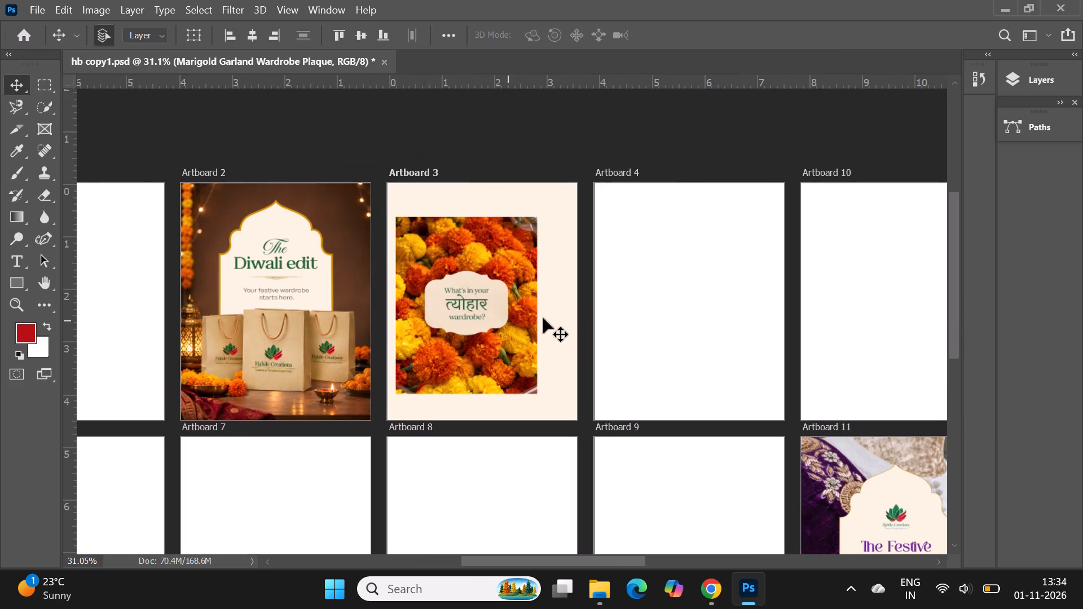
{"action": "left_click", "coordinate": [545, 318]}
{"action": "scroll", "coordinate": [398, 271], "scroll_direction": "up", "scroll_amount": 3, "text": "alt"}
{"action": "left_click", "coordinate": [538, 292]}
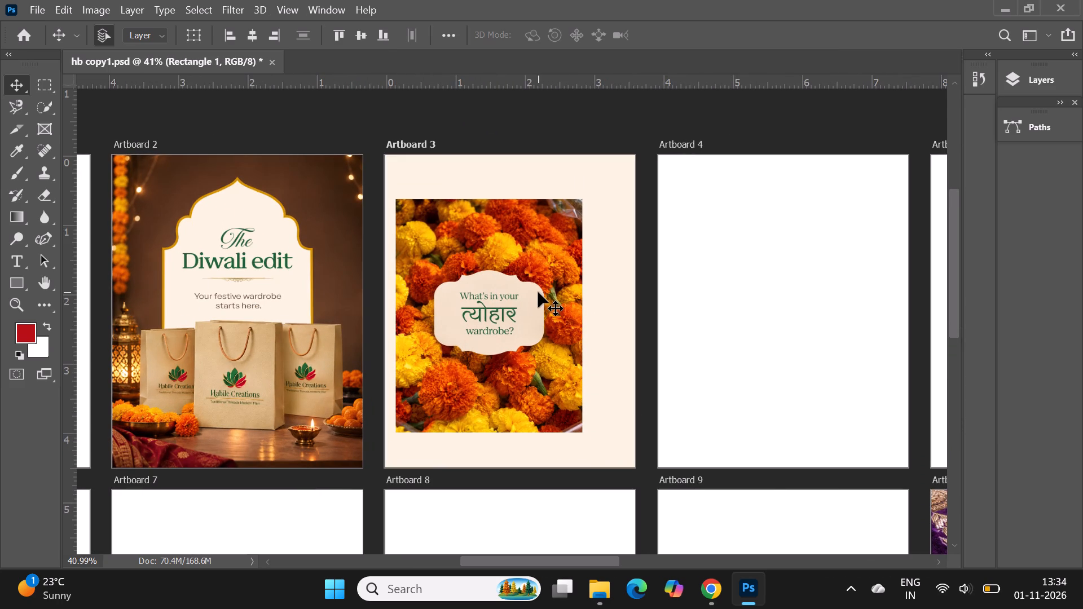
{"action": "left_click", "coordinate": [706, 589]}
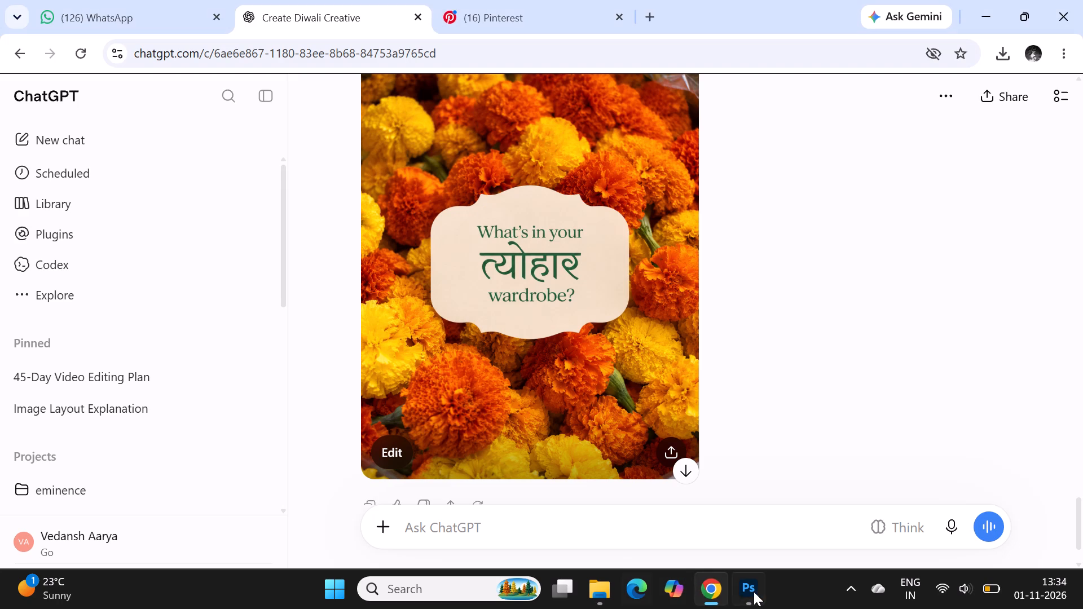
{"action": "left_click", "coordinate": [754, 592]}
Add a Stroke layer style to the Marigold Garland Wardrobe Plaque layer, coloured with the gold sampled from the arch outline on Artboard 2.
{"action": "left_click", "coordinate": [443, 342]}
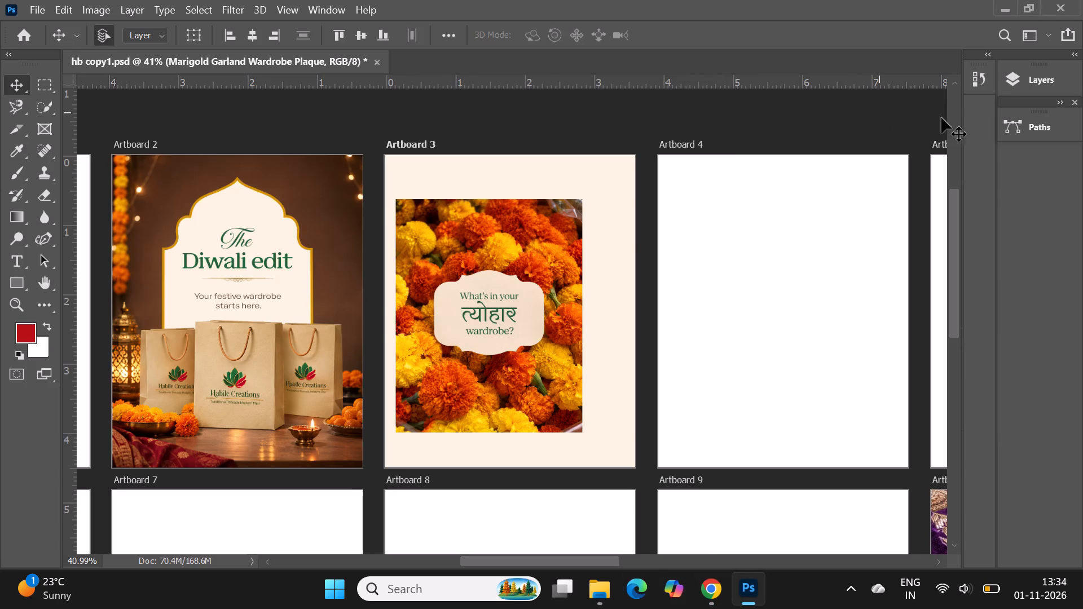
{"action": "left_click", "coordinate": [1005, 76]}
{"action": "right_click", "coordinate": [459, 297]}
{"action": "left_click", "coordinate": [486, 323]}
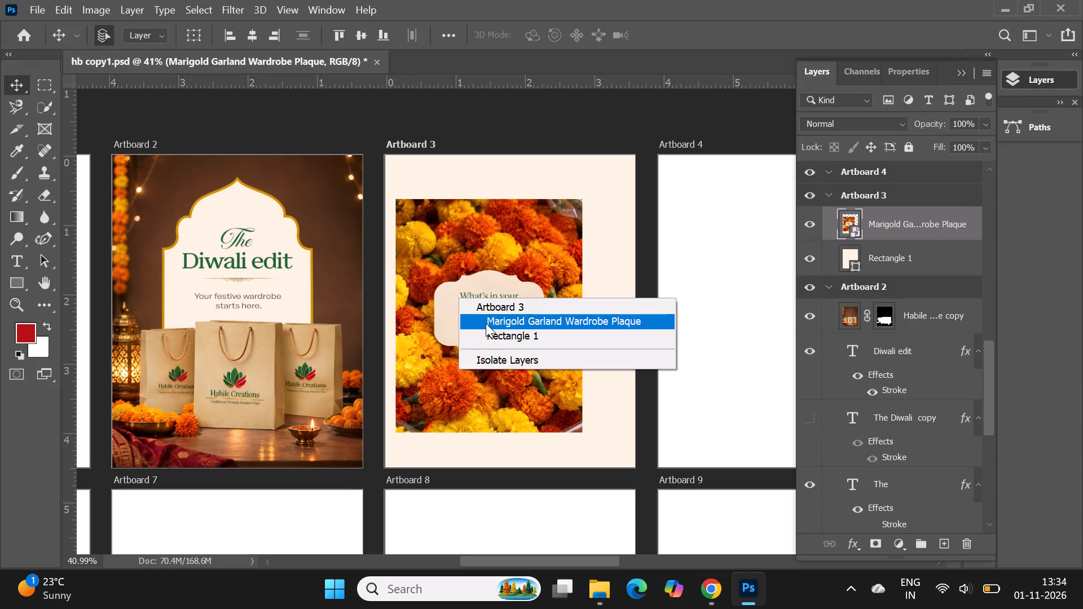
{"action": "double_click", "coordinate": [971, 233]}
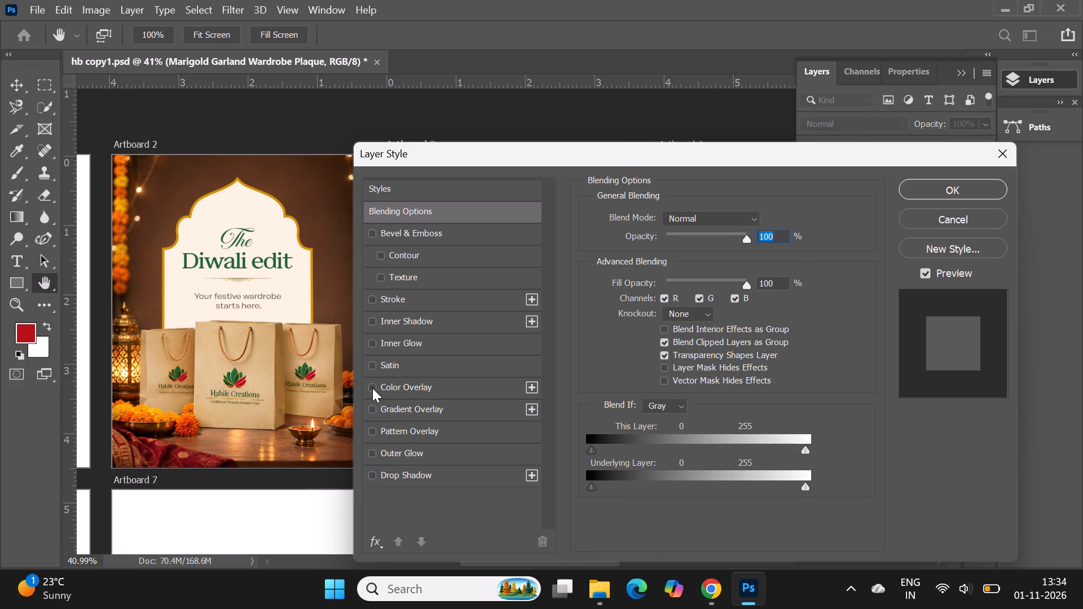
{"action": "left_click", "coordinate": [372, 300]}
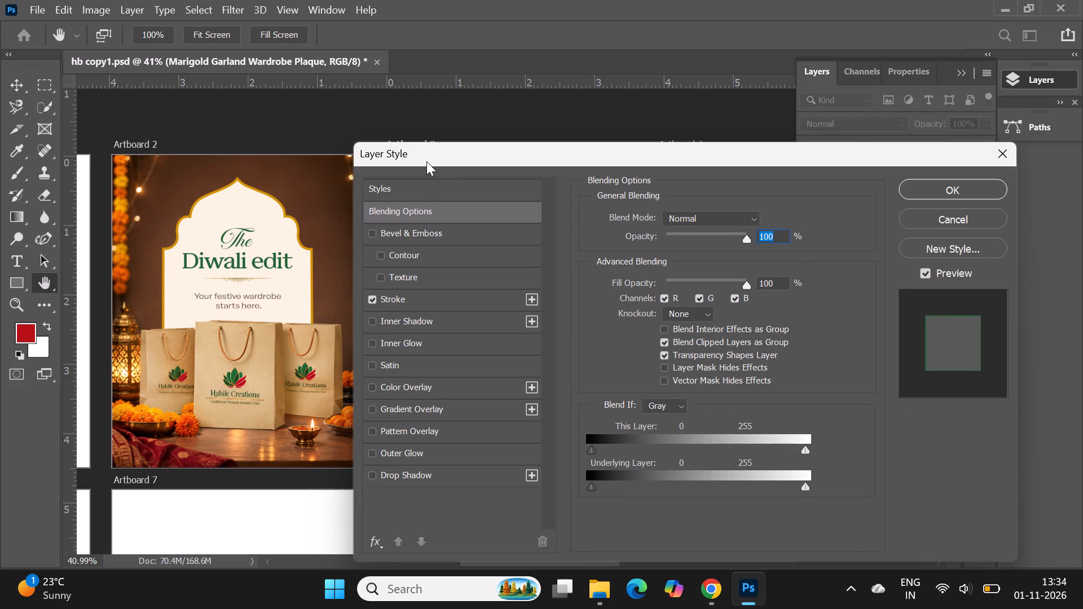
{"action": "left_click_drag", "start_coordinate": [426, 160], "coordinate": [655, 217]}
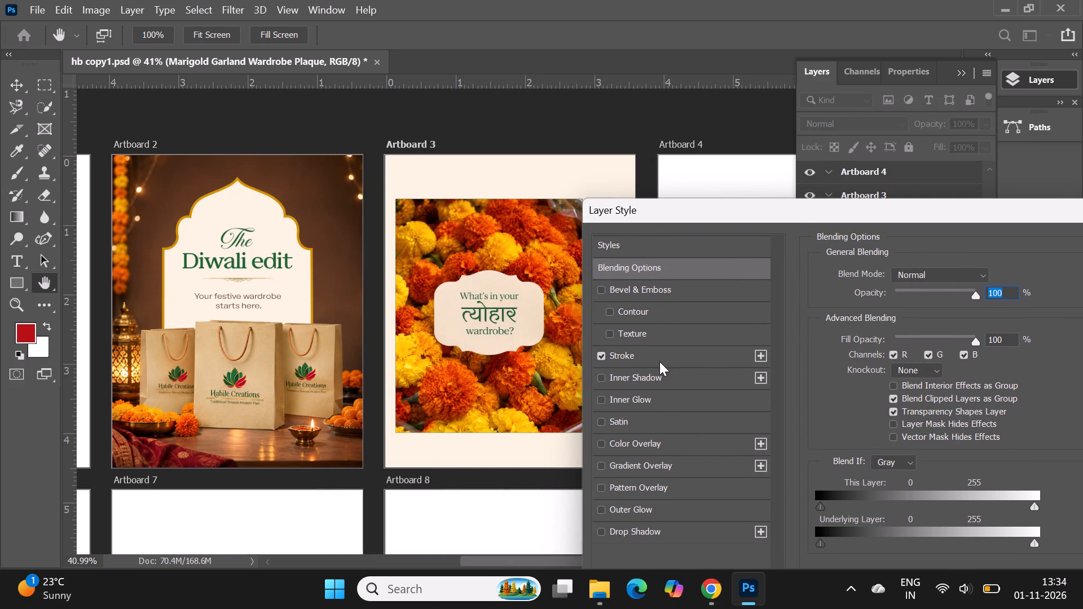
{"action": "left_click", "coordinate": [659, 361]}
{"action": "left_click", "coordinate": [852, 396]}
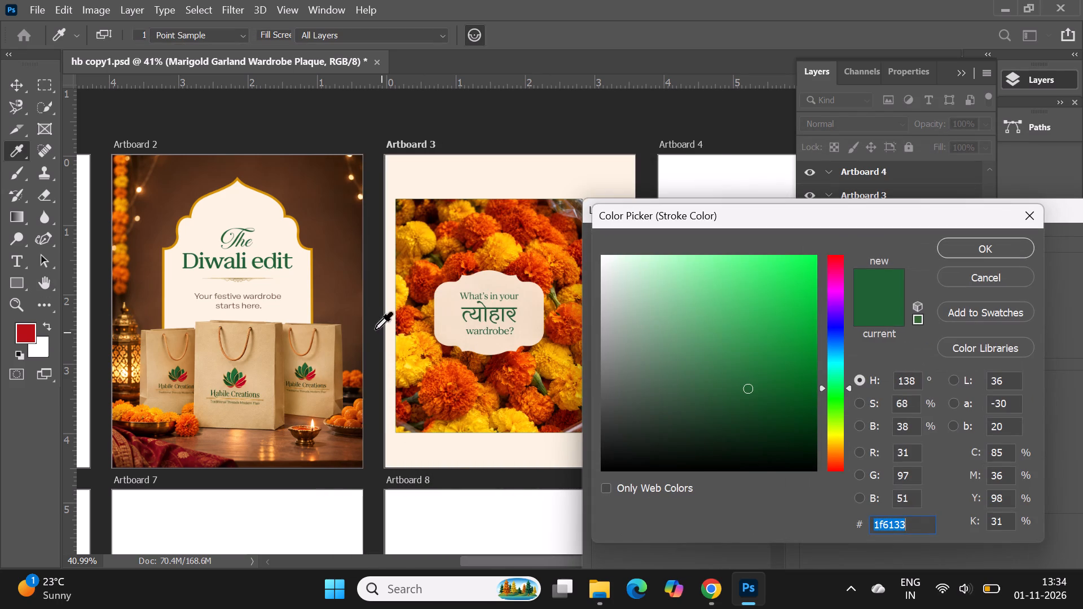
{"action": "left_click", "coordinate": [312, 307]}
{"action": "left_click", "coordinate": [982, 241]}
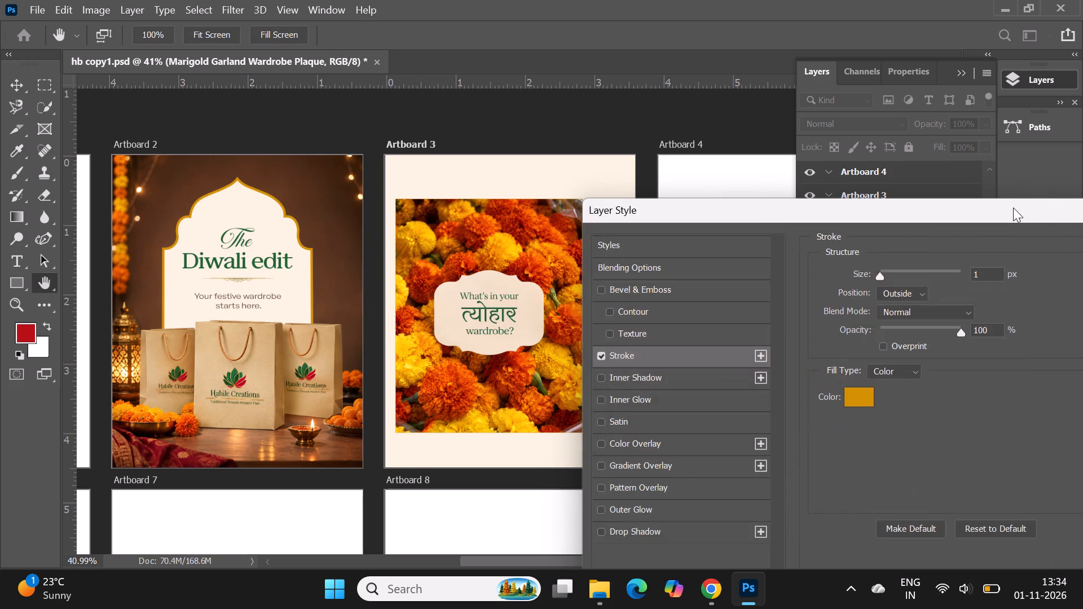
Increase the marigold image's gold stroke size to 11 px.
{"action": "left_click_drag", "start_coordinate": [1010, 208], "coordinate": [853, 261]}
{"action": "left_click", "coordinate": [731, 324]}
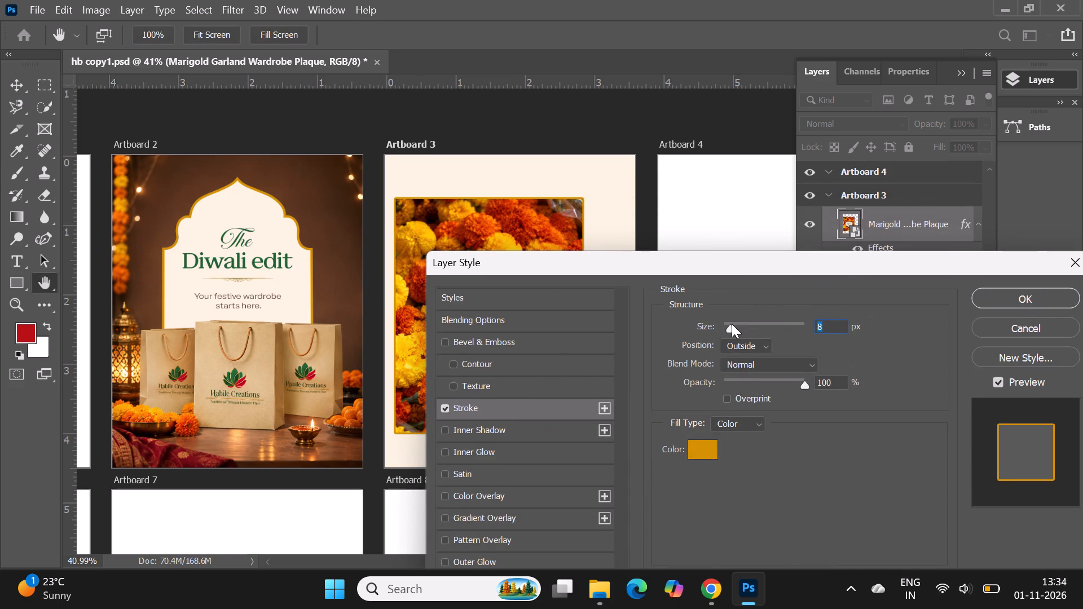
{"action": "left_click", "coordinate": [733, 324]}
{"action": "left_click", "coordinate": [733, 324]}
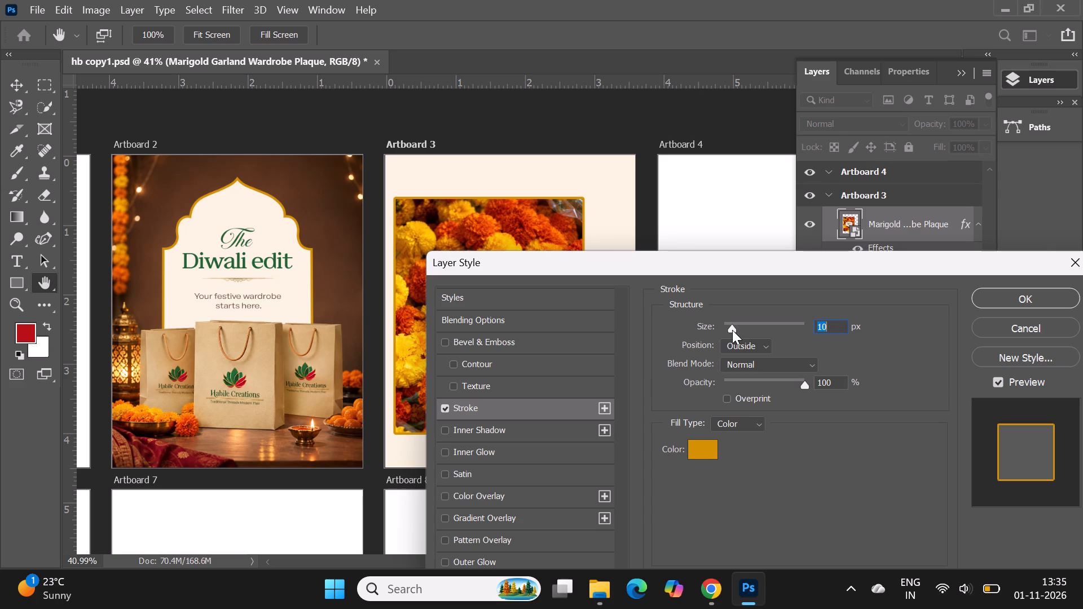
{"action": "right_click_drag", "start_coordinate": [657, 412], "coordinate": [494, 508]}
{"action": "scroll", "coordinate": [635, 434], "scroll_direction": "up", "scroll_amount": 1}
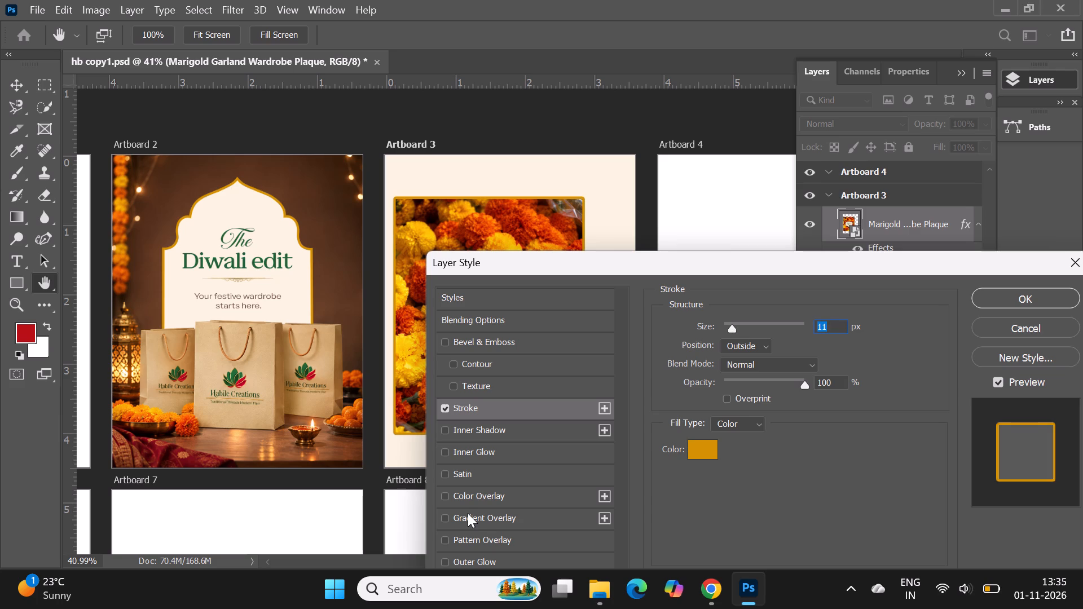
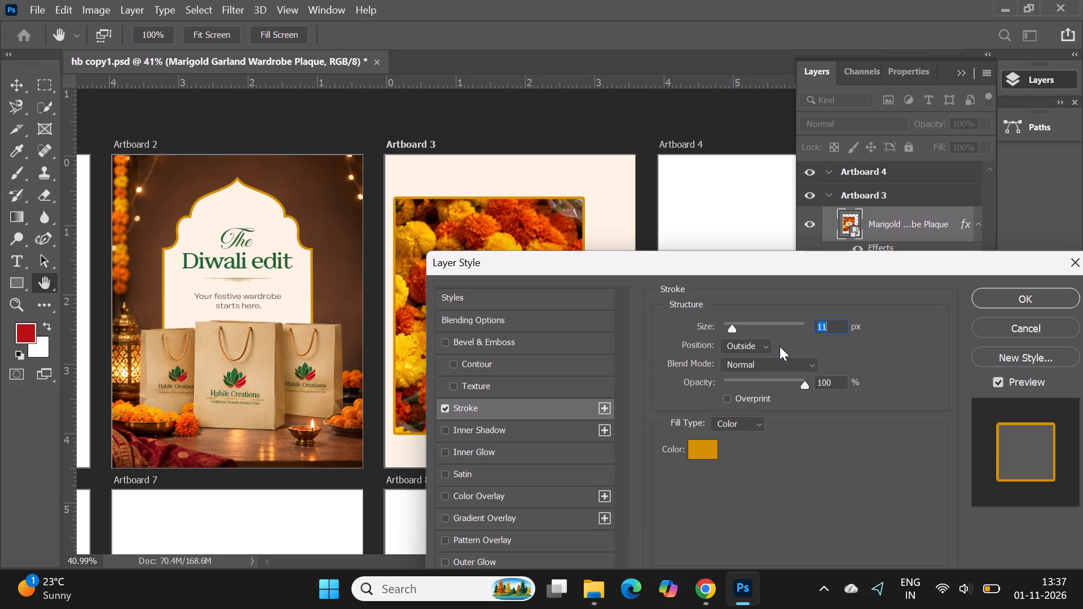
Reduce the marigold image's gold stroke size to 1 px, apply the layer style and deselect the image.
{"action": "left_click_drag", "start_coordinate": [733, 331], "coordinate": [707, 333]}
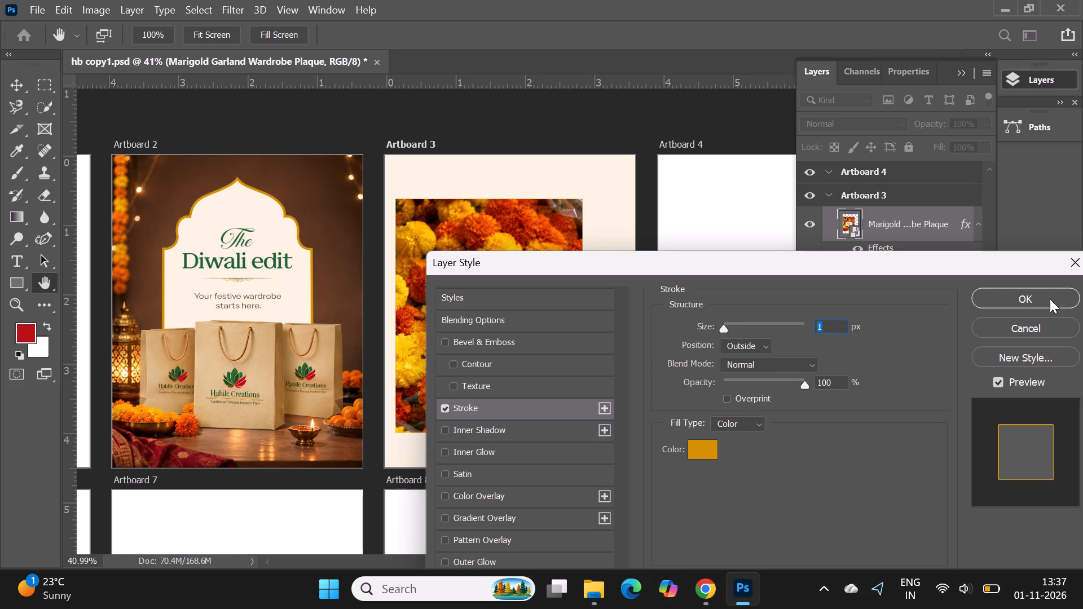
{"action": "left_click", "coordinate": [1050, 299]}
{"action": "left_click", "coordinate": [589, 101]}
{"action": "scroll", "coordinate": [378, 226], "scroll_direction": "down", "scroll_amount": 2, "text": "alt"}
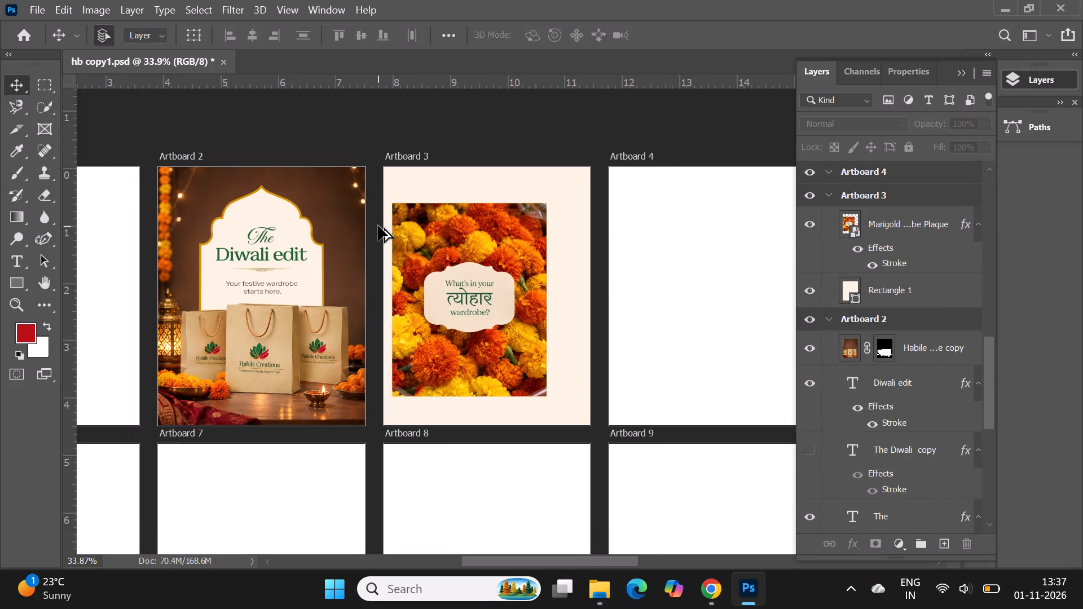
Place the orange garment photo "WhatsApp Image 2026-11-01 at 12.36.17 PM (1)" from the Downloads folder into the hb copy1.psd document in Photoshop.
{"action": "scroll", "coordinate": [378, 226], "scroll_direction": "down", "scroll_amount": 1, "text": "alt"}
{"action": "scroll", "coordinate": [497, 200], "scroll_direction": "up", "scroll_amount": 1, "text": "alt"}
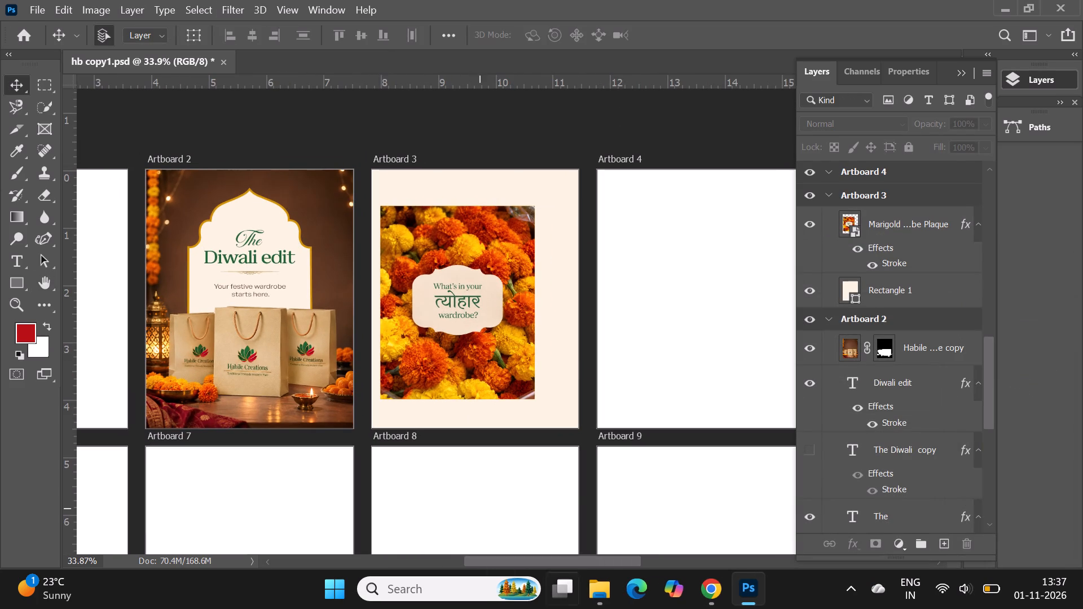
{"action": "left_click", "coordinate": [606, 595]}
{"action": "left_click", "coordinate": [68, 334]}
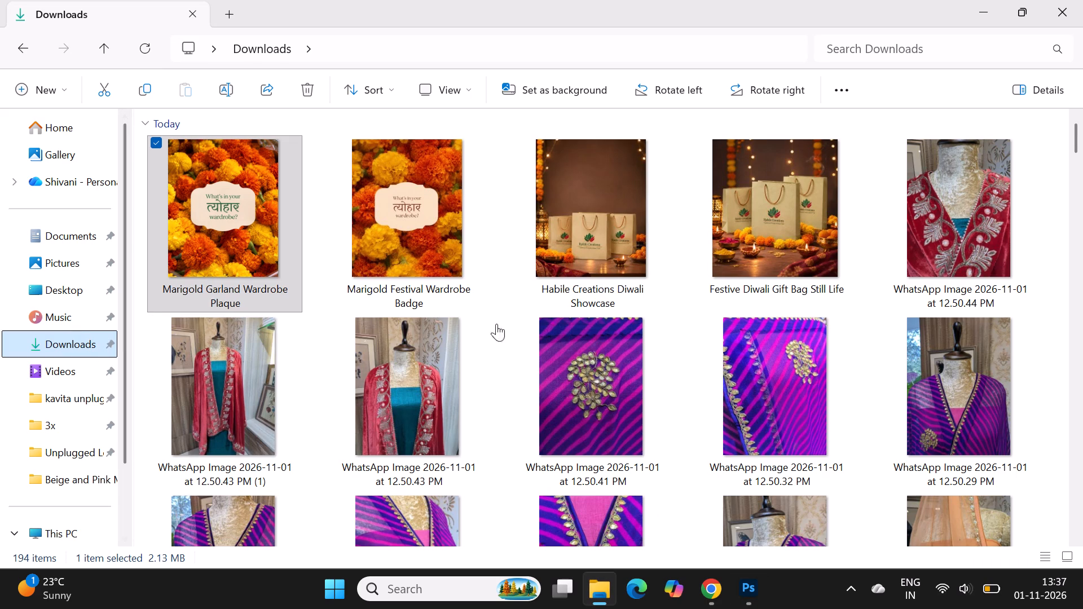
{"action": "scroll", "coordinate": [513, 316], "scroll_direction": "down", "scroll_amount": 4}
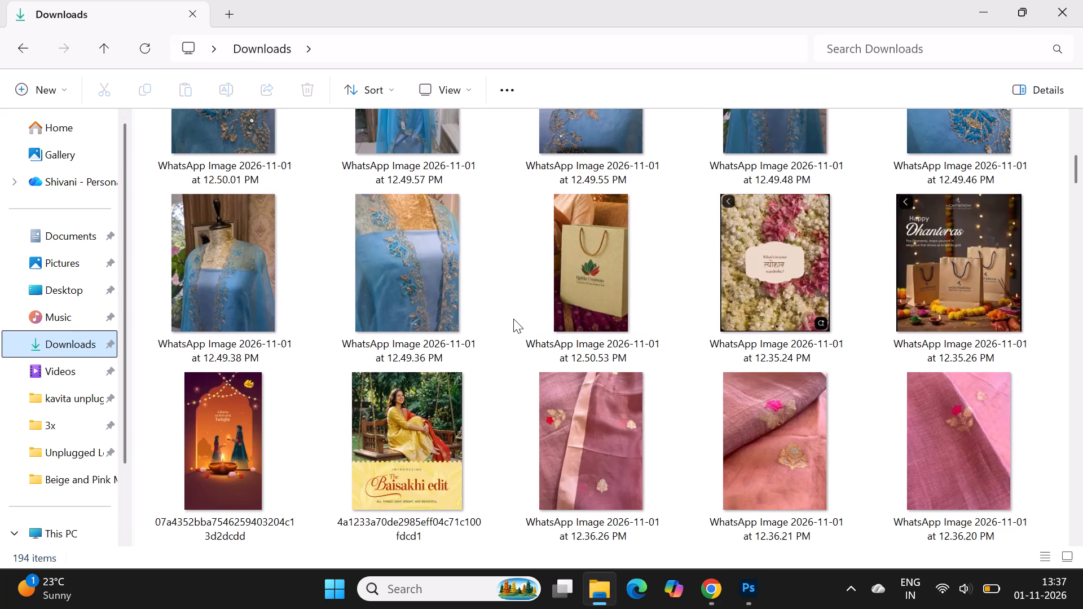
{"action": "scroll", "coordinate": [513, 319], "scroll_direction": "down", "scroll_amount": 2}
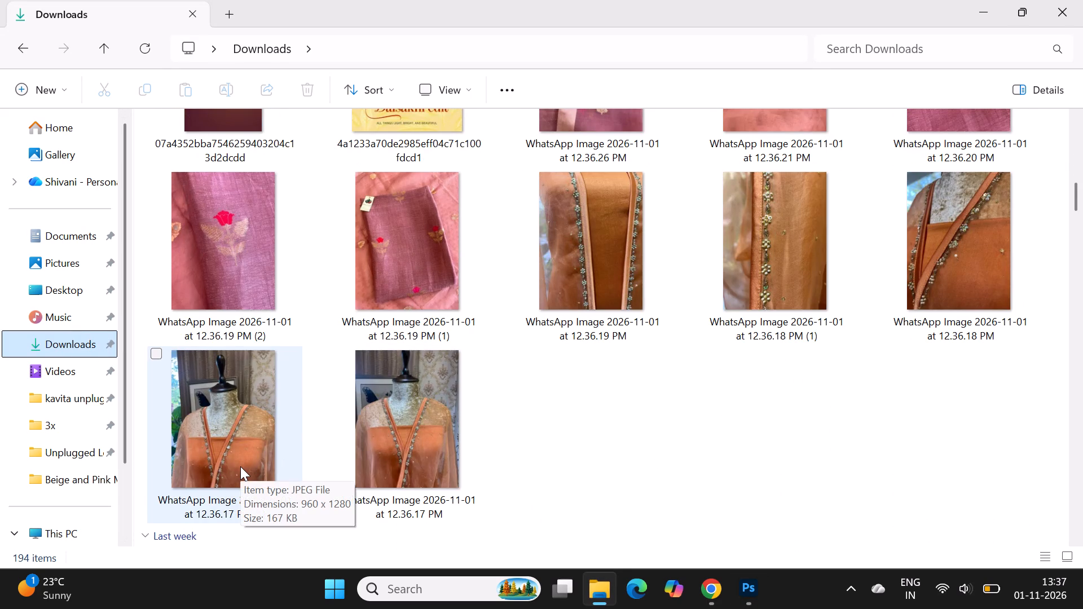
{"action": "left_click_drag", "start_coordinate": [240, 463], "coordinate": [413, 470]}
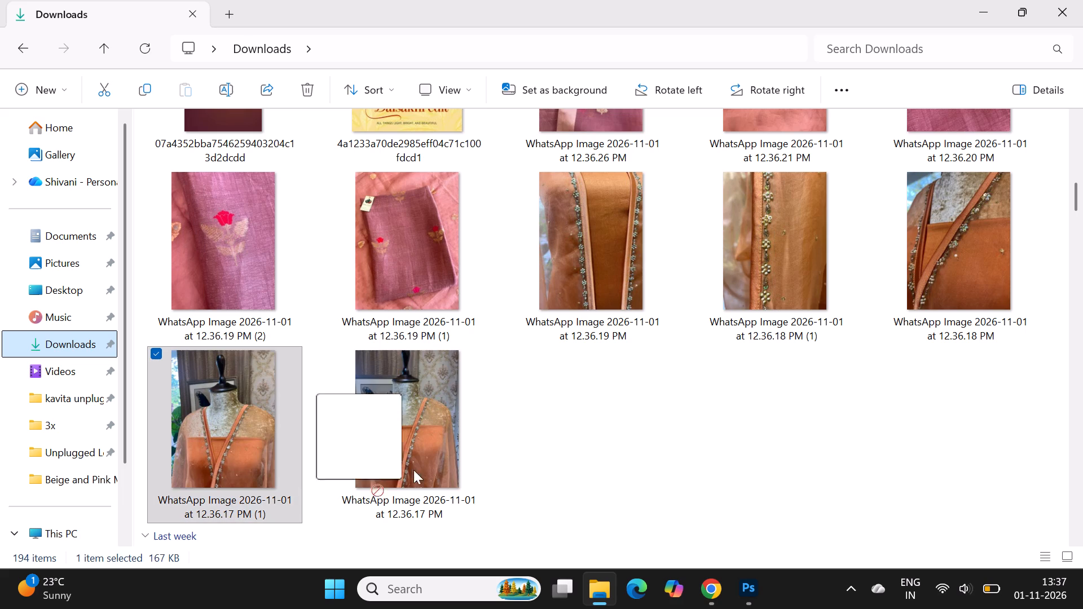
{"action": "left_click_drag", "start_coordinate": [413, 470], "coordinate": [748, 589]}
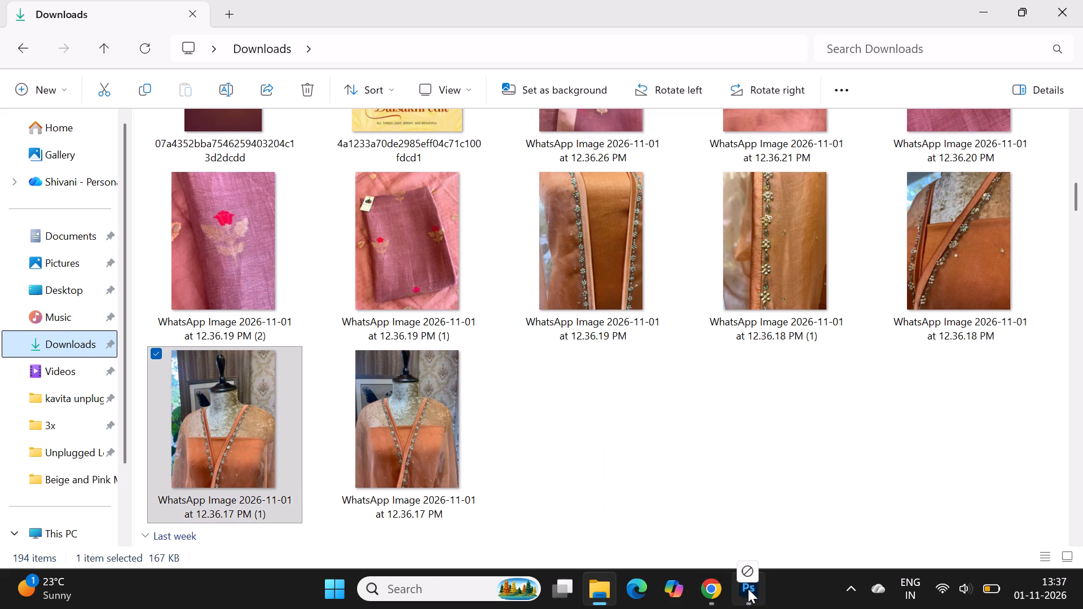
{"action": "left_click_drag", "start_coordinate": [748, 589], "coordinate": [536, 371]}
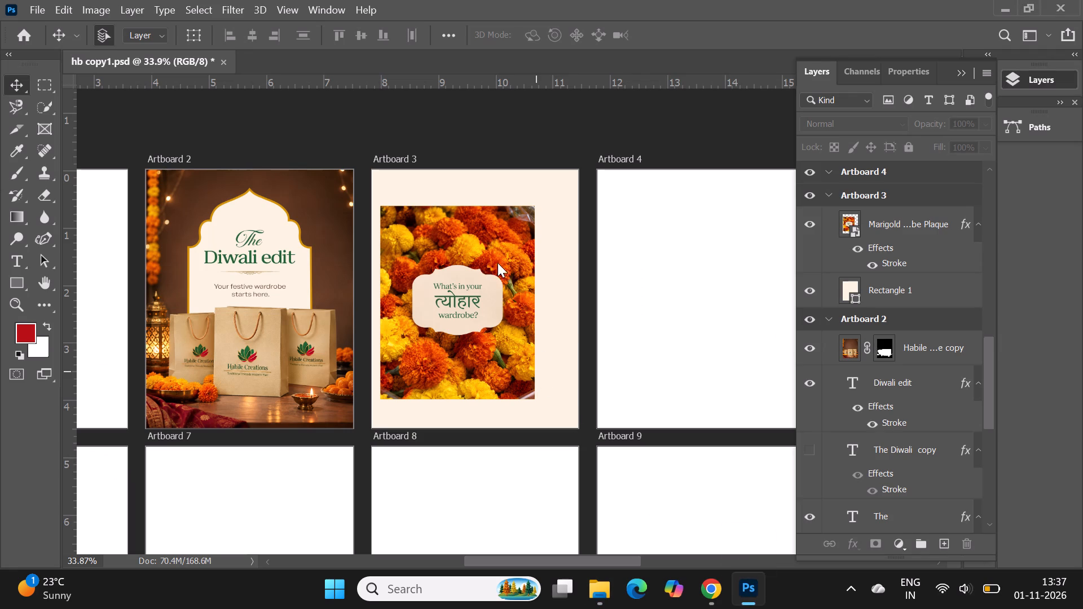
{"action": "left_click", "coordinate": [566, 273]}
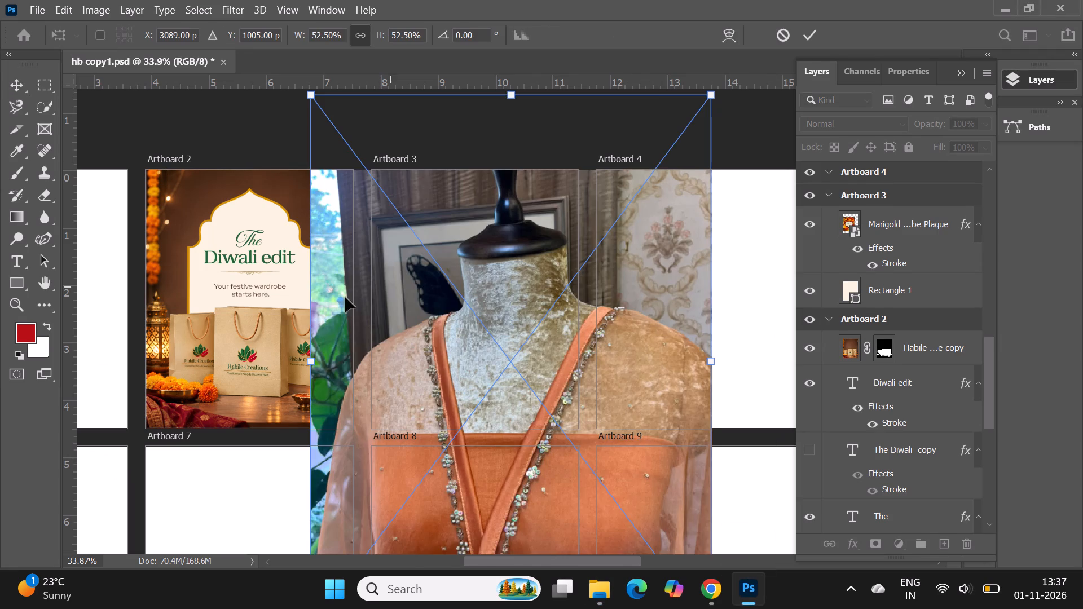
Scale the placed orange garment photo to about 23% and position it over the marigold image, against Artboard 3's right edge.
{"action": "left_click_drag", "start_coordinate": [311, 360], "coordinate": [540, 363]}
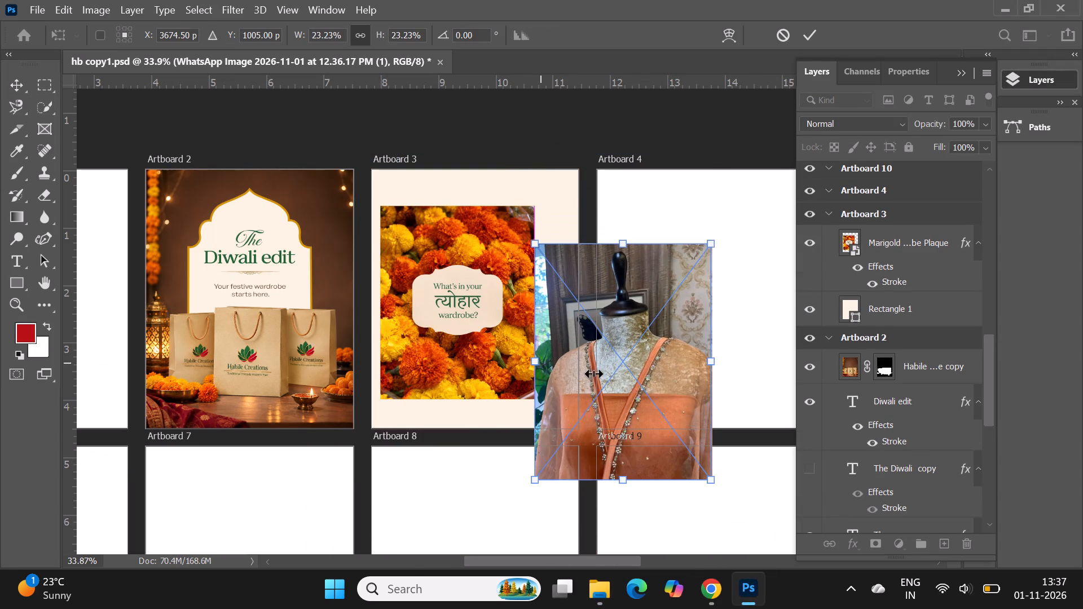
{"action": "left_click_drag", "start_coordinate": [658, 391], "coordinate": [528, 332]}
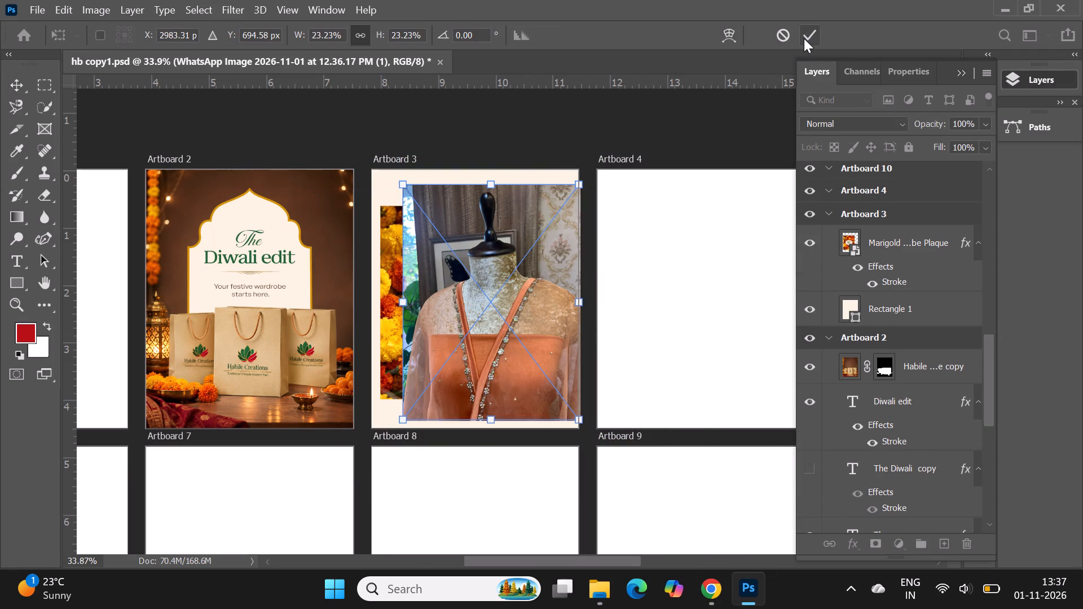
{"action": "left_click", "coordinate": [804, 37]}
{"action": "left_click", "coordinate": [966, 70]}
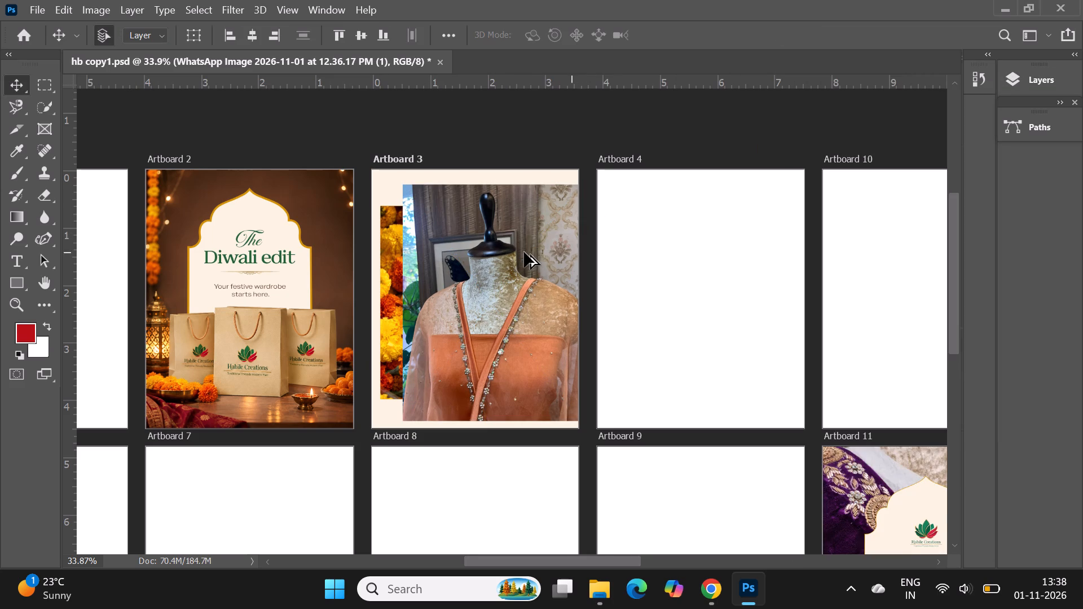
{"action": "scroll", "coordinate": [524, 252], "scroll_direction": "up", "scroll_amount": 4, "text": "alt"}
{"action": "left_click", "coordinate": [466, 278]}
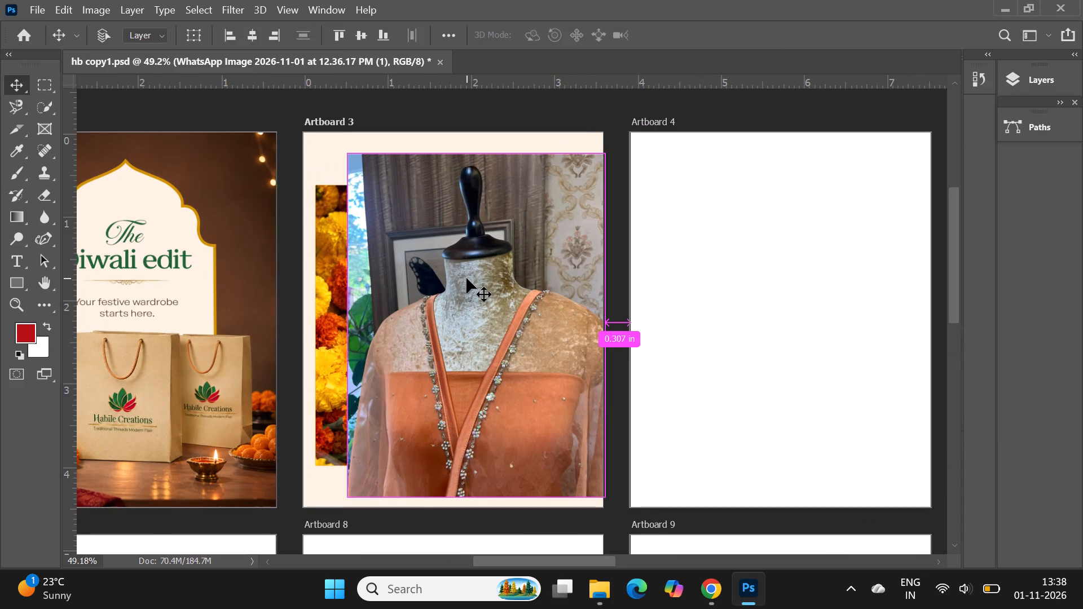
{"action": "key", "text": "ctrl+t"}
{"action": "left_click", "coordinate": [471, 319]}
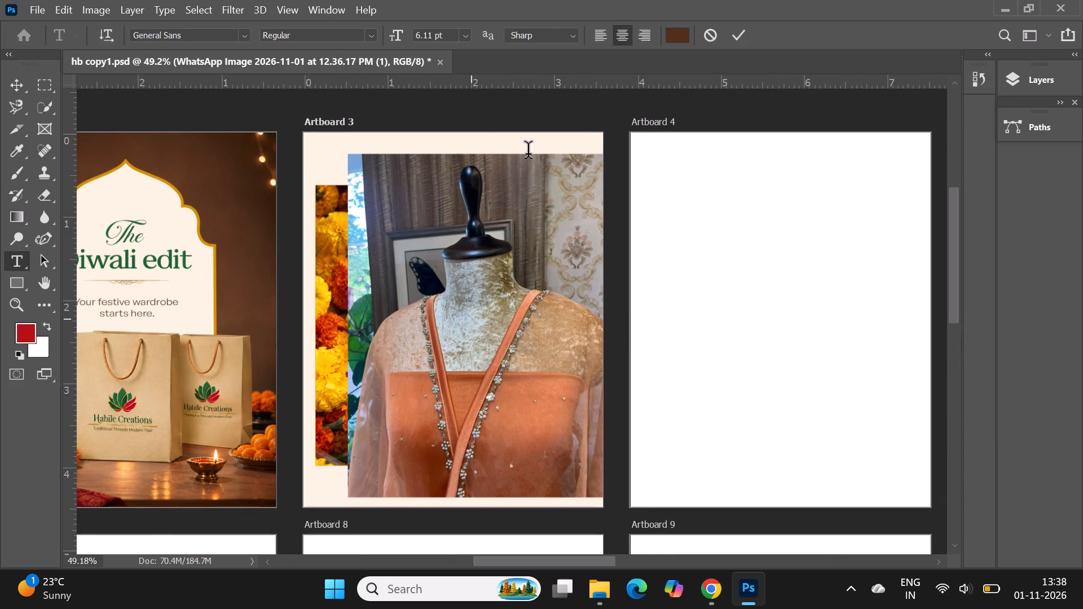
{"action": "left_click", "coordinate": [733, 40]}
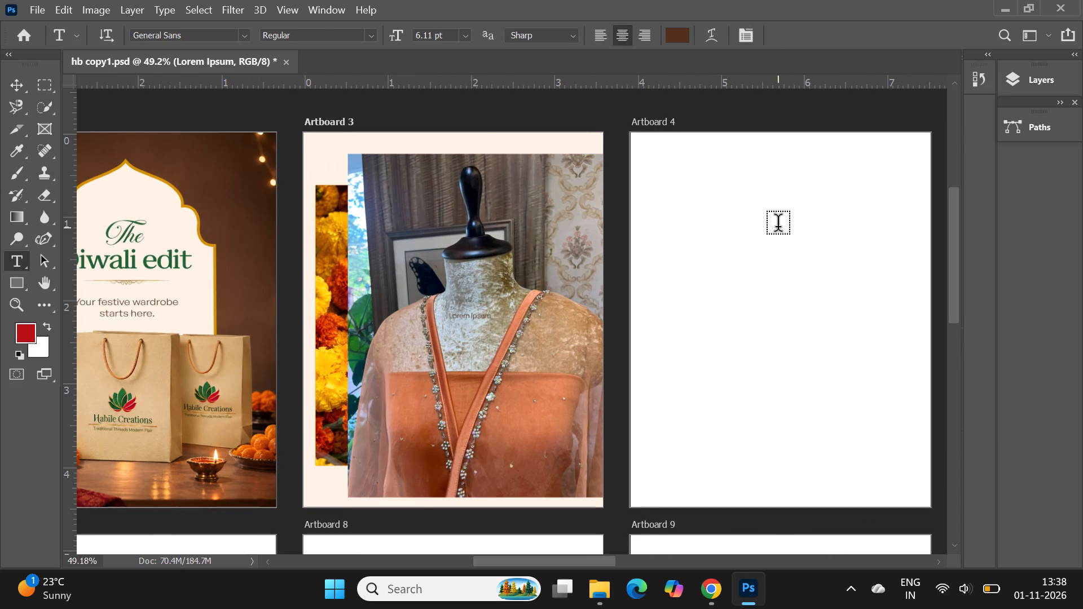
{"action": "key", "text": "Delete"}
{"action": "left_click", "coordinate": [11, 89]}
Scale the orange dress photo to 18.90% and place it beside the marigold image so it runs off Artboard 3's right edge.
{"action": "left_click", "coordinate": [491, 309]}
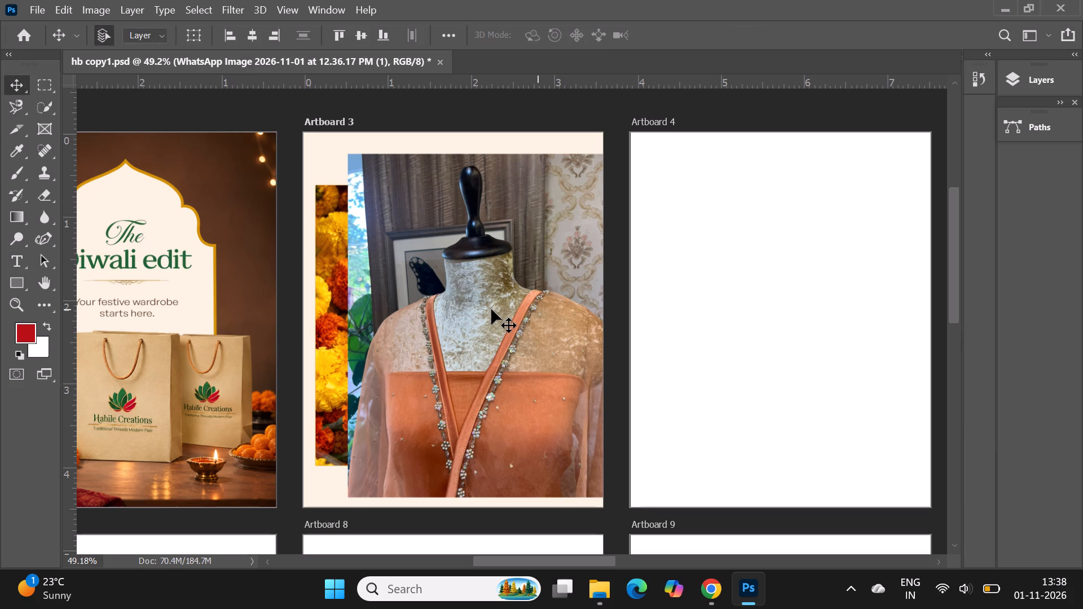
{"action": "key", "text": "ctrl+t"}
{"action": "left_click_drag", "start_coordinate": [347, 325], "coordinate": [429, 325]}
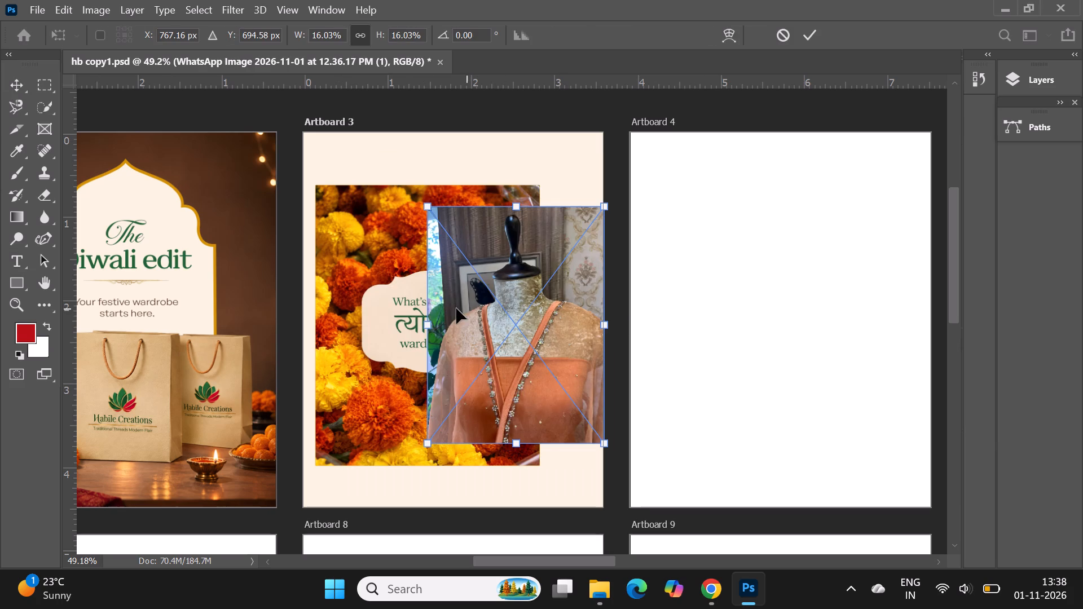
{"action": "left_click_drag", "start_coordinate": [456, 308], "coordinate": [576, 292]}
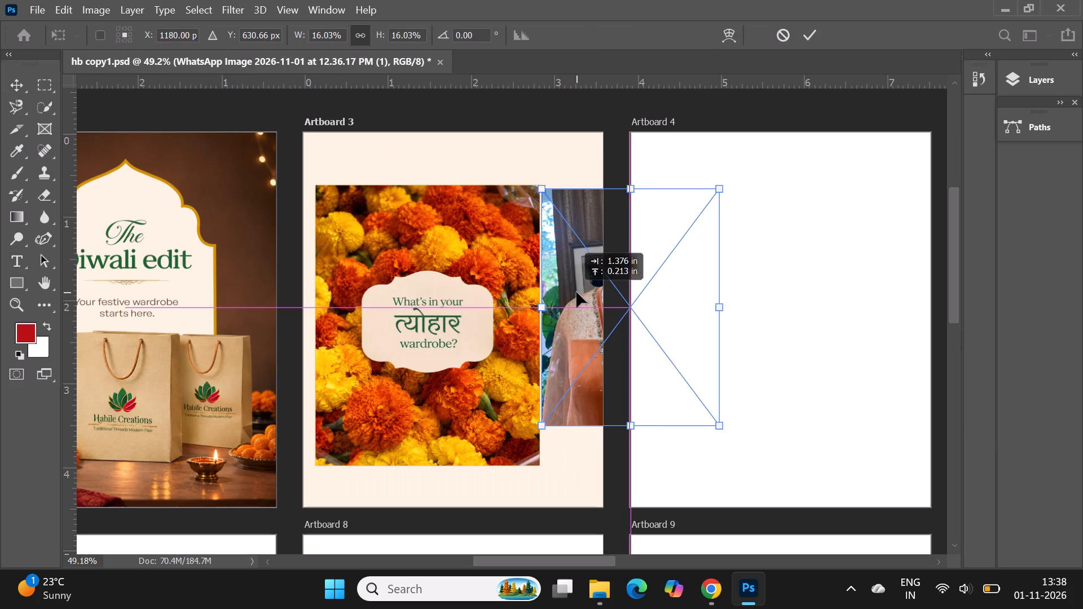
{"action": "left_click_drag", "start_coordinate": [576, 292], "coordinate": [579, 288]}
{"action": "left_click_drag", "start_coordinate": [729, 420], "coordinate": [763, 451]}
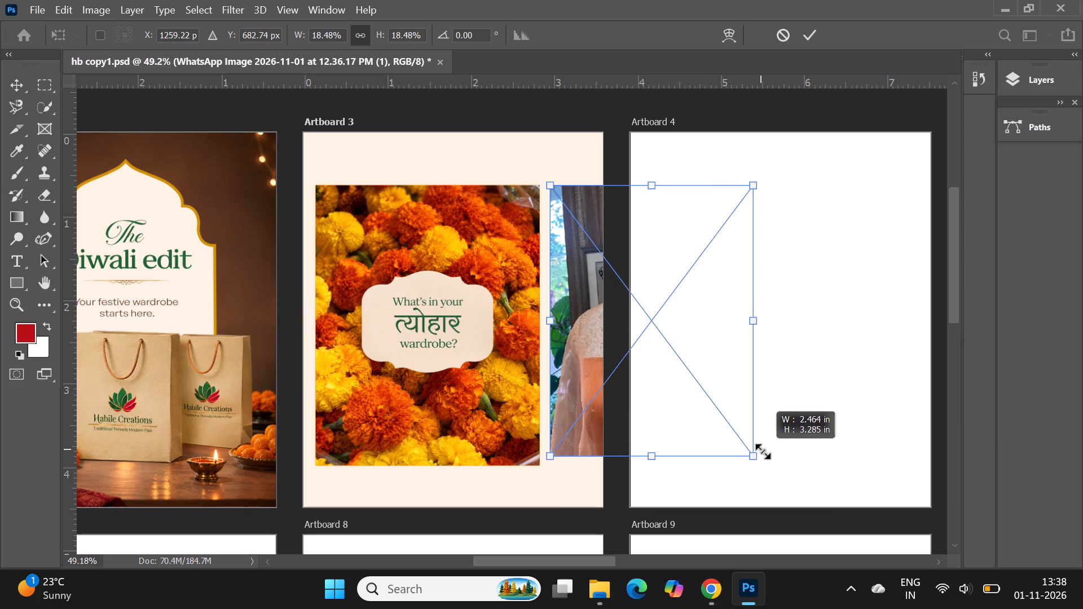
{"action": "left_click_drag", "start_coordinate": [763, 451], "coordinate": [770, 455]}
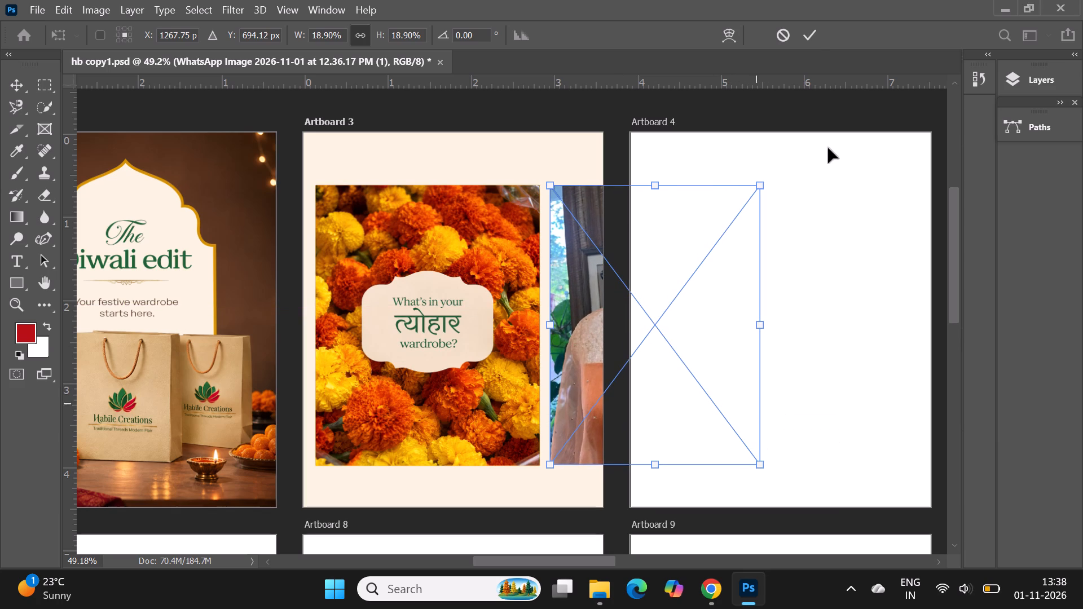
{"action": "left_click", "coordinate": [811, 37]}
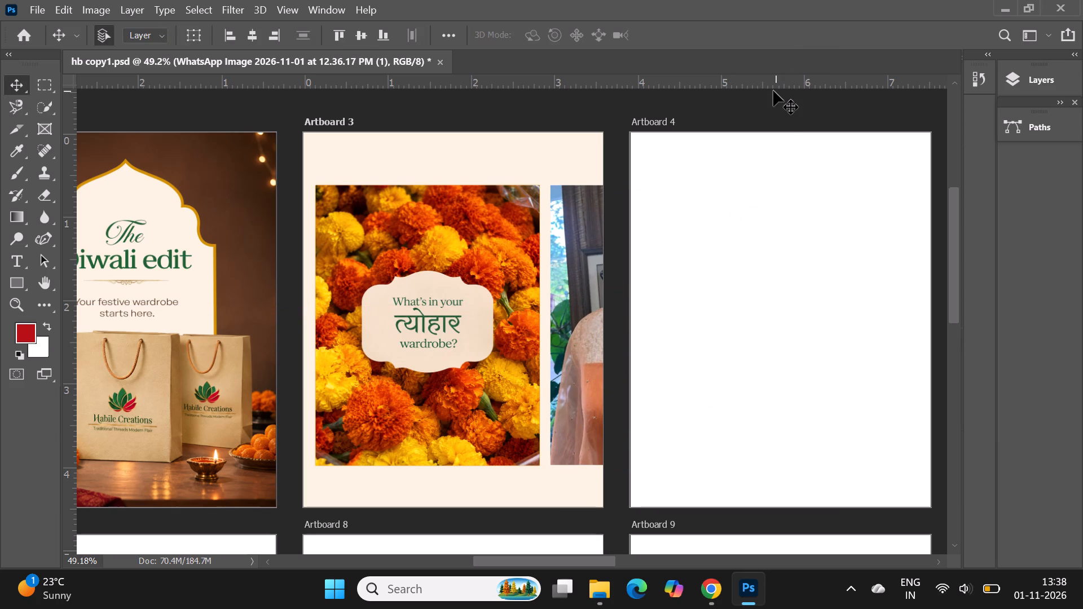
Scale the orange dress photo on Artboard 3 down to 17.13%, leaving a slightly wider gap beside the marigold image.
{"action": "scroll", "coordinate": [573, 269], "scroll_direction": "up", "scroll_amount": 3, "text": "alt"}
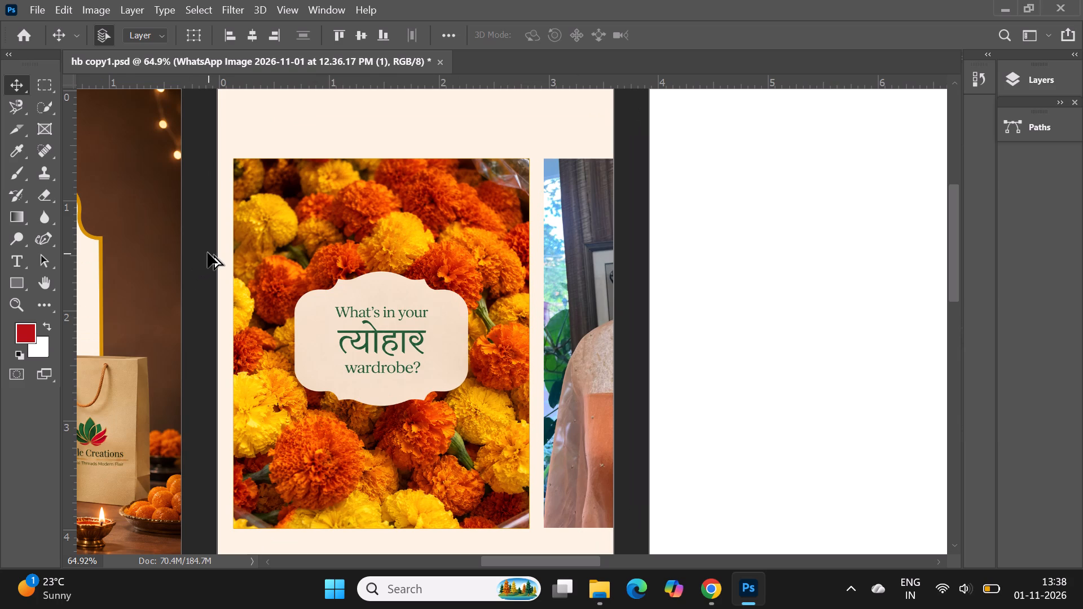
{"action": "scroll", "coordinate": [208, 253], "scroll_direction": "down", "scroll_amount": 6, "text": "alt"}
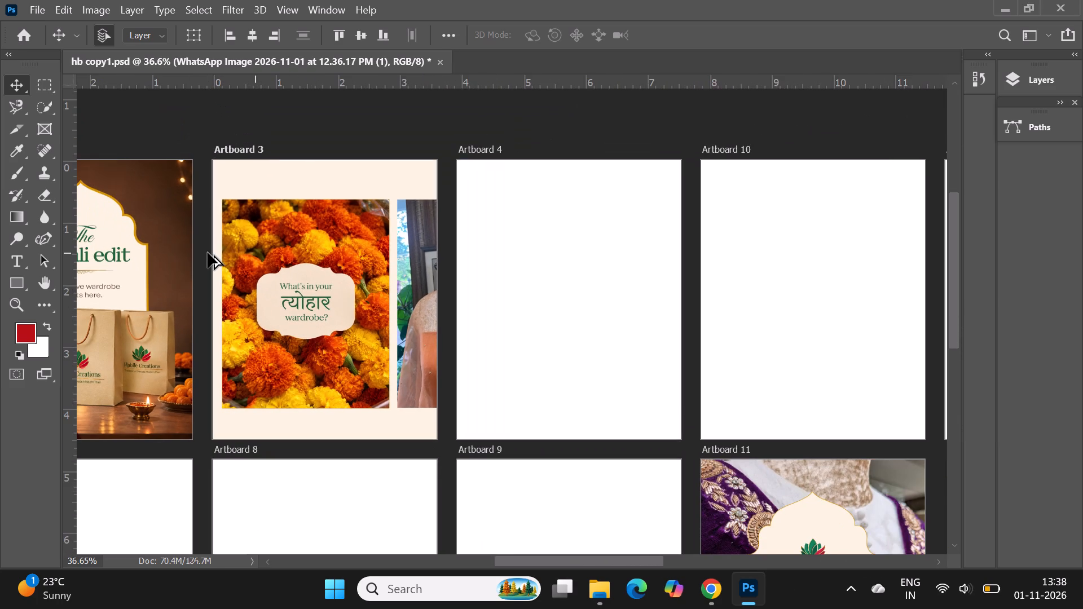
{"action": "left_click", "coordinate": [421, 264]}
{"action": "left_click", "coordinate": [417, 267]}
{"action": "key", "text": "ctrl+t"}
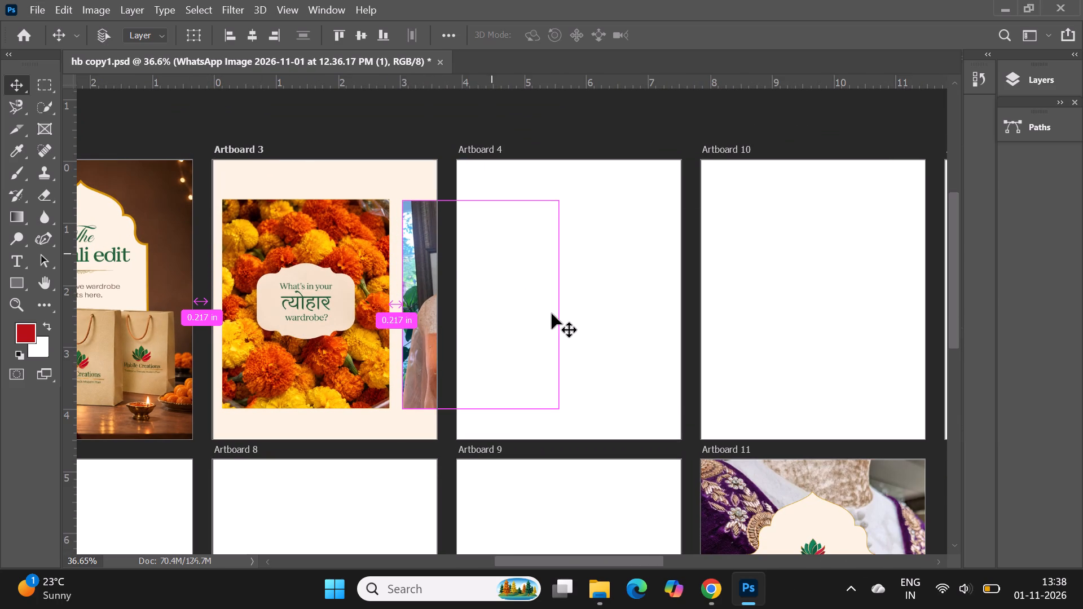
{"action": "left_click_drag", "start_coordinate": [560, 310], "coordinate": [541, 310]}
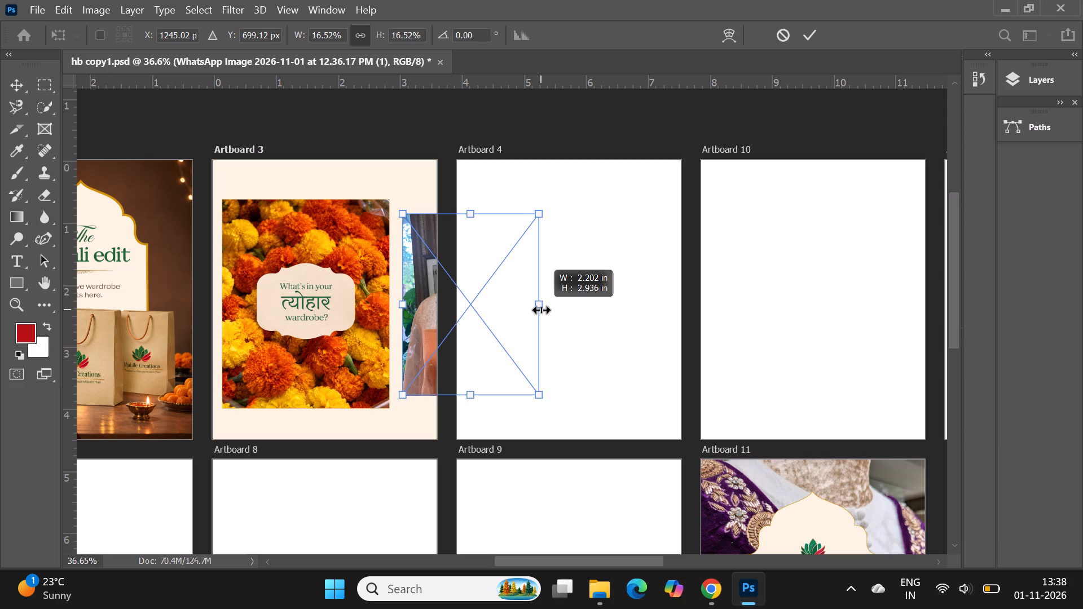
{"action": "left_click_drag", "start_coordinate": [541, 310], "coordinate": [545, 310]}
{"action": "left_click", "coordinate": [805, 36]}
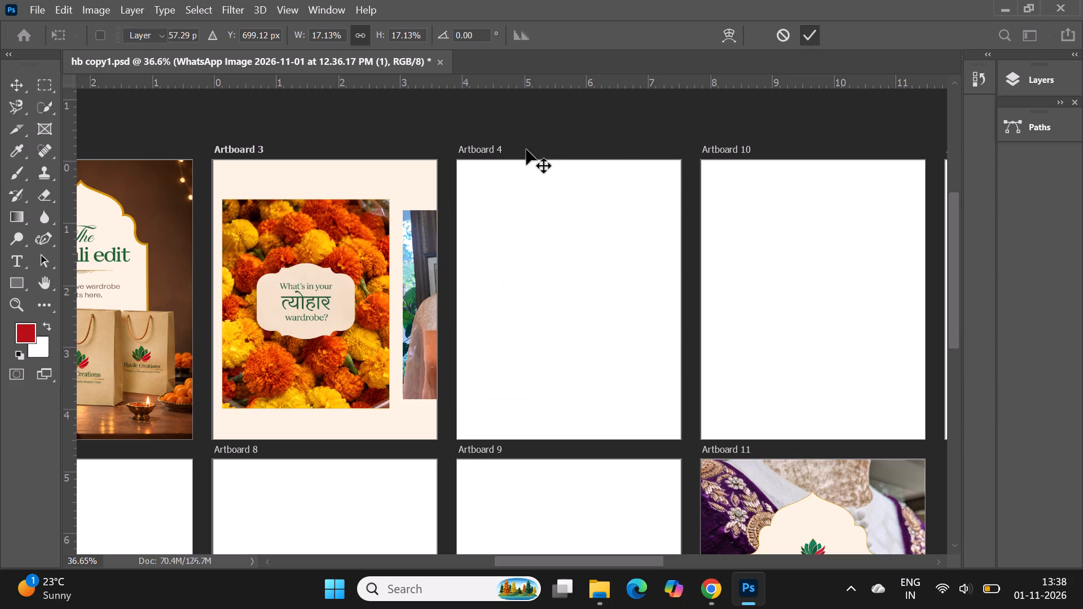
Draw a rectangle about 244 × 958 px around the visible part of Artboard 3's dress photo and fill it white.
{"action": "left_click", "coordinate": [17, 280]}
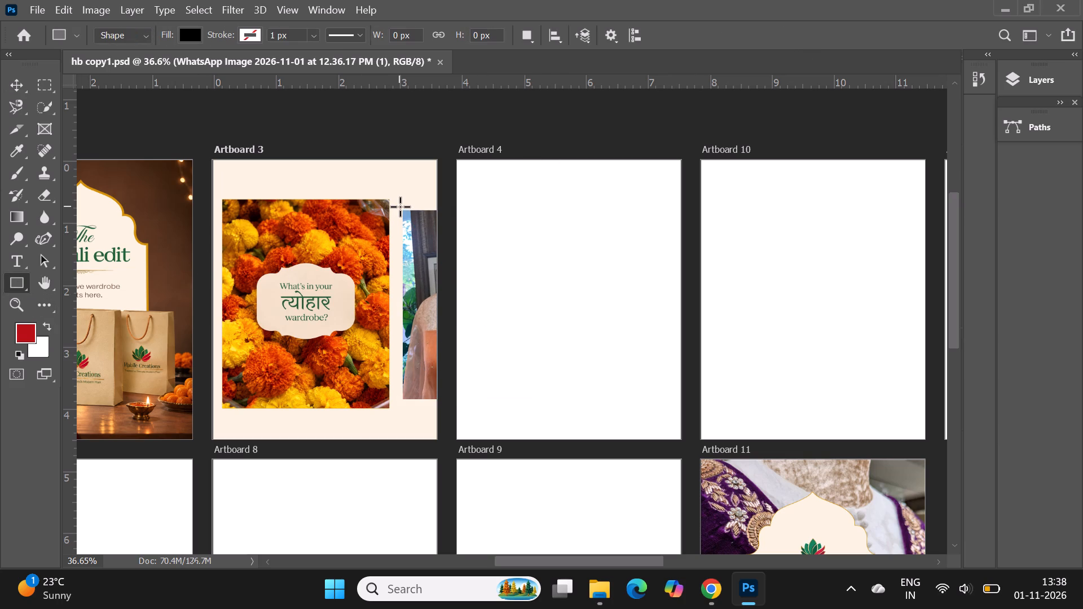
{"action": "left_click_drag", "start_coordinate": [399, 206], "coordinate": [447, 393]}
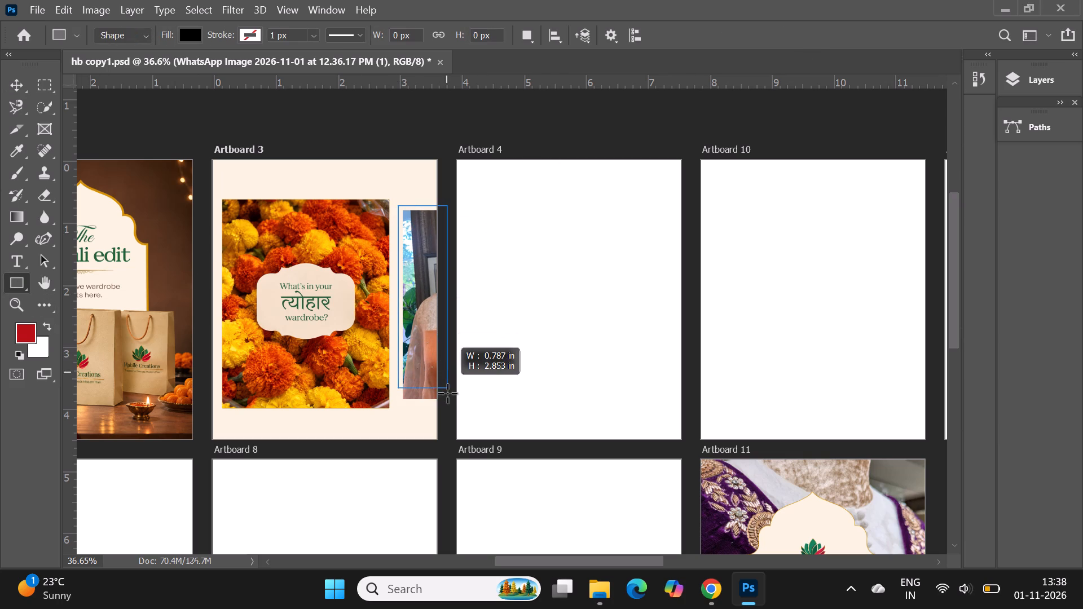
{"action": "left_click_drag", "start_coordinate": [447, 393], "coordinate": [449, 404]}
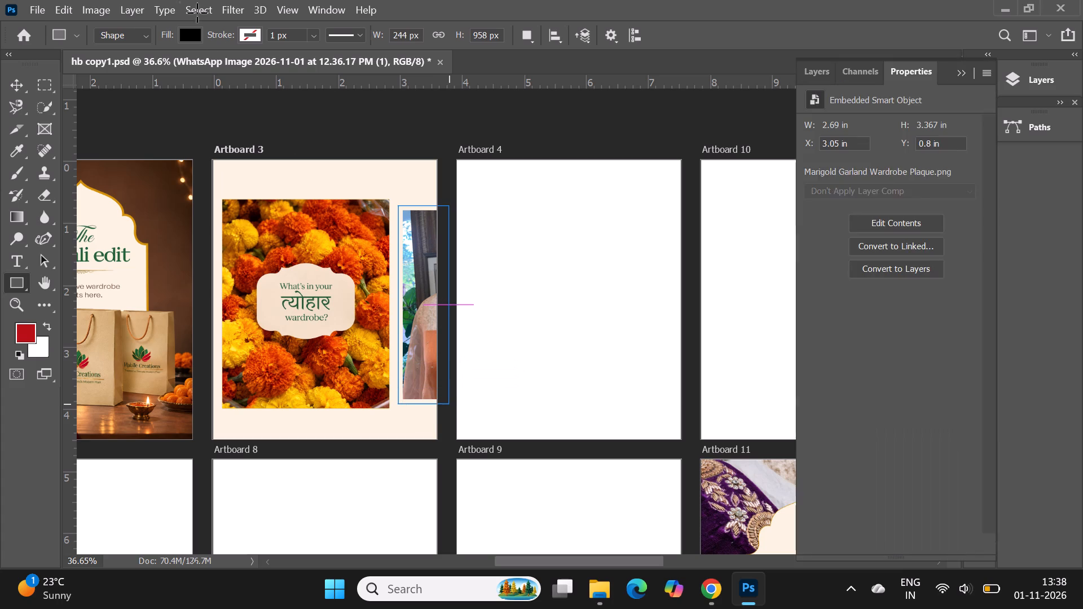
{"action": "left_click", "coordinate": [193, 37]}
{"action": "left_click", "coordinate": [113, 124]}
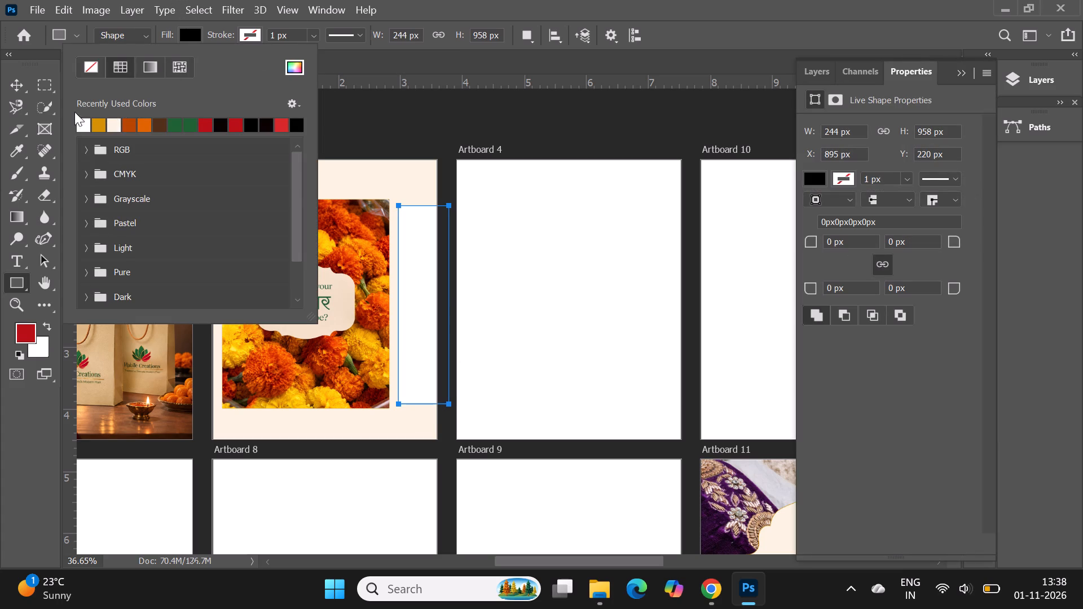
Move the white rectangle's layer below the orange dress photo on Artboard 3 so it frames the photo.
{"action": "left_click", "coordinate": [13, 89]}
{"action": "left_click", "coordinate": [963, 66]}
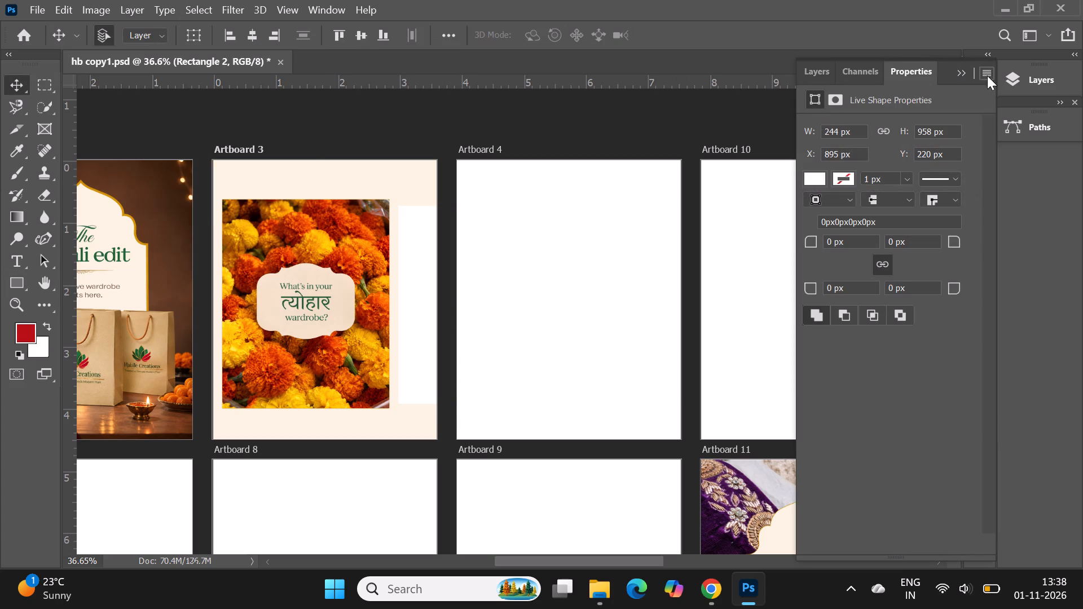
{"action": "left_click", "coordinate": [1017, 83]}
{"action": "right_click", "coordinate": [405, 254]}
{"action": "left_click", "coordinate": [437, 276]}
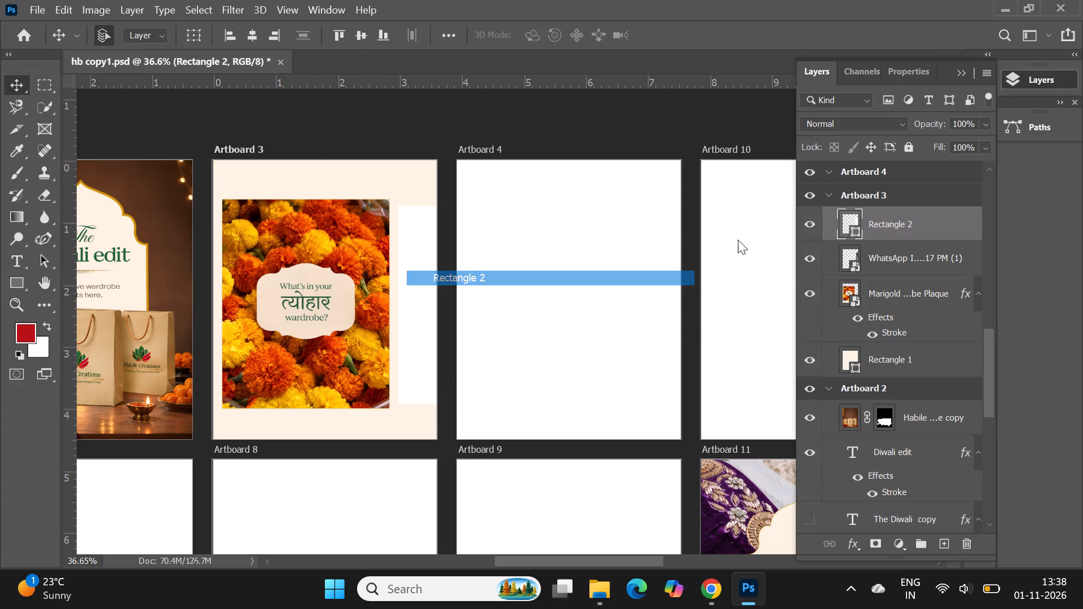
{"action": "left_click_drag", "start_coordinate": [877, 222], "coordinate": [879, 268]}
{"action": "left_click", "coordinate": [964, 74]}
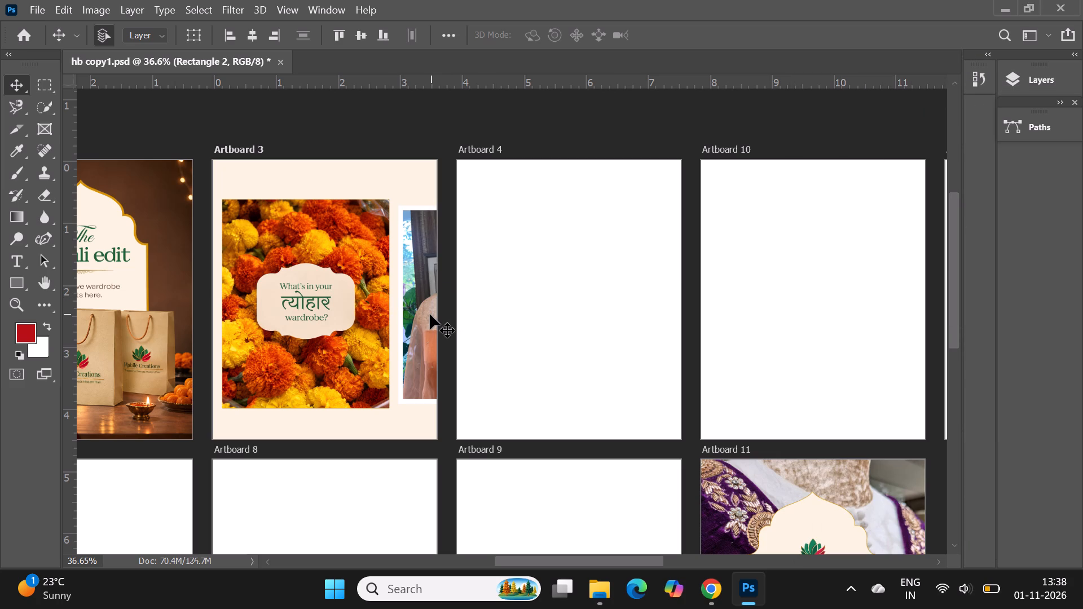
Select the dress photo and its white rectangle together on Artboard 3 and nudge both slightly down.
{"action": "left_click", "coordinate": [1011, 79]}
{"action": "left_click", "coordinate": [427, 271]}
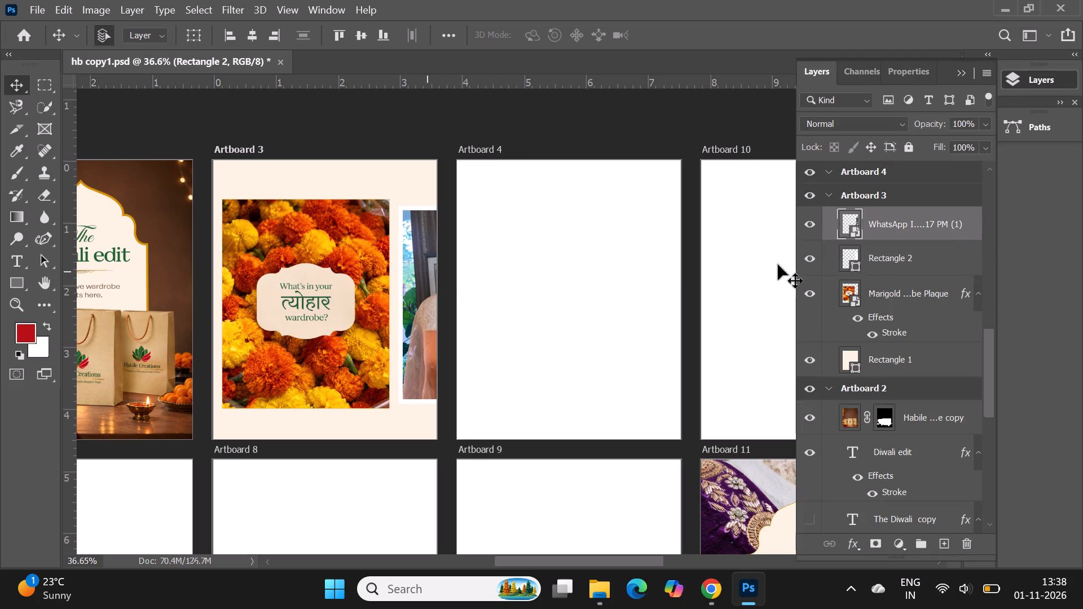
{"action": "left_click", "coordinate": [871, 259], "text": "shift"}
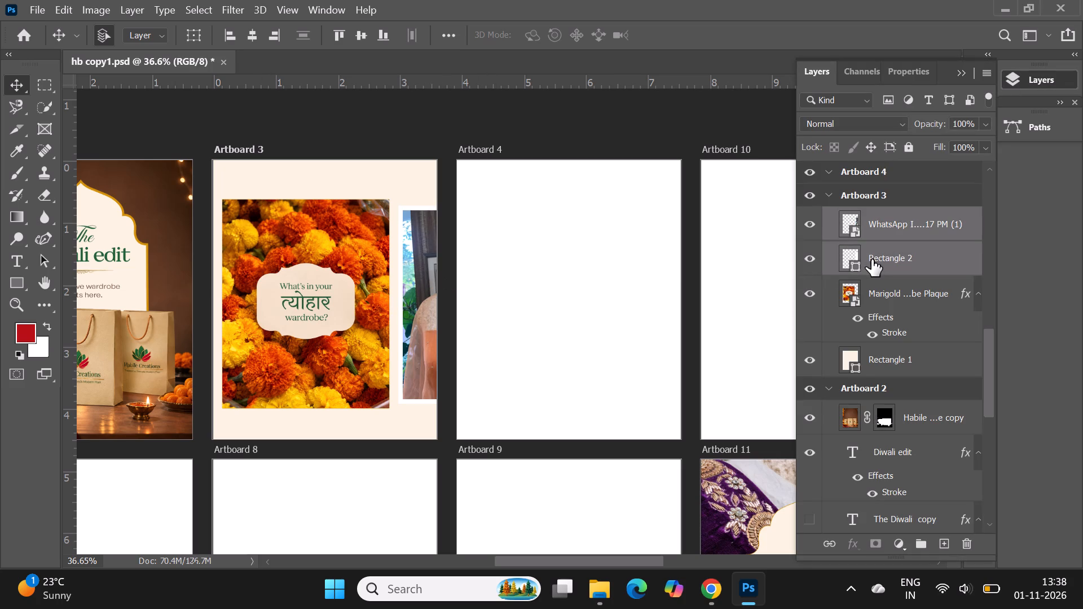
{"action": "key", "text": "Down"}
{"action": "left_click", "coordinate": [963, 66]}
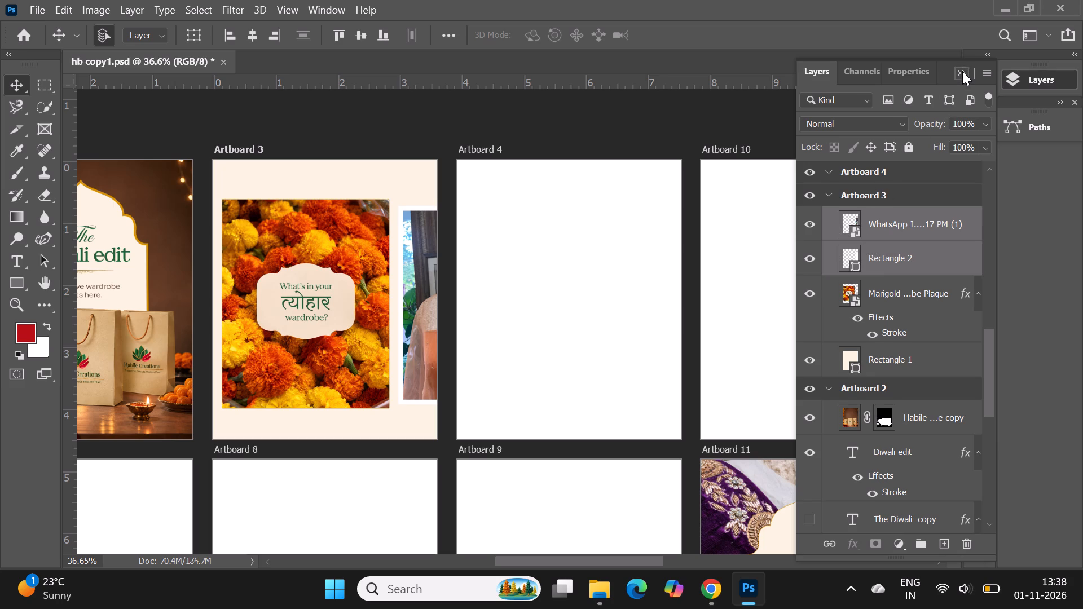
{"action": "left_click", "coordinate": [962, 71]}
Duplicate only the orange dress photo from Artboard 3 onto Artboard 4, aligned to that artboard's top-left corner.
{"action": "left_click", "coordinate": [741, 113]}
{"action": "left_click", "coordinate": [412, 302]}
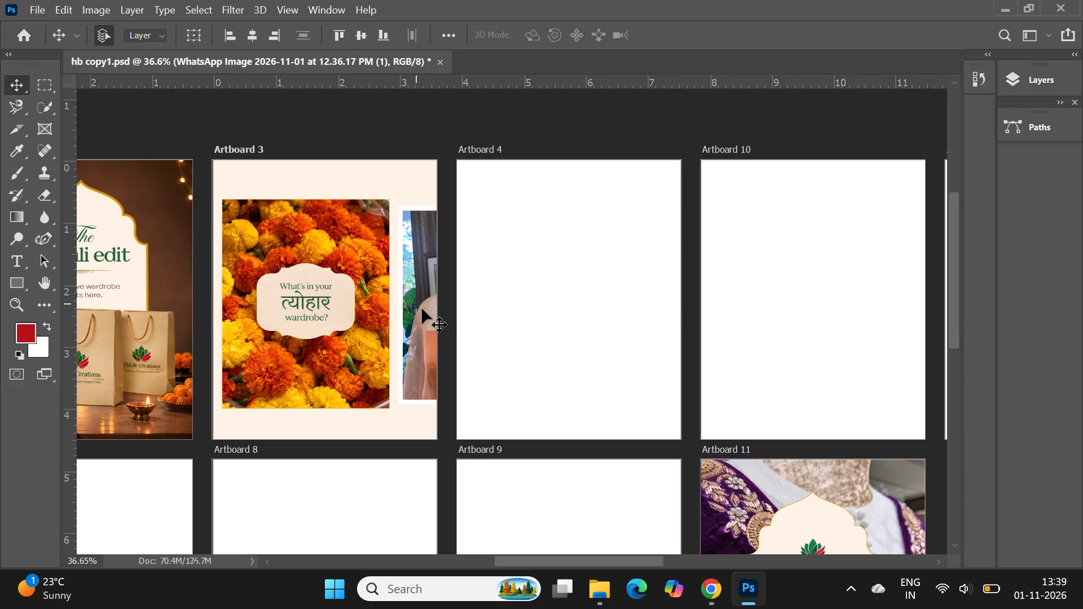
{"action": "left_click_drag", "start_coordinate": [418, 307], "coordinate": [522, 300], "text": "alt"}
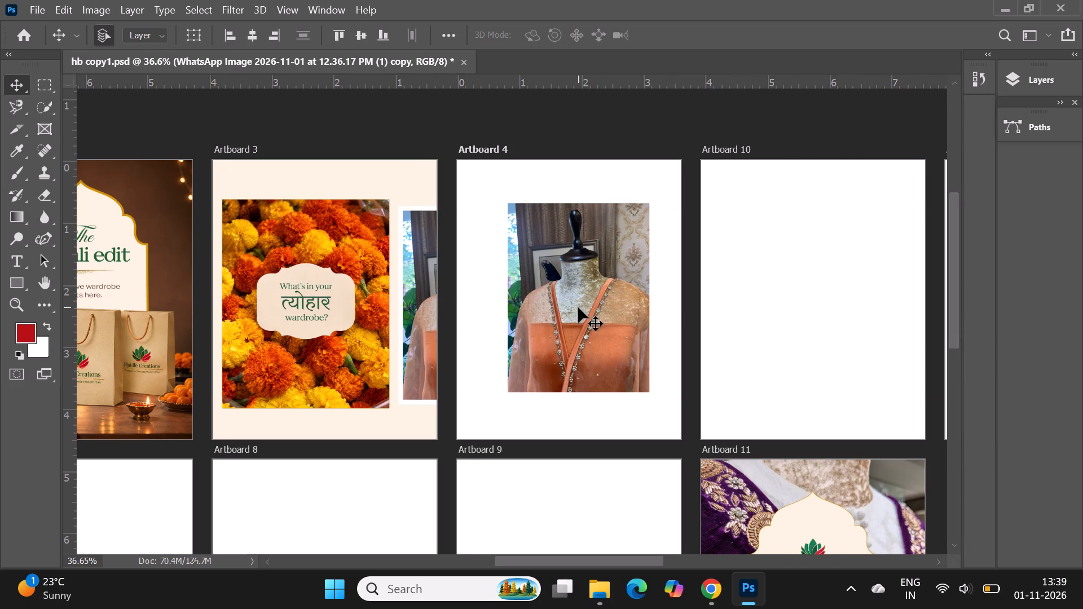
{"action": "left_click_drag", "start_coordinate": [578, 307], "coordinate": [525, 266]}
Scale the dress photo copy to 27.26% so it covers Artboard 4 and shift it slightly upward.
{"action": "key", "text": "ctrl+t"}
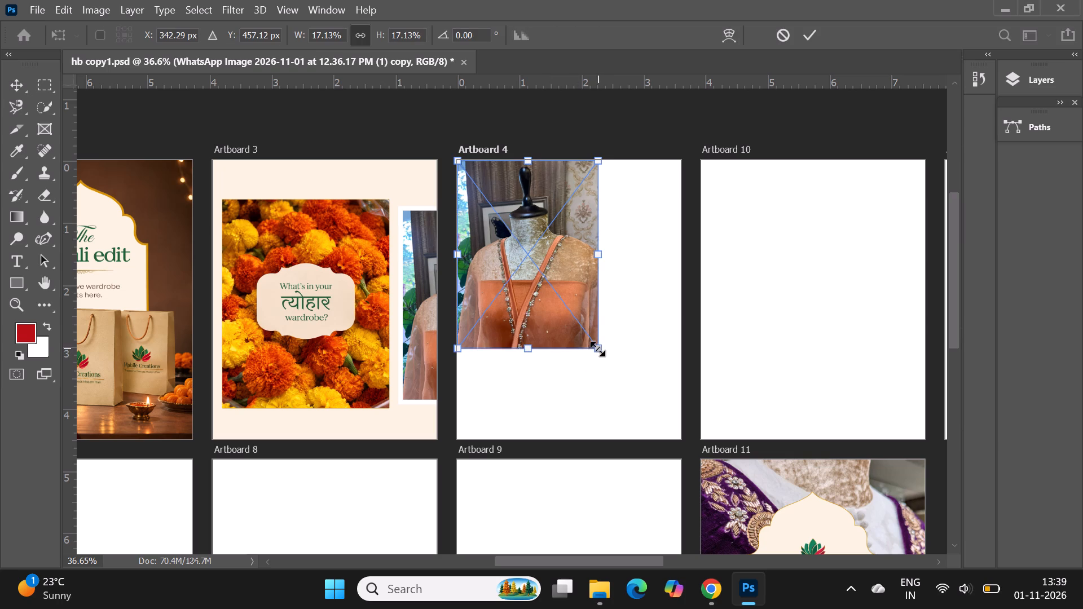
{"action": "left_click_drag", "start_coordinate": [597, 348], "coordinate": [689, 433]}
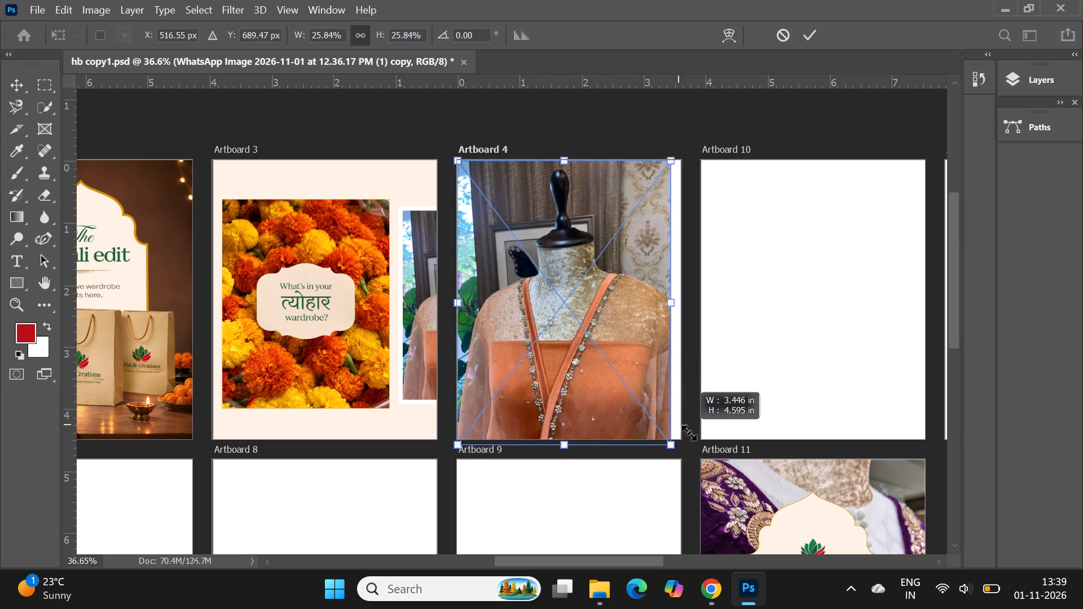
{"action": "left_click_drag", "start_coordinate": [689, 433], "coordinate": [702, 444]}
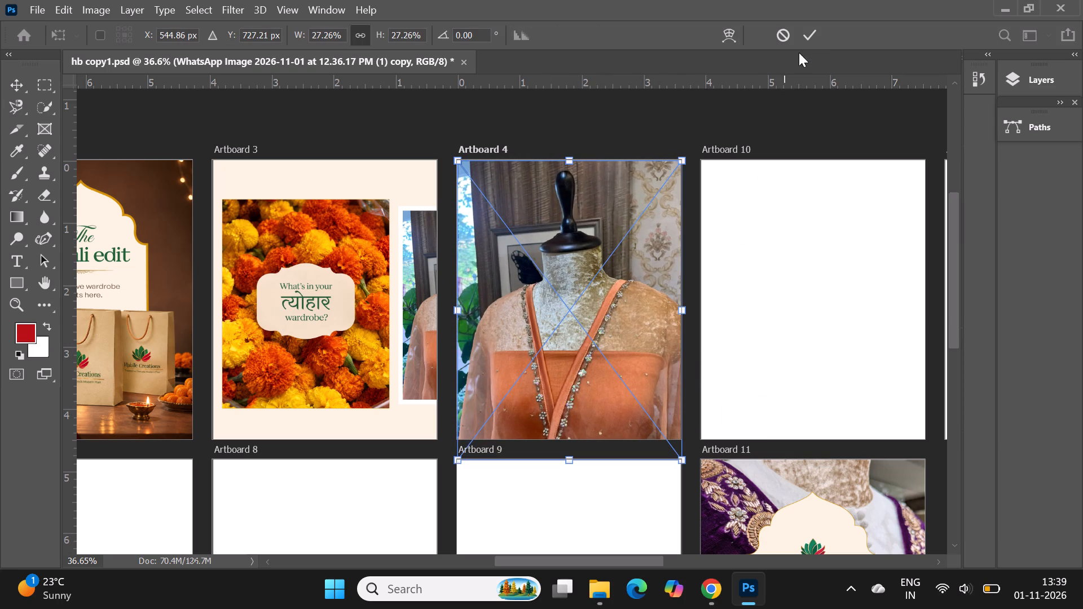
{"action": "left_click", "coordinate": [812, 36]}
{"action": "left_click", "coordinate": [638, 338]}
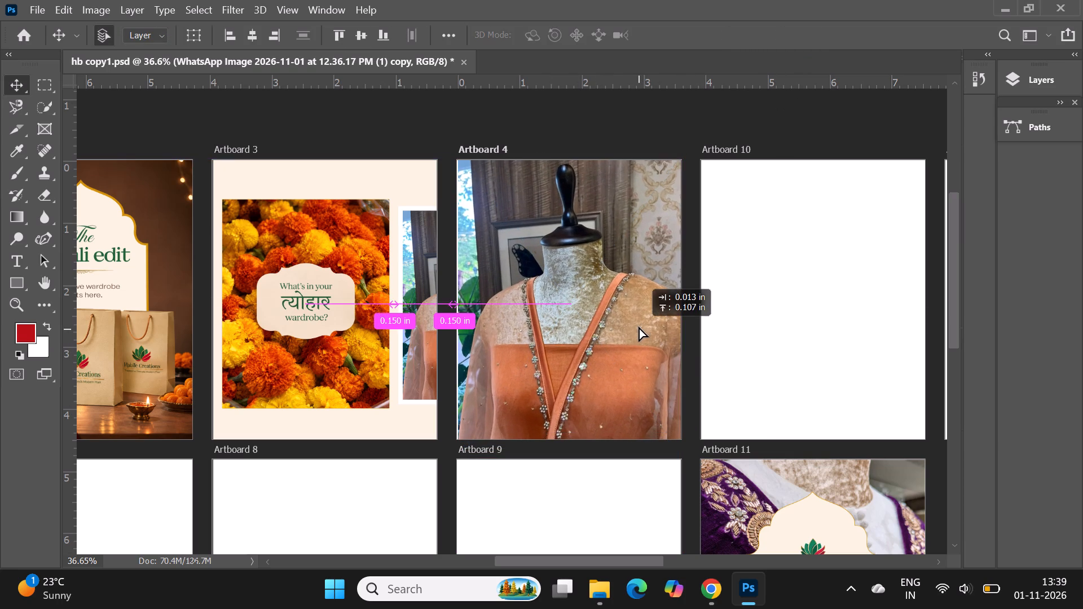
Position the enlarged copy of the dress photo so it fills Artboard 4, and deselect it.
{"action": "left_click", "coordinate": [609, 298]}
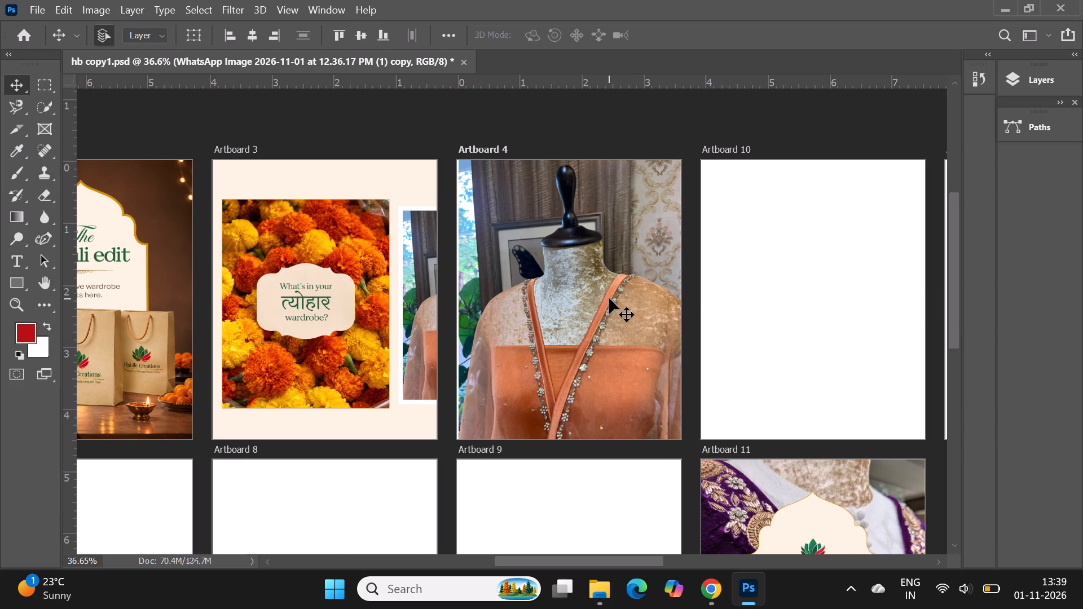
{"action": "left_click", "coordinate": [602, 129]}
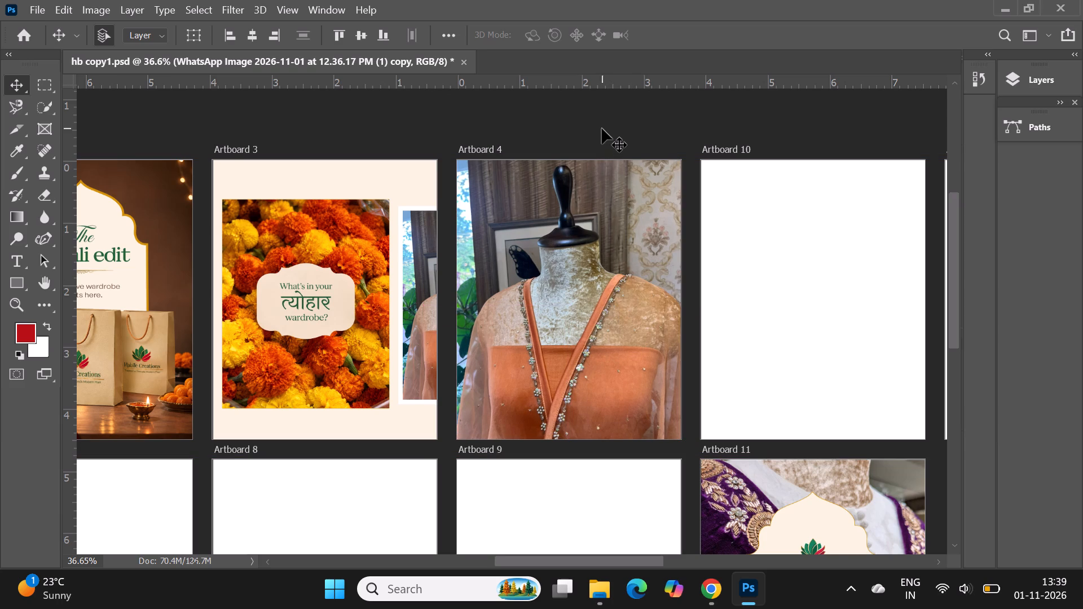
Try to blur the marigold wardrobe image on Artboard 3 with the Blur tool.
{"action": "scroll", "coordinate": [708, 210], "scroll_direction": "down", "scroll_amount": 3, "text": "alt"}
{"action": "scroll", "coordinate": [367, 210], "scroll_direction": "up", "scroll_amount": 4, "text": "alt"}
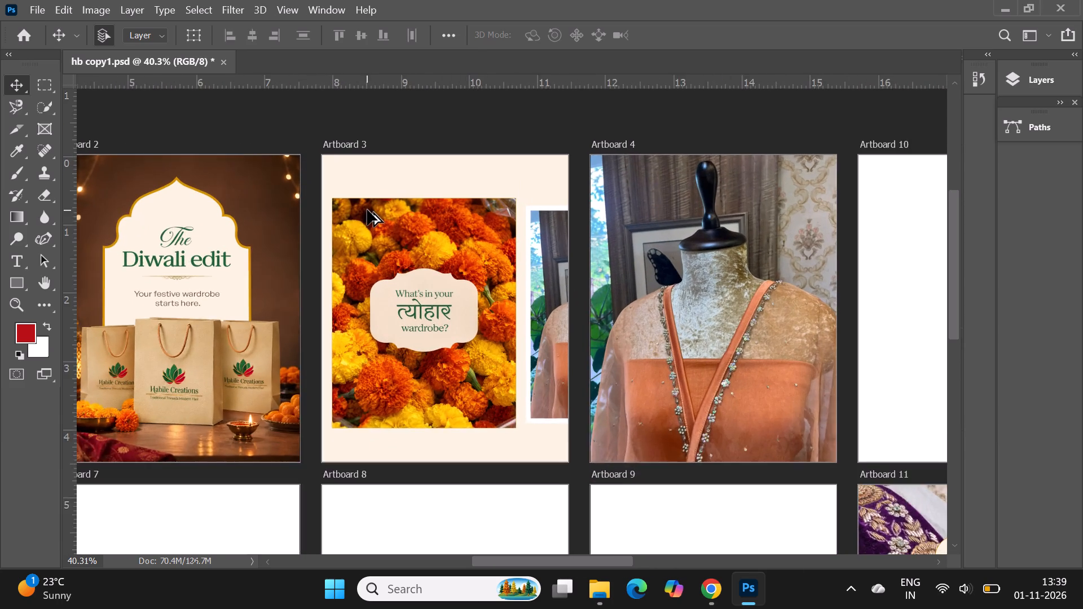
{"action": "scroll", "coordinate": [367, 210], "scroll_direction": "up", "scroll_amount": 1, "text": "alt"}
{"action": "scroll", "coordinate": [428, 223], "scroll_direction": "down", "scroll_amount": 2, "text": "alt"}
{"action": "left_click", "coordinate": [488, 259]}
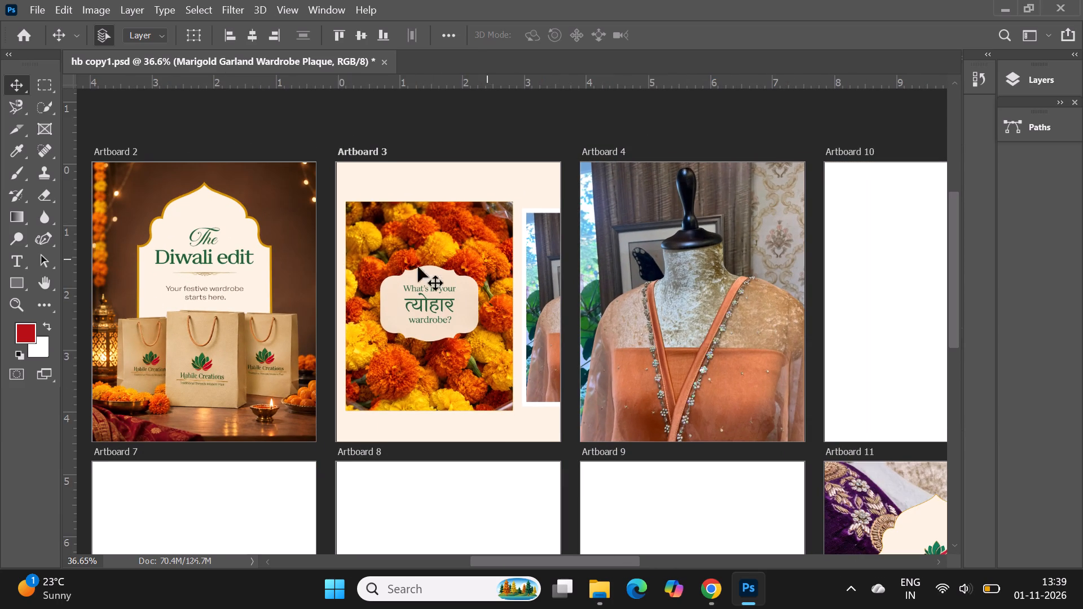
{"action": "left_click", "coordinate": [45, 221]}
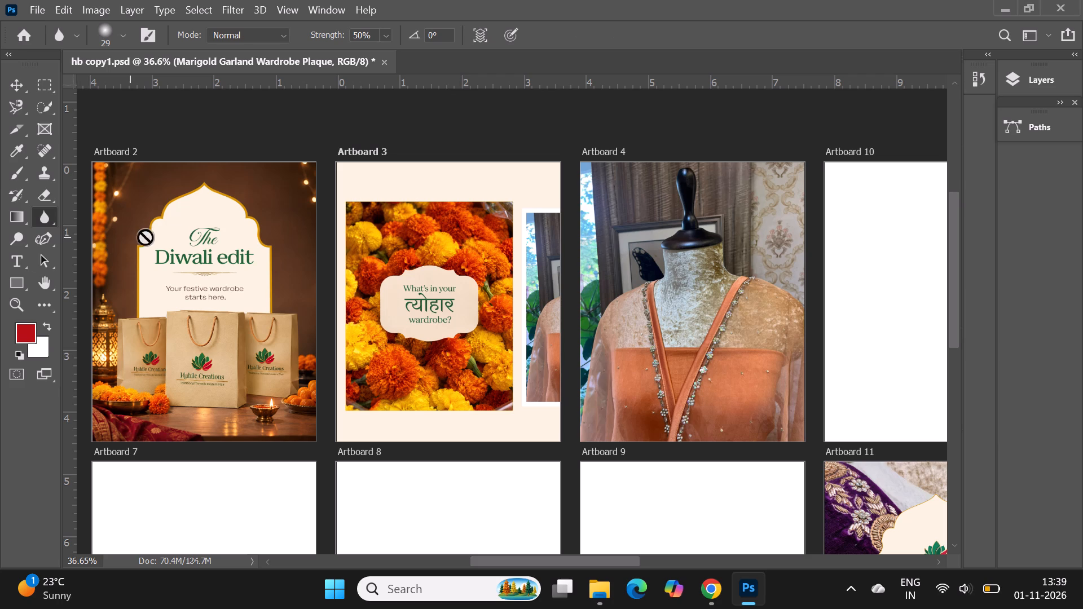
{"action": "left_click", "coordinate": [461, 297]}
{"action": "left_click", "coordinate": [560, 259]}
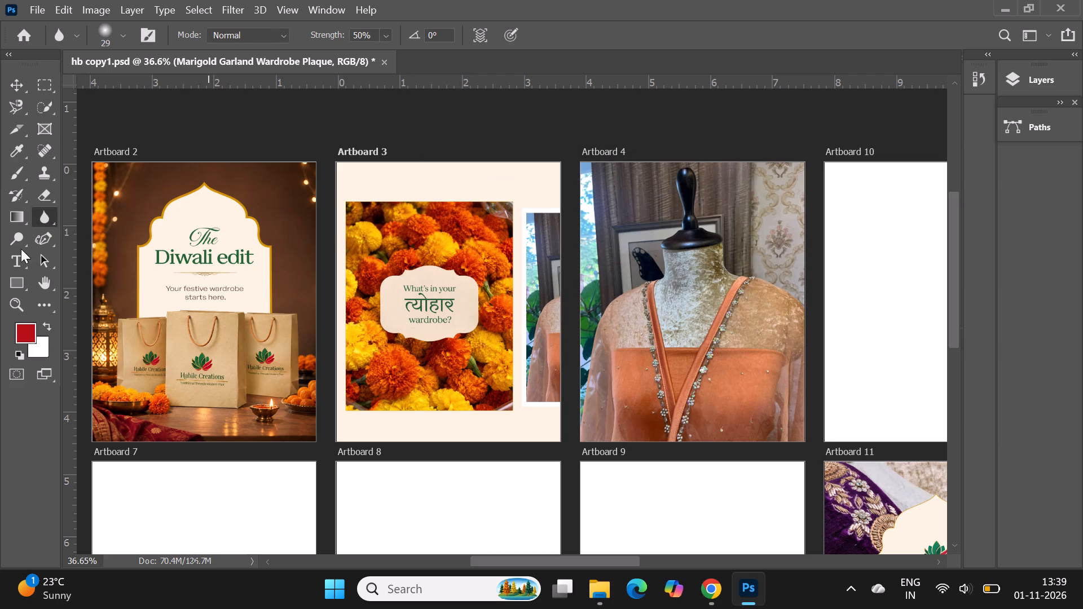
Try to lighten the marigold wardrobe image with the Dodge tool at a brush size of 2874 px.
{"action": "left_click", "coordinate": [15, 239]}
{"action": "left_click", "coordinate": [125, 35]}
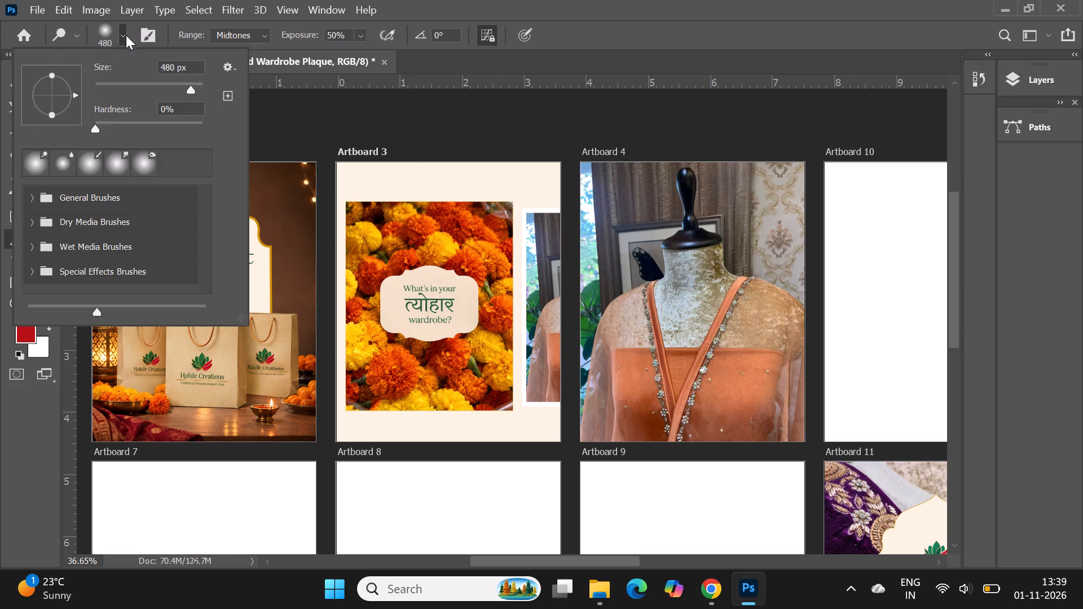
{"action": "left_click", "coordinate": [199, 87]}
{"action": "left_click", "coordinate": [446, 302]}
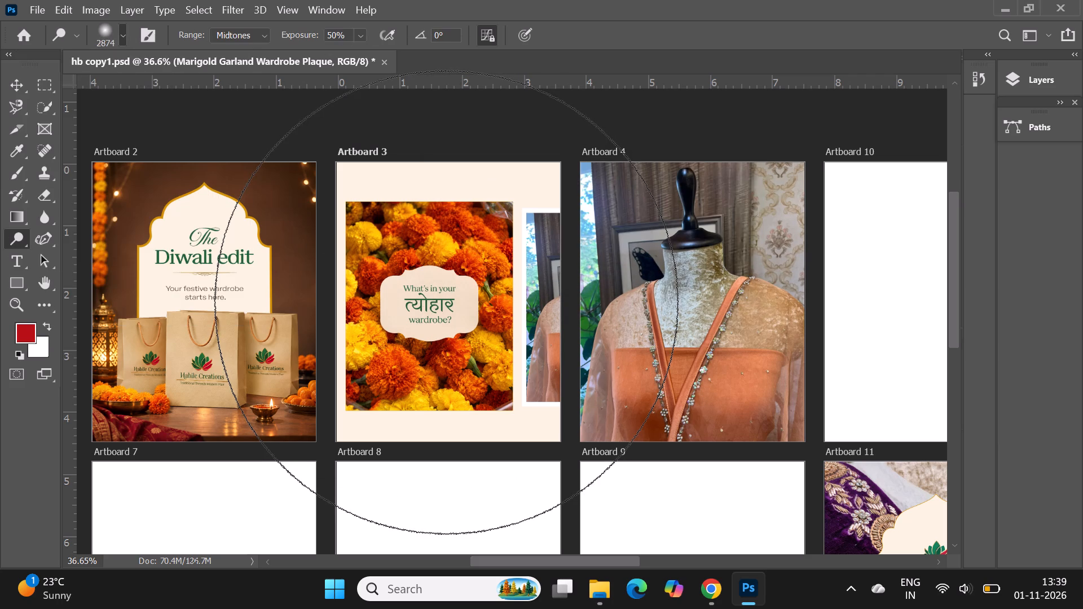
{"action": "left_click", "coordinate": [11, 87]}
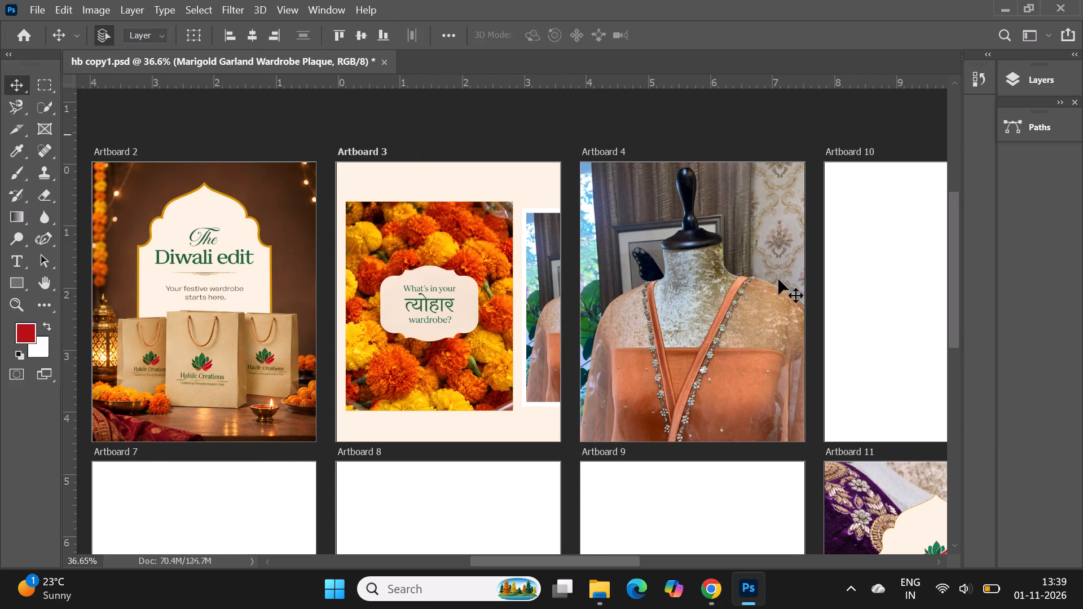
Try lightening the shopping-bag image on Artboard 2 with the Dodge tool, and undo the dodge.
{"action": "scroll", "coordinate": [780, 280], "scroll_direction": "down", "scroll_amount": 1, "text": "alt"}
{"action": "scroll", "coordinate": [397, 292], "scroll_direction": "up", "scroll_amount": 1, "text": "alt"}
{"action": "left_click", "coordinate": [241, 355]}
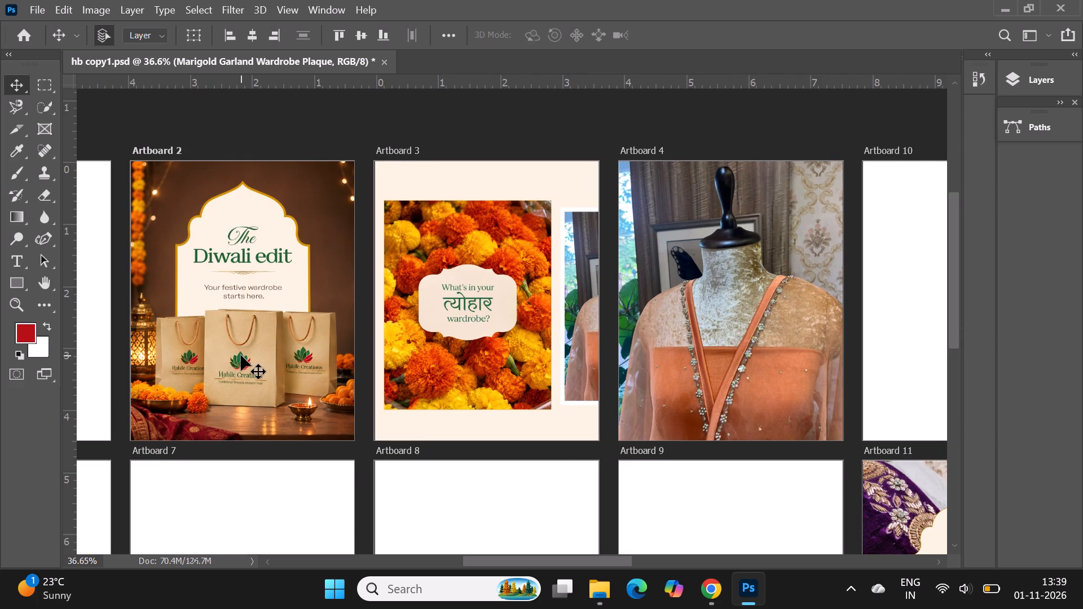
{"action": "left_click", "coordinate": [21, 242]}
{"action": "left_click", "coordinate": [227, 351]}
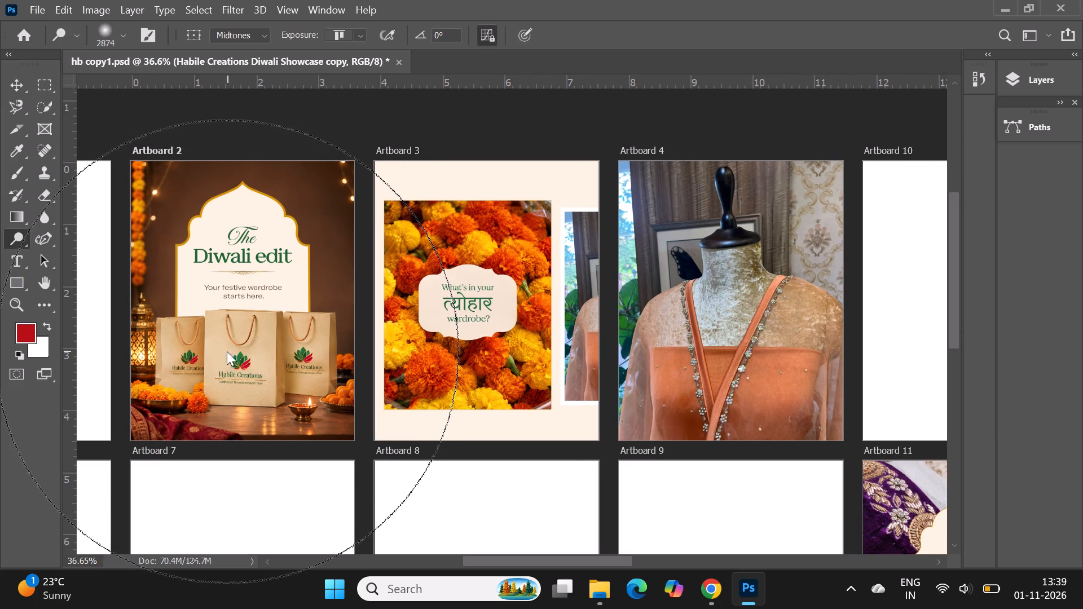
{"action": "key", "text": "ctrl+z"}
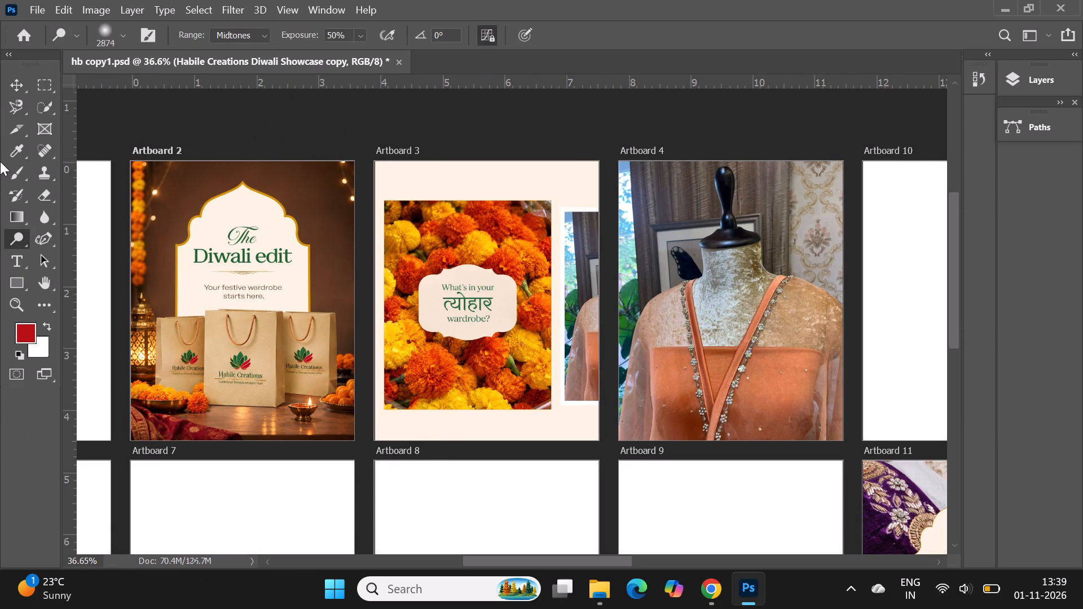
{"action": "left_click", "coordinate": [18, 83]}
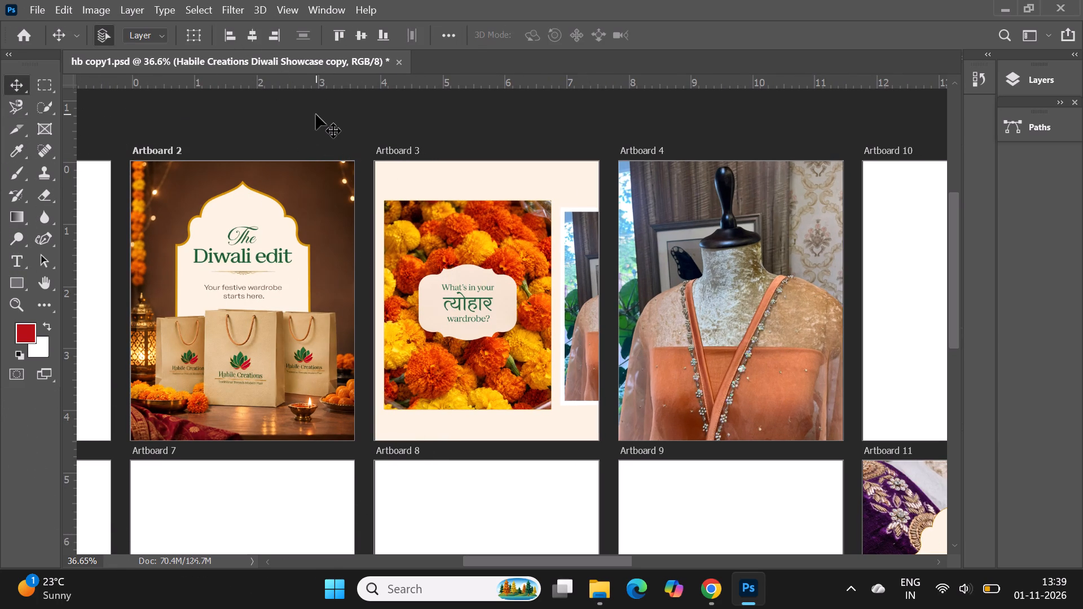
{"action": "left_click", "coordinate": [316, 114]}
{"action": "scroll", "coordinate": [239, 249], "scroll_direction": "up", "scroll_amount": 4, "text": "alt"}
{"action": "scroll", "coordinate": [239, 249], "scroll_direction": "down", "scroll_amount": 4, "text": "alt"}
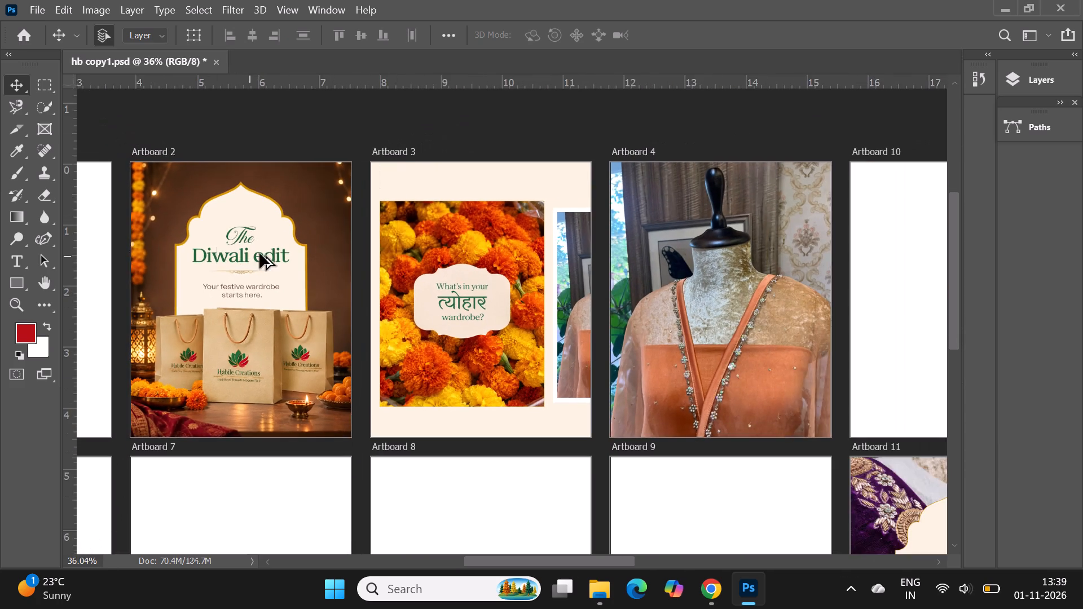
Review the Diwali creatives on Artboards 2, 3 and 4.
{"action": "scroll", "coordinate": [478, 285], "scroll_direction": "up", "scroll_amount": 3, "text": "alt"}
{"action": "scroll", "coordinate": [219, 273], "scroll_direction": "down", "scroll_amount": 4, "text": "alt"}
{"action": "scroll", "coordinate": [682, 270], "scroll_direction": "up", "scroll_amount": 2, "text": "alt"}
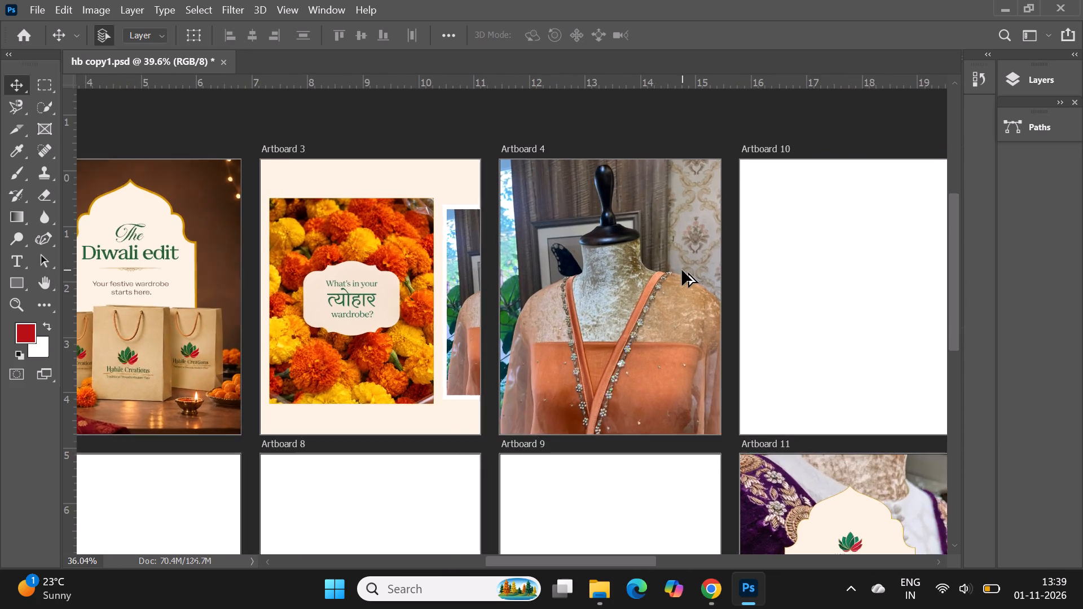
{"action": "scroll", "coordinate": [682, 270], "scroll_direction": "up", "scroll_amount": 1, "text": "alt"}
{"action": "scroll", "coordinate": [162, 275], "scroll_direction": "down", "scroll_amount": 4, "text": "alt"}
{"action": "scroll", "coordinate": [140, 205], "scroll_direction": "up", "scroll_amount": 4, "text": "alt"}
{"action": "scroll", "coordinate": [725, 273], "scroll_direction": "down", "scroll_amount": 2, "text": "alt"}
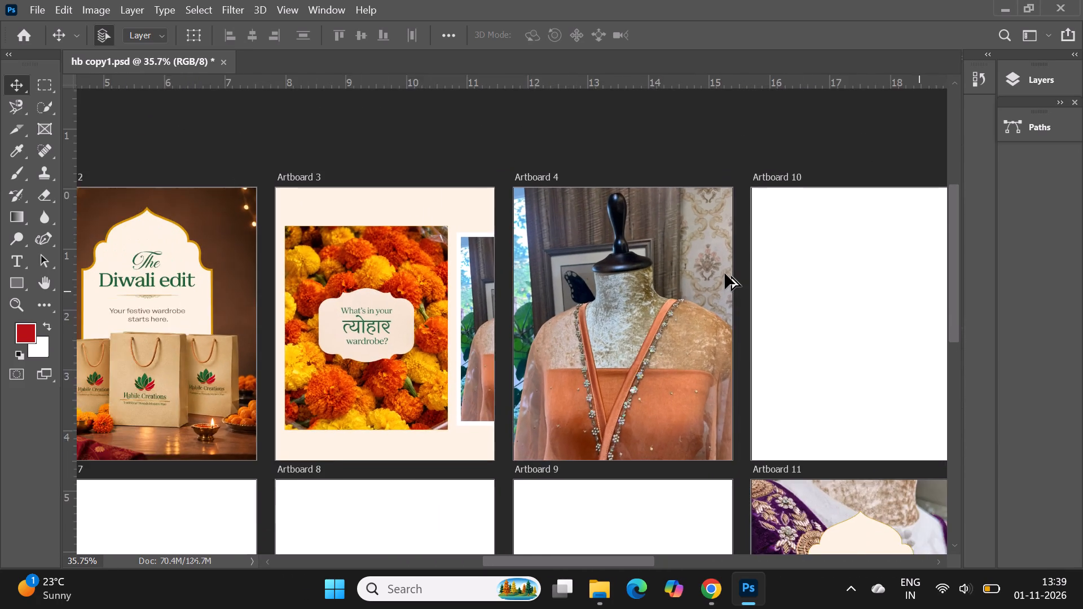
Copy the Habile Creations logo with its white circle from Artboard 6 onto Artboard 3's marigold image, above the wardrobe plaque.
{"action": "scroll", "coordinate": [725, 273], "scroll_direction": "down", "scroll_amount": 6, "text": "alt"}
{"action": "scroll", "coordinate": [252, 425], "scroll_direction": "up", "scroll_amount": 8, "text": "alt"}
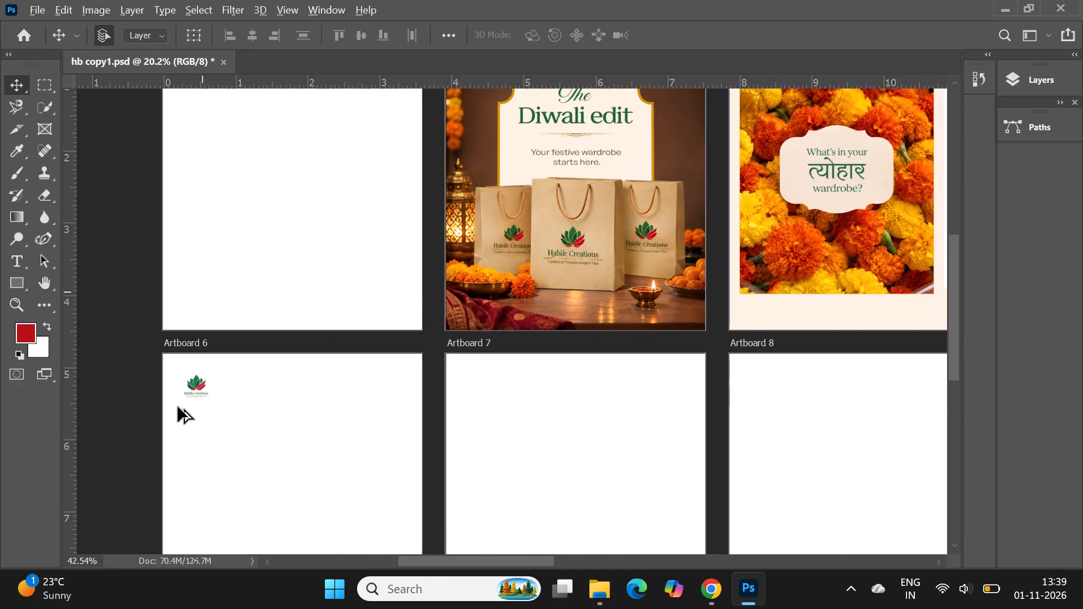
{"action": "scroll", "coordinate": [176, 405], "scroll_direction": "up", "scroll_amount": 4, "text": "alt"}
{"action": "right_click", "coordinate": [222, 374]}
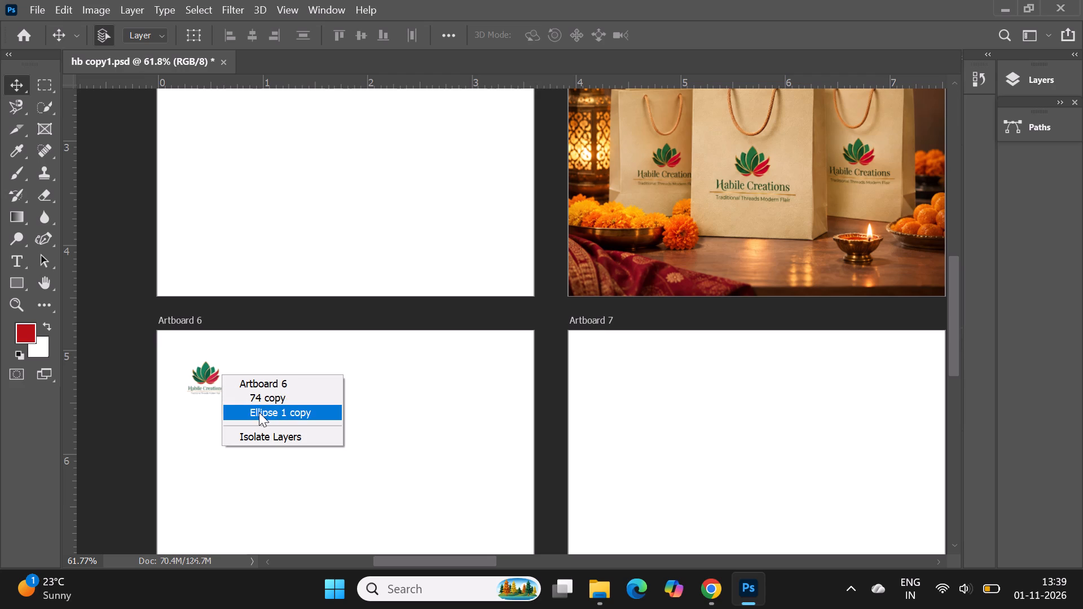
{"action": "left_click", "coordinate": [259, 412]}
{"action": "left_click", "coordinate": [206, 378], "text": "shift"}
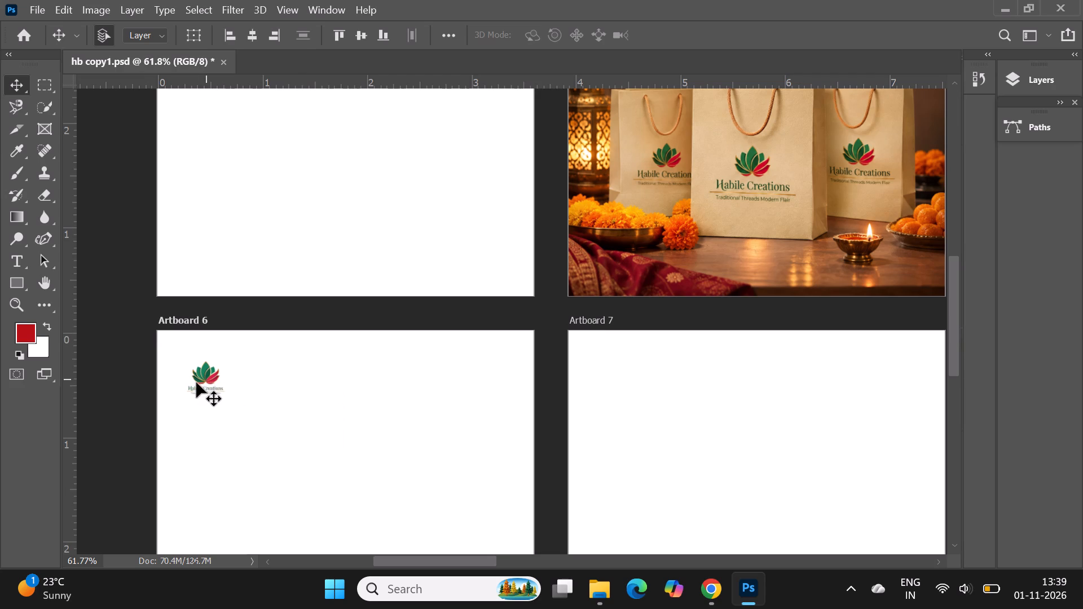
{"action": "scroll", "coordinate": [162, 385], "scroll_direction": "down", "scroll_amount": 7, "text": "alt"}
{"action": "left_click_drag", "start_coordinate": [182, 379], "coordinate": [465, 301], "text": "alt"}
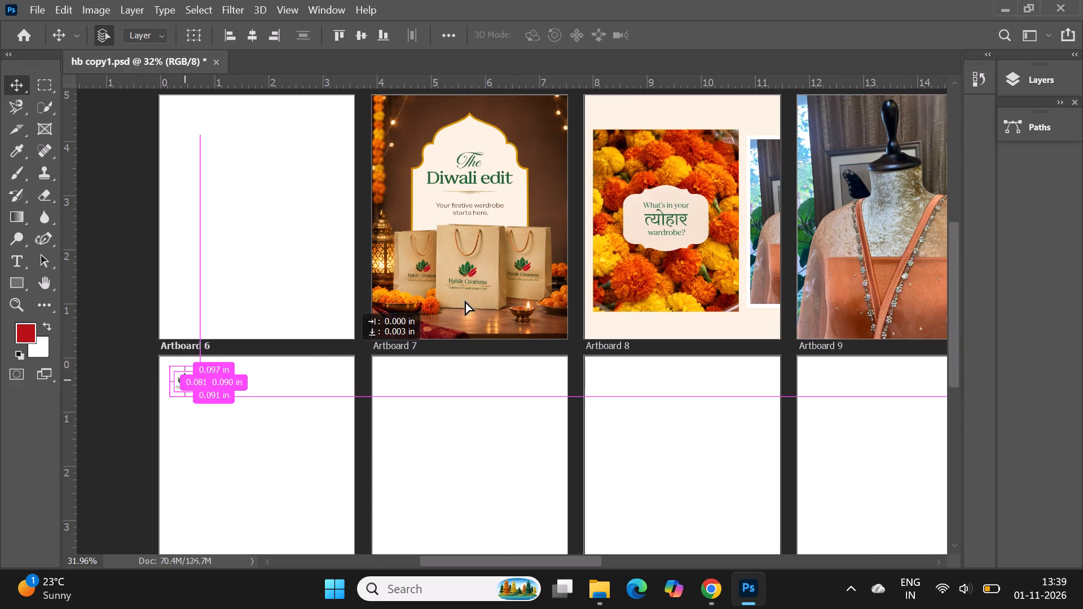
{"action": "left_click_drag", "start_coordinate": [465, 301], "coordinate": [662, 165], "text": "alt"}
{"action": "scroll", "coordinate": [799, 145], "scroll_direction": "up", "scroll_amount": 4, "text": "alt"}
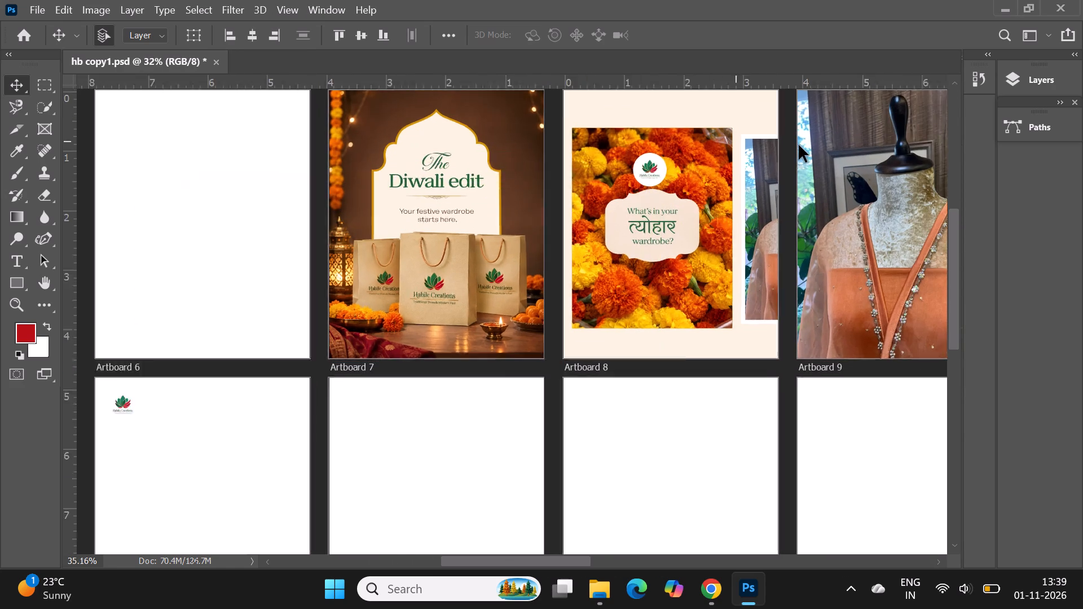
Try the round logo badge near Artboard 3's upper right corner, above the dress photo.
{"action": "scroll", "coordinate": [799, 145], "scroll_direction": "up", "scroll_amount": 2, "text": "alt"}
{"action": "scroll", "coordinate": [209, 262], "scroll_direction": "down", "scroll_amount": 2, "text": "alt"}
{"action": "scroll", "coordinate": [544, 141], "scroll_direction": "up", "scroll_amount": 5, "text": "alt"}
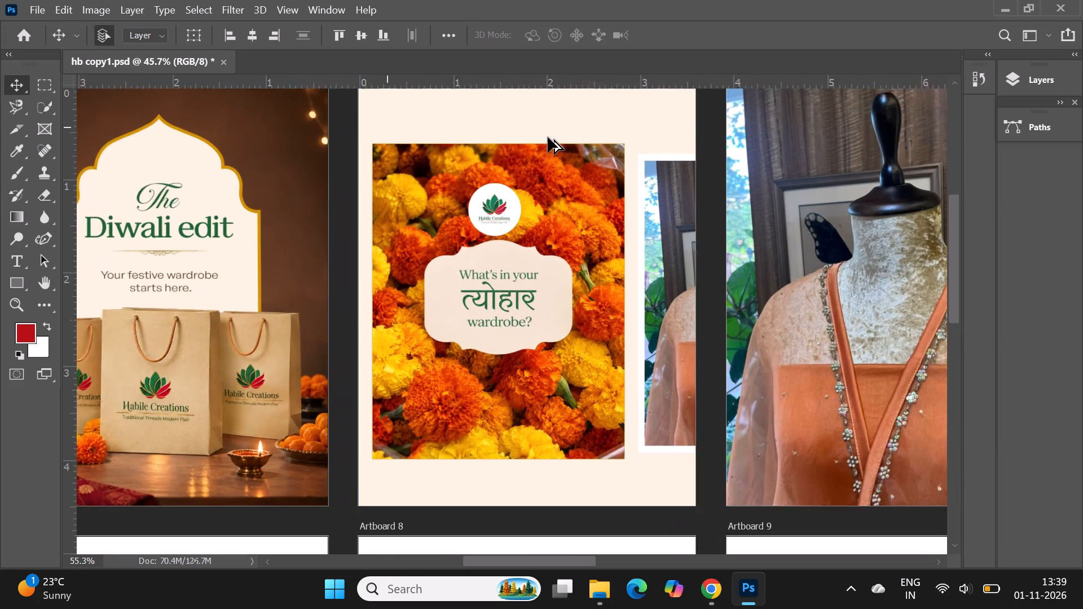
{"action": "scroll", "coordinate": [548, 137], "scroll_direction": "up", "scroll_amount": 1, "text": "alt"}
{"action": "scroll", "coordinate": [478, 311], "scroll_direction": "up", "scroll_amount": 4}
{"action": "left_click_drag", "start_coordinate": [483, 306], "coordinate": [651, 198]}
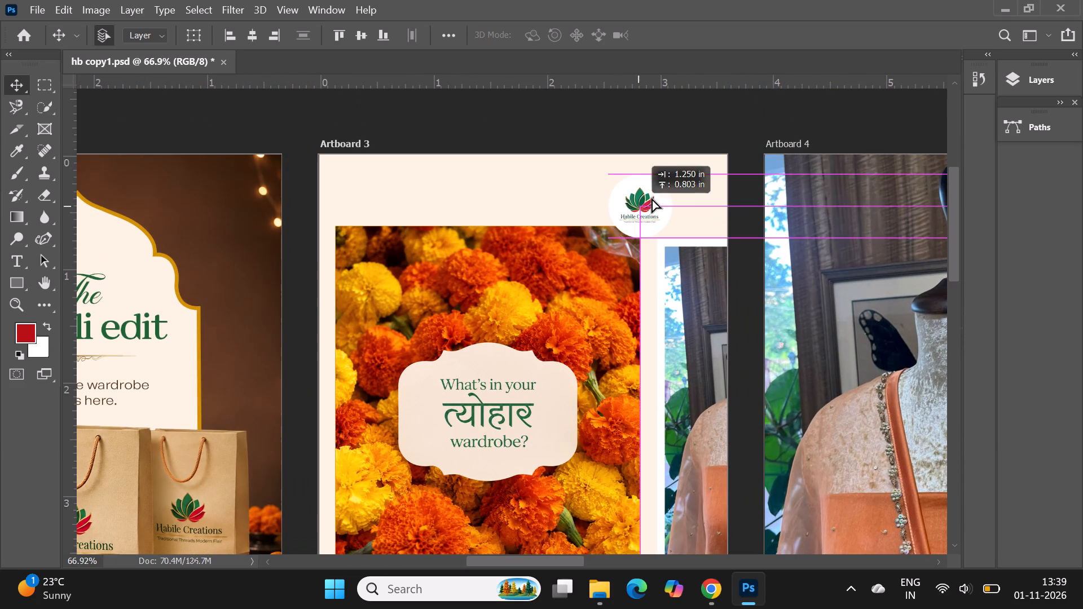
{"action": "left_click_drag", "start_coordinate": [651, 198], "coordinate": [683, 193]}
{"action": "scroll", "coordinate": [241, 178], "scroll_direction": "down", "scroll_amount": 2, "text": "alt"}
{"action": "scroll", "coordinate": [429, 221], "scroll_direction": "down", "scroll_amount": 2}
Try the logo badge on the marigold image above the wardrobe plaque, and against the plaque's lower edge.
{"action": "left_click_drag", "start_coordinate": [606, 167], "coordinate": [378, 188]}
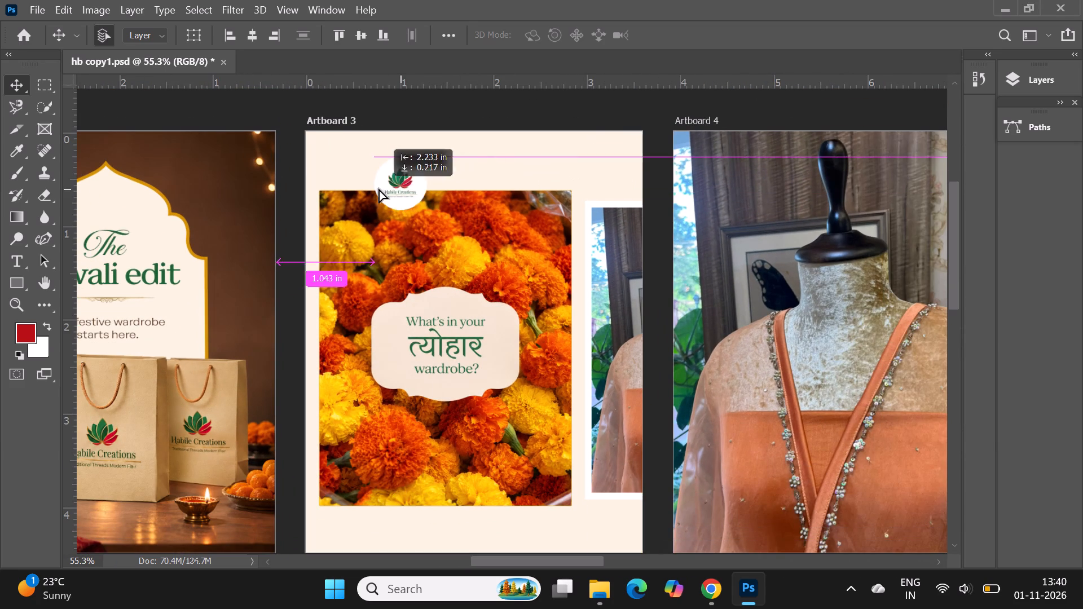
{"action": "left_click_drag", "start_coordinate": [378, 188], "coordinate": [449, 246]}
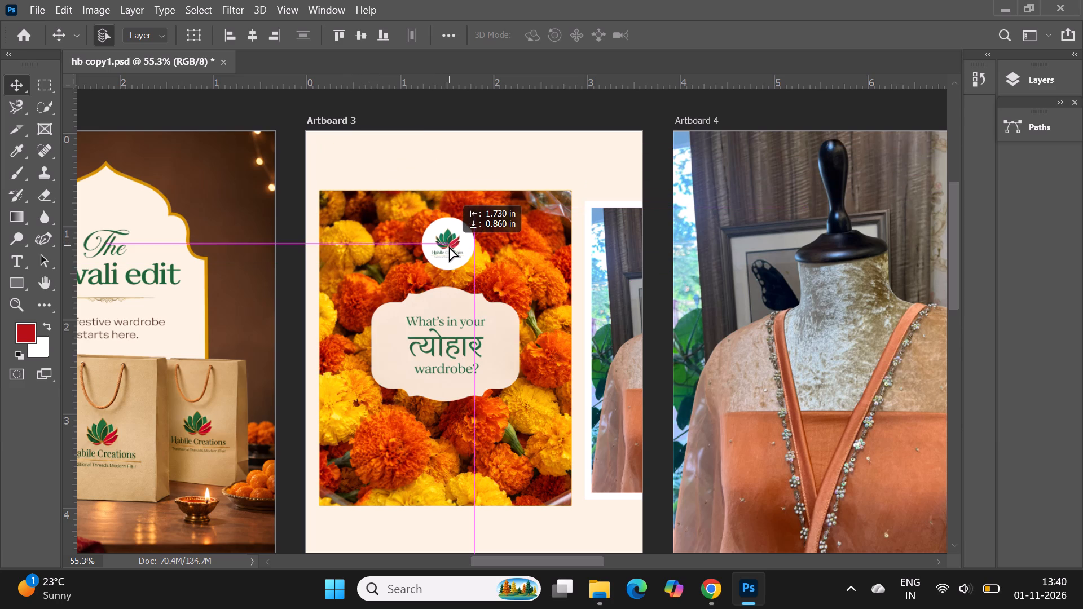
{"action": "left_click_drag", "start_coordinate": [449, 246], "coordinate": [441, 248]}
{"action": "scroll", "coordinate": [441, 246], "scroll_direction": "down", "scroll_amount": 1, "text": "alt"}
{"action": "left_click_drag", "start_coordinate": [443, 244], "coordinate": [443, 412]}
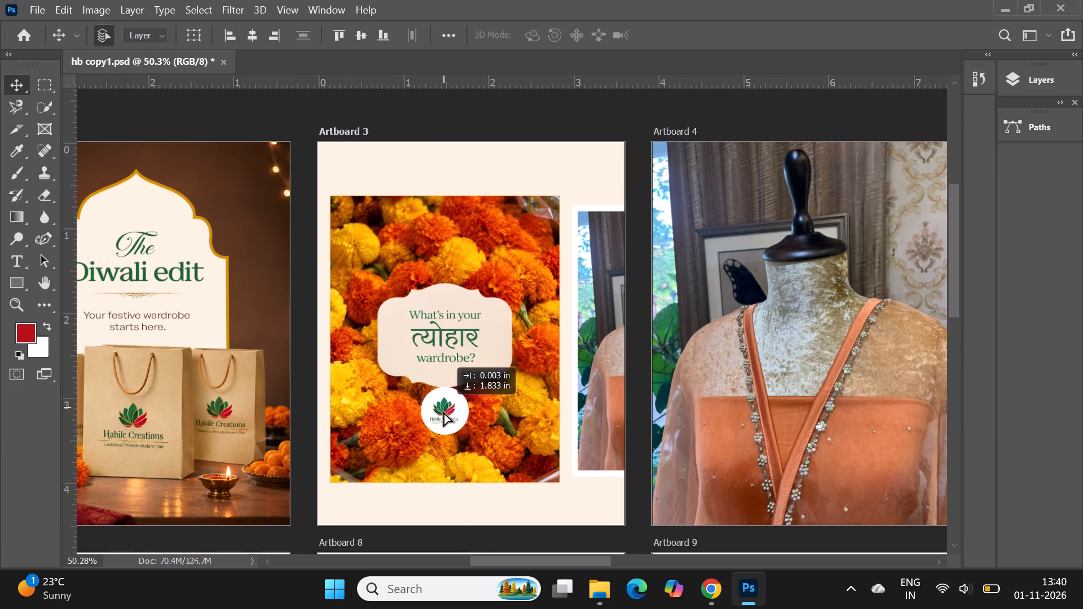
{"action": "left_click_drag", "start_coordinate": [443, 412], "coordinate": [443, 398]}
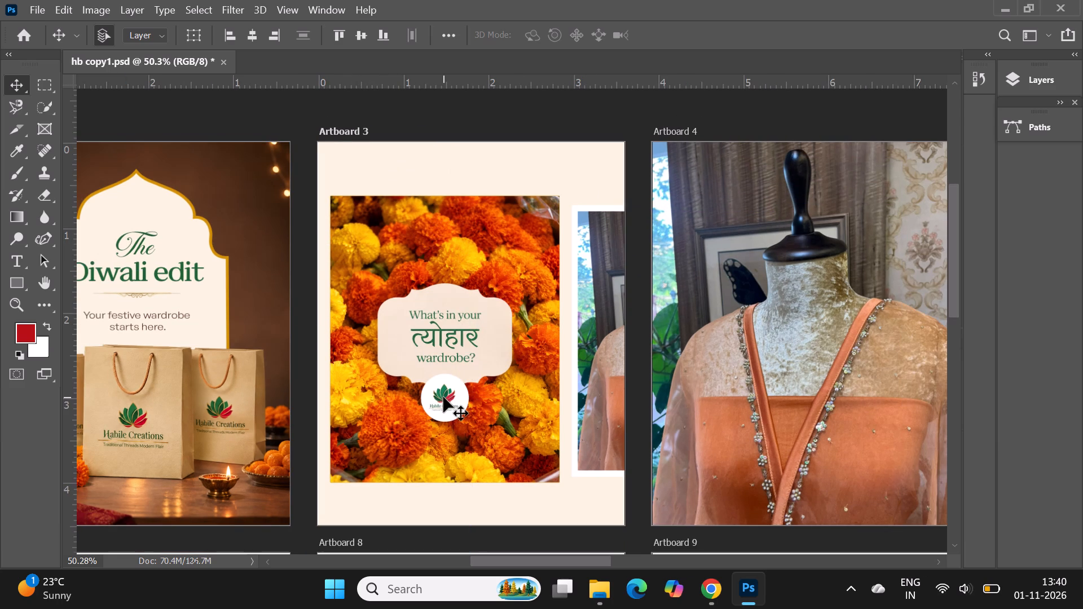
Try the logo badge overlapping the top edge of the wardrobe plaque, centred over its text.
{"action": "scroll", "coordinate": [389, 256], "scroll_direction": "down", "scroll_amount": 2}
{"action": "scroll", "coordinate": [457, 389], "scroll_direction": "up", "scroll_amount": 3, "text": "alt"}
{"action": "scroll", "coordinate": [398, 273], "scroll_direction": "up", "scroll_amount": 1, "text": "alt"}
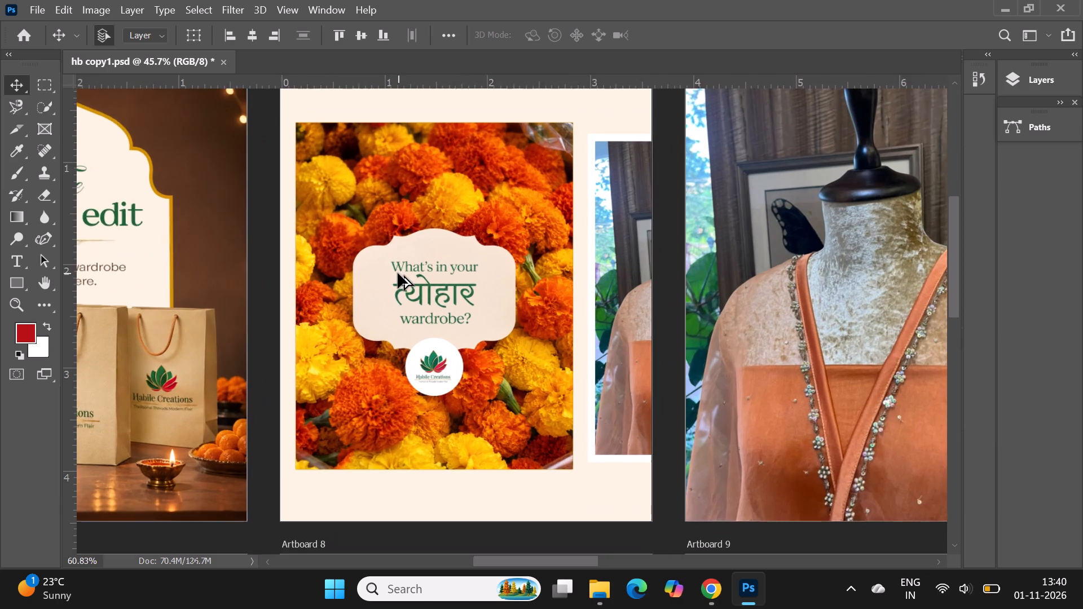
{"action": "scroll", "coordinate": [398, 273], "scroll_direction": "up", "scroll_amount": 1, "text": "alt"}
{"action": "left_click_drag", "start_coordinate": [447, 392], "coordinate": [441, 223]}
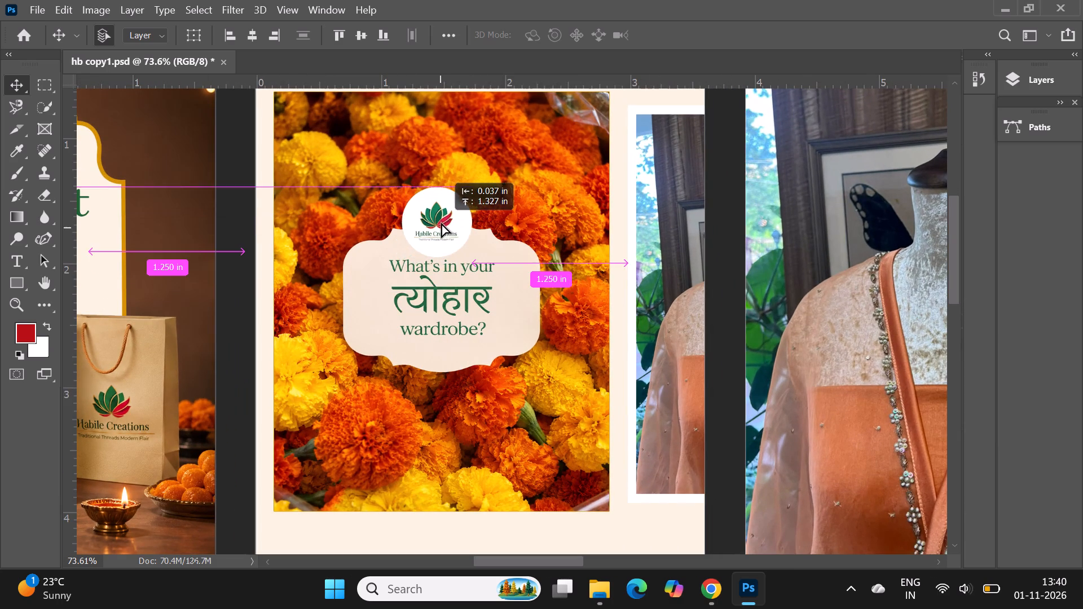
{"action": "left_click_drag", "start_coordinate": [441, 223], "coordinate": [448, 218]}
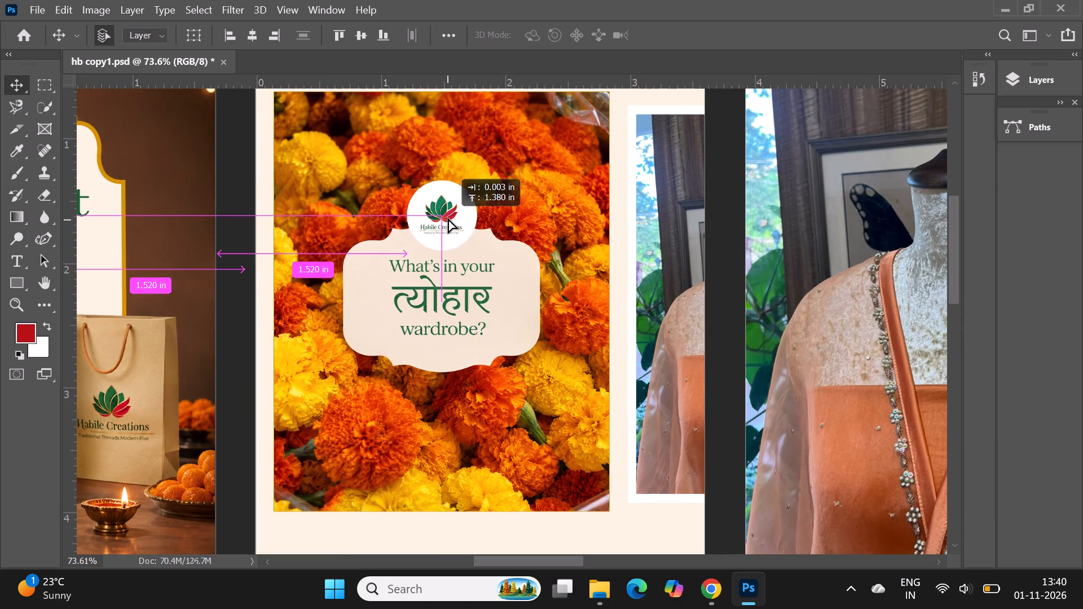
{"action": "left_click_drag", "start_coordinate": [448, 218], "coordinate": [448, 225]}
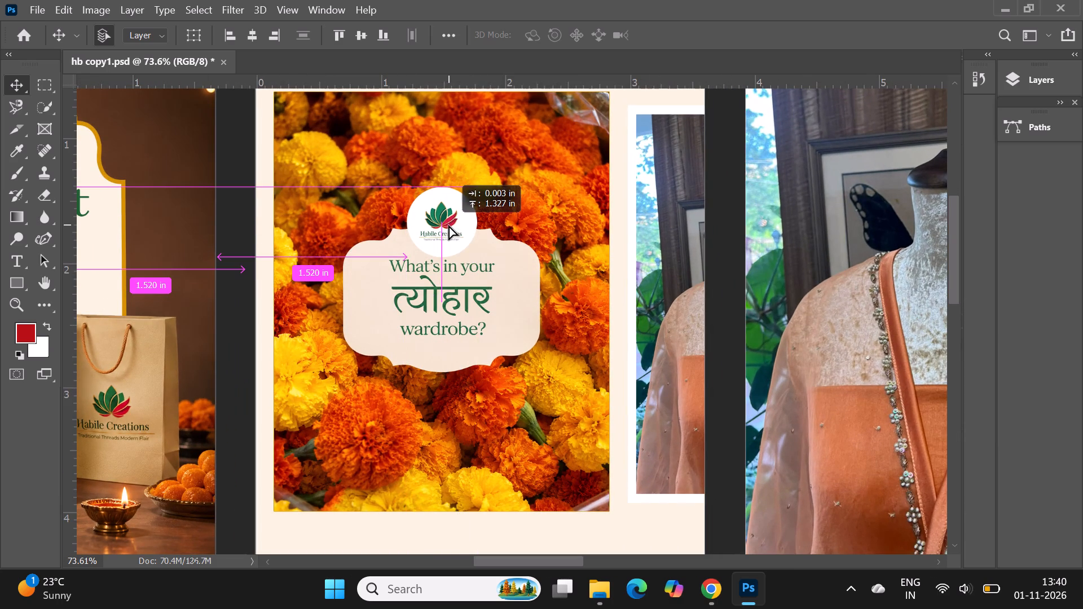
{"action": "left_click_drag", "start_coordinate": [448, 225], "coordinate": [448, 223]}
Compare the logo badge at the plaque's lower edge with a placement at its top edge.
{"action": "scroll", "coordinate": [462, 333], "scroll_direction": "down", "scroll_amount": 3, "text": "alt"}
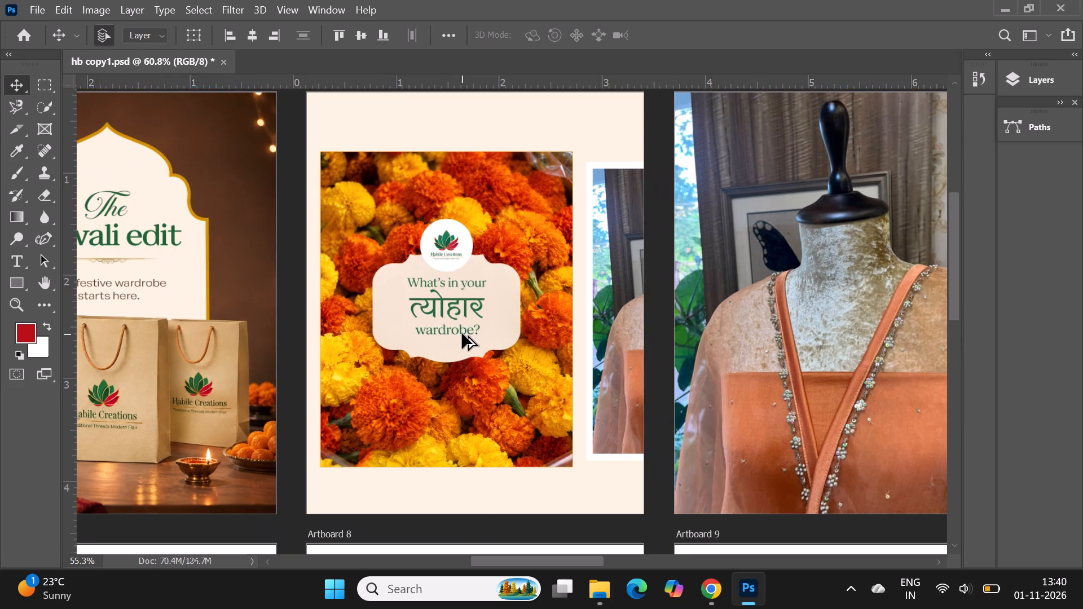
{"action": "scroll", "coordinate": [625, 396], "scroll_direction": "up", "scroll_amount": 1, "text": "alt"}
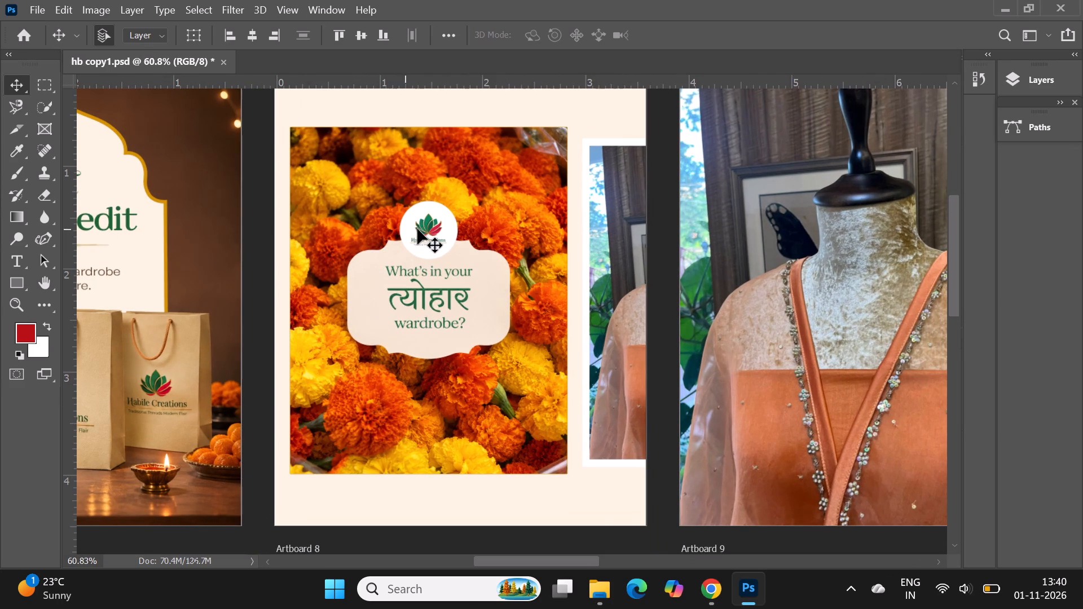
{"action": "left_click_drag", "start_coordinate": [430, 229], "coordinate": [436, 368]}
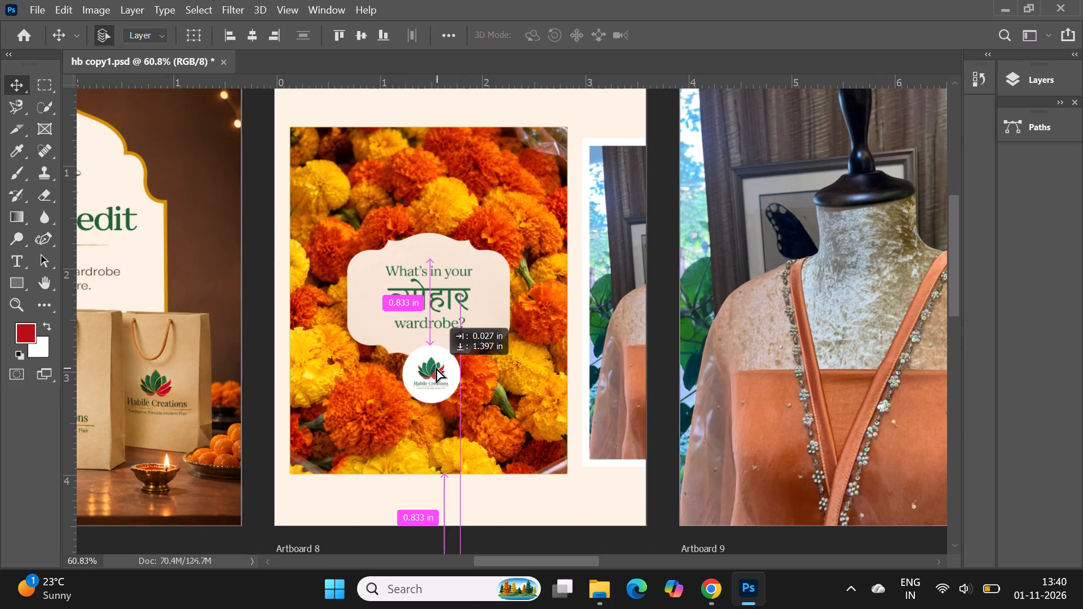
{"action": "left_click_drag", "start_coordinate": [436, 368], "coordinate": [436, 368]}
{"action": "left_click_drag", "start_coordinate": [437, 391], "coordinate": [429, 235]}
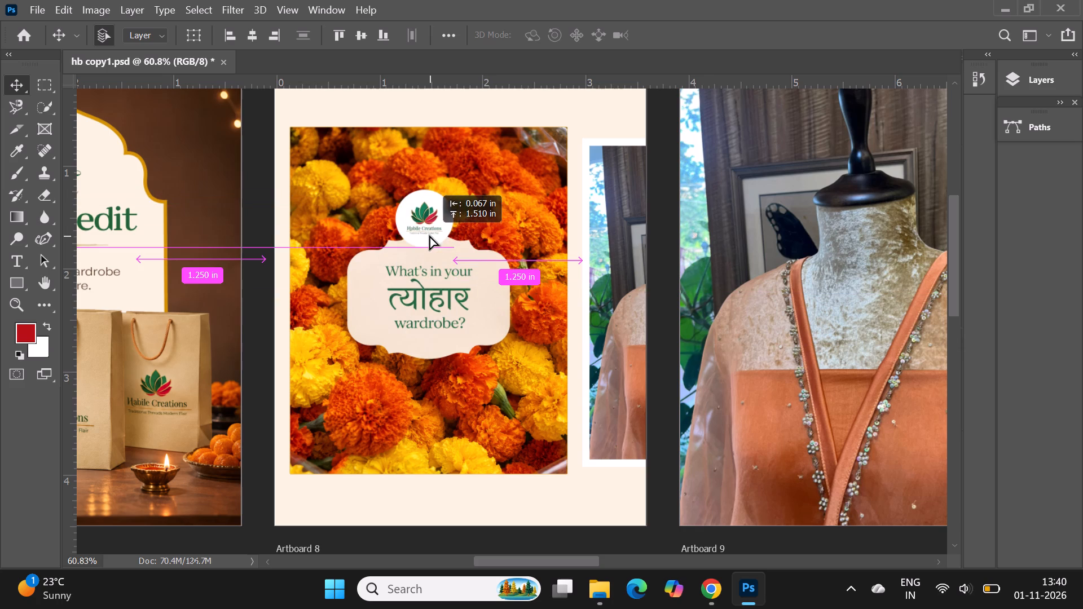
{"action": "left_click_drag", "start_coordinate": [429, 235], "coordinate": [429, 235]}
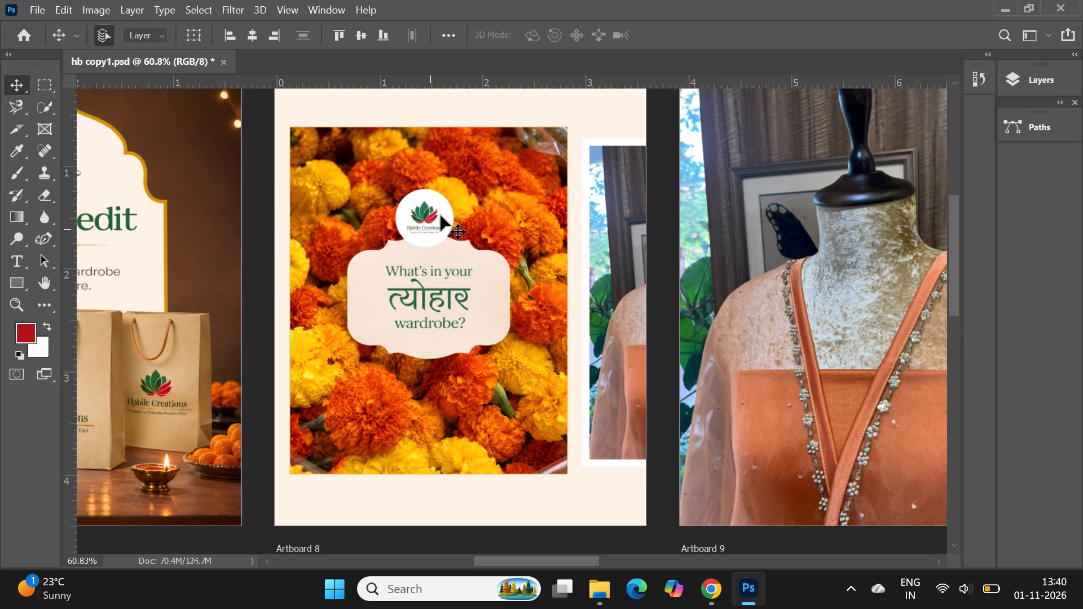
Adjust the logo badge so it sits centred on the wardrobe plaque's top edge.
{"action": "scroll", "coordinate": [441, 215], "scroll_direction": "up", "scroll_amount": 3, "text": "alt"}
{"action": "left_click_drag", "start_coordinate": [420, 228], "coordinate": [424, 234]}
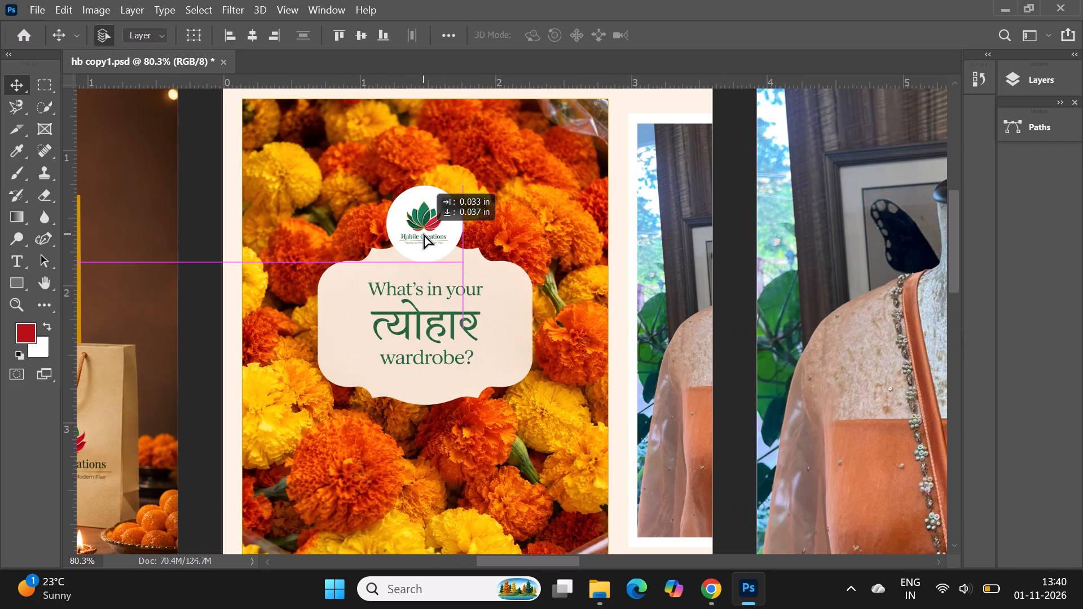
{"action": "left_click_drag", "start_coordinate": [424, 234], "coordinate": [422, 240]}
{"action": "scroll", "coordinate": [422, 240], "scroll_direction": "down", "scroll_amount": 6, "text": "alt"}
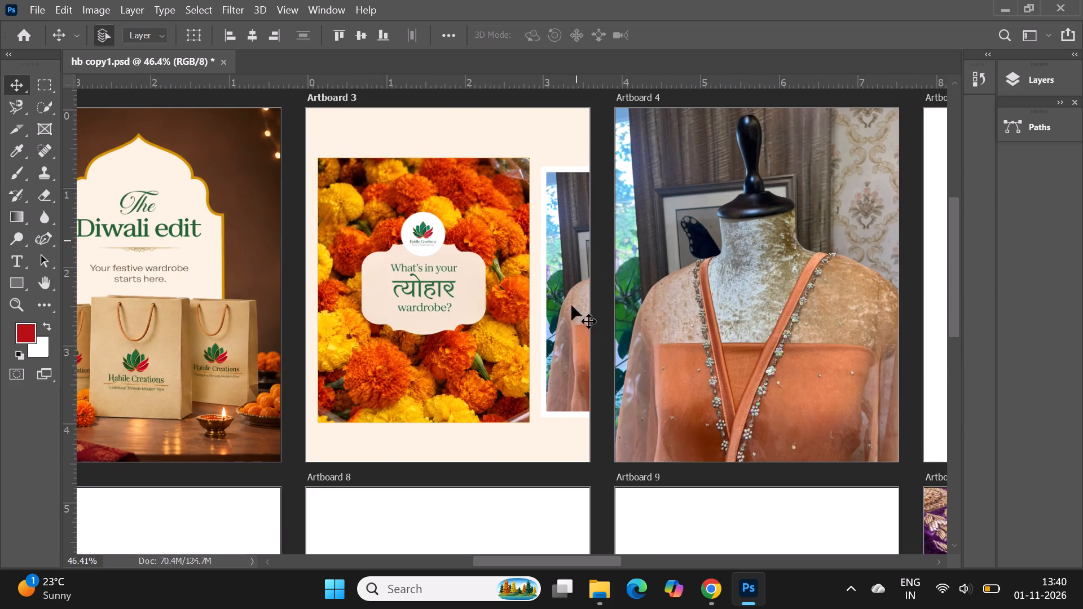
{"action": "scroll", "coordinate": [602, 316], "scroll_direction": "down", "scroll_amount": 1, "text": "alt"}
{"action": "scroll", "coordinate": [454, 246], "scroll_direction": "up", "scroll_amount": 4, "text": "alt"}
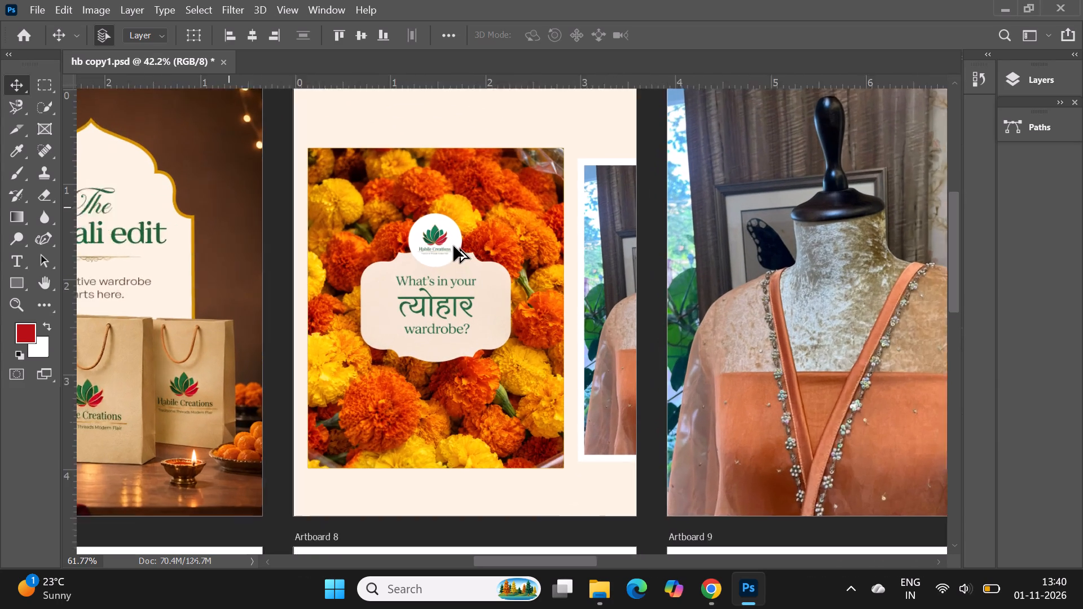
Move the logo badge to the marigold image's upper right corner and scale it down slightly.
{"action": "left_click_drag", "start_coordinate": [443, 240], "coordinate": [538, 186]}
{"action": "key", "text": "ctrl+t"}
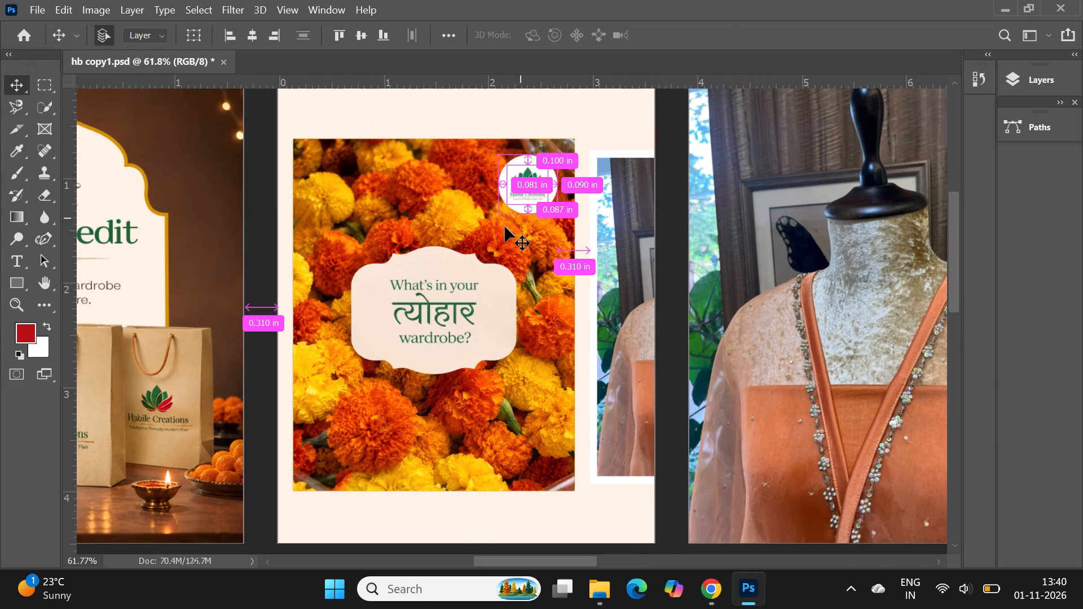
{"action": "left_click_drag", "start_coordinate": [499, 218], "coordinate": [513, 211]}
{"action": "scroll", "coordinate": [536, 209], "scroll_direction": "up", "scroll_amount": 4}
{"action": "left_click", "coordinate": [793, 37]}
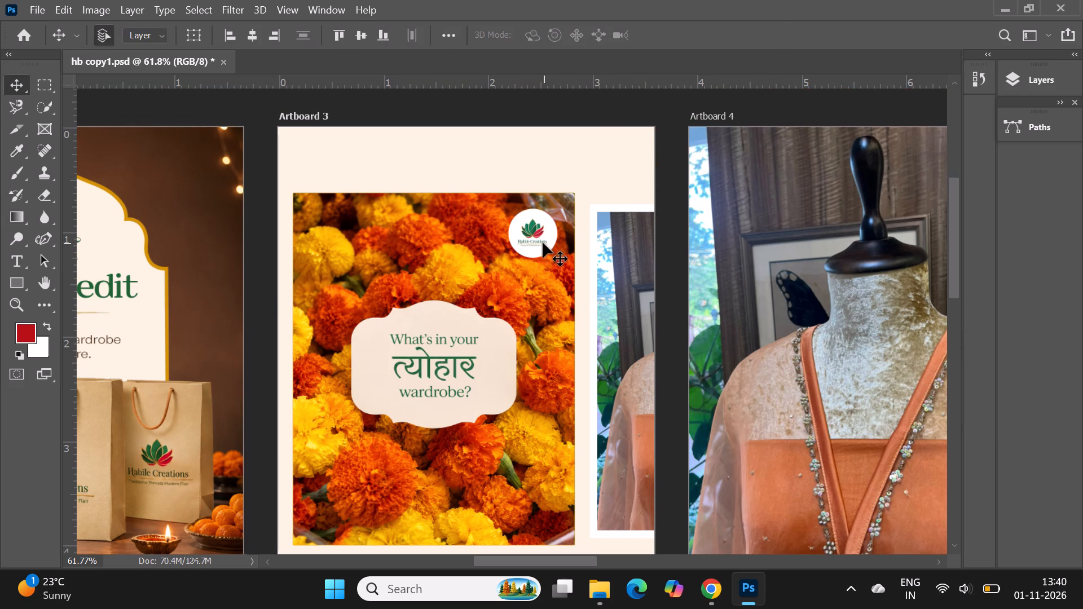
{"action": "left_click", "coordinate": [543, 242]}
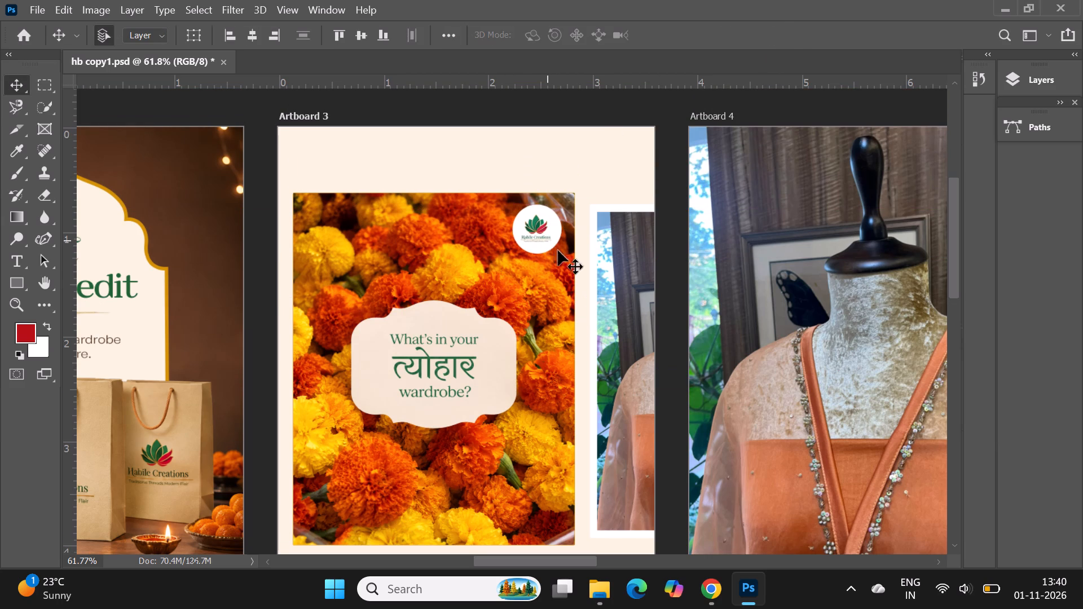
Nudge the logo badge slightly down in the marigold image's upper right corner, and deselect it.
{"action": "scroll", "coordinate": [512, 208], "scroll_direction": "down", "scroll_amount": 2, "text": "alt"}
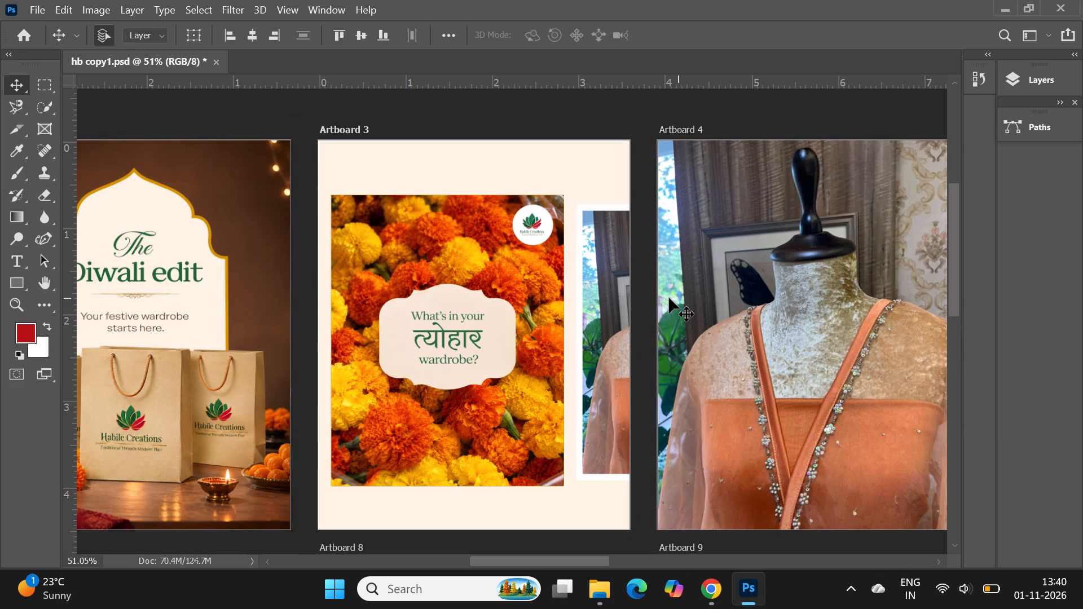
{"action": "key", "text": "Down"}
{"action": "key", "text": "Down"}
{"action": "key", "text": "Down"}
{"action": "key", "text": "Down"}
{"action": "key", "text": "Down"}
{"action": "key", "text": "Down"}
{"action": "key", "text": "Down"}
{"action": "key", "text": "Down"}
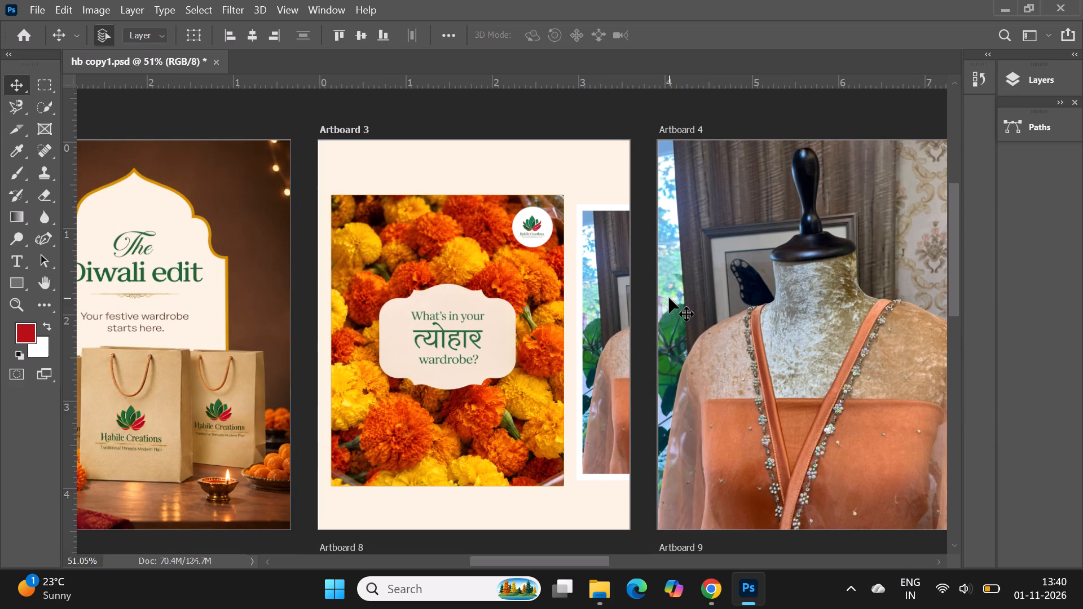
{"action": "key", "text": "Up"}
{"action": "key", "text": "Down"}
{"action": "scroll", "coordinate": [239, 271], "scroll_direction": "up", "scroll_amount": 1, "text": "alt"}
{"action": "scroll", "coordinate": [239, 271], "scroll_direction": "down", "scroll_amount": 5, "text": "alt"}
{"action": "left_click", "coordinate": [469, 140]}
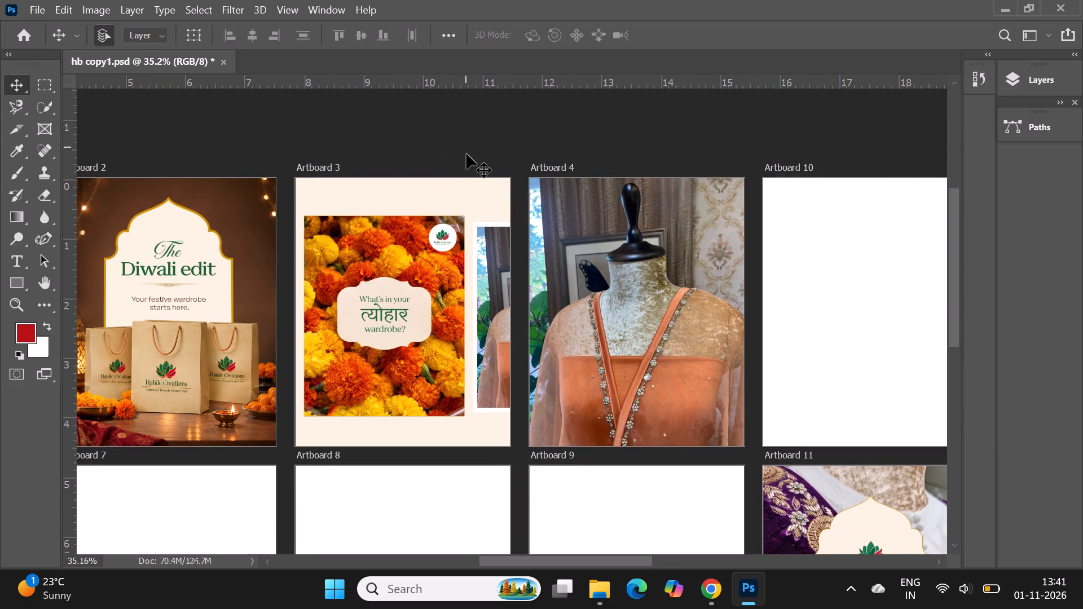
Scale the round logo badge on Artboard 3's marigold image down to about 87%.
{"action": "scroll", "coordinate": [356, 298], "scroll_direction": "up", "scroll_amount": 1, "text": "alt"}
{"action": "left_click", "coordinate": [397, 316]}
{"action": "scroll", "coordinate": [416, 210], "scroll_direction": "up", "scroll_amount": 4, "text": "alt"}
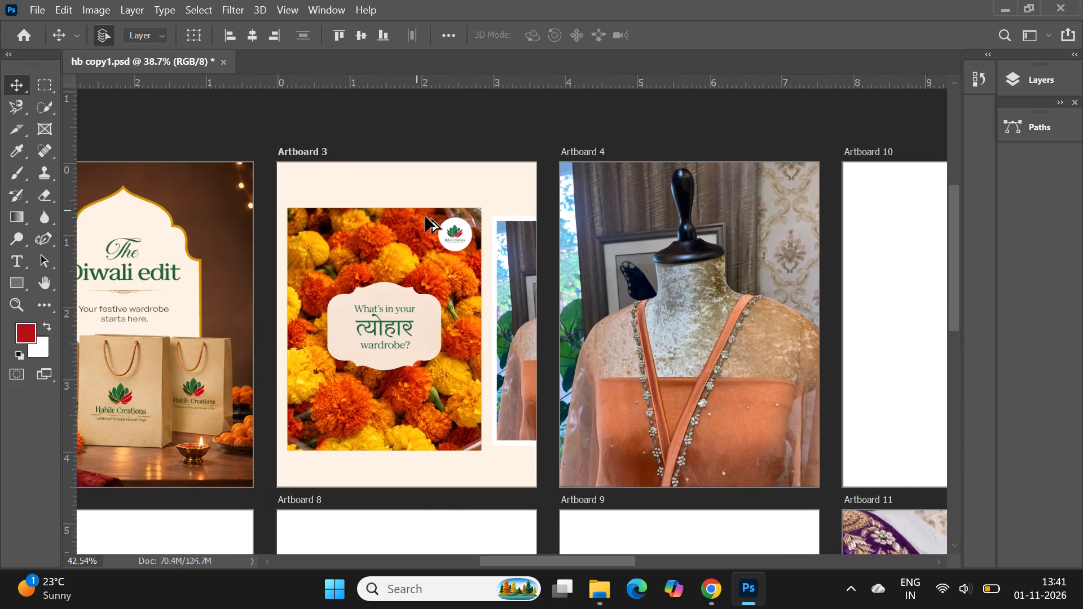
{"action": "scroll", "coordinate": [425, 217], "scroll_direction": "up", "scroll_amount": 8, "text": "alt"}
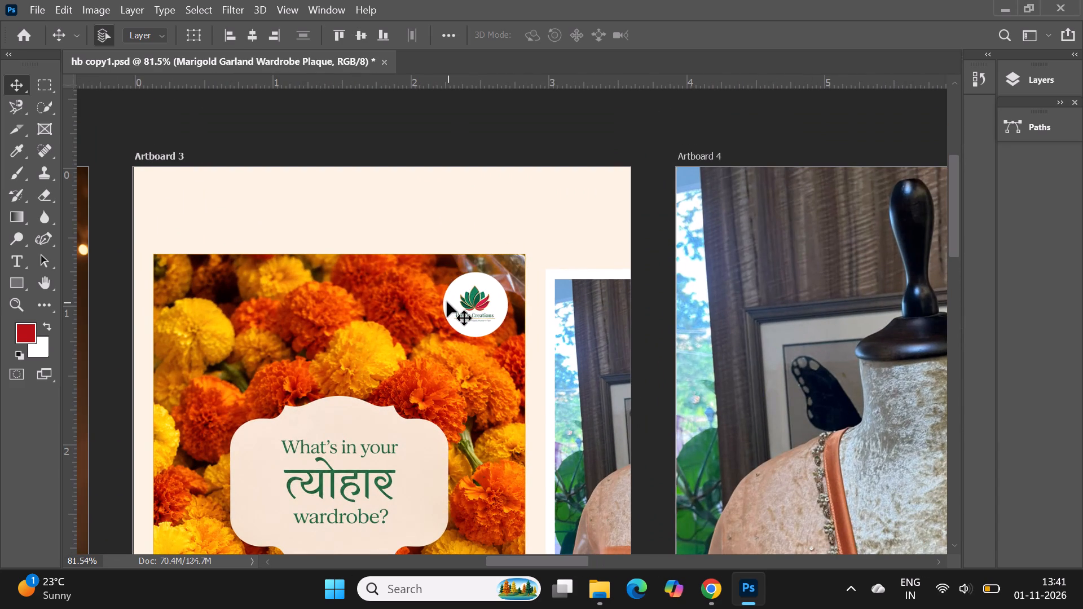
{"action": "left_click", "coordinate": [447, 302]}
{"action": "left_click", "coordinate": [478, 299], "text": "shift"}
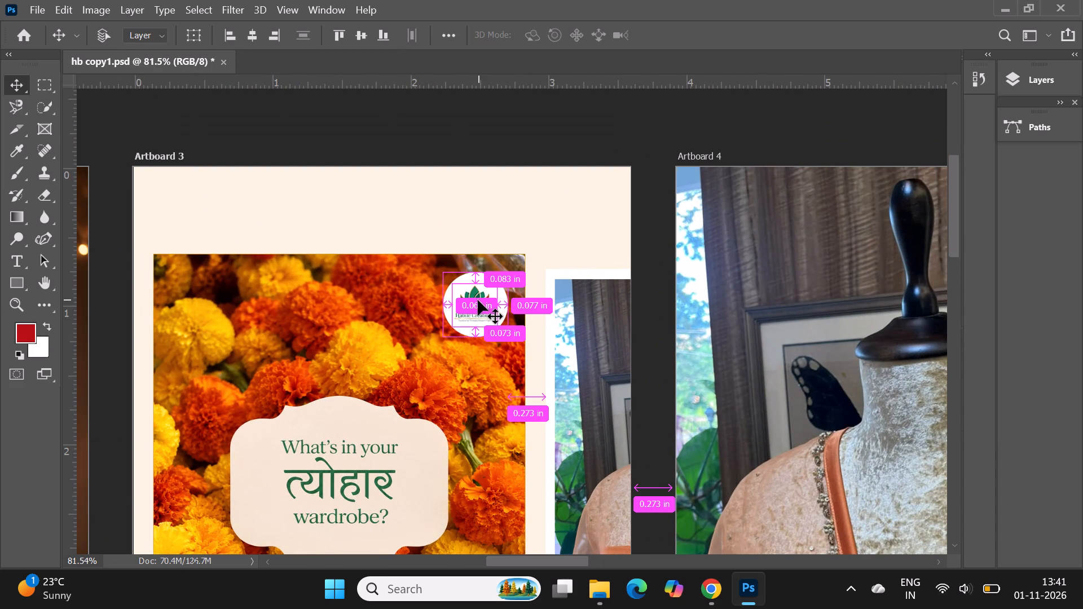
{"action": "key", "text": "ctrl+t"}
{"action": "left_click_drag", "start_coordinate": [444, 335], "coordinate": [452, 332]}
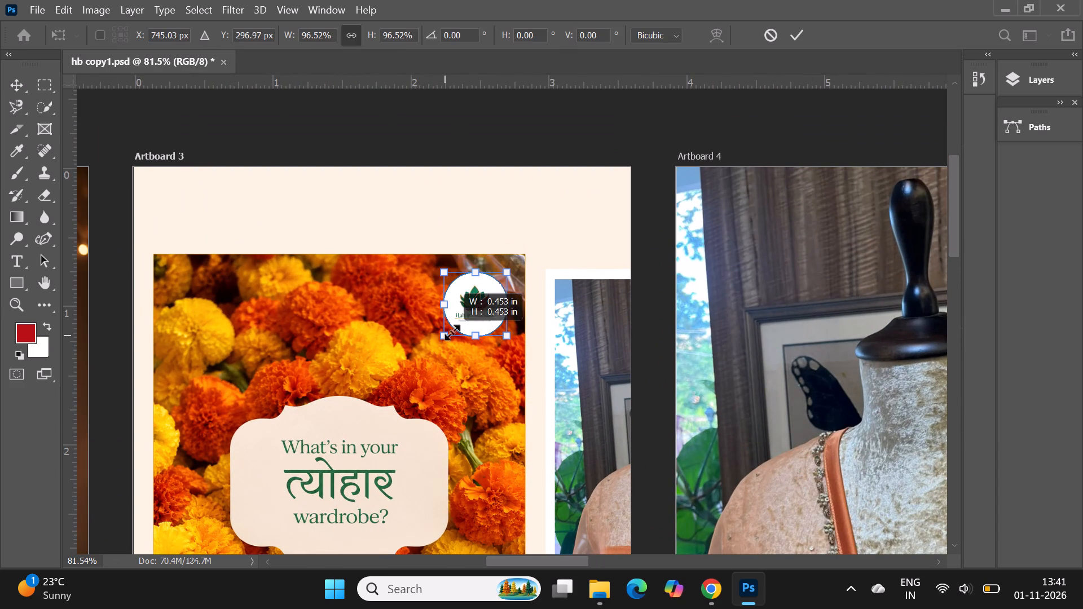
{"action": "left_click_drag", "start_coordinate": [452, 332], "coordinate": [457, 330]}
{"action": "left_click", "coordinate": [791, 37]}
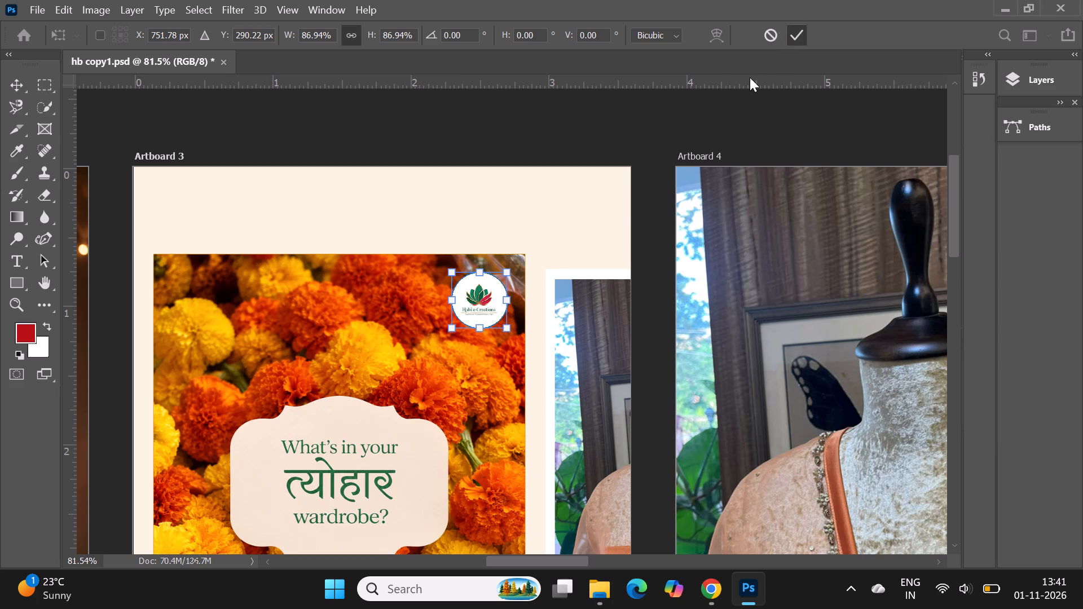
Shift the logo badge slightly closer to the marigold image's upper right corner with fine nudges, and deselect it.
{"action": "left_click", "coordinate": [500, 303]}
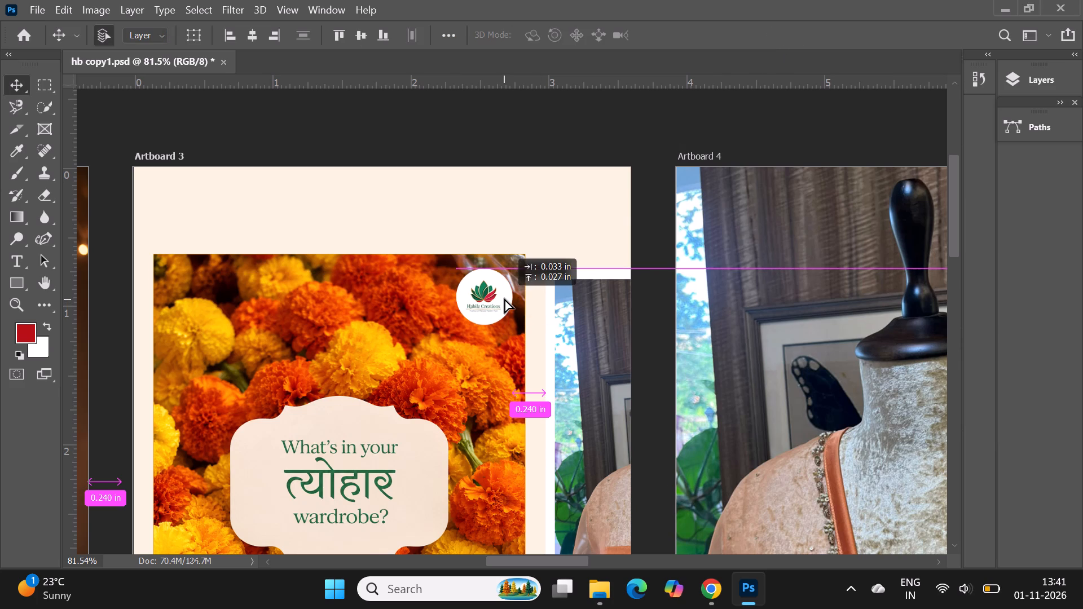
{"action": "key", "text": "Left"}
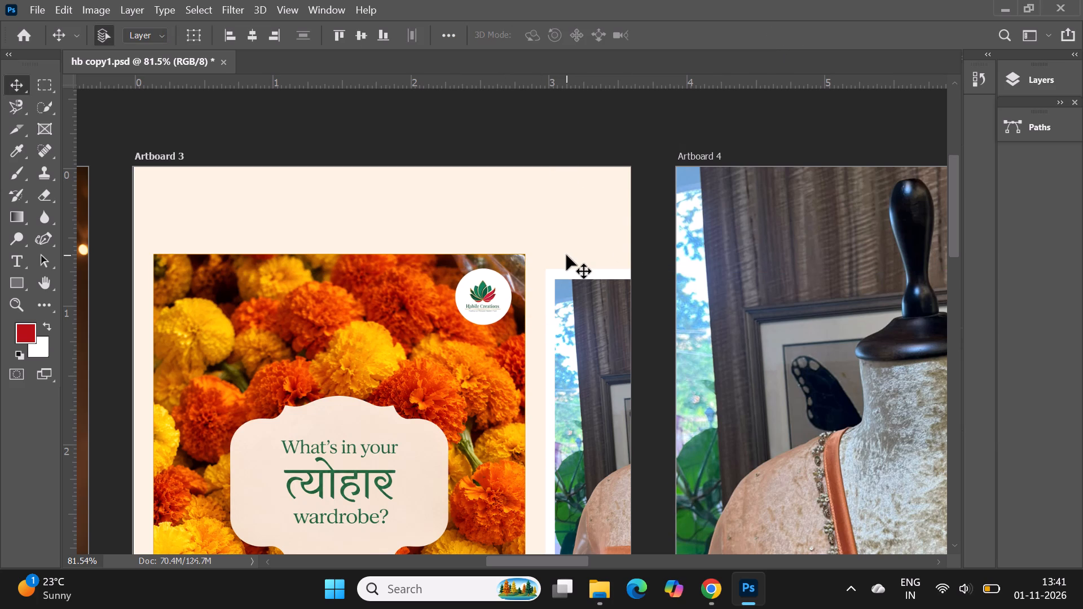
{"action": "key", "text": "Up"}
{"action": "key", "text": "Right"}
{"action": "key", "text": "Right"}
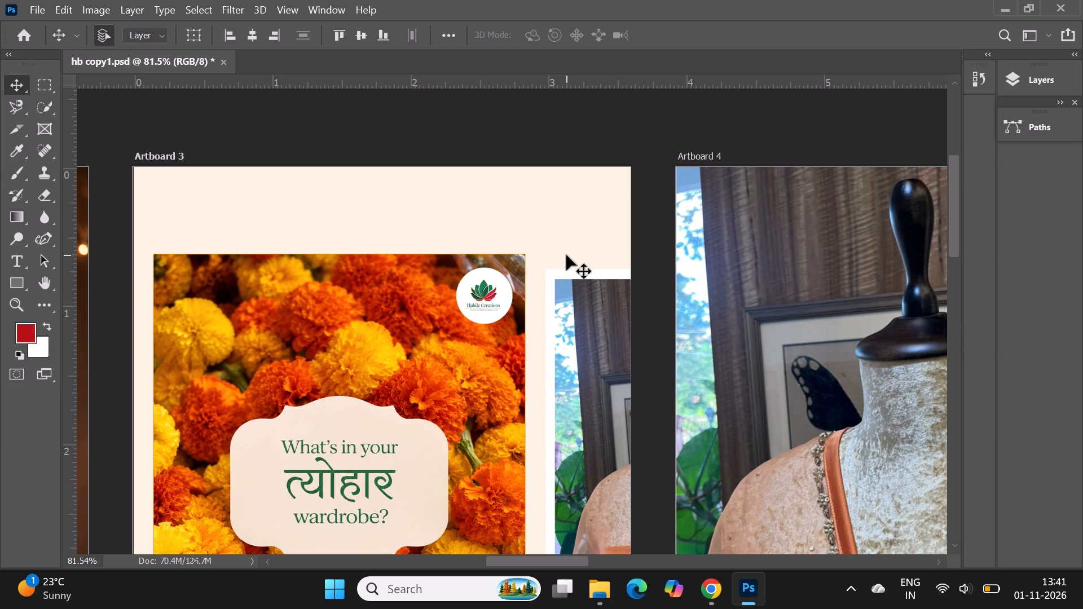
{"action": "key", "text": "Up"}
{"action": "scroll", "coordinate": [454, 254], "scroll_direction": "down", "scroll_amount": 6, "text": "alt"}
{"action": "scroll", "coordinate": [298, 172], "scroll_direction": "down", "scroll_amount": 1, "text": "alt"}
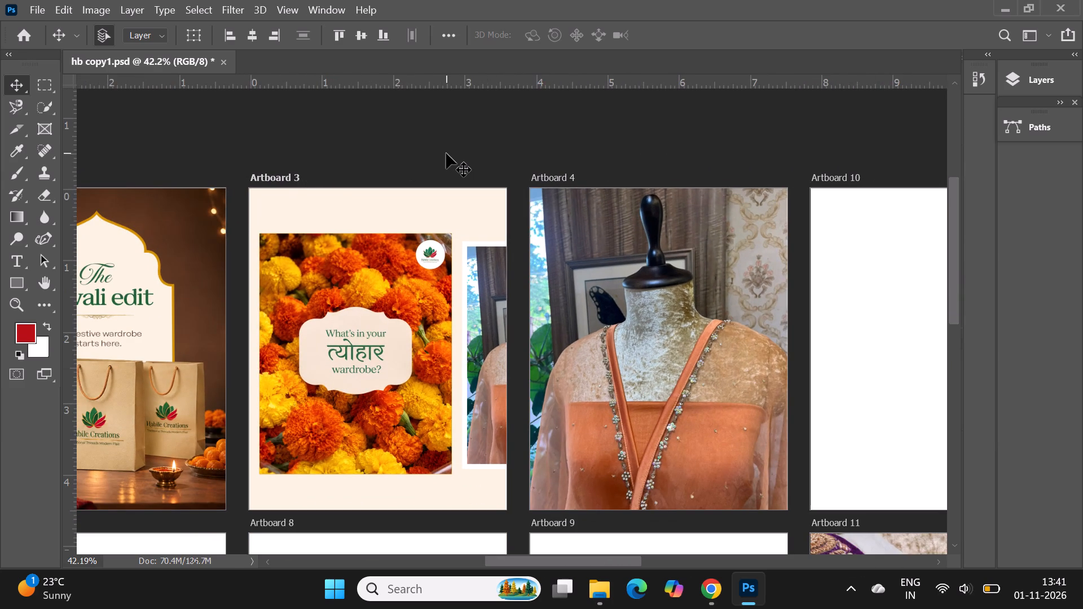
{"action": "left_click", "coordinate": [446, 154]}
Lighten the centre of the marigold wardrobe plaque with the Dodge tool, using a 417 px soft brush.
{"action": "left_click", "coordinate": [379, 351]}
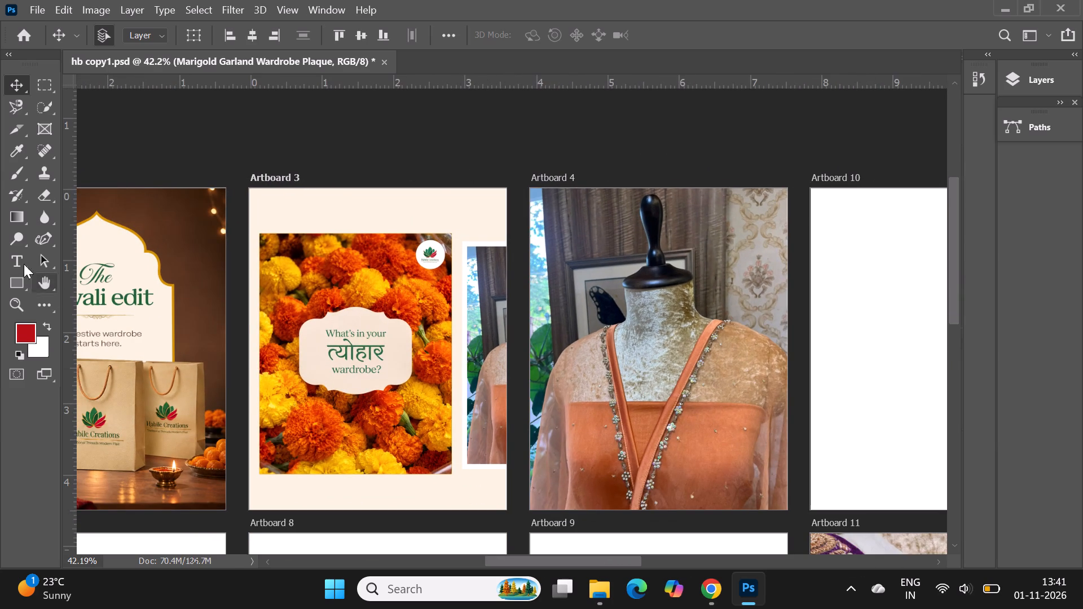
{"action": "left_click", "coordinate": [15, 243]}
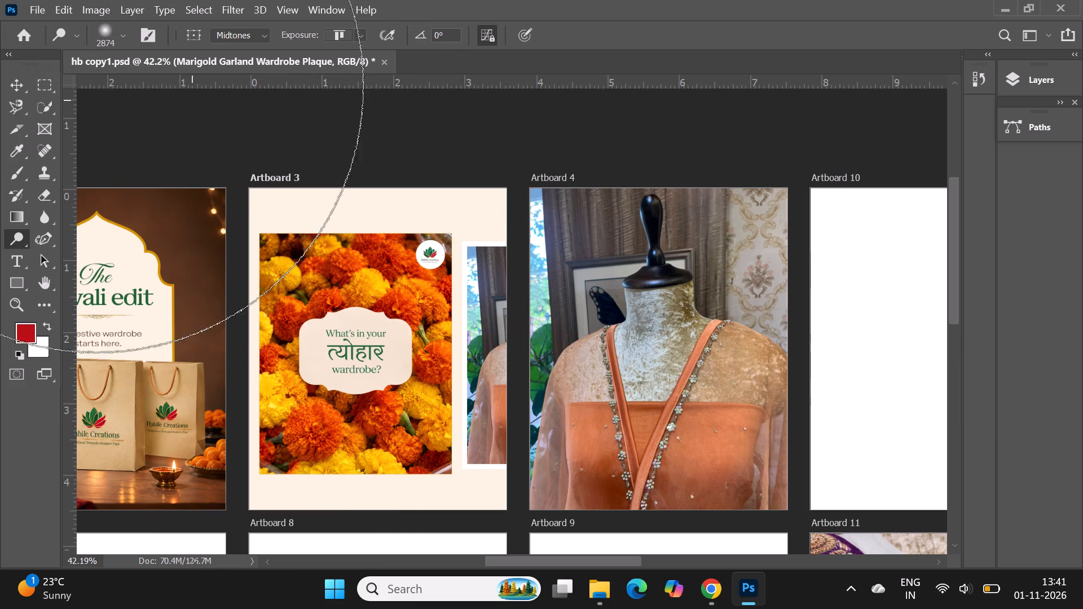
{"action": "left_click", "coordinate": [125, 40]}
{"action": "left_click", "coordinate": [169, 85]}
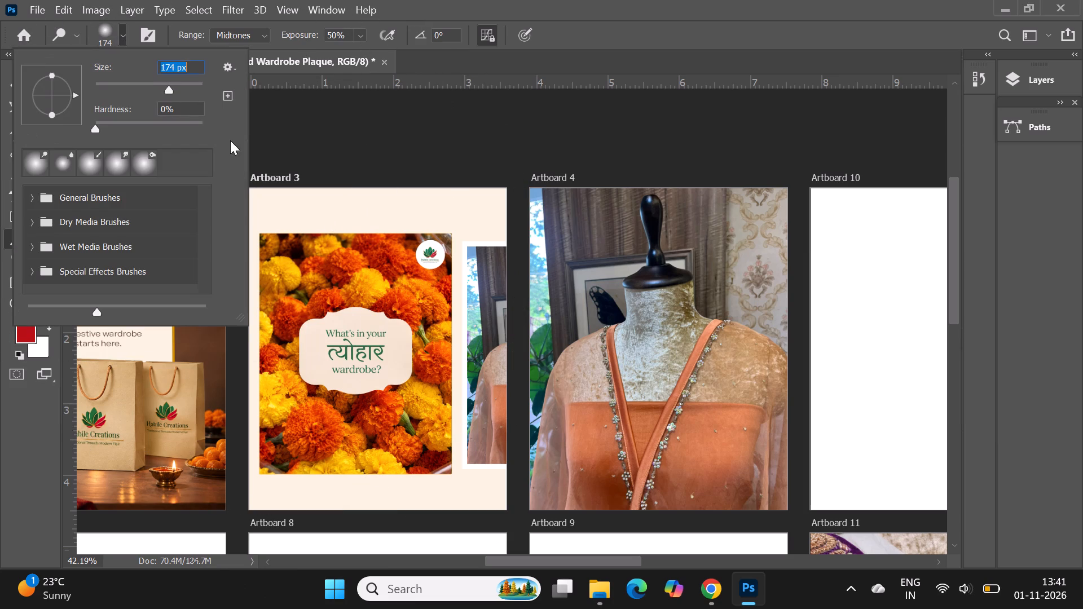
{"action": "left_click", "coordinate": [184, 85]}
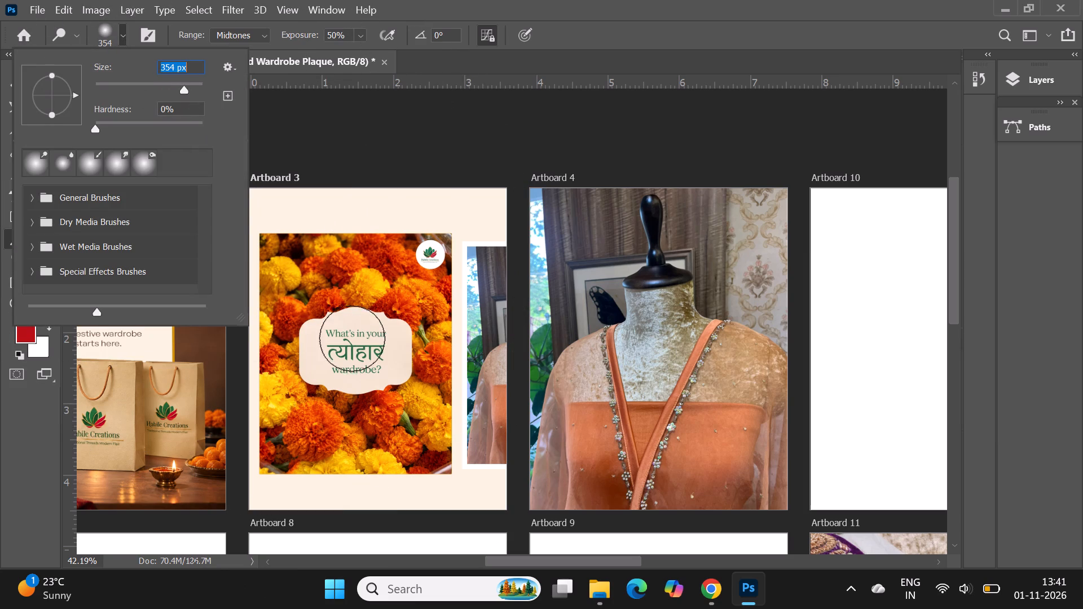
{"action": "left_click", "coordinate": [188, 86]}
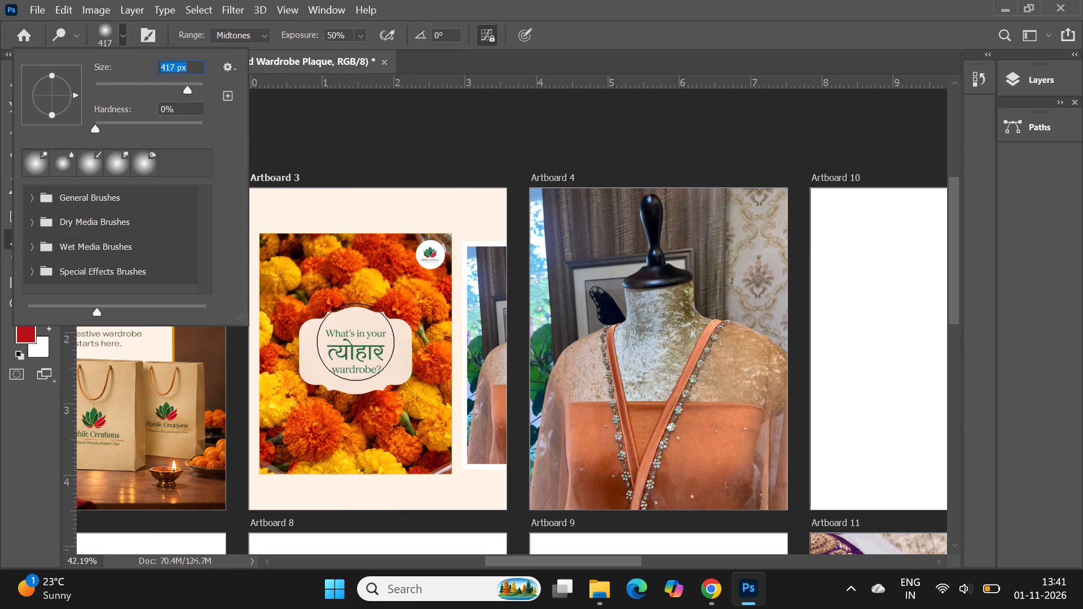
{"action": "left_click", "coordinate": [355, 348]}
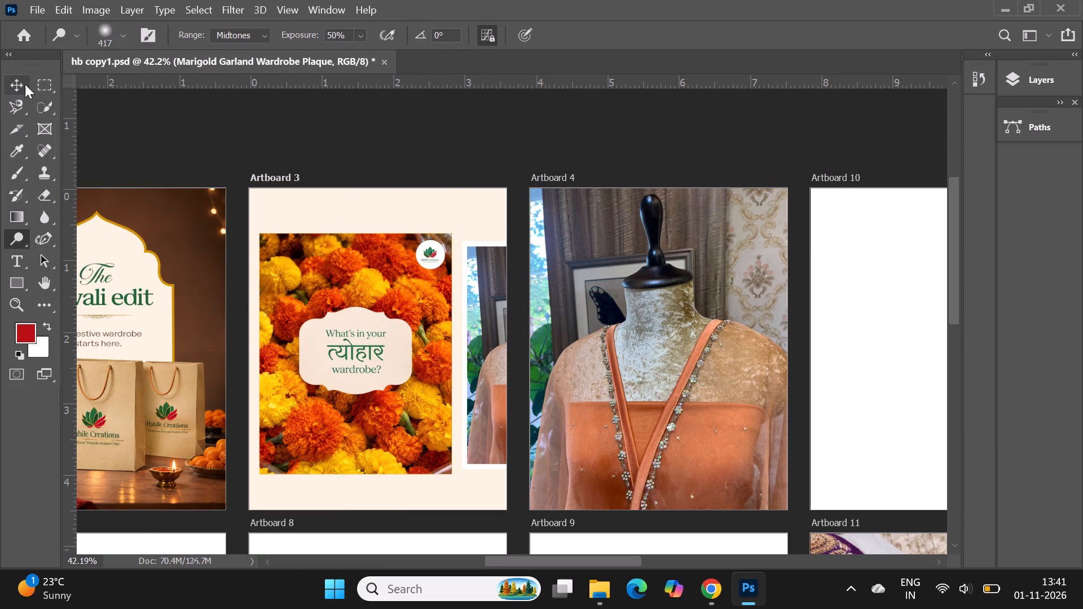
{"action": "left_click", "coordinate": [25, 84]}
{"action": "left_click", "coordinate": [109, 126]}
{"action": "scroll", "coordinate": [419, 312], "scroll_direction": "up", "scroll_amount": 6, "text": "alt"}
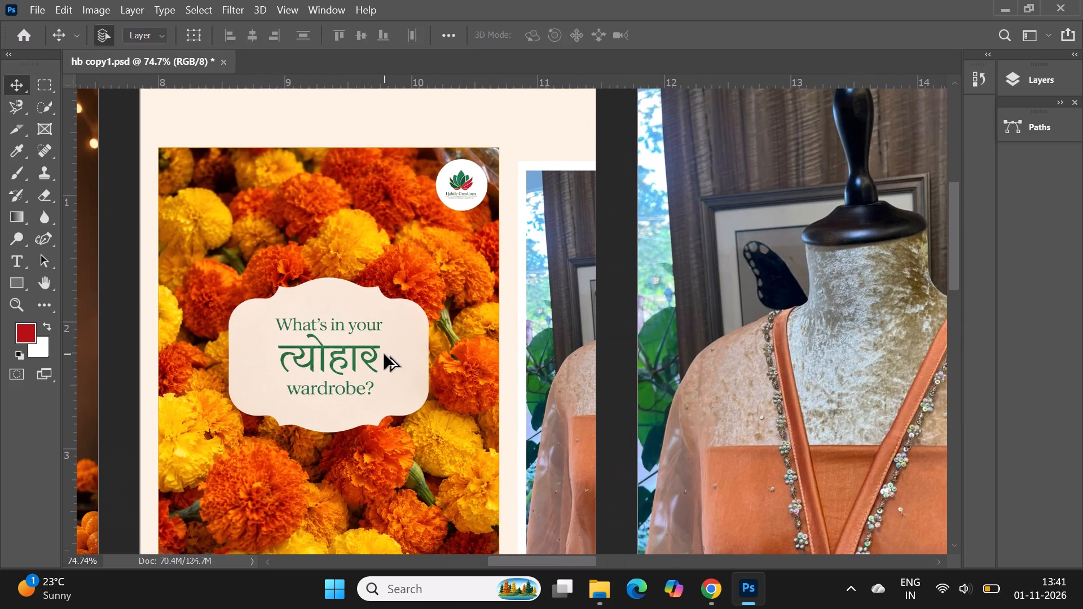
Place the garment photo WhatsApp Image 2026-11-01 at 12.36.19 PM from Downloads on Artboard 10, scaled to fill its width.
{"action": "scroll", "coordinate": [384, 354], "scroll_direction": "down", "scroll_amount": 7, "text": "alt"}
{"action": "scroll", "coordinate": [503, 310], "scroll_direction": "down", "scroll_amount": 2, "text": "alt"}
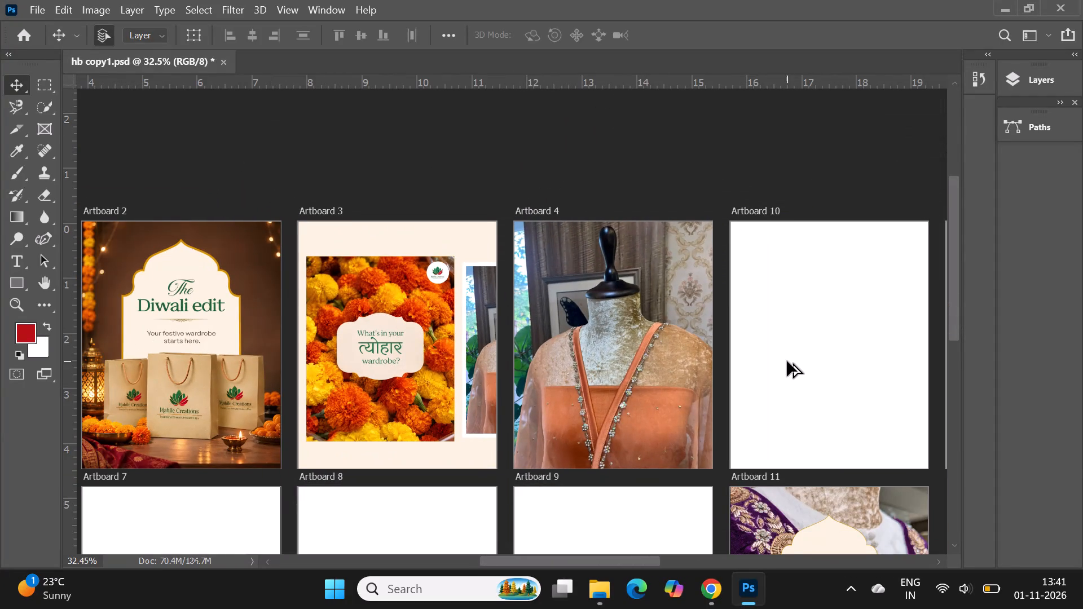
{"action": "scroll", "coordinate": [787, 361], "scroll_direction": "up", "scroll_amount": 1, "text": "alt"}
{"action": "scroll", "coordinate": [152, 262], "scroll_direction": "down", "scroll_amount": 4, "text": "alt"}
{"action": "scroll", "coordinate": [611, 300], "scroll_direction": "up", "scroll_amount": 2, "text": "alt"}
{"action": "left_click", "coordinate": [610, 301]}
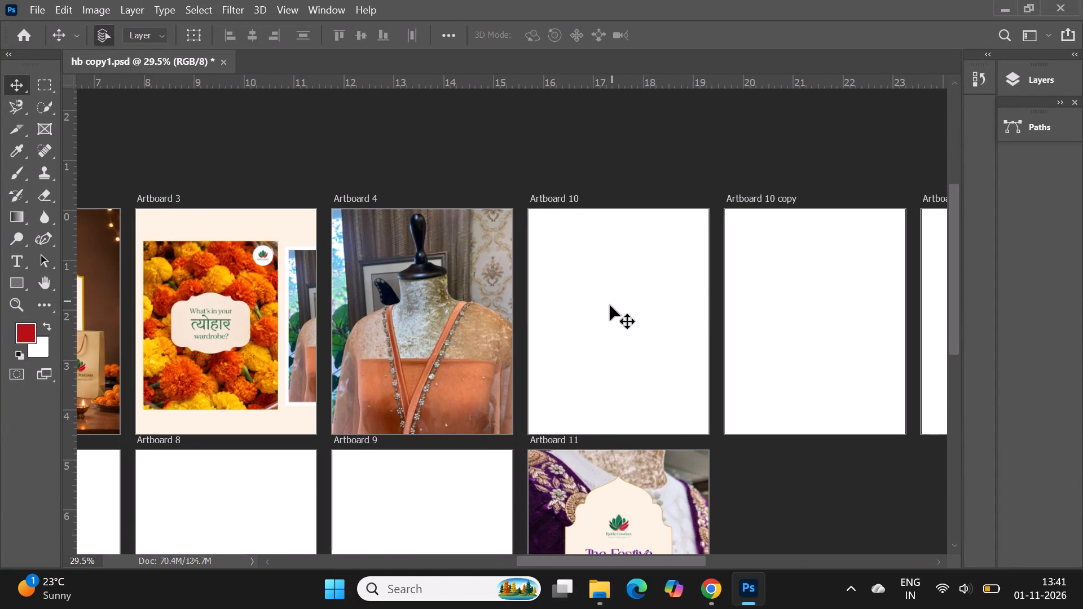
{"action": "left_click", "coordinate": [592, 602]}
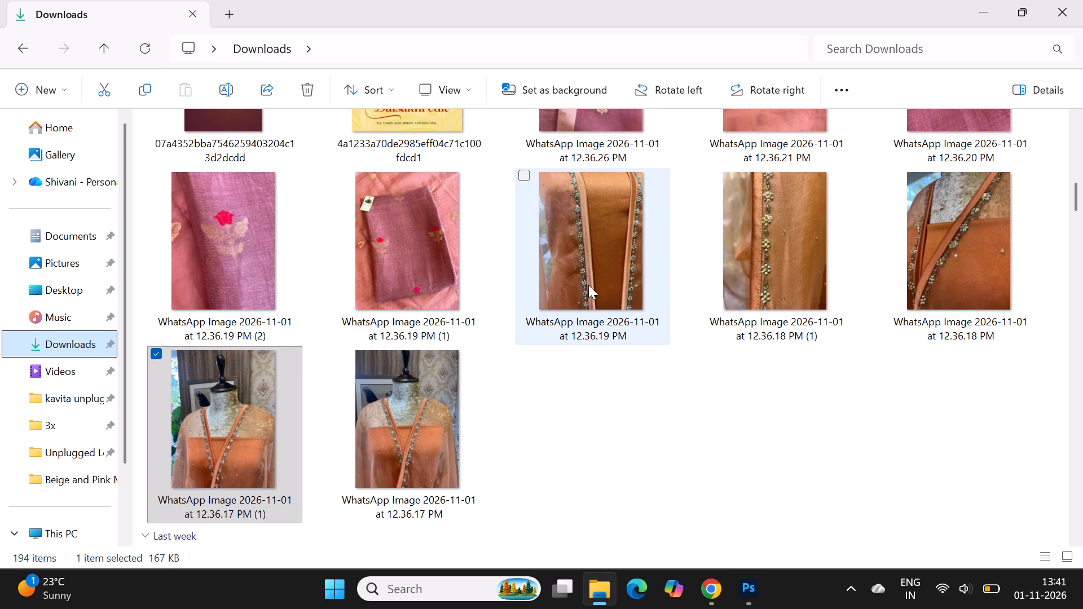
{"action": "left_click_drag", "start_coordinate": [587, 286], "coordinate": [645, 351]}
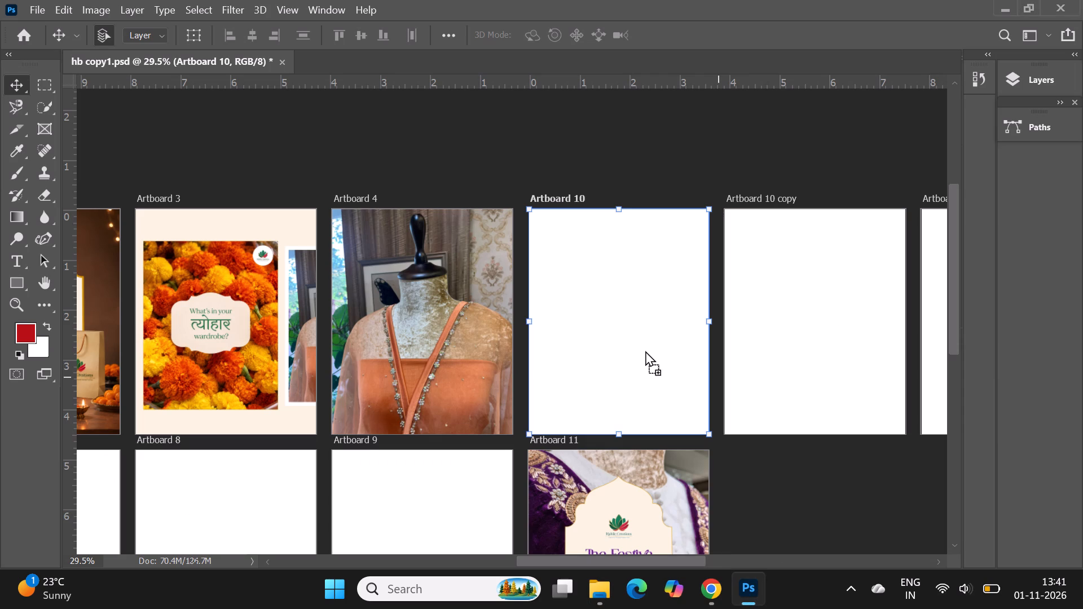
{"action": "left_click_drag", "start_coordinate": [645, 351], "coordinate": [645, 350]}
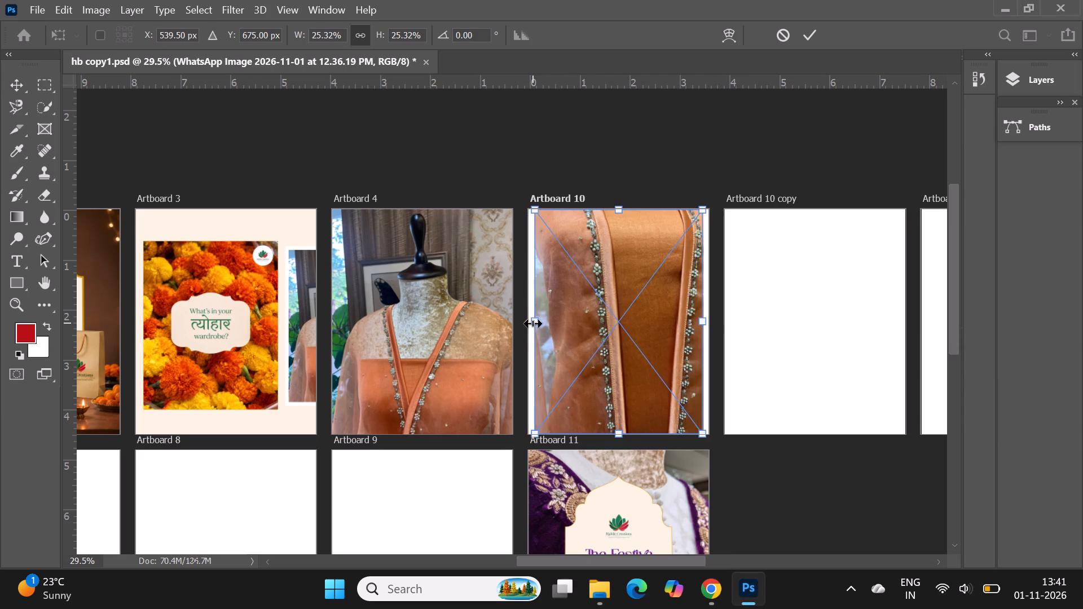
{"action": "left_click_drag", "start_coordinate": [532, 323], "coordinate": [525, 323]}
{"action": "left_click_drag", "start_coordinate": [706, 324], "coordinate": [712, 325]}
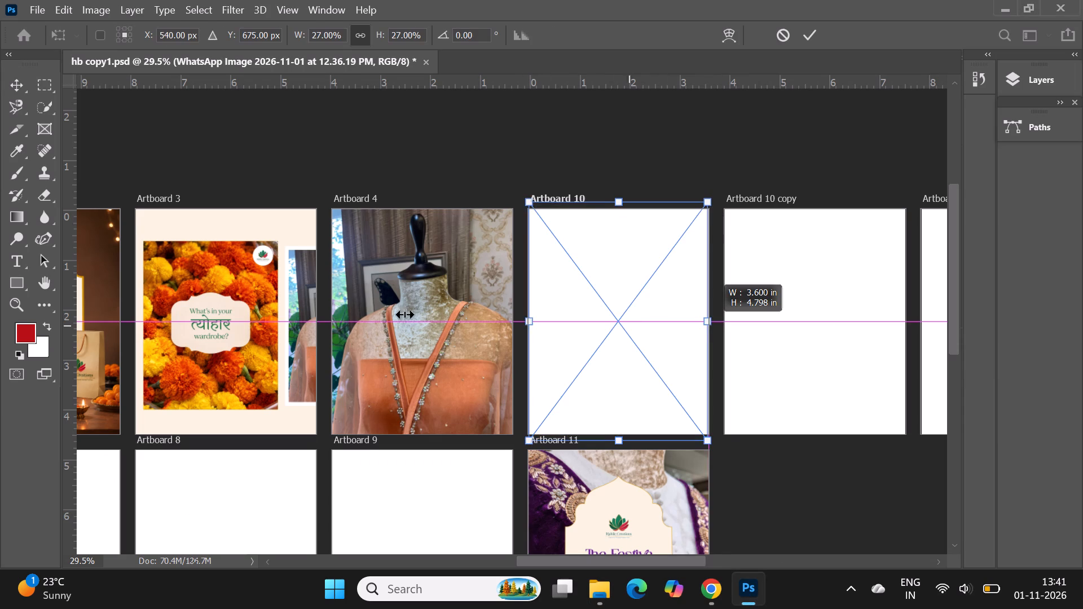
{"action": "scroll", "coordinate": [292, 306], "scroll_direction": "down", "scroll_amount": 3, "text": "alt"}
{"action": "left_click", "coordinate": [805, 39]}
Place the garment photo WhatsApp Image 2026-11-01 at 12.36.18 PM from Downloads on Artboard 10 copy, scaled to fill its width.
{"action": "left_click", "coordinate": [703, 330]}
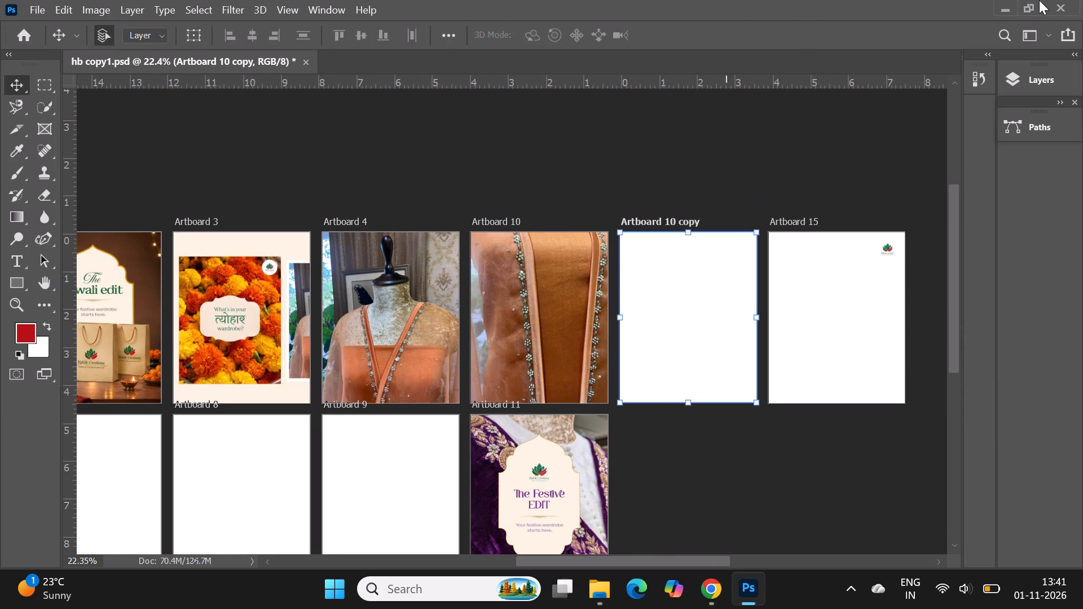
{"action": "left_click", "coordinate": [1033, 5]}
{"action": "left_click_drag", "start_coordinate": [670, 297], "coordinate": [670, 303]}
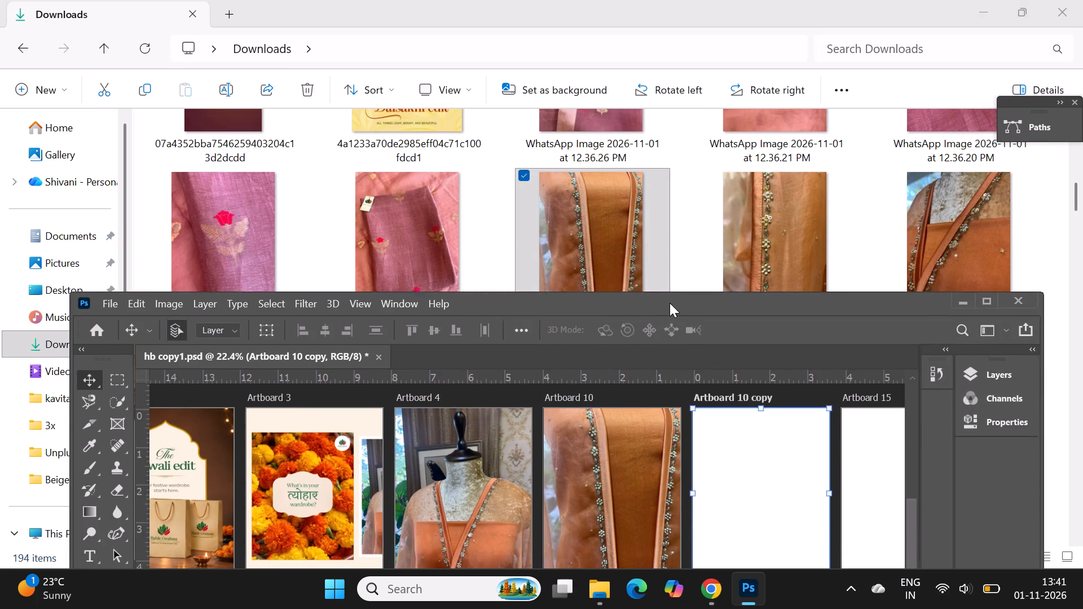
{"action": "left_click_drag", "start_coordinate": [670, 303], "coordinate": [667, 504]}
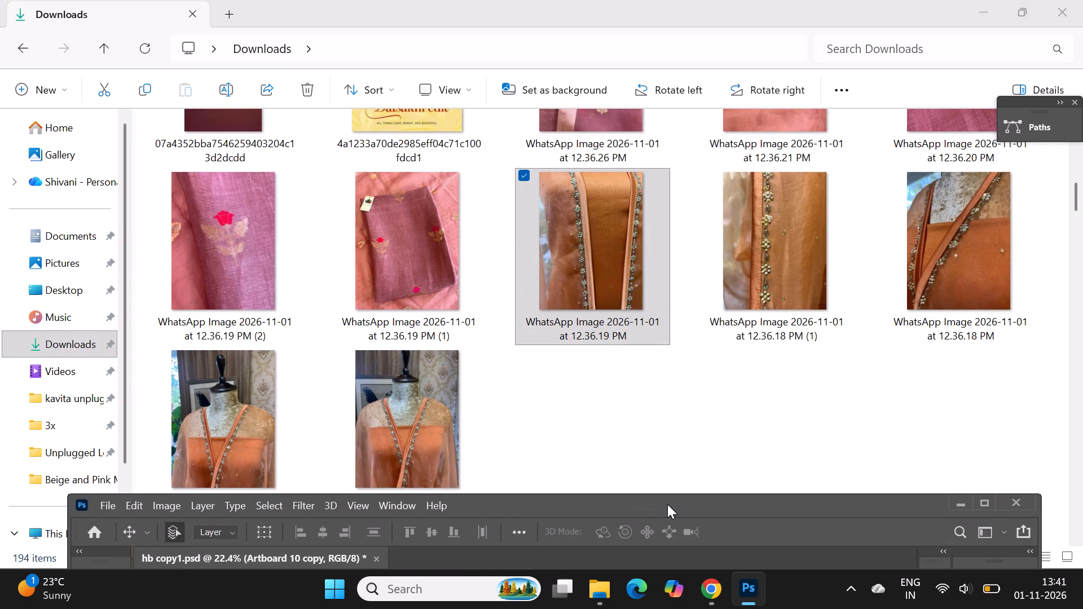
{"action": "left_click_drag", "start_coordinate": [667, 504], "coordinate": [656, 537]}
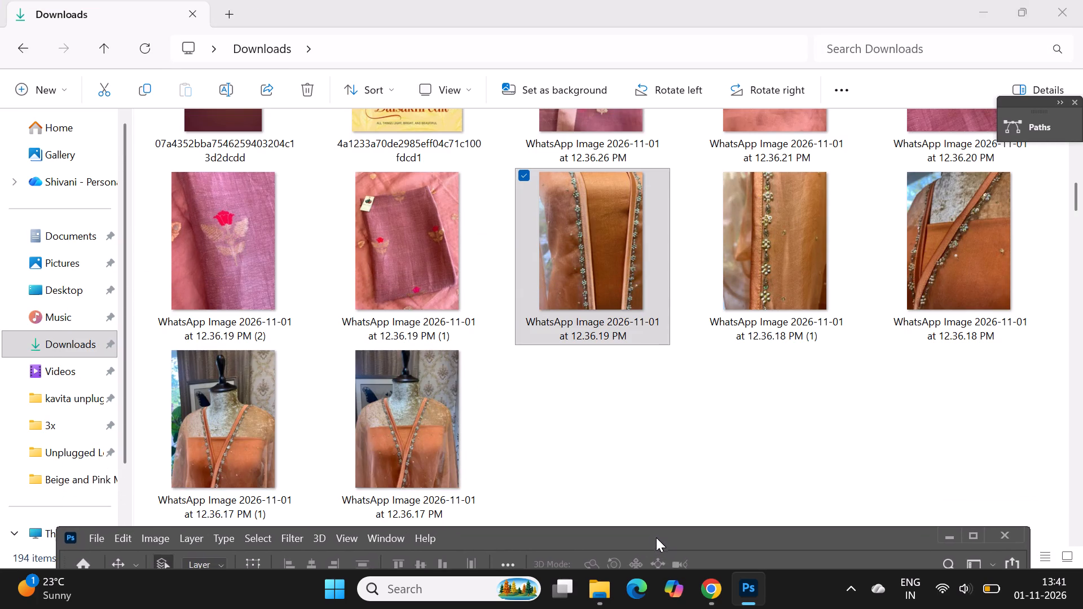
{"action": "left_click_drag", "start_coordinate": [656, 537], "coordinate": [647, 513]}
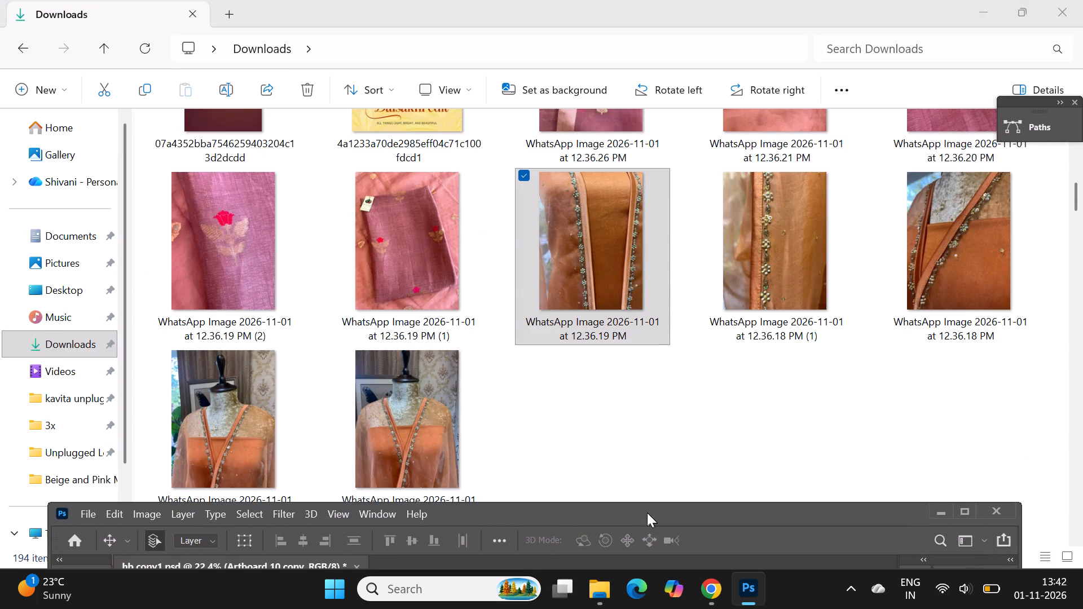
{"action": "left_click_drag", "start_coordinate": [647, 513], "coordinate": [650, 330]}
{"action": "left_click_drag", "start_coordinate": [966, 240], "coordinate": [933, 286]}
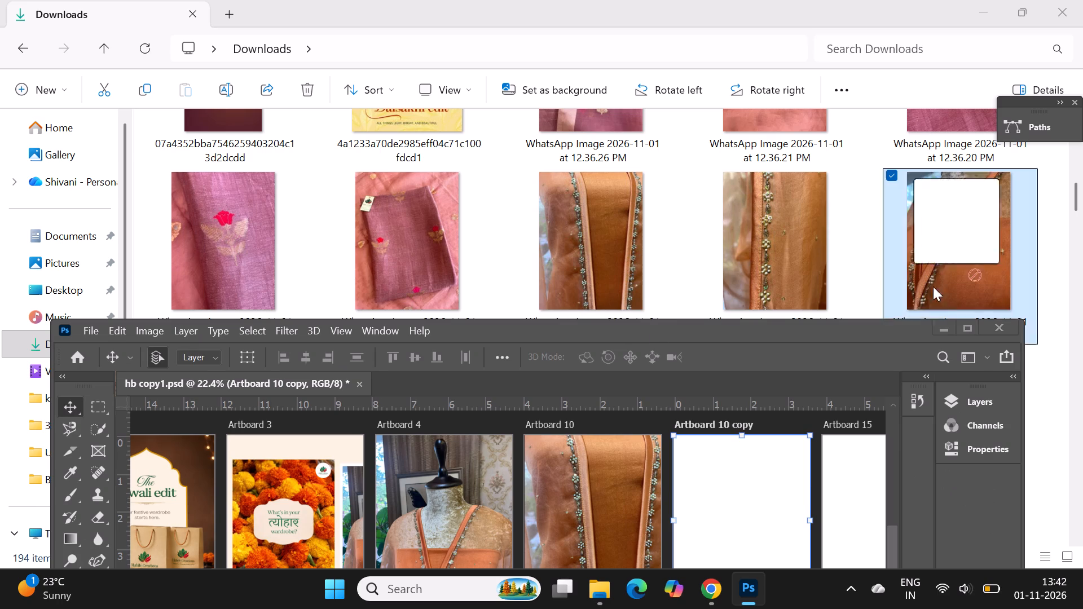
{"action": "left_click_drag", "start_coordinate": [933, 286], "coordinate": [785, 486]}
{"action": "left_click", "coordinate": [965, 329]}
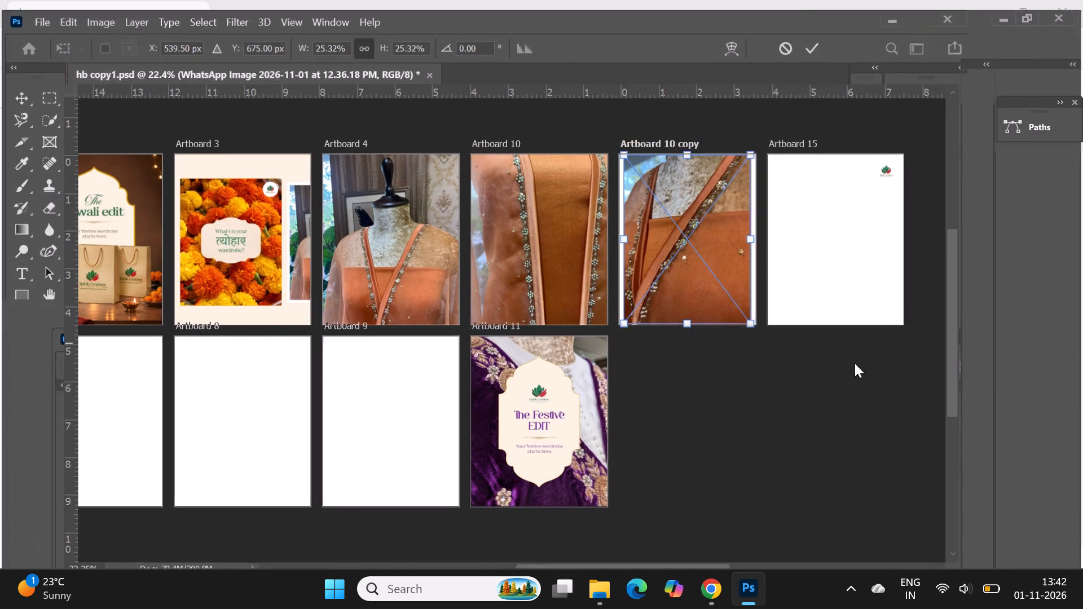
{"action": "left_click_drag", "start_coordinate": [620, 230], "coordinate": [614, 229]}
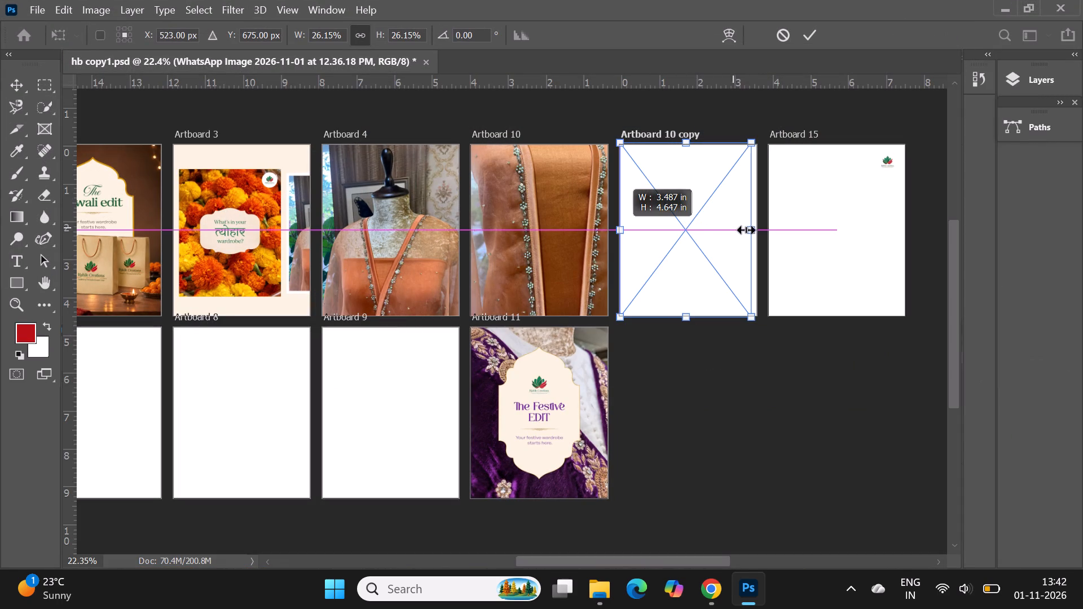
{"action": "left_click_drag", "start_coordinate": [747, 230], "coordinate": [755, 231]}
{"action": "left_click", "coordinate": [807, 34]}
{"action": "left_click", "coordinate": [891, 455]}
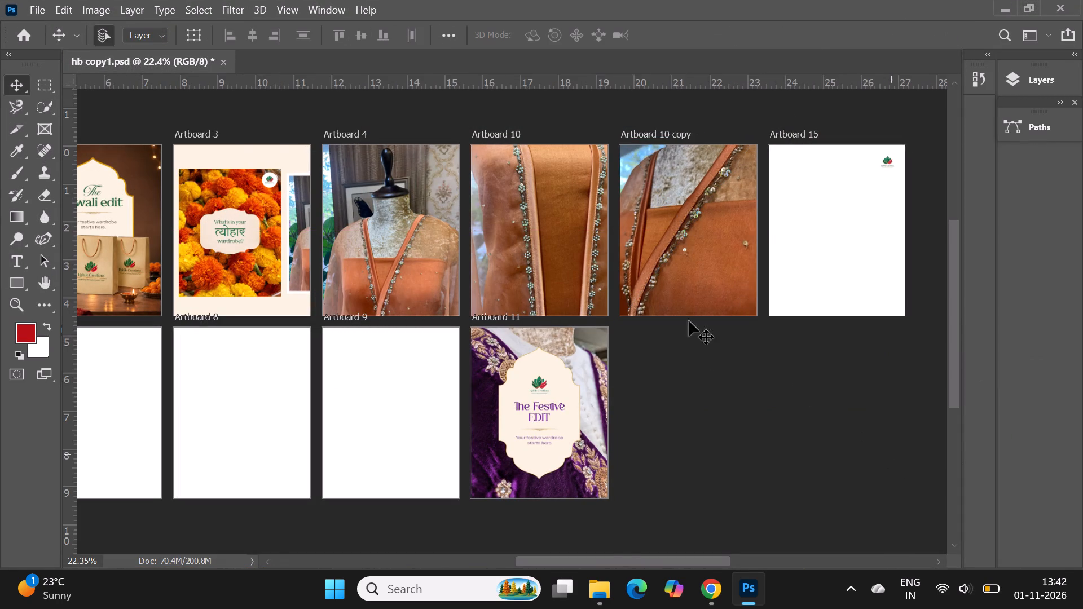
Rasterize Artboard 4's dress photo and brighten its midtones with a 2165 px Dodge brush.
{"action": "scroll", "coordinate": [408, 193], "scroll_direction": "up", "scroll_amount": 3, "text": "alt"}
{"action": "left_click", "coordinate": [410, 236]}
{"action": "left_click", "coordinate": [22, 241]}
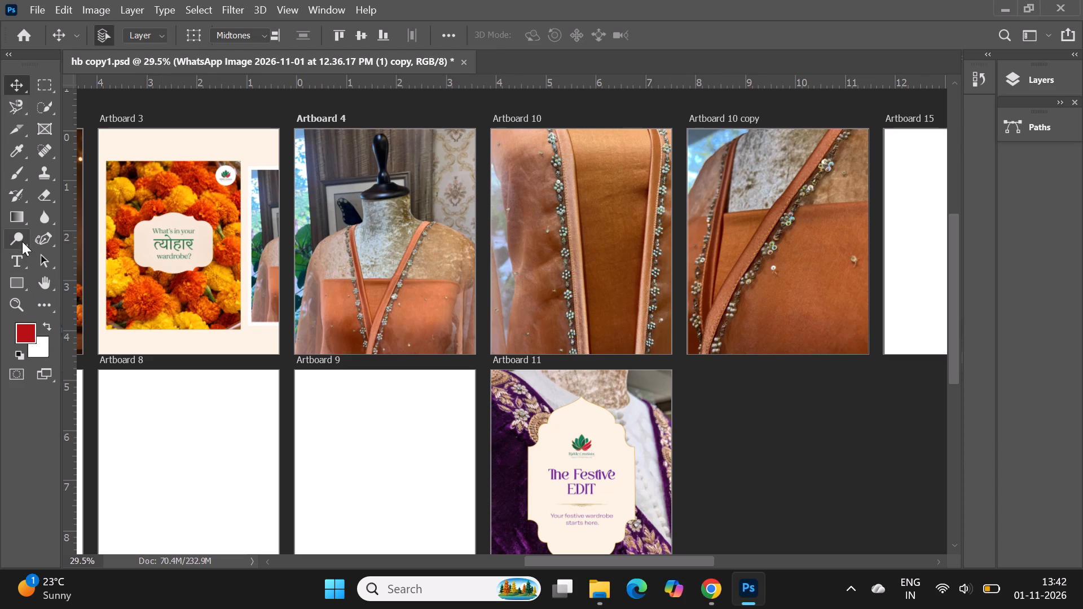
{"action": "left_click", "coordinate": [386, 238]}
{"action": "left_click", "coordinate": [548, 257]}
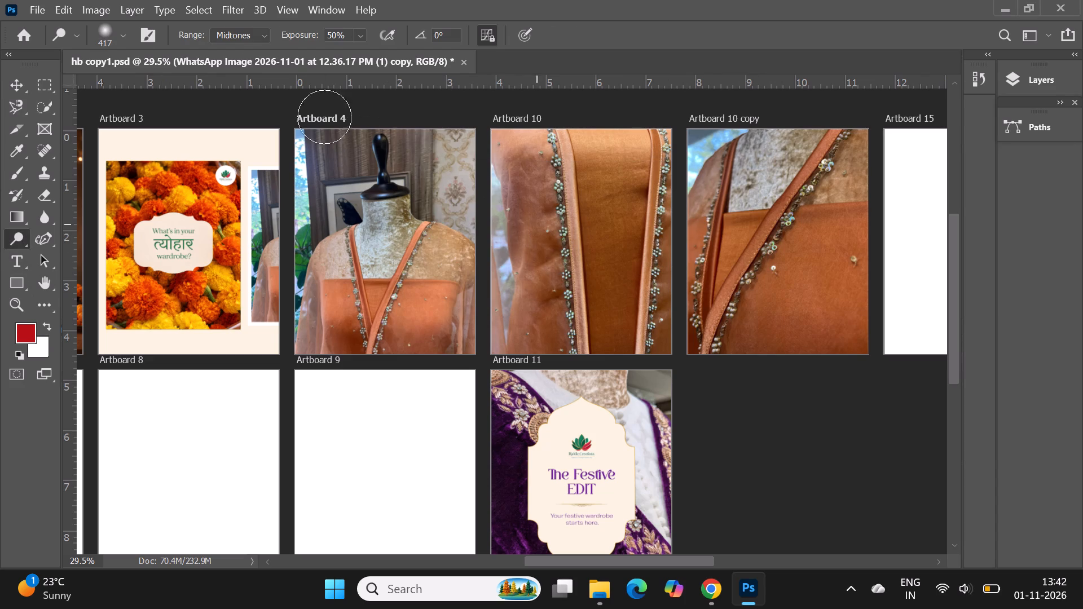
{"action": "left_click", "coordinate": [126, 37]}
{"action": "left_click", "coordinate": [196, 86]}
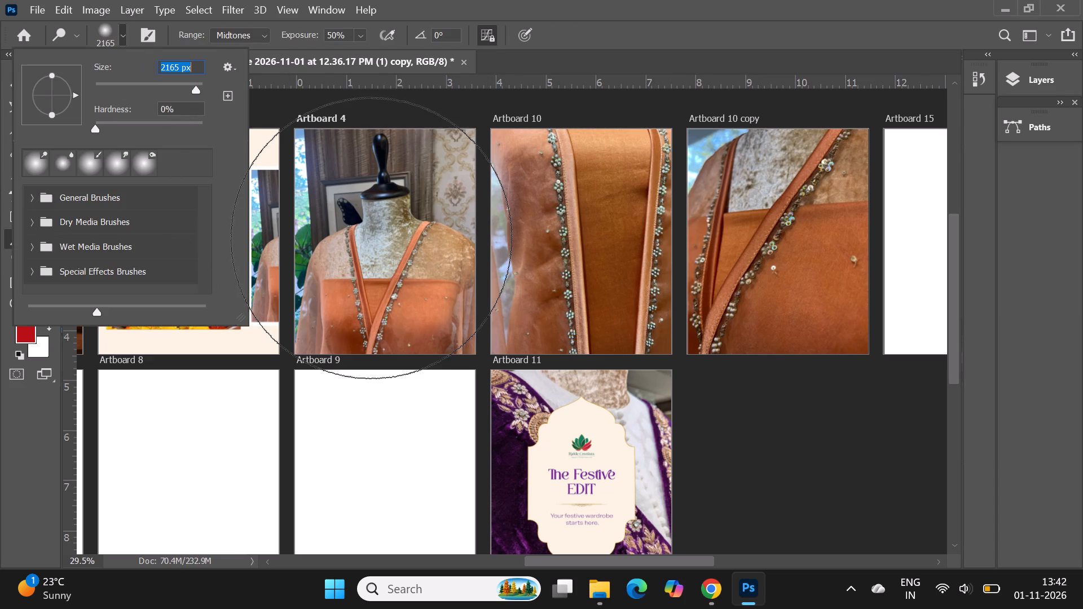
{"action": "left_click", "coordinate": [375, 239]}
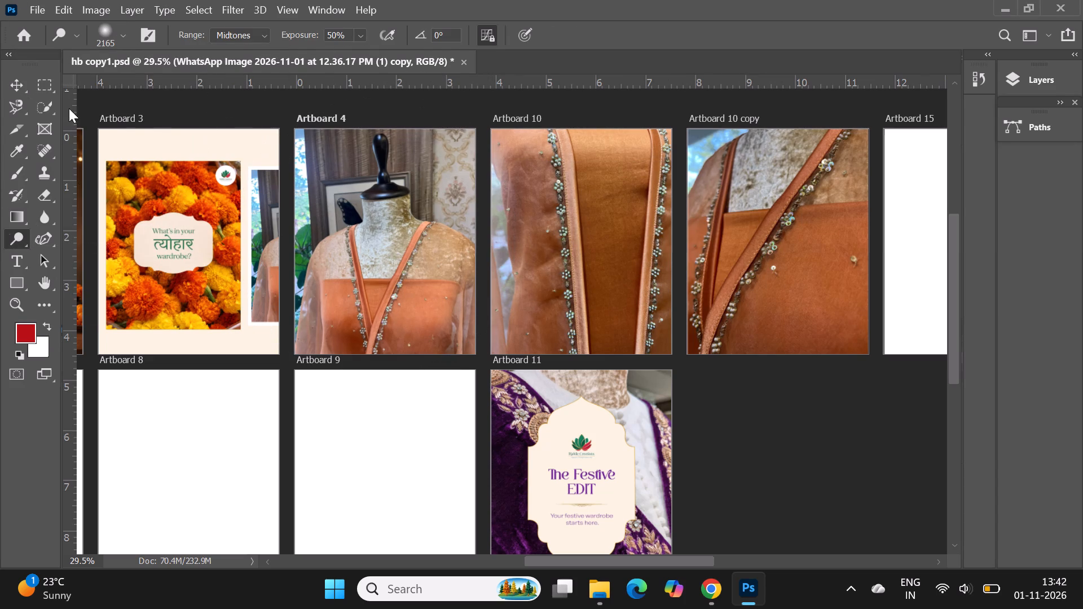
{"action": "left_click", "coordinate": [8, 91]}
Rasterize Artboard 10's embroidered panel photo and brighten it with one application of the Dodge tool.
{"action": "left_click", "coordinate": [602, 267]}
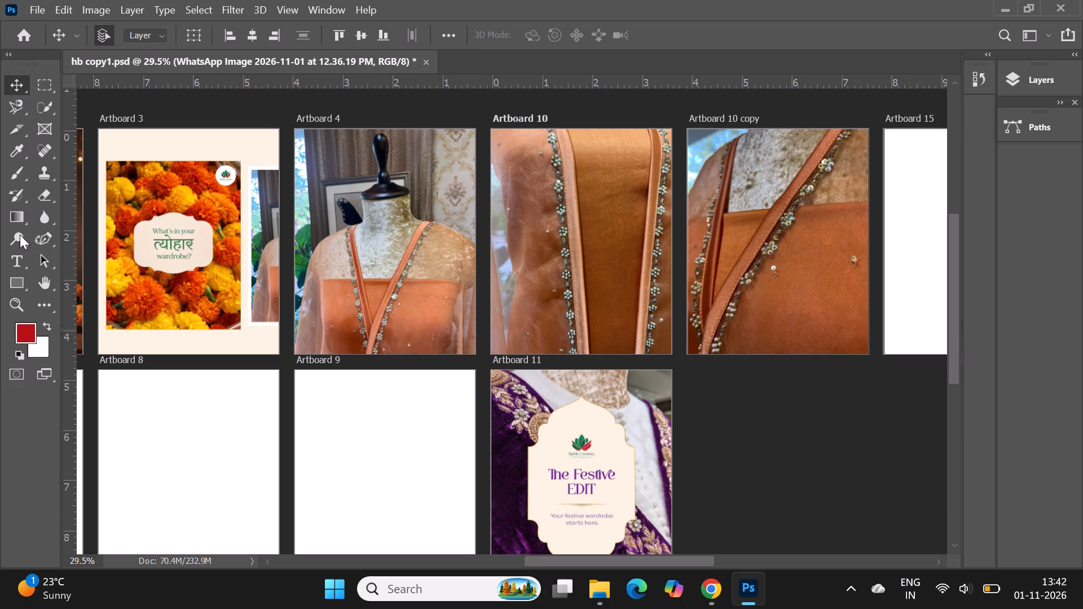
{"action": "left_click", "coordinate": [19, 236]}
{"action": "left_click", "coordinate": [605, 244]}
{"action": "left_click", "coordinate": [570, 254]}
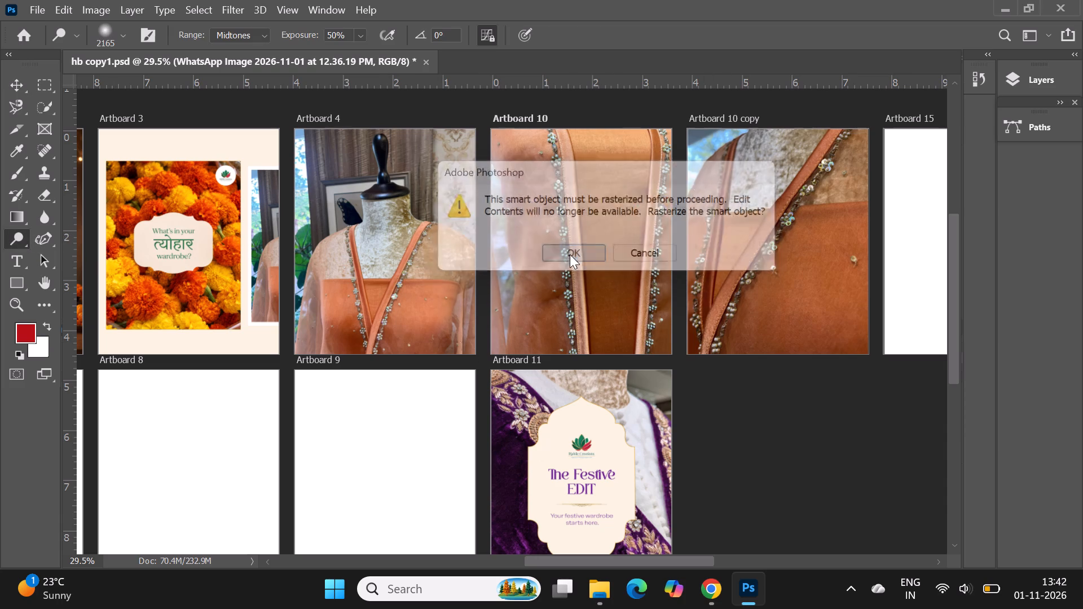
{"action": "left_click", "coordinate": [583, 246]}
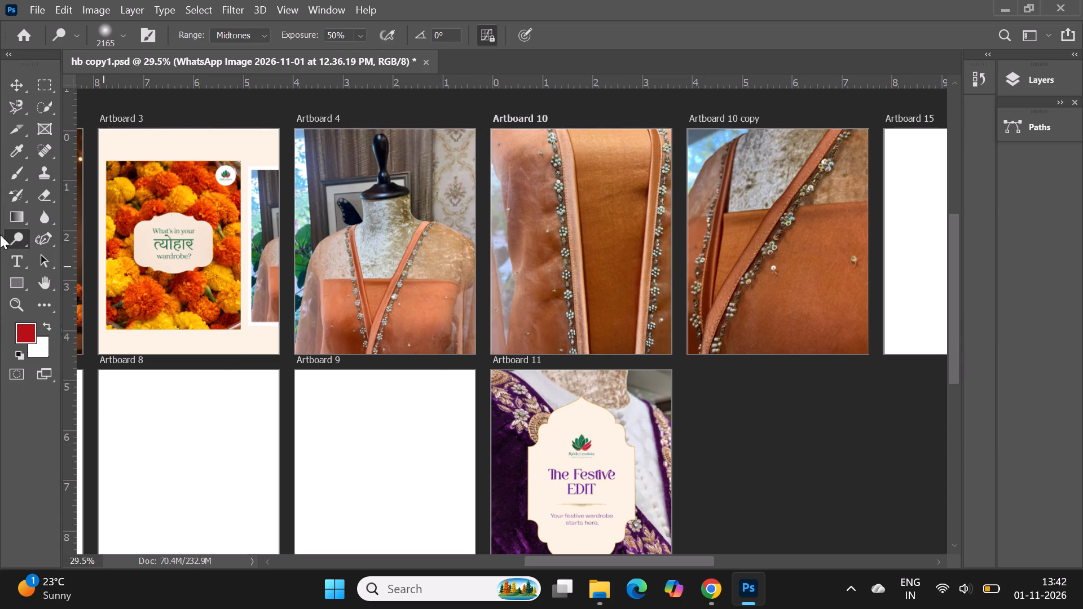
{"action": "left_click", "coordinate": [15, 80]}
Rasterize the diagonal-neckline photo on Artboard 10 copy and brighten it with the Dodge tool, then deselect it.
{"action": "left_click", "coordinate": [767, 259]}
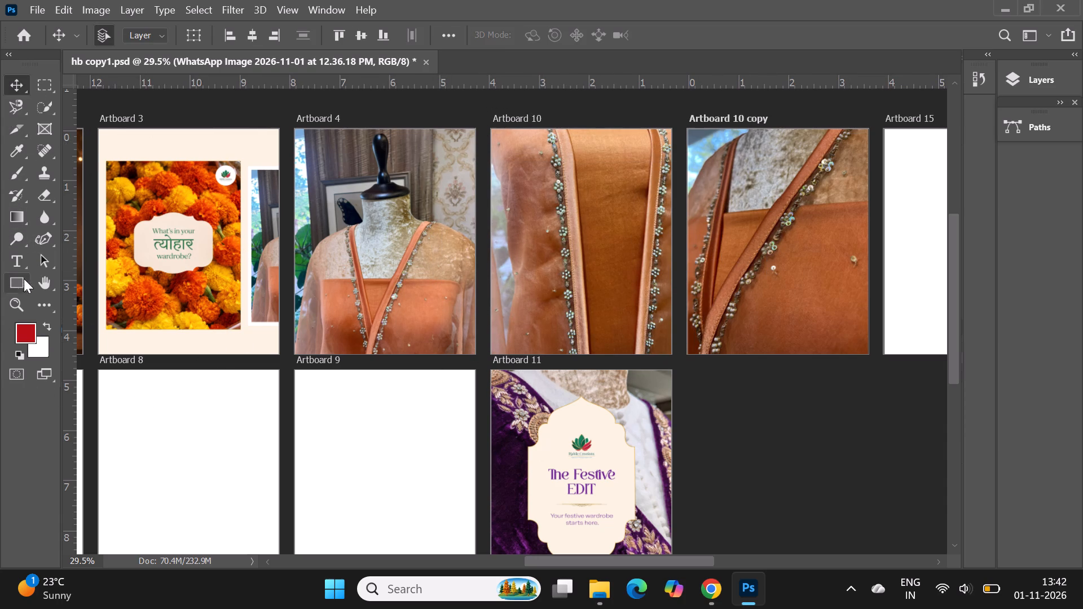
{"action": "left_click", "coordinate": [16, 241]}
{"action": "left_click", "coordinate": [759, 236]}
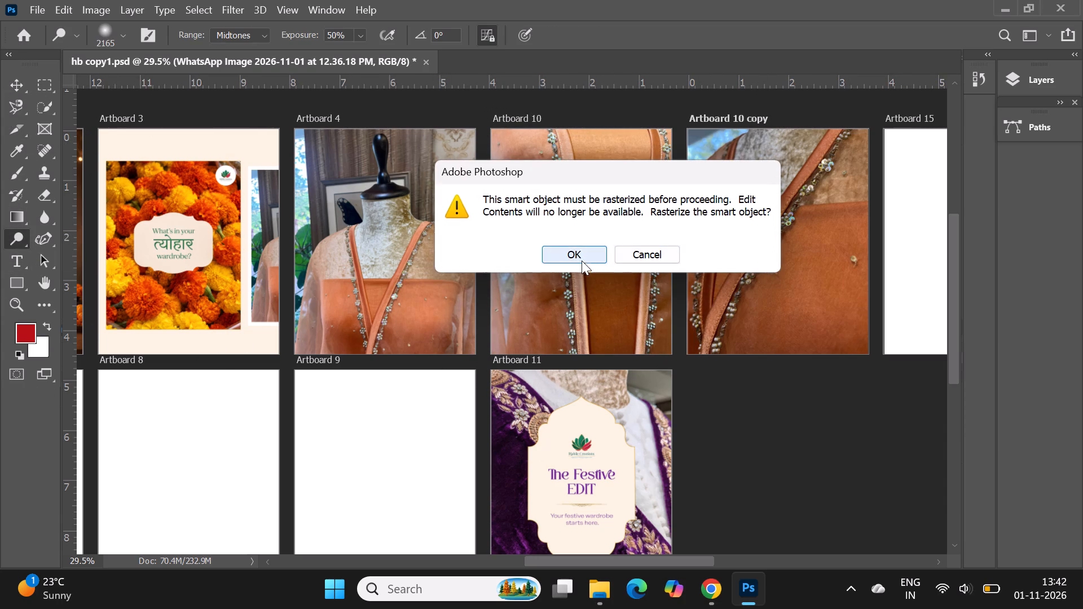
{"action": "left_click", "coordinate": [581, 251]}
{"action": "left_click", "coordinate": [773, 245]}
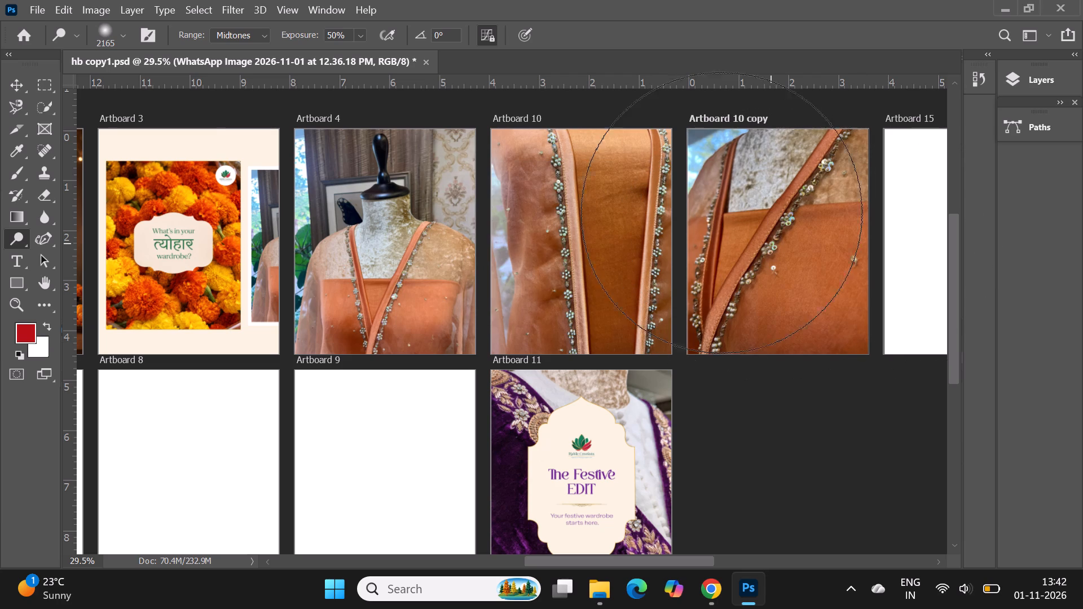
{"action": "left_click", "coordinate": [8, 85]}
{"action": "scroll", "coordinate": [831, 365], "scroll_direction": "down", "scroll_amount": 5, "text": "alt"}
{"action": "left_click", "coordinate": [848, 431]}
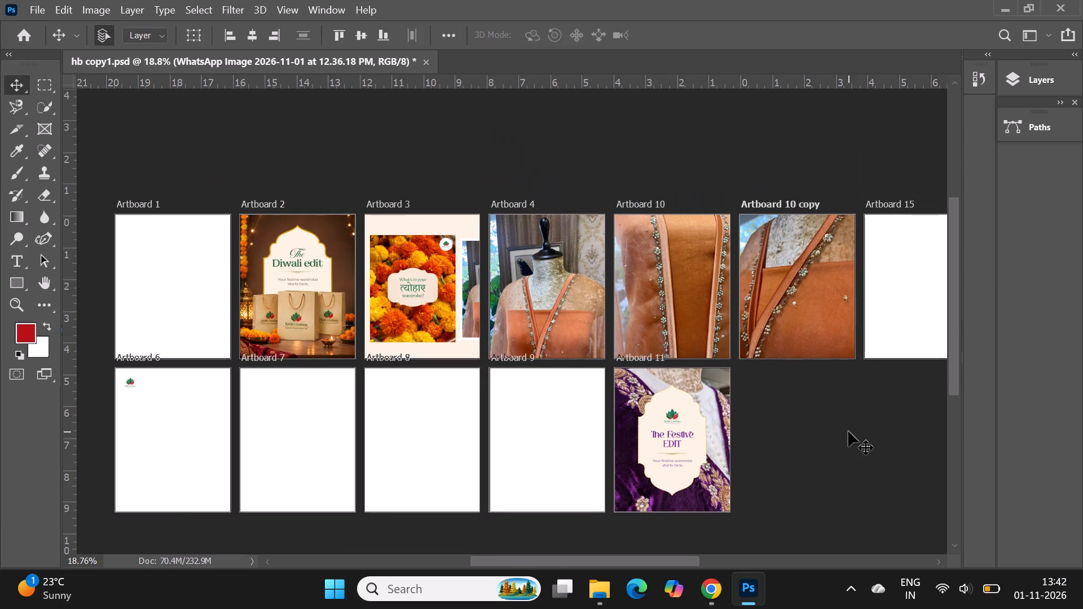
Review the full set of artboards, from Artboard 1 to Artboard 15, for overall layout and consistency.
{"action": "scroll", "coordinate": [526, 196], "scroll_direction": "down", "scroll_amount": 2, "text": "alt"}
{"action": "scroll", "coordinate": [667, 260], "scroll_direction": "up", "scroll_amount": 2, "text": "alt"}
{"action": "scroll", "coordinate": [593, 235], "scroll_direction": "down", "scroll_amount": 1, "text": "alt"}
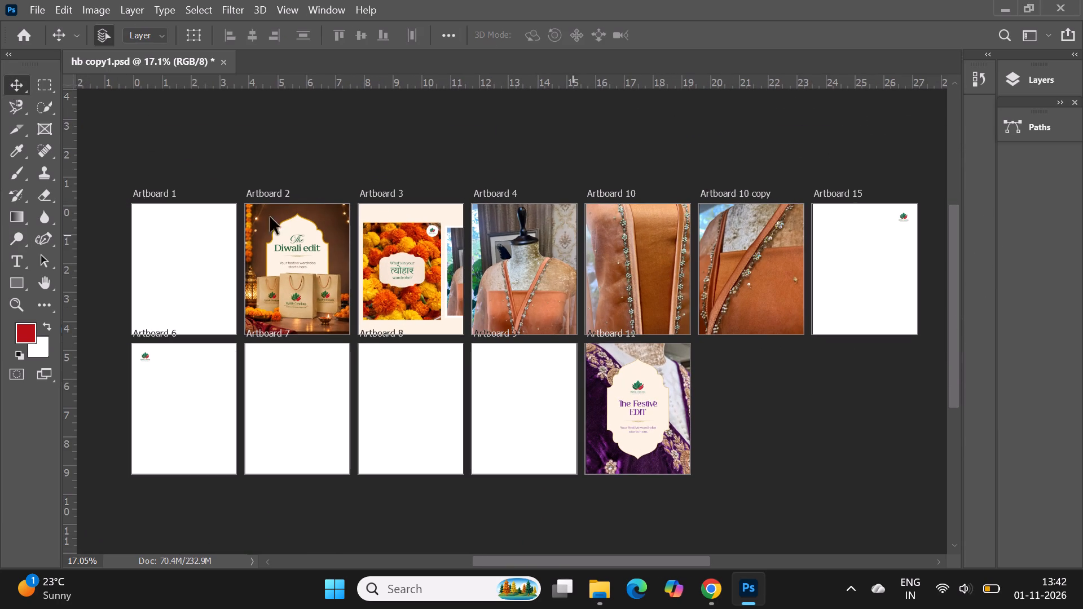
{"action": "left_click", "coordinate": [159, 193]}
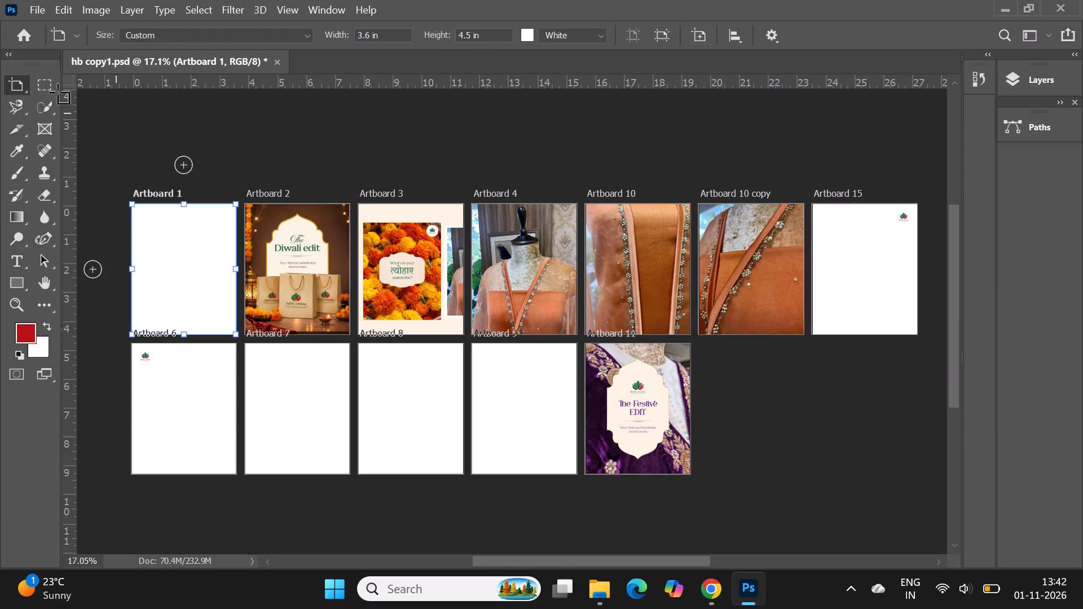
{"action": "right_click", "coordinate": [21, 84]}
{"action": "left_click", "coordinate": [65, 84]}
{"action": "left_click", "coordinate": [90, 117]}
{"action": "scroll", "coordinate": [600, 211], "scroll_direction": "up", "scroll_amount": 2, "text": "alt"}
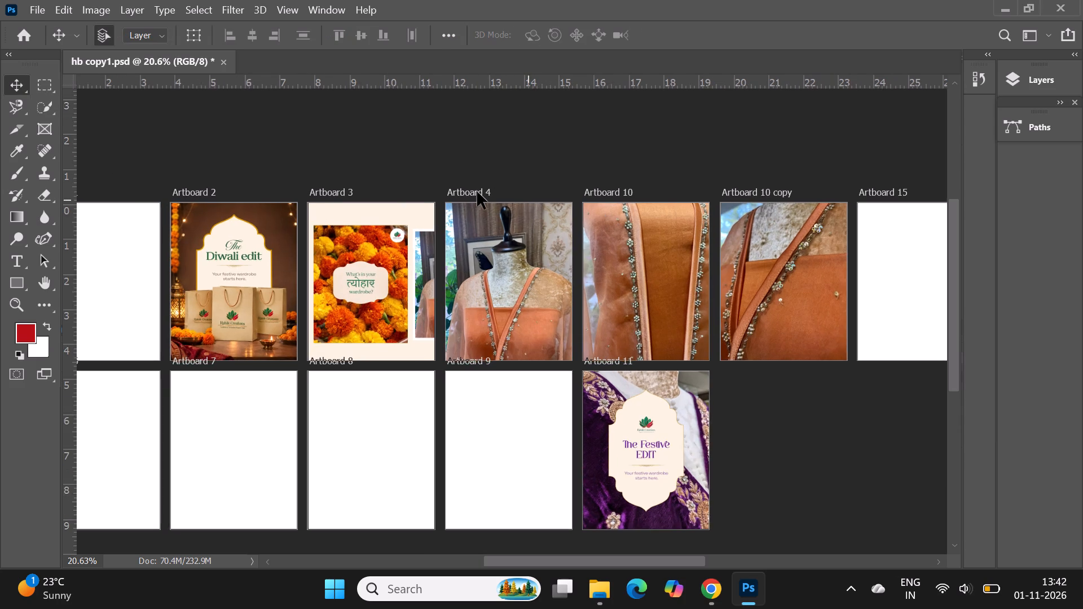
{"action": "scroll", "coordinate": [476, 192], "scroll_direction": "down", "scroll_amount": 2, "text": "alt"}
{"action": "scroll", "coordinate": [379, 197], "scroll_direction": "down", "scroll_amount": 1, "text": "alt"}
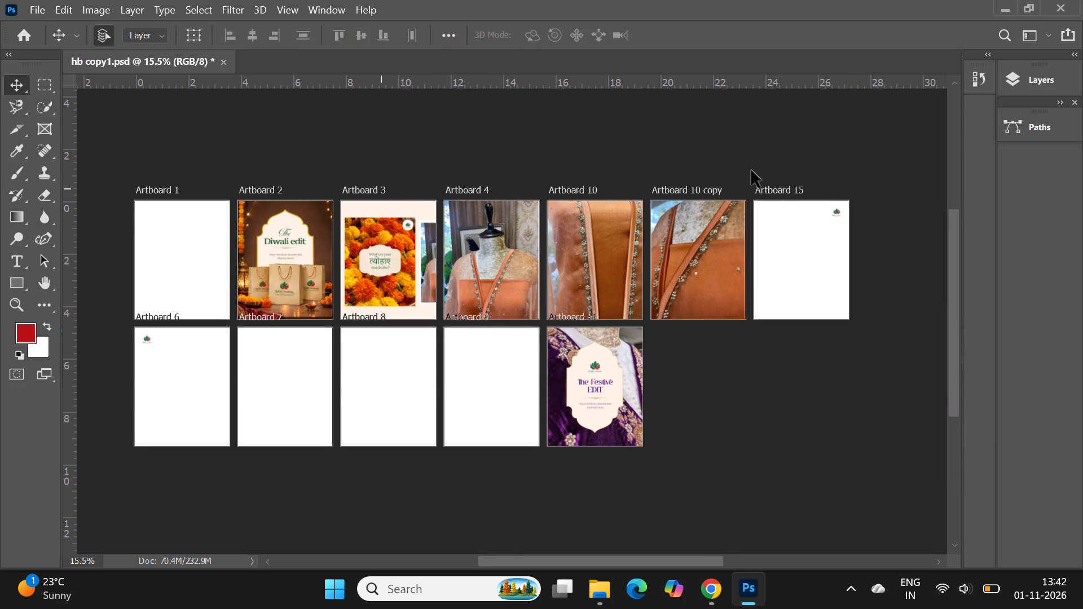
{"action": "scroll", "coordinate": [833, 170], "scroll_direction": "up", "scroll_amount": 3, "text": "alt"}
{"action": "scroll", "coordinate": [860, 214], "scroll_direction": "up", "scroll_amount": 6, "text": "alt"}
{"action": "scroll", "coordinate": [861, 214], "scroll_direction": "down", "scroll_amount": 6, "text": "alt"}
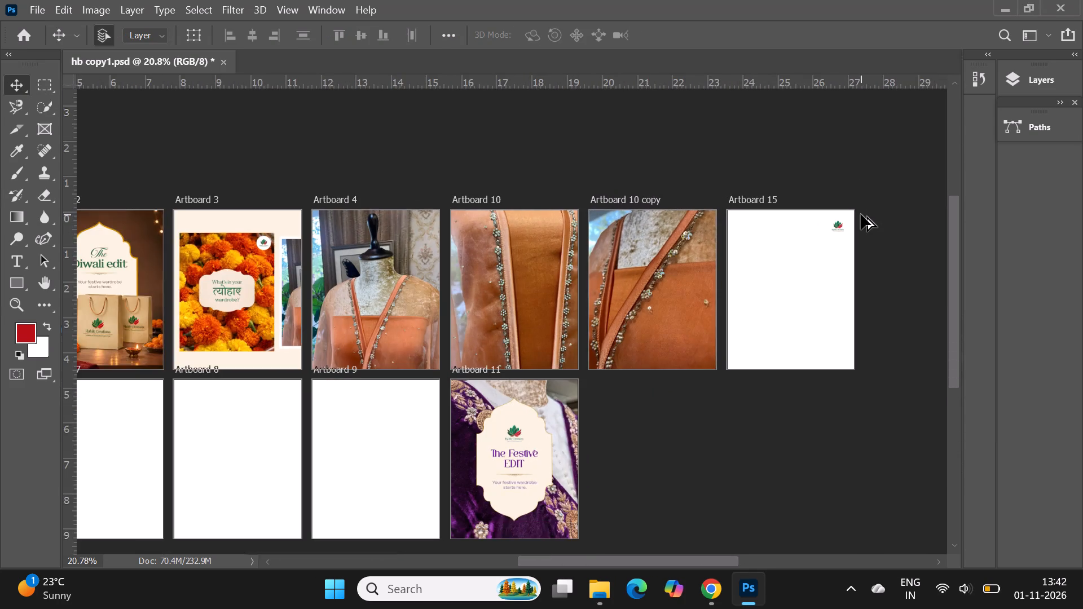
Delete the Habile Creations logo from the otherwise blank Artboard 15.
{"action": "scroll", "coordinate": [861, 214], "scroll_direction": "up", "scroll_amount": 17, "text": "alt"}
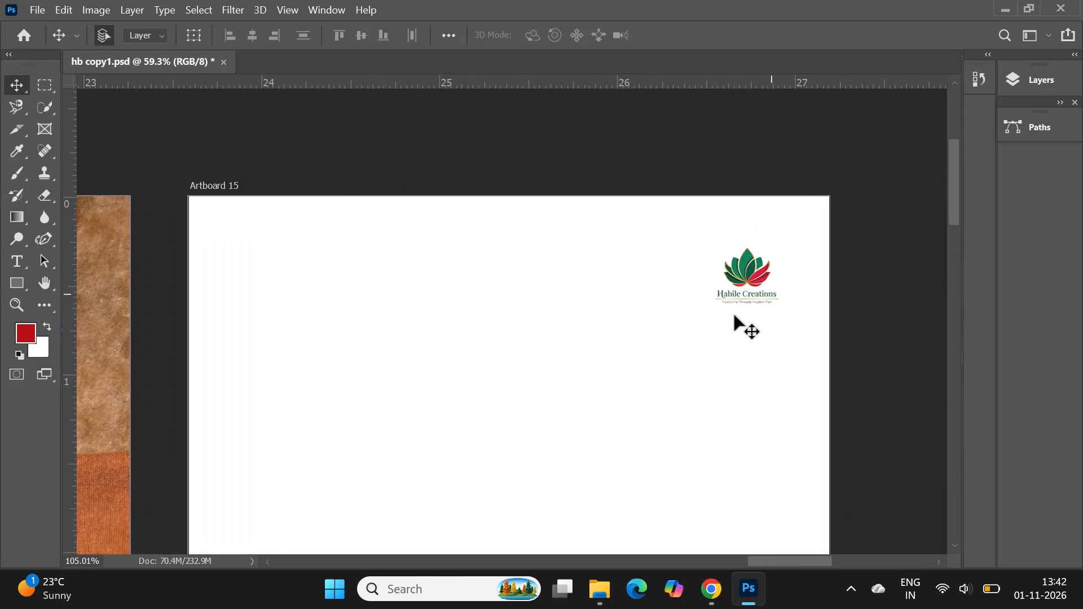
{"action": "left_click", "coordinate": [746, 309]}
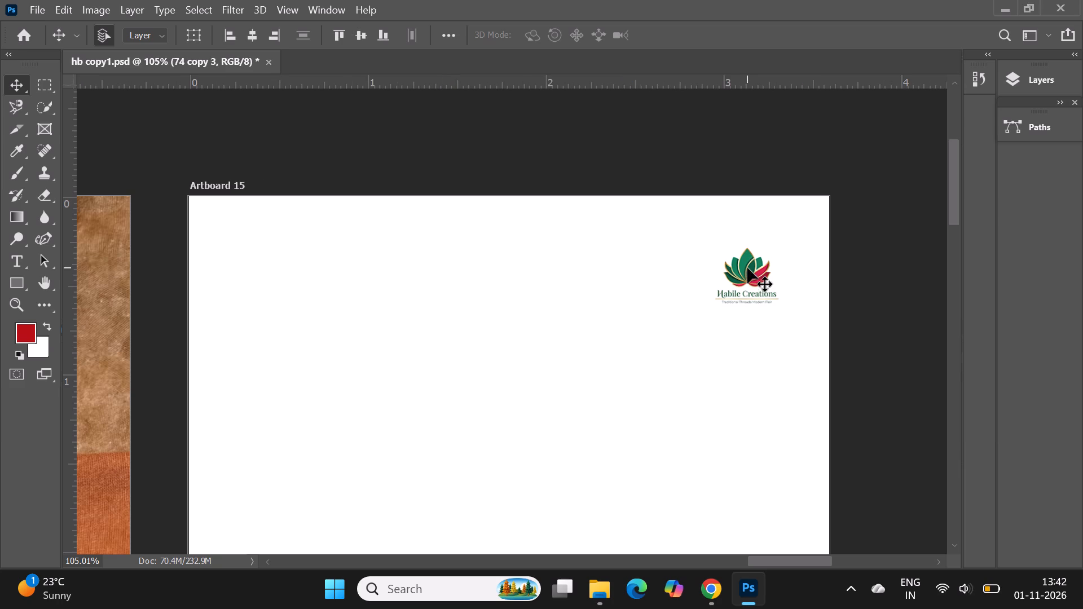
{"action": "left_click", "coordinate": [747, 268], "text": "shift"}
{"action": "key", "text": "Delete"}
Review the artboard rows from Artboard 15 back to Artboard 1, examining the finished creatives and the blank artboards.
{"action": "scroll", "coordinate": [818, 251], "scroll_direction": "down", "scroll_amount": 6, "text": "alt"}
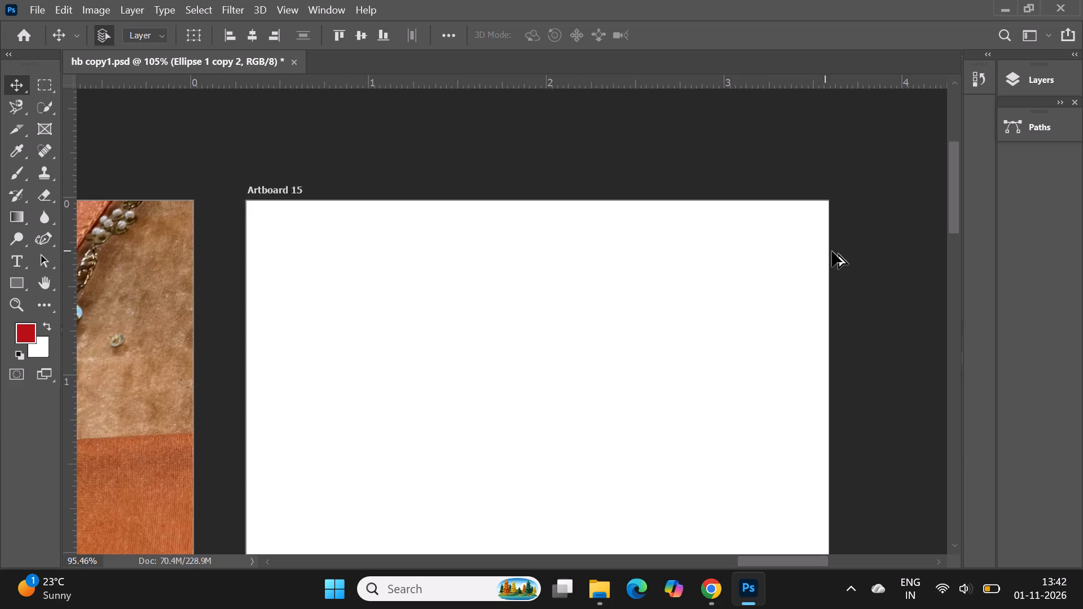
{"action": "scroll", "coordinate": [846, 247], "scroll_direction": "down", "scroll_amount": 12, "text": "alt"}
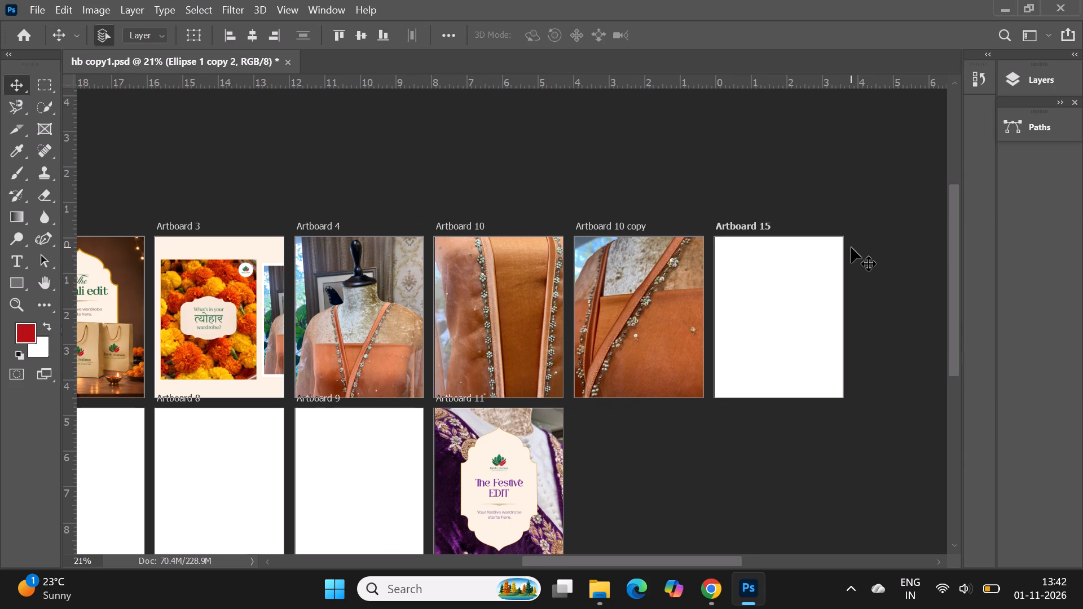
{"action": "scroll", "coordinate": [976, 129], "scroll_direction": "down", "scroll_amount": 2, "text": "alt"}
{"action": "scroll", "coordinate": [200, 270], "scroll_direction": "up", "scroll_amount": 4, "text": "alt"}
{"action": "scroll", "coordinate": [902, 85], "scroll_direction": "down", "scroll_amount": 1, "text": "alt"}
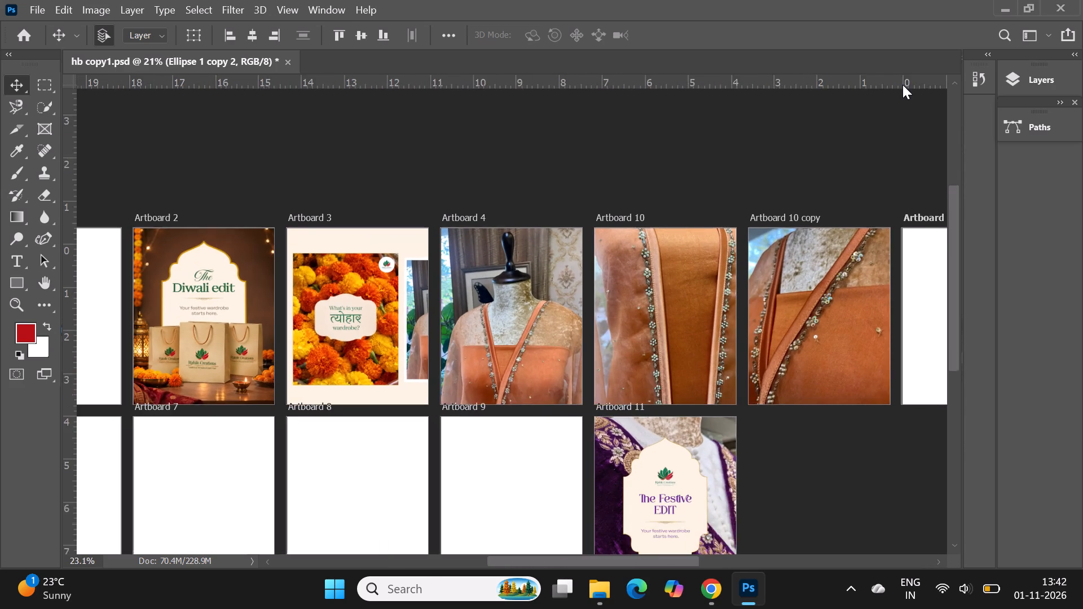
{"action": "scroll", "coordinate": [902, 85], "scroll_direction": "down", "scroll_amount": 2, "text": "alt"}
{"action": "scroll", "coordinate": [189, 261], "scroll_direction": "up", "scroll_amount": 3, "text": "alt"}
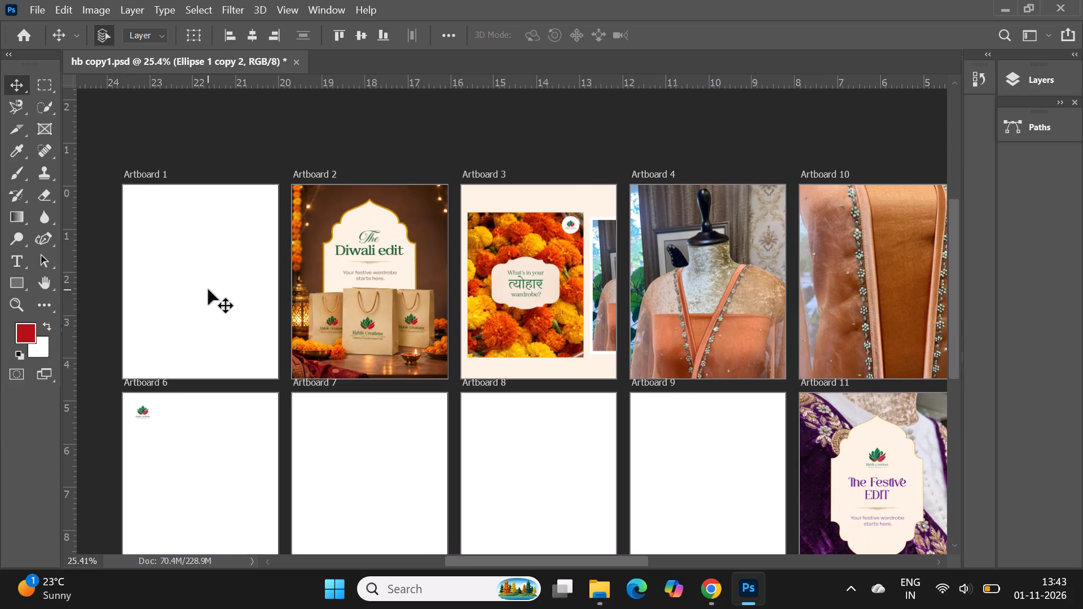
{"action": "scroll", "coordinate": [203, 220], "scroll_direction": "up", "scroll_amount": 1, "text": "alt"}
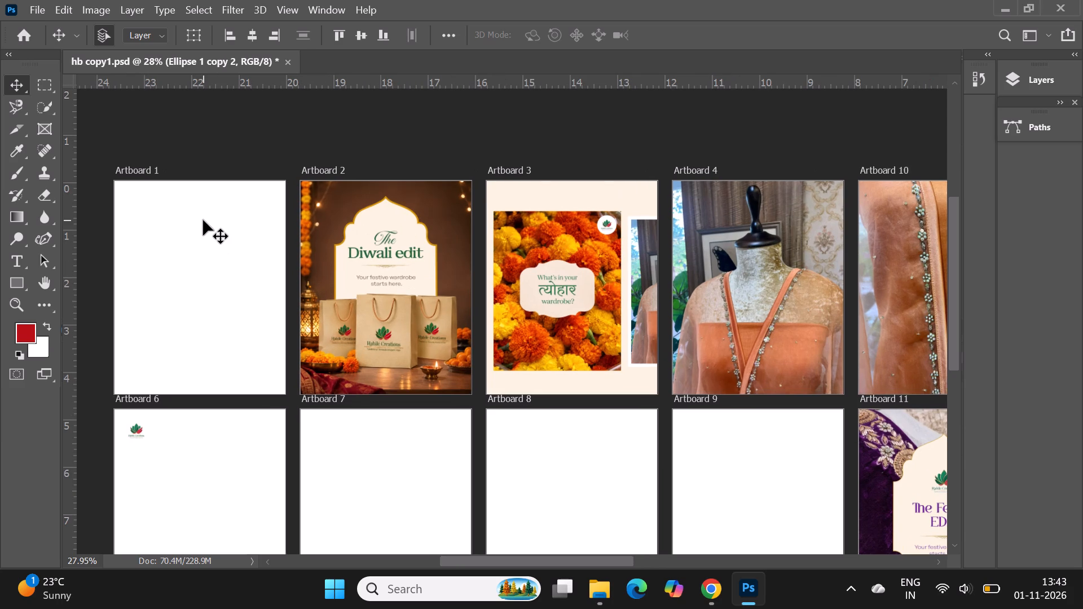
{"action": "scroll", "coordinate": [203, 220], "scroll_direction": "down", "scroll_amount": 1}
{"action": "scroll", "coordinate": [205, 220], "scroll_direction": "up", "scroll_amount": 1}
{"action": "scroll", "coordinate": [215, 241], "scroll_direction": "down", "scroll_amount": 1}
{"action": "scroll", "coordinate": [219, 256], "scroll_direction": "up", "scroll_amount": 1}
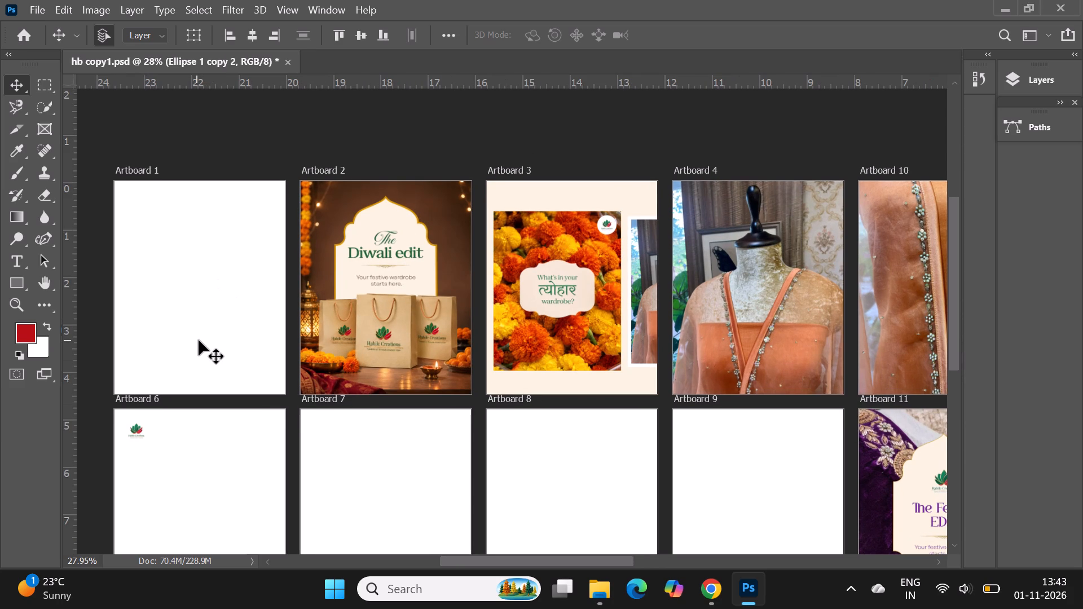
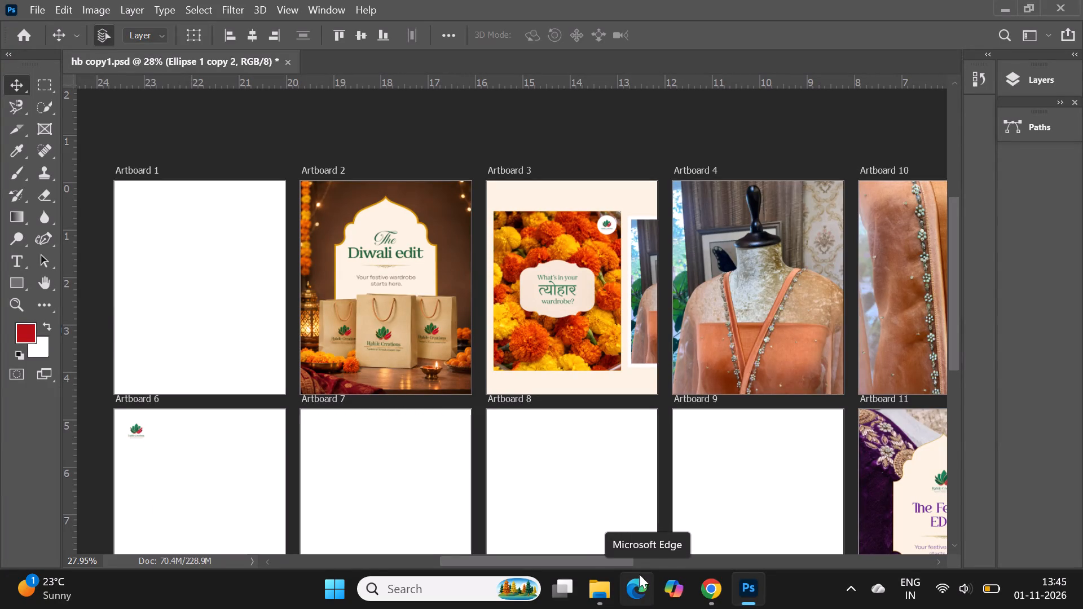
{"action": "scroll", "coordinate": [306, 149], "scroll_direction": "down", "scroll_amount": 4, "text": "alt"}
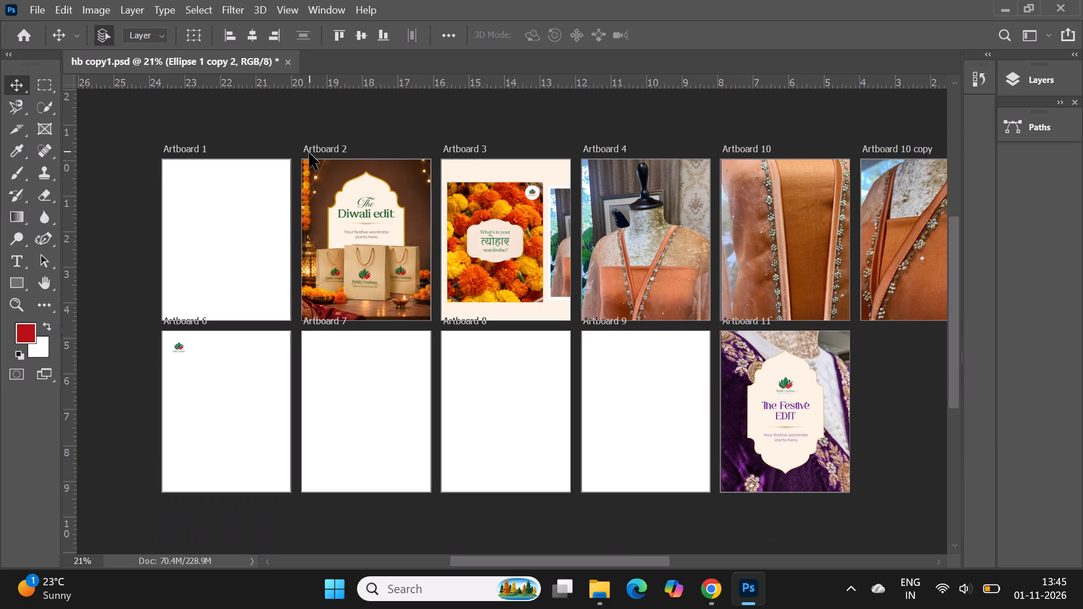
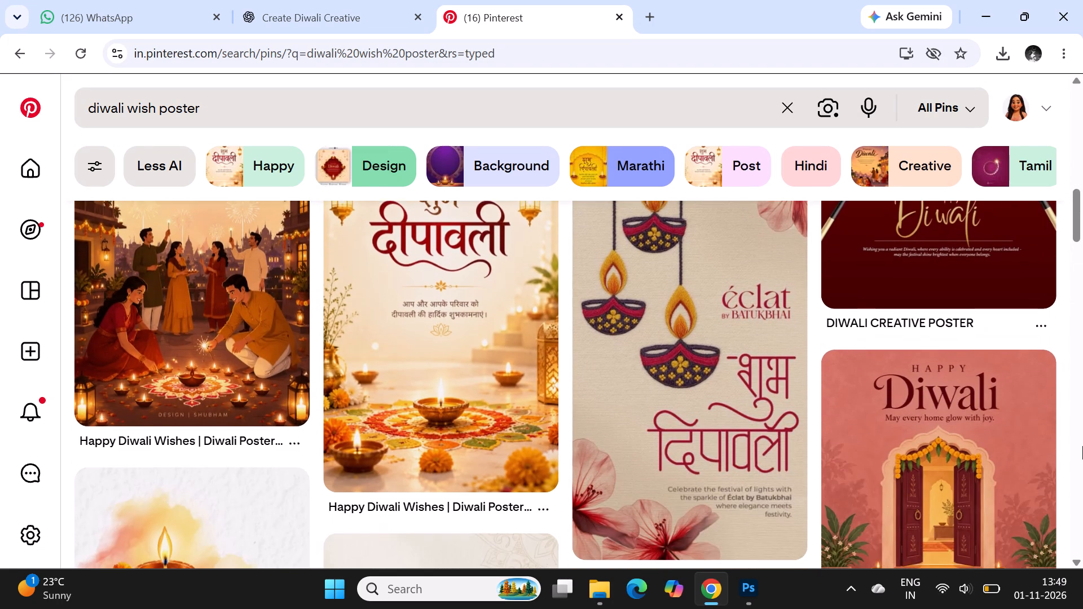
{"action": "scroll", "coordinate": [1082, 446], "scroll_direction": "down", "scroll_amount": 3}
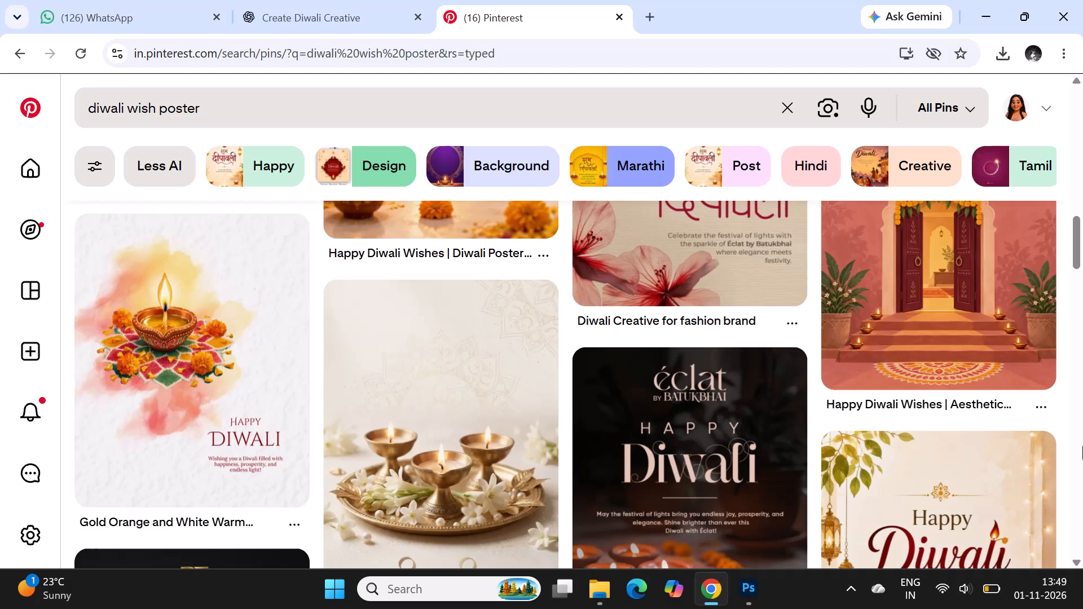
{"action": "scroll", "coordinate": [1082, 446], "scroll_direction": "down", "scroll_amount": 2}
{"action": "scroll", "coordinate": [1082, 446], "scroll_direction": "up", "scroll_amount": 1}
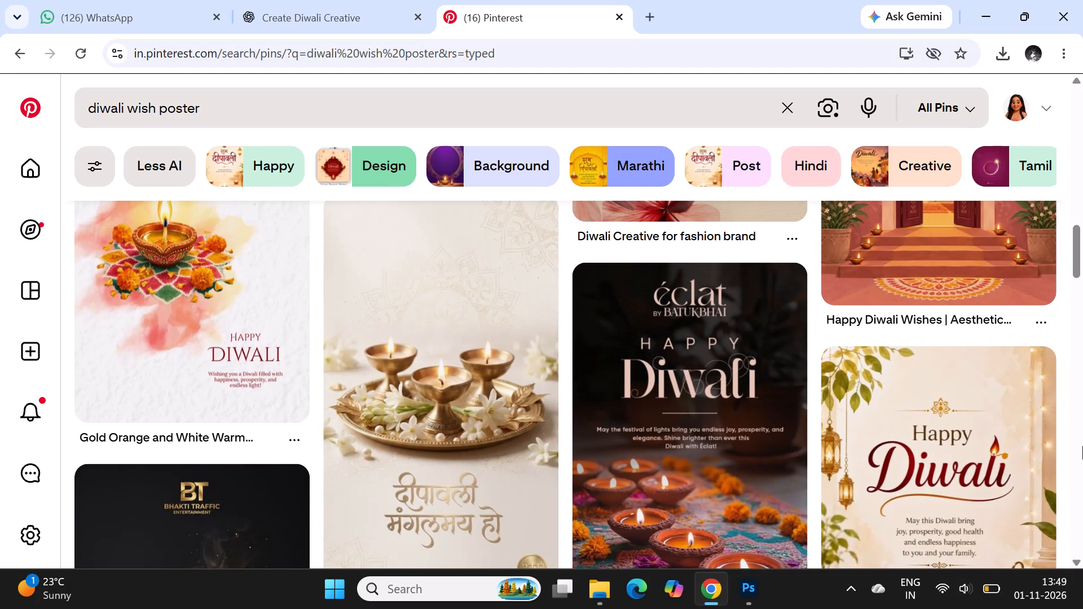
{"action": "scroll", "coordinate": [1082, 446], "scroll_direction": "down", "scroll_amount": 3}
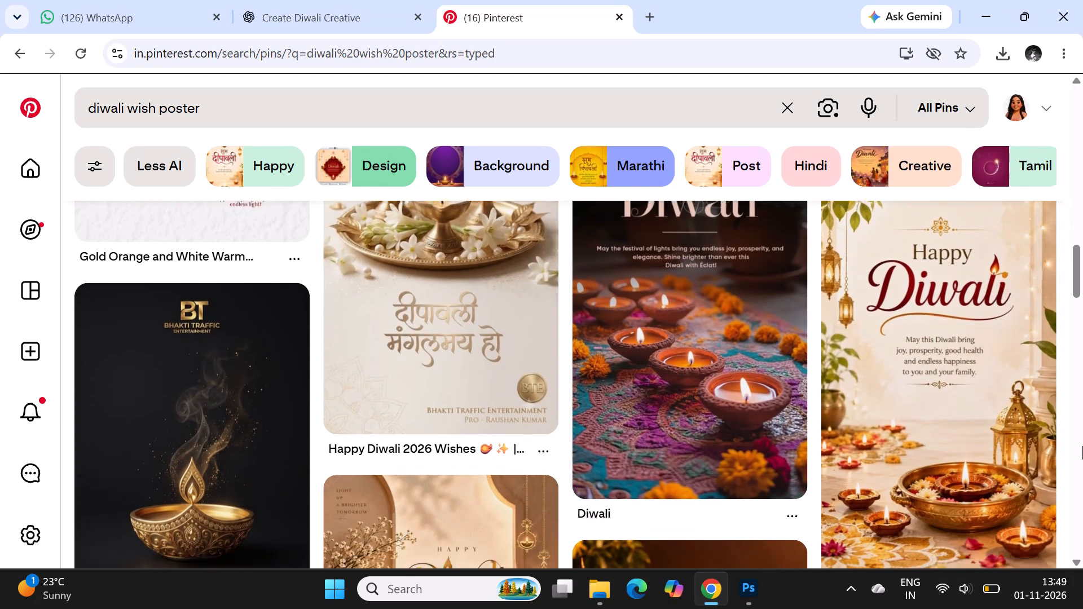
{"action": "scroll", "coordinate": [1082, 446], "scroll_direction": "down", "scroll_amount": 7}
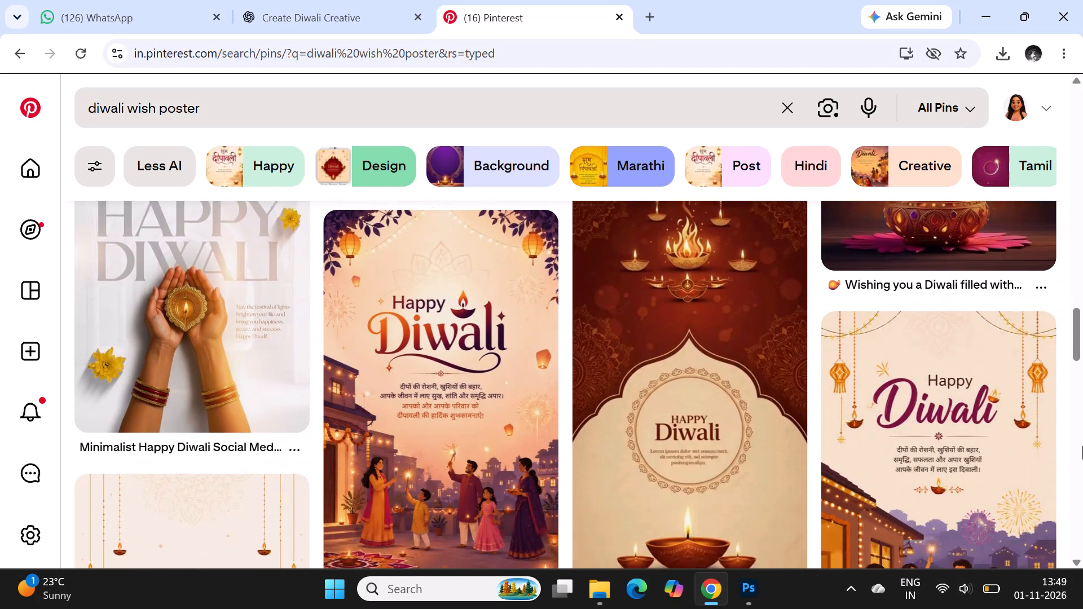
{"action": "scroll", "coordinate": [1082, 446], "scroll_direction": "up", "scroll_amount": 1}
{"action": "scroll", "coordinate": [1082, 446], "scroll_direction": "down", "scroll_amount": 5}
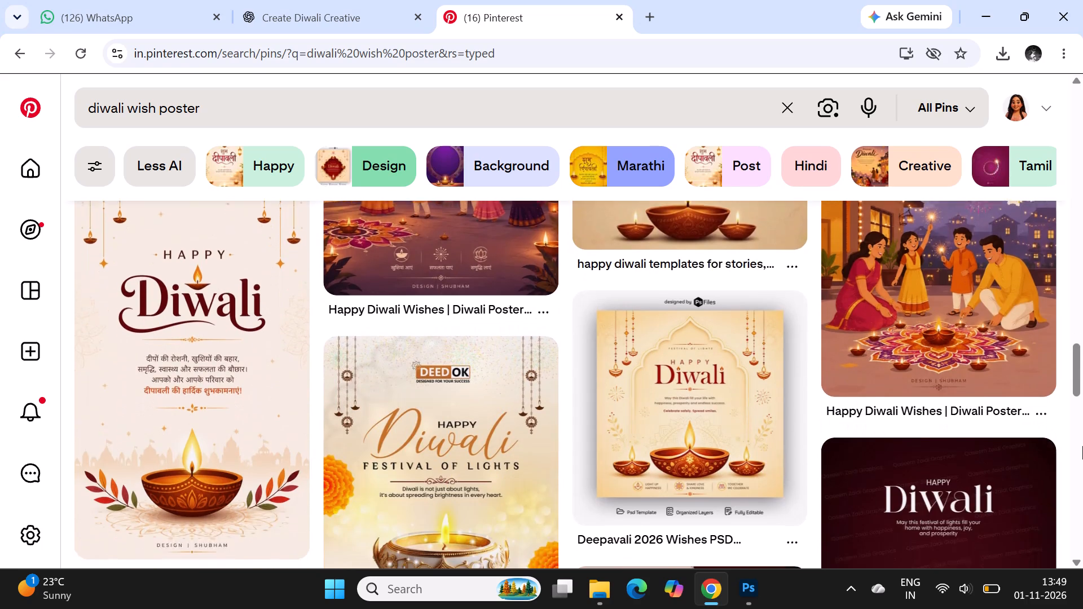
{"action": "scroll", "coordinate": [1082, 446], "scroll_direction": "down", "scroll_amount": 4}
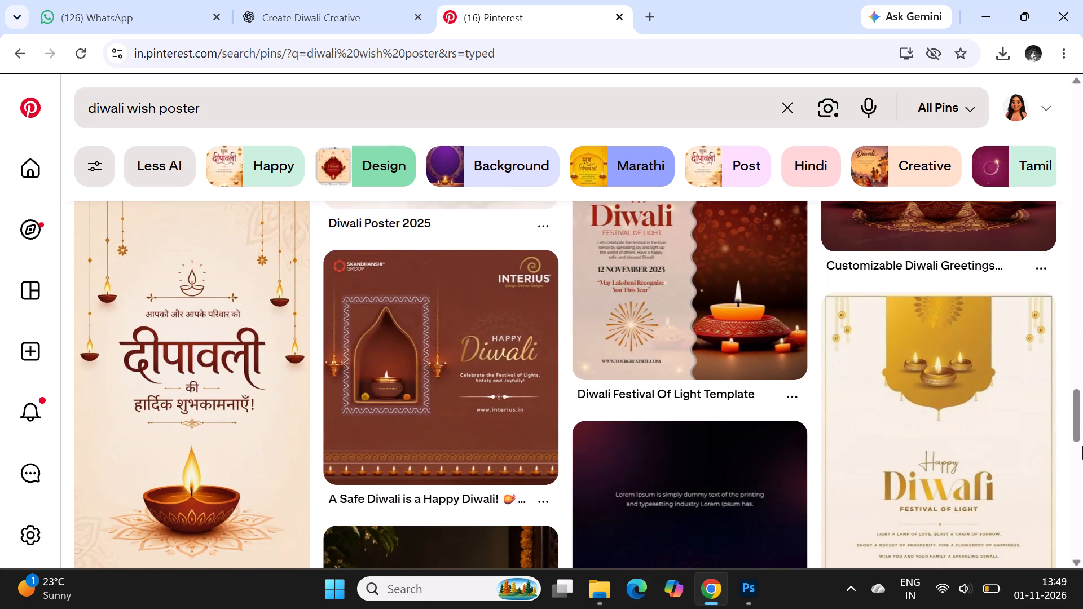
{"action": "scroll", "coordinate": [1082, 446], "scroll_direction": "down", "scroll_amount": 2}
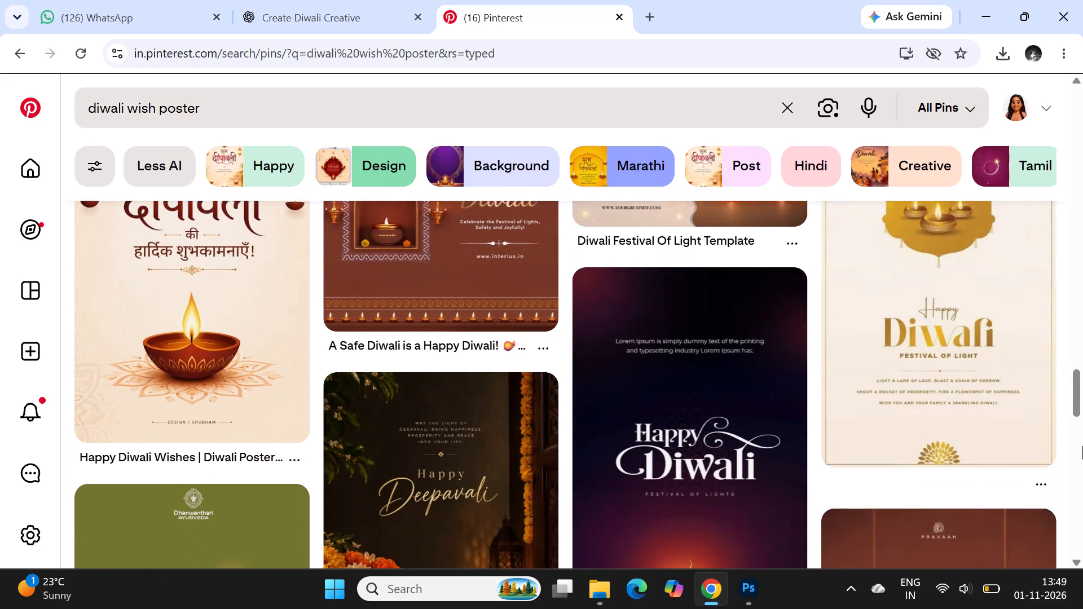
{"action": "scroll", "coordinate": [1082, 446], "scroll_direction": "down", "scroll_amount": 5}
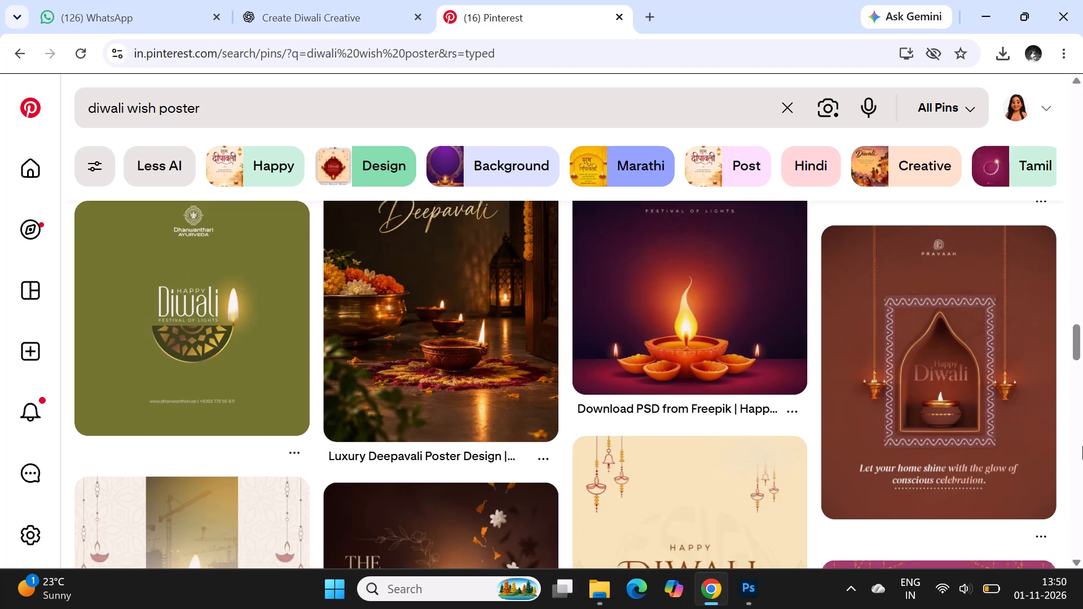
{"action": "scroll", "coordinate": [1082, 446], "scroll_direction": "down", "scroll_amount": 5}
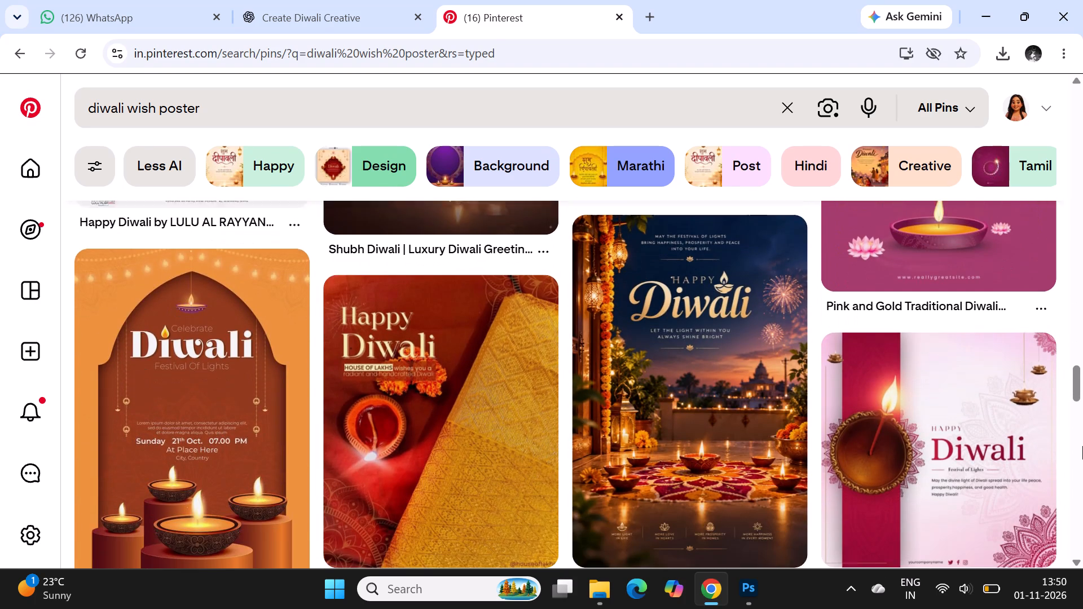
{"action": "scroll", "coordinate": [1082, 390], "scroll_direction": "down", "scroll_amount": 2}
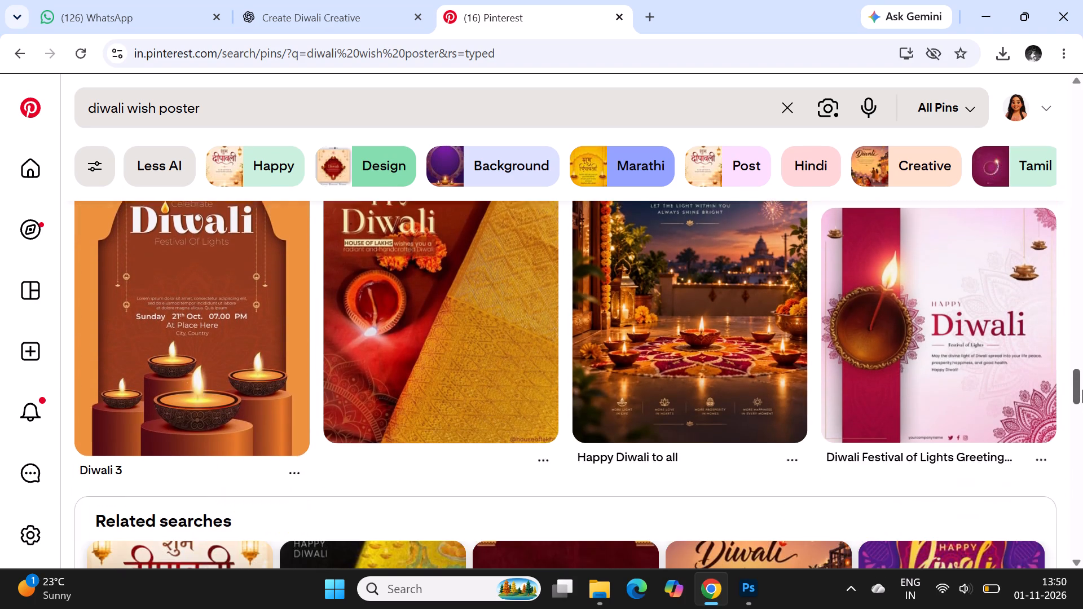
{"action": "scroll", "coordinate": [1082, 390], "scroll_direction": "down", "scroll_amount": 5}
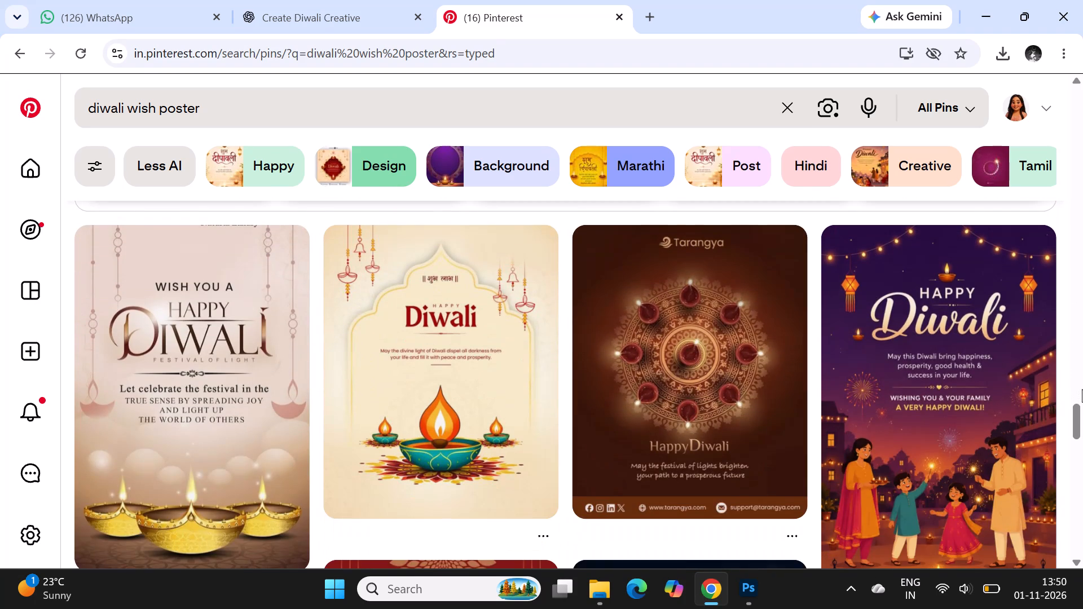
{"action": "scroll", "coordinate": [1082, 389], "scroll_direction": "down", "scroll_amount": 5}
{"action": "scroll", "coordinate": [1082, 389], "scroll_direction": "up", "scroll_amount": 1}
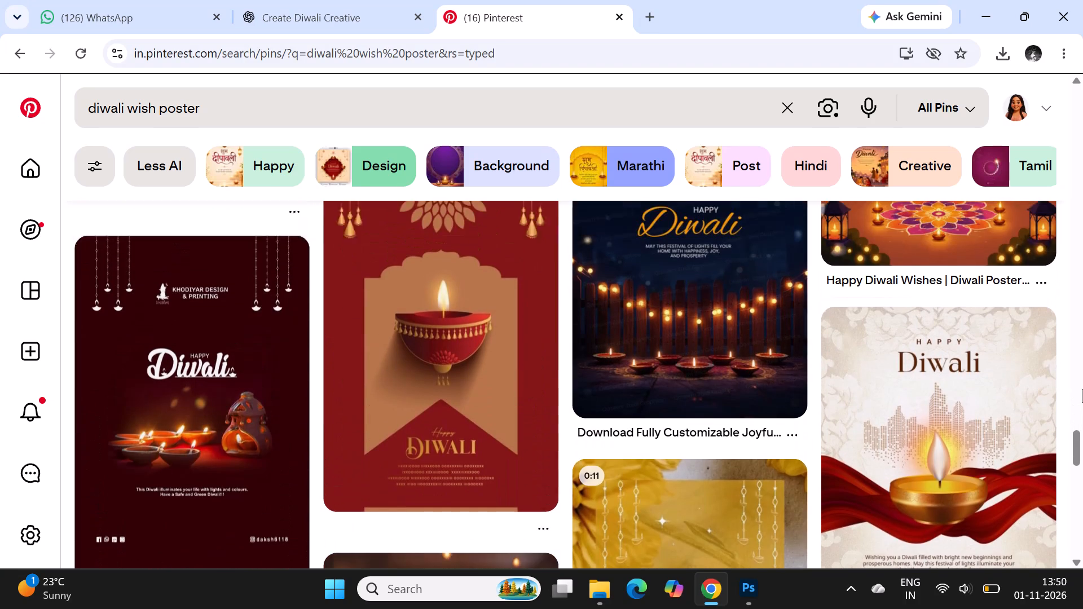
{"action": "scroll", "coordinate": [1082, 389], "scroll_direction": "down", "scroll_amount": 4}
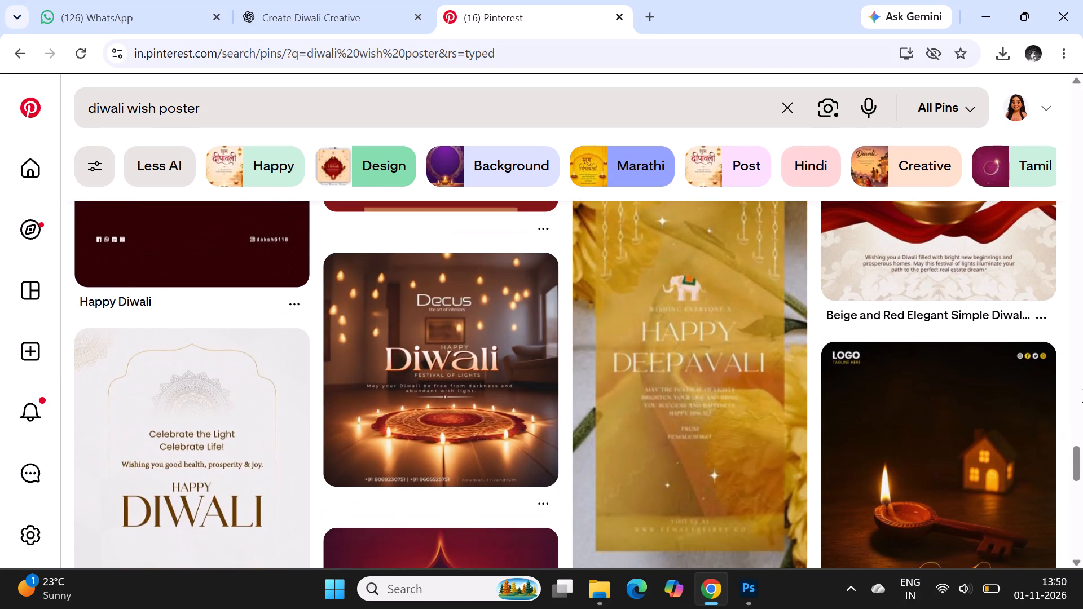
{"action": "scroll", "coordinate": [1082, 389], "scroll_direction": "down", "scroll_amount": 5}
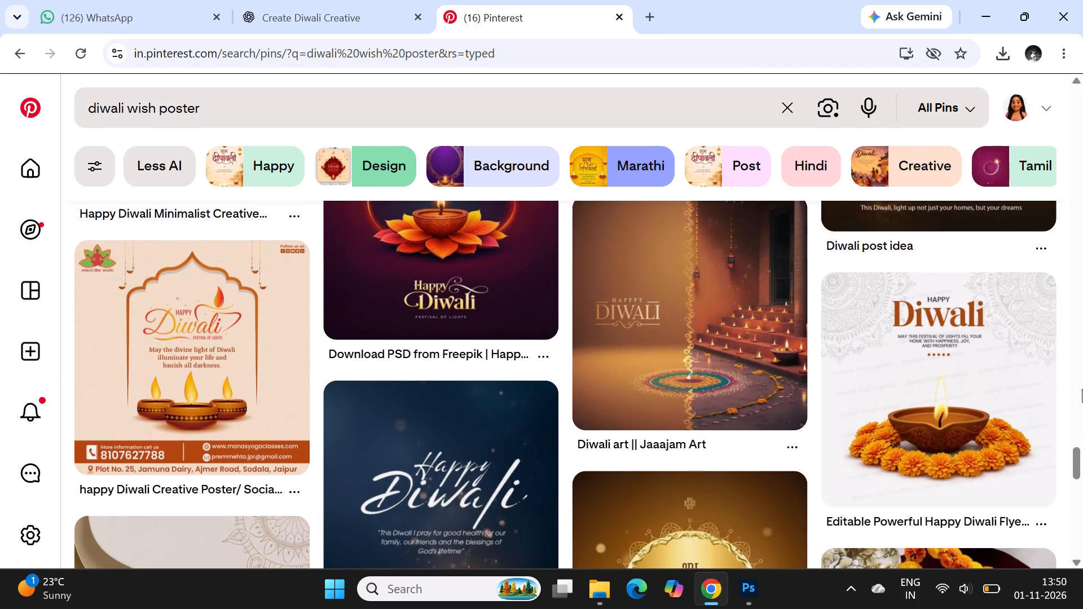
{"action": "scroll", "coordinate": [1082, 389], "scroll_direction": "down", "scroll_amount": 4}
{"action": "scroll", "coordinate": [1082, 389], "scroll_direction": "up", "scroll_amount": 1}
{"action": "scroll", "coordinate": [1082, 389], "scroll_direction": "down", "scroll_amount": 2}
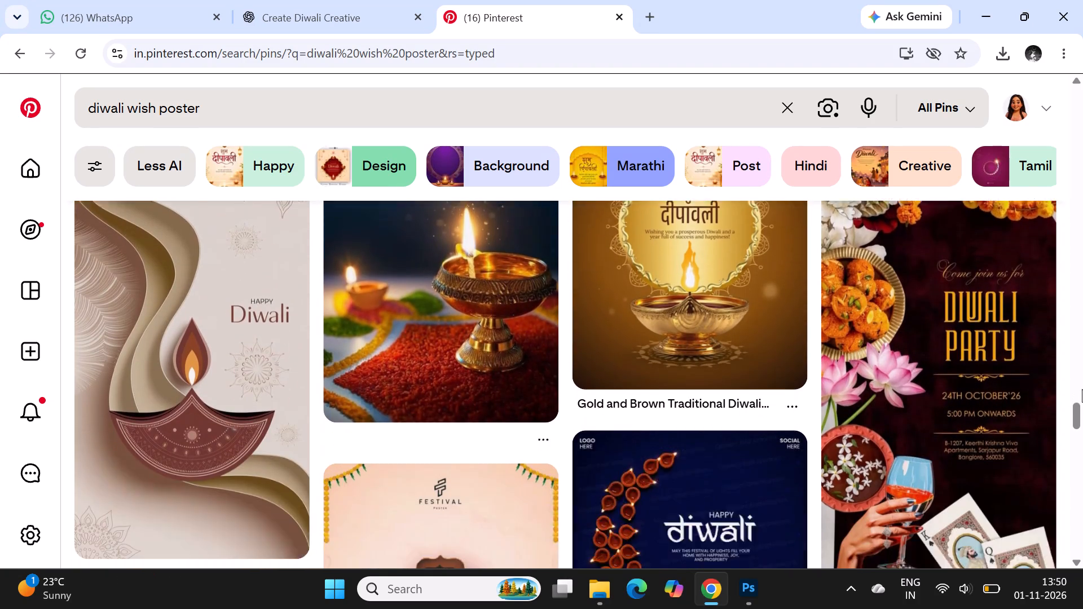
{"action": "scroll", "coordinate": [1082, 389], "scroll_direction": "down", "scroll_amount": 4}
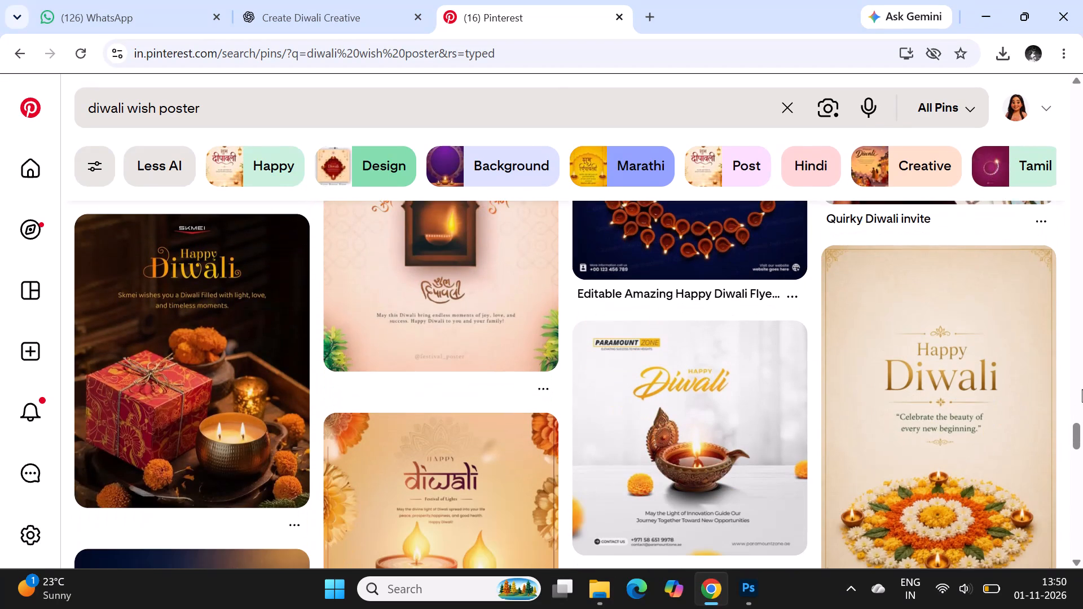
{"action": "scroll", "coordinate": [1082, 389], "scroll_direction": "down", "scroll_amount": 1}
{"action": "scroll", "coordinate": [1082, 389], "scroll_direction": "up", "scroll_amount": 1}
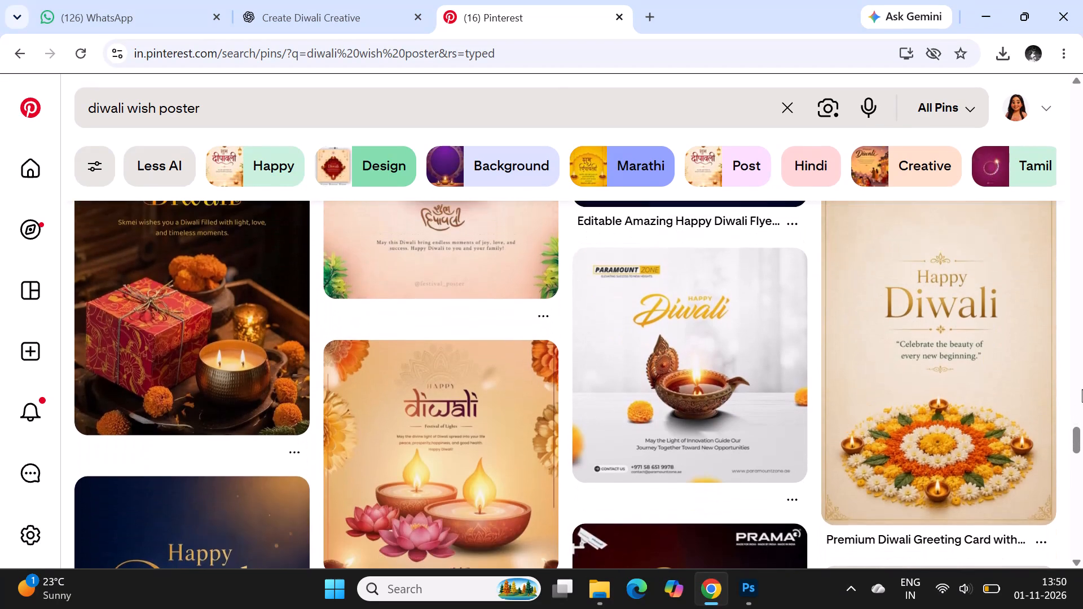
{"action": "scroll", "coordinate": [1082, 389], "scroll_direction": "down", "scroll_amount": 5}
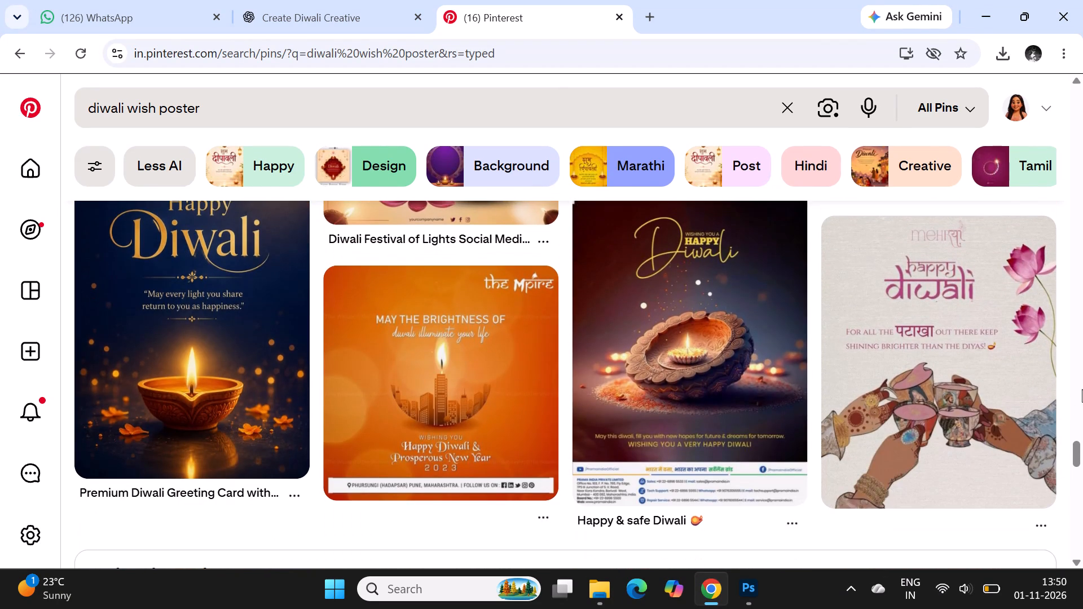
{"action": "scroll", "coordinate": [1082, 389], "scroll_direction": "up", "scroll_amount": 1}
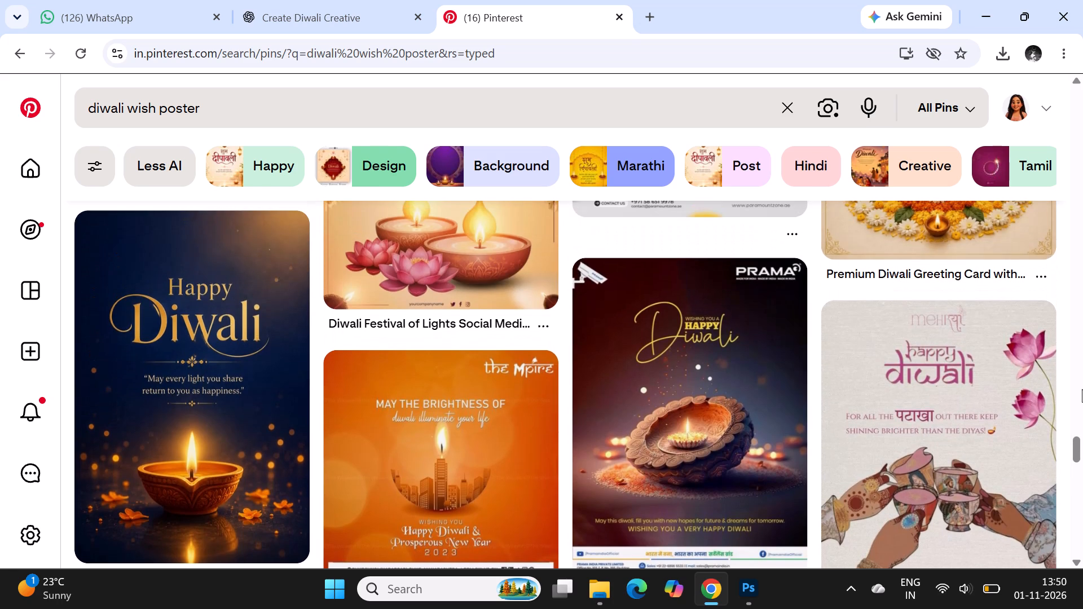
{"action": "scroll", "coordinate": [1082, 389], "scroll_direction": "down", "scroll_amount": 7}
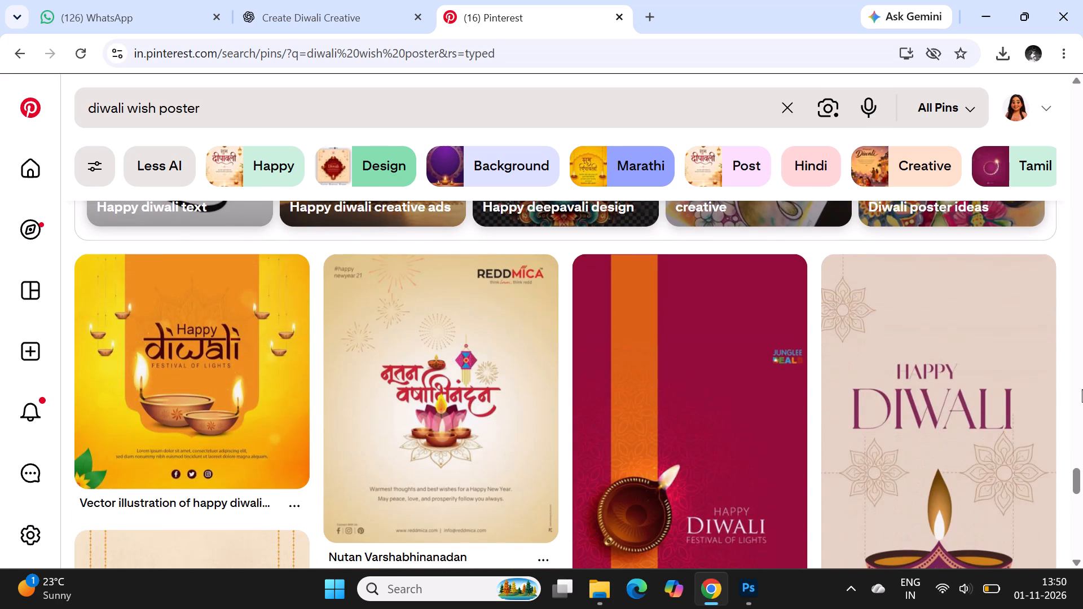
{"action": "scroll", "coordinate": [1082, 389], "scroll_direction": "down", "scroll_amount": 2}
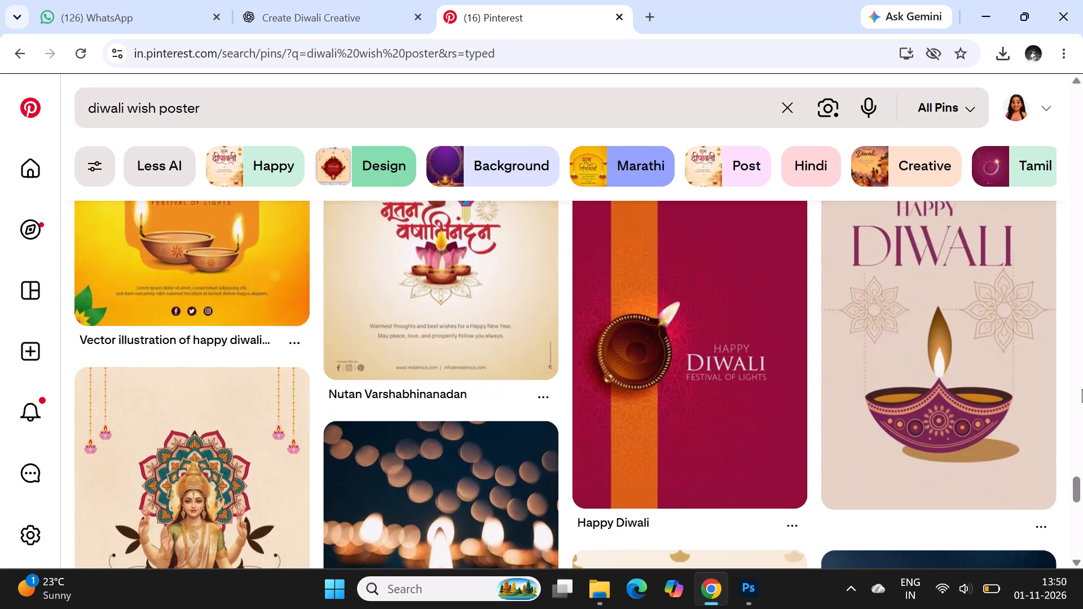
{"action": "scroll", "coordinate": [1082, 389], "scroll_direction": "up", "scroll_amount": 1}
{"action": "scroll", "coordinate": [1082, 389], "scroll_direction": "down", "scroll_amount": 5}
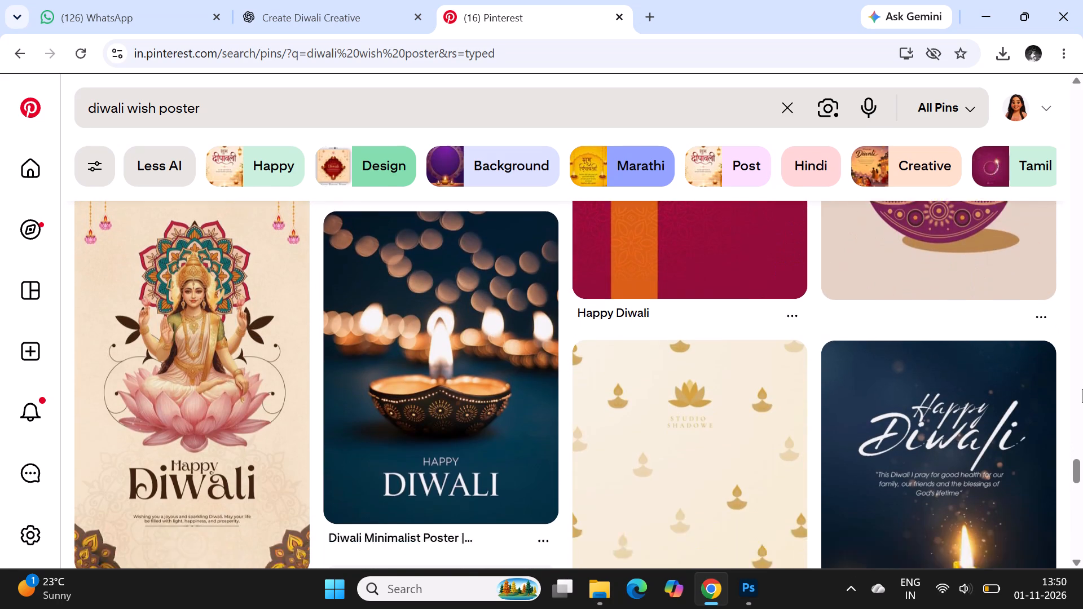
{"action": "scroll", "coordinate": [1082, 389], "scroll_direction": "down", "scroll_amount": 3}
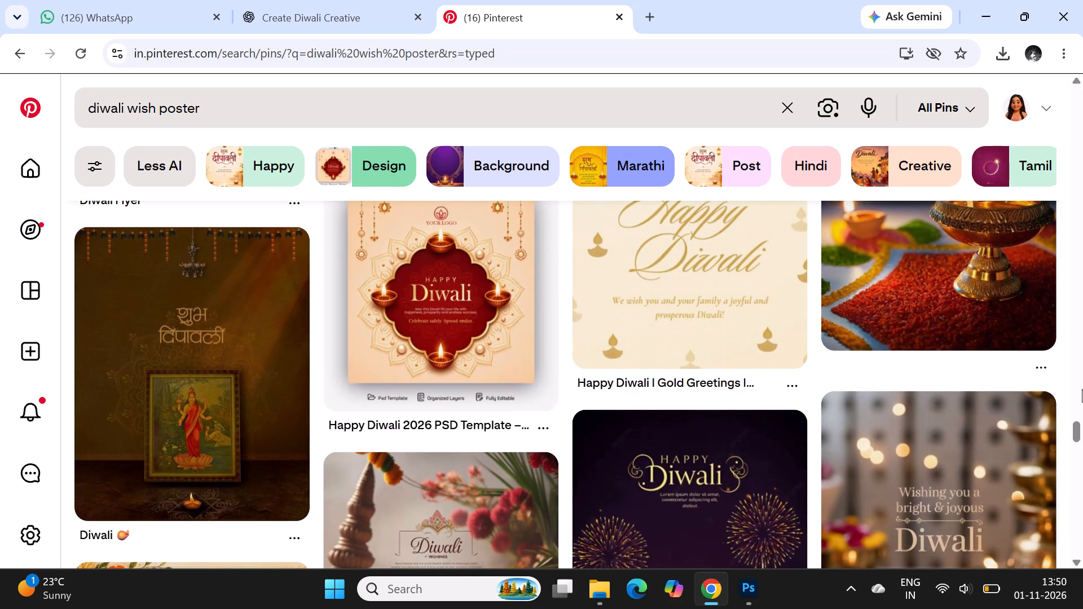
{"action": "scroll", "coordinate": [1082, 389], "scroll_direction": "down", "scroll_amount": 2}
{"action": "scroll", "coordinate": [1082, 389], "scroll_direction": "up", "scroll_amount": 2}
{"action": "scroll", "coordinate": [1082, 389], "scroll_direction": "down", "scroll_amount": 4}
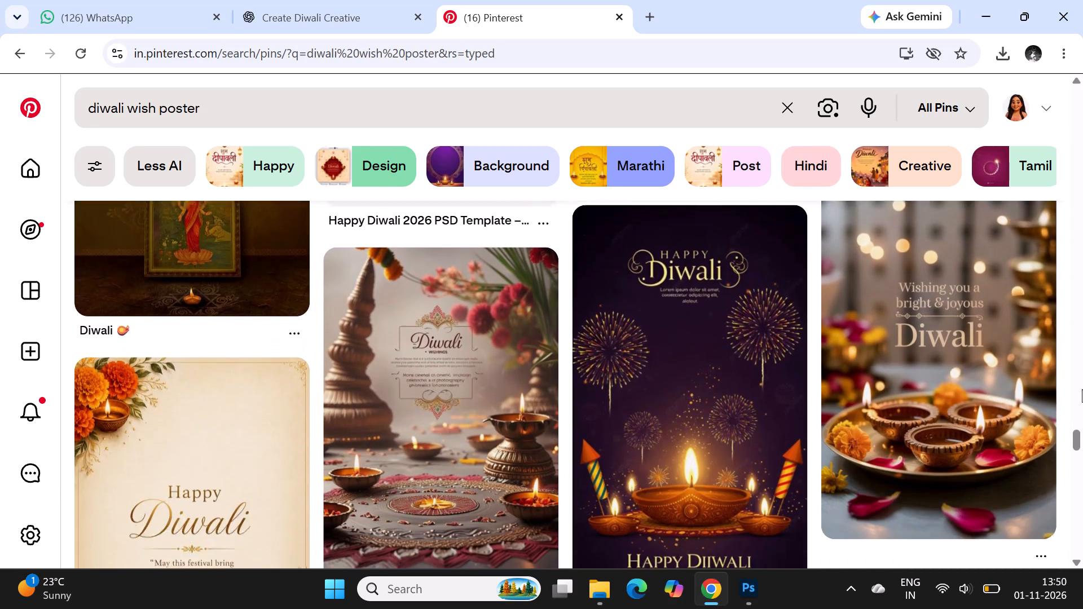
{"action": "scroll", "coordinate": [1082, 389], "scroll_direction": "down", "scroll_amount": 2}
{"action": "scroll", "coordinate": [1078, 390], "scroll_direction": "up", "scroll_amount": 2}
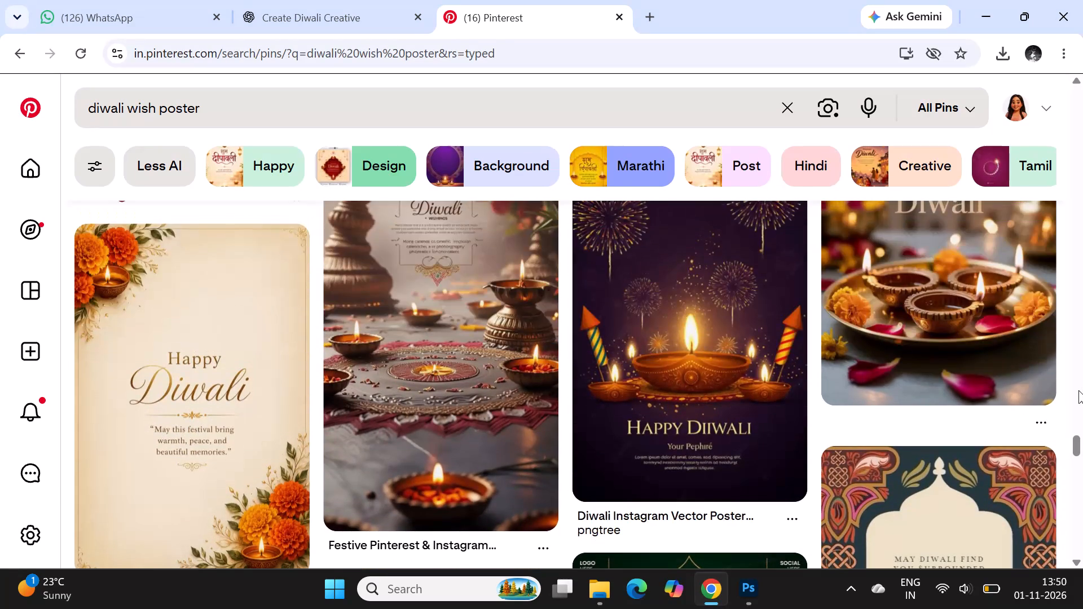
{"action": "scroll", "coordinate": [1078, 390], "scroll_direction": "down", "scroll_amount": 4}
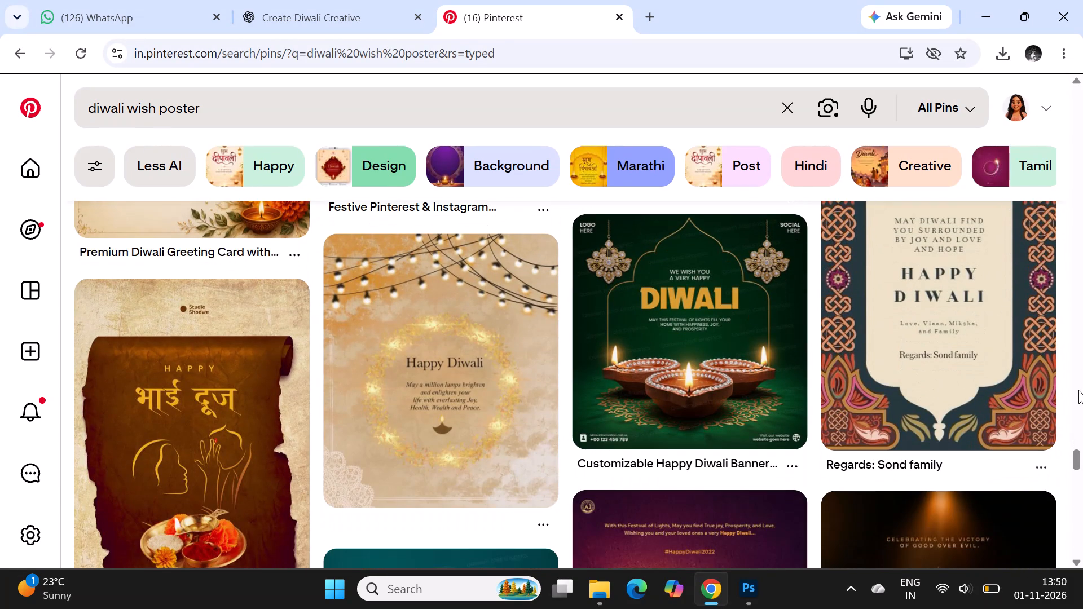
{"action": "scroll", "coordinate": [1078, 390], "scroll_direction": "down", "scroll_amount": 3}
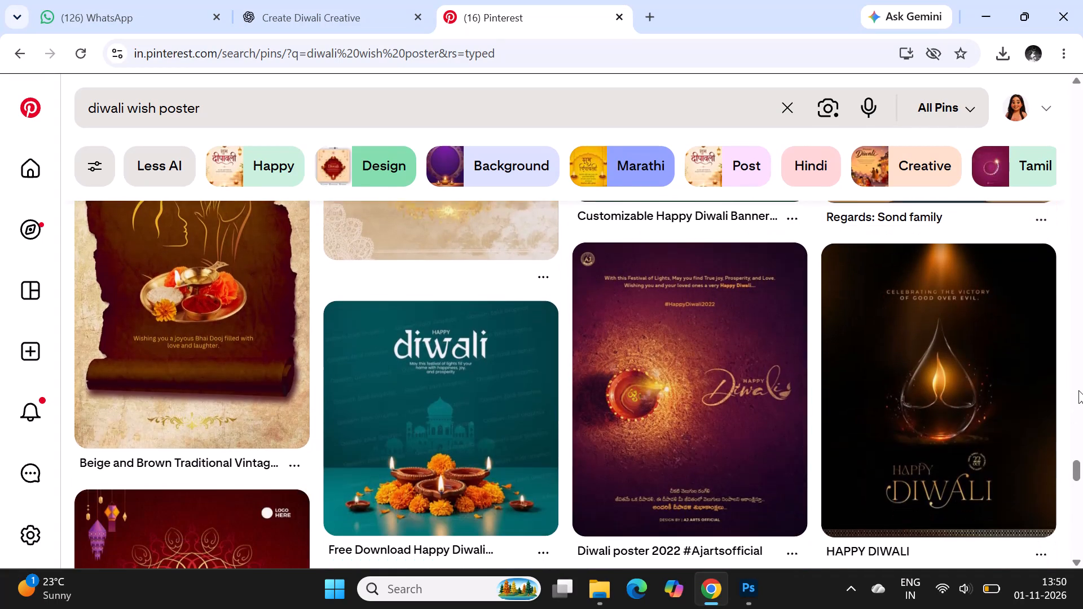
{"action": "scroll", "coordinate": [1078, 390], "scroll_direction": "down", "scroll_amount": 5}
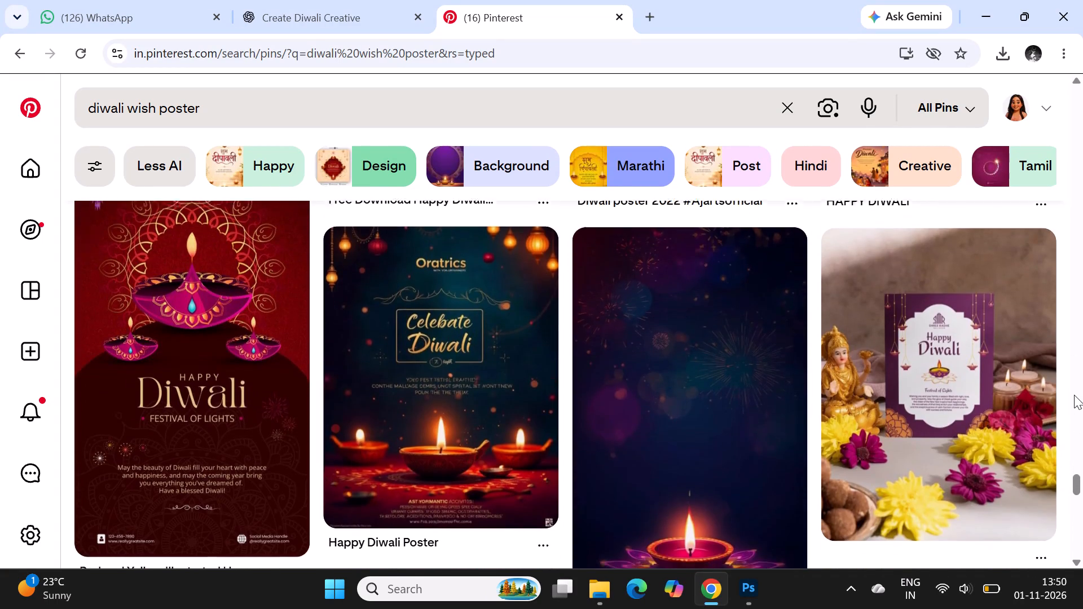
{"action": "scroll", "coordinate": [1071, 395], "scroll_direction": "down", "scroll_amount": 4}
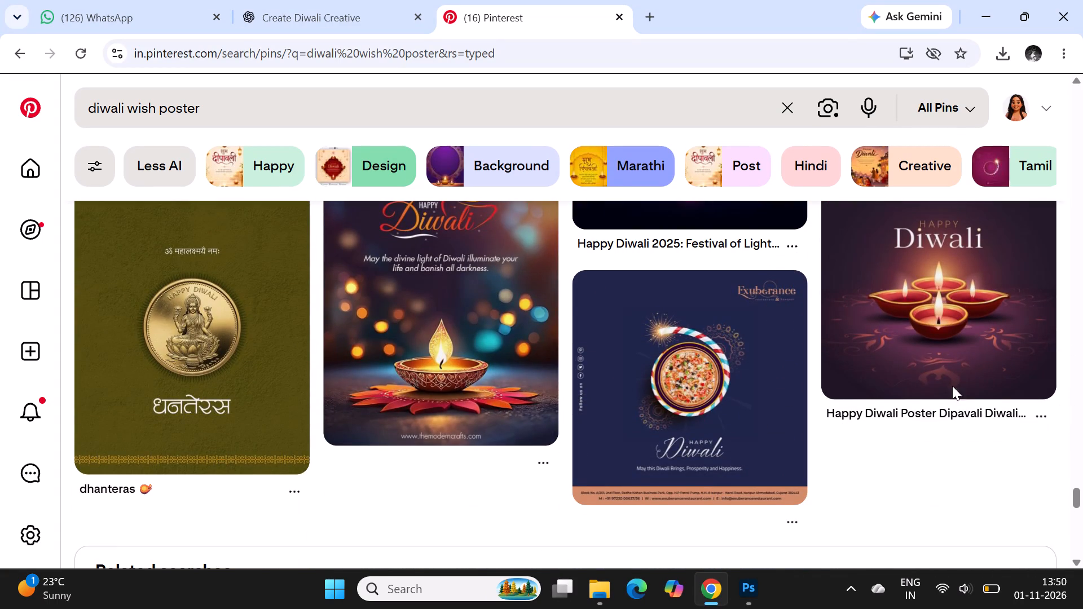
{"action": "scroll", "coordinate": [567, 294], "scroll_direction": "down", "scroll_amount": 1}
{"action": "scroll", "coordinate": [567, 294], "scroll_direction": "up", "scroll_amount": 1}
{"action": "scroll", "coordinate": [567, 294], "scroll_direction": "down", "scroll_amount": 3}
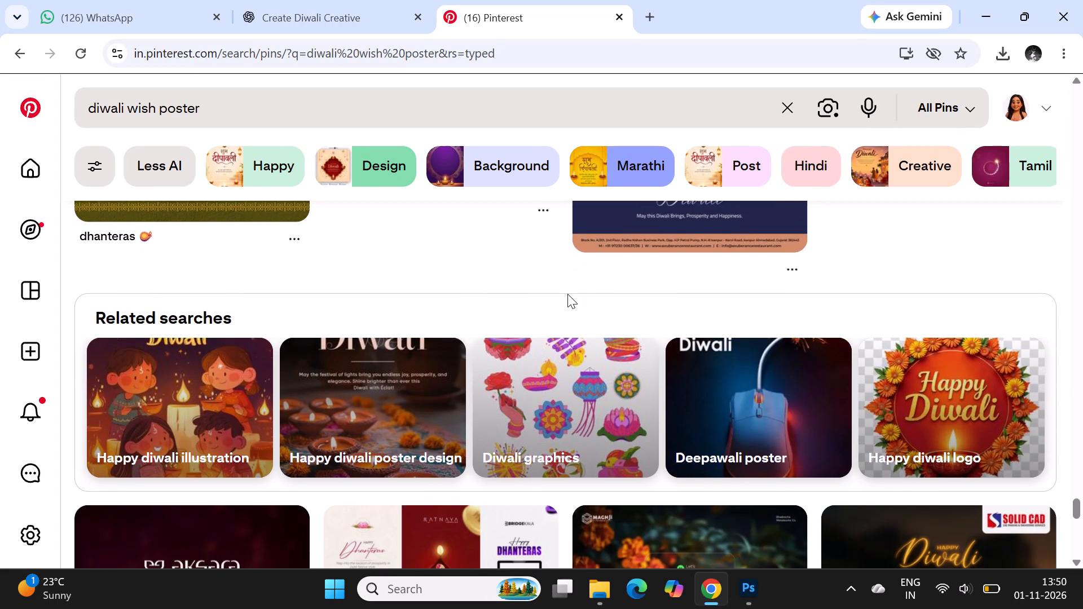
{"action": "scroll", "coordinate": [567, 294], "scroll_direction": "down", "scroll_amount": 4}
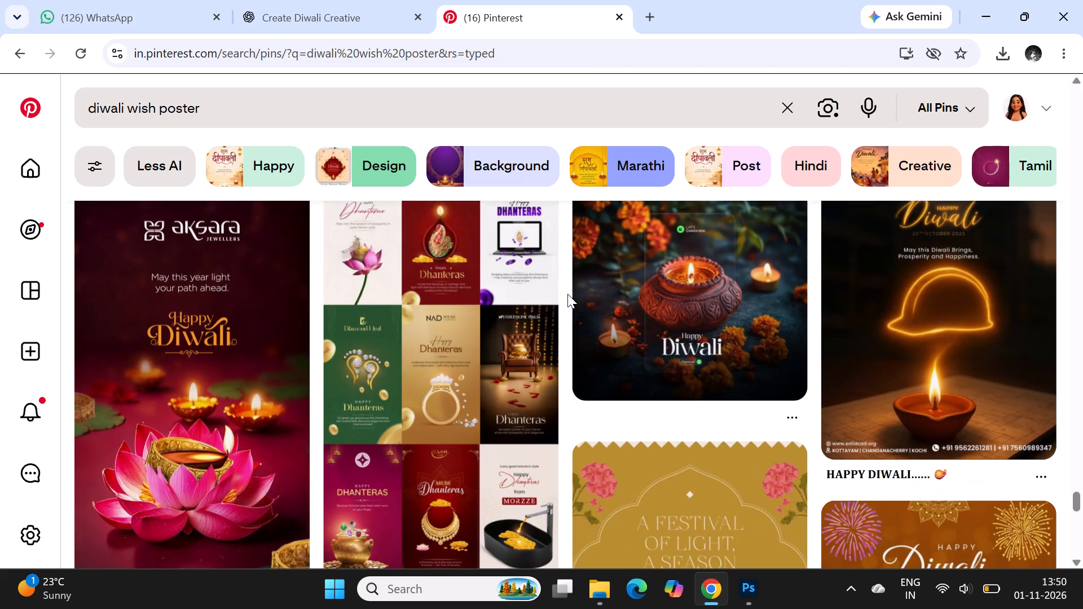
Browse further through the "diwali wish poster" results for diya imagery, lettering and layout references.
{"action": "scroll", "coordinate": [567, 294], "scroll_direction": "down", "scroll_amount": 3}
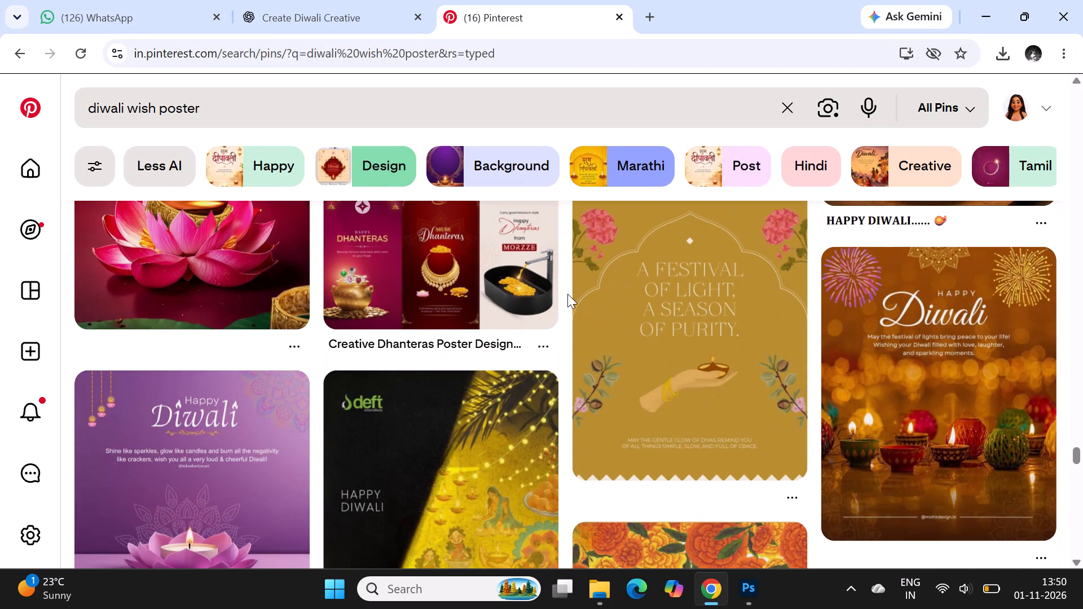
{"action": "scroll", "coordinate": [567, 294], "scroll_direction": "down", "scroll_amount": 9}
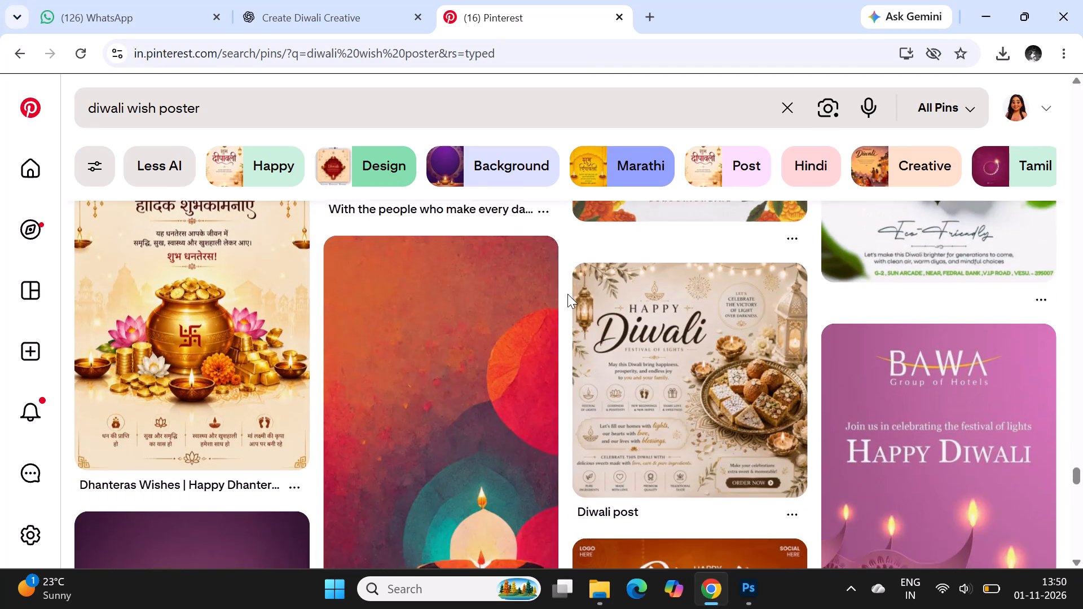
{"action": "scroll", "coordinate": [567, 294], "scroll_direction": "down", "scroll_amount": 10}
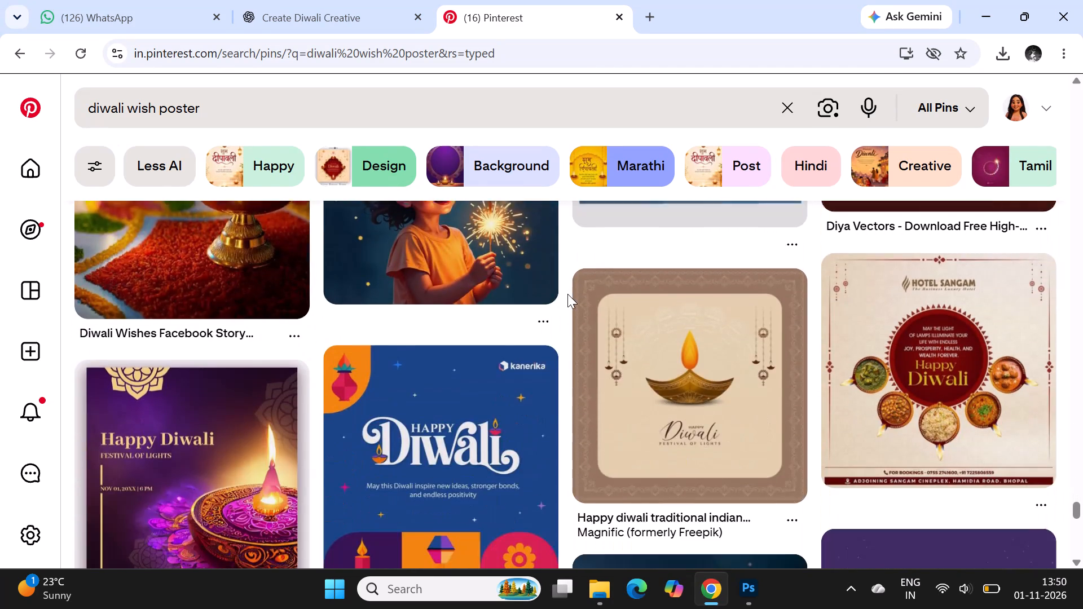
{"action": "scroll", "coordinate": [567, 294], "scroll_direction": "down", "scroll_amount": 8}
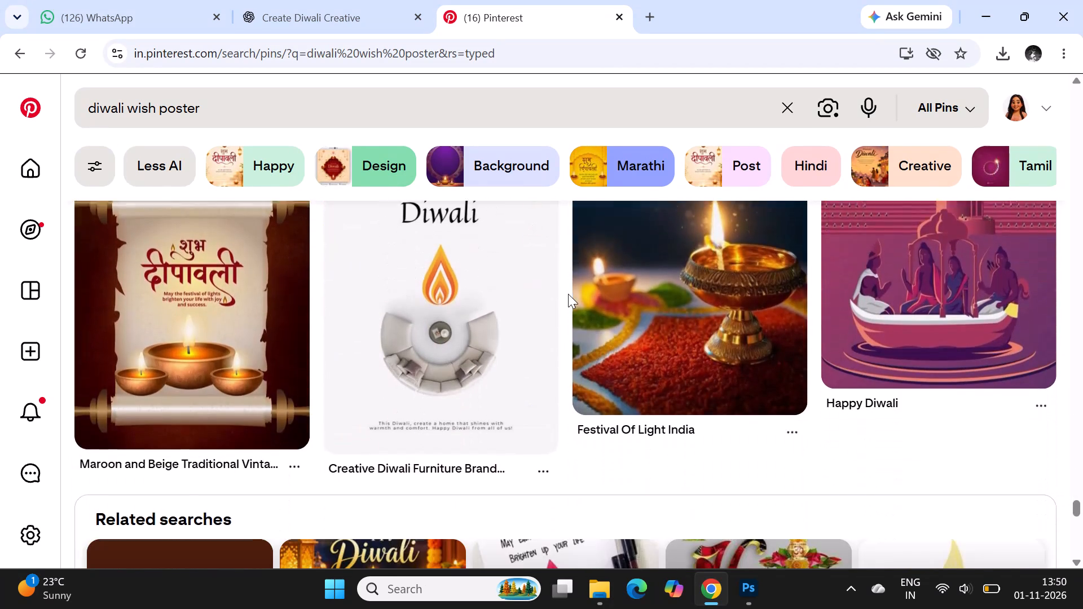
{"action": "scroll", "coordinate": [568, 294], "scroll_direction": "down", "scroll_amount": 4}
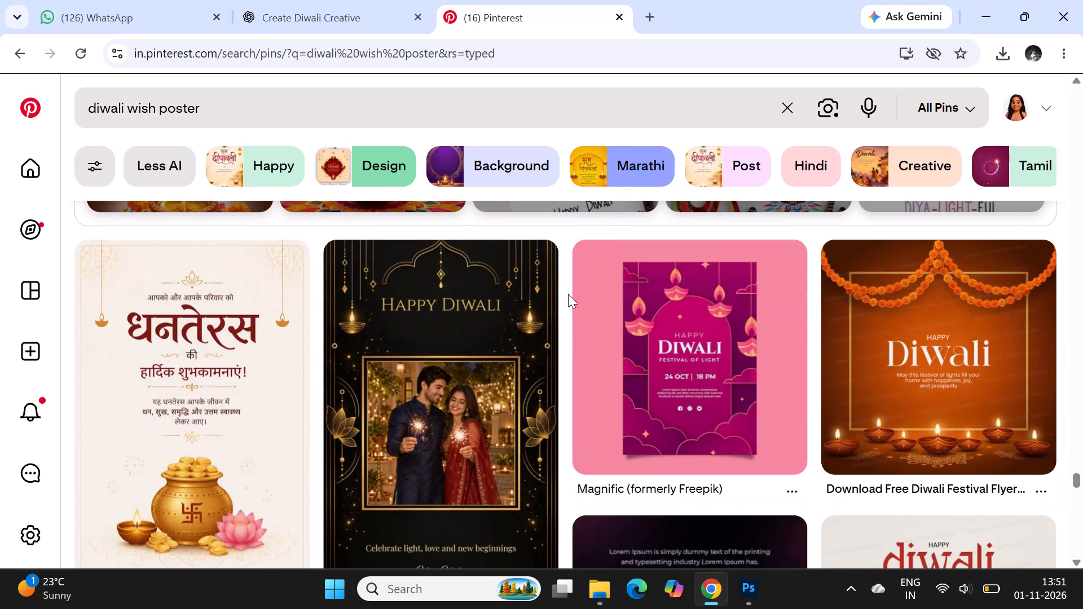
{"action": "scroll", "coordinate": [568, 294], "scroll_direction": "down", "scroll_amount": 5}
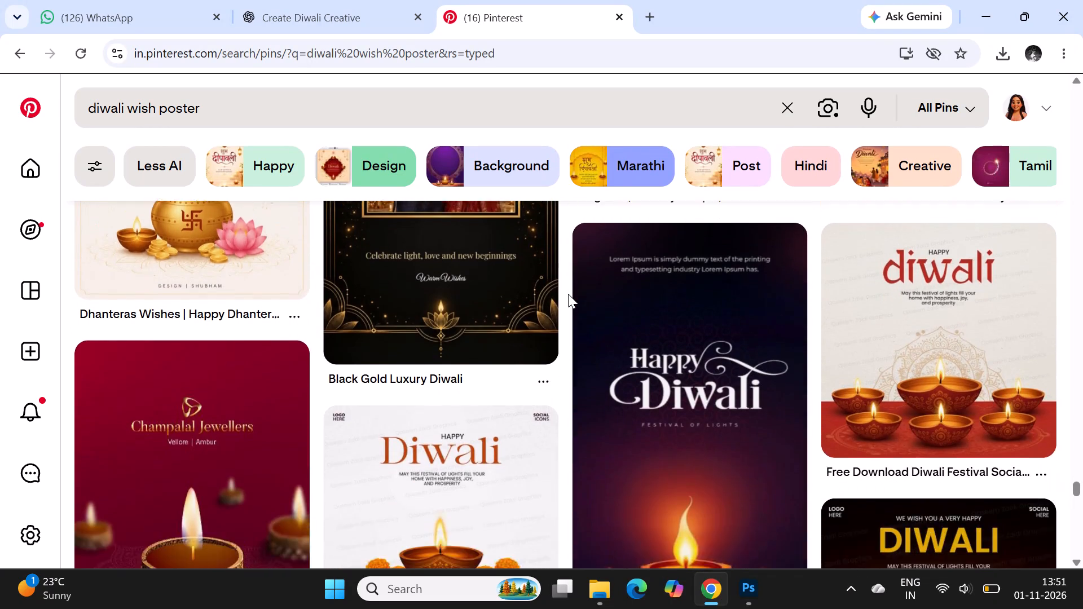
{"action": "scroll", "coordinate": [568, 294], "scroll_direction": "down", "scroll_amount": 6}
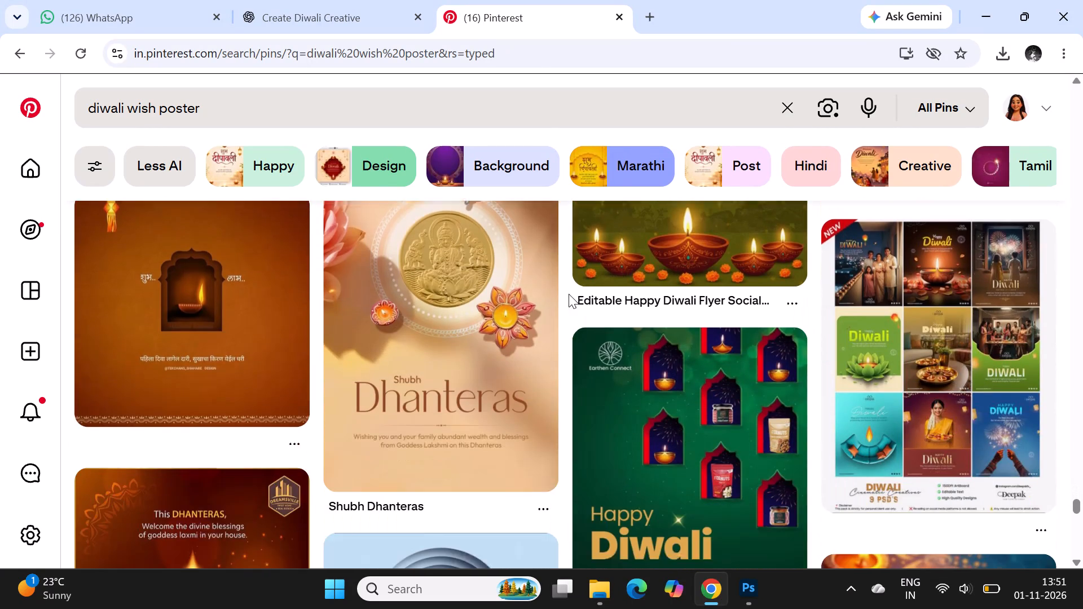
{"action": "scroll", "coordinate": [569, 294], "scroll_direction": "down", "scroll_amount": 6}
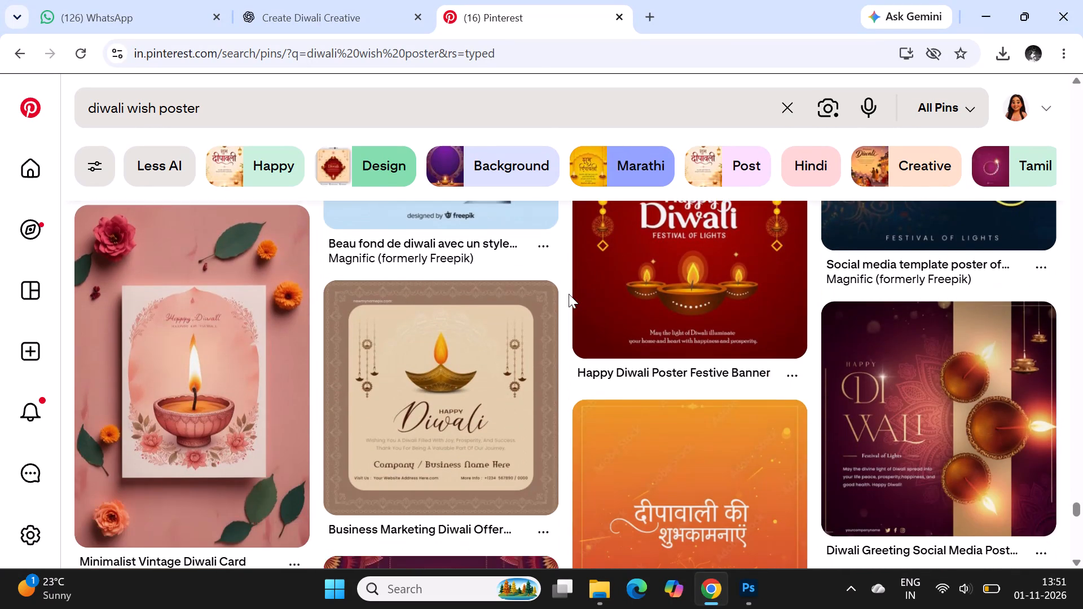
{"action": "scroll", "coordinate": [569, 294], "scroll_direction": "down", "scroll_amount": 4}
{"action": "scroll", "coordinate": [569, 294], "scroll_direction": "up", "scroll_amount": 2}
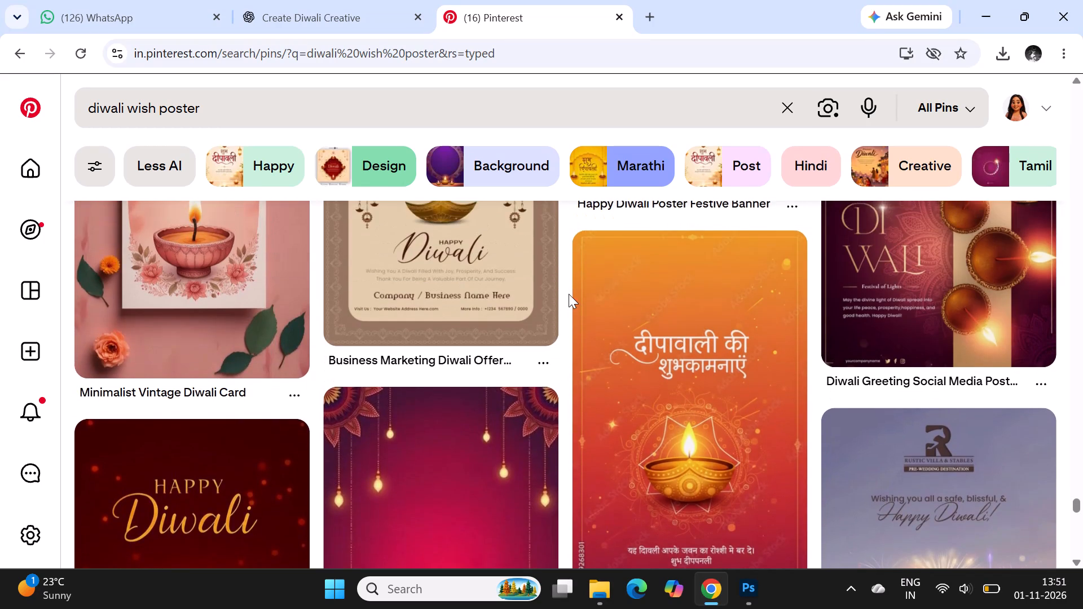
{"action": "scroll", "coordinate": [569, 294], "scroll_direction": "down", "scroll_amount": 2}
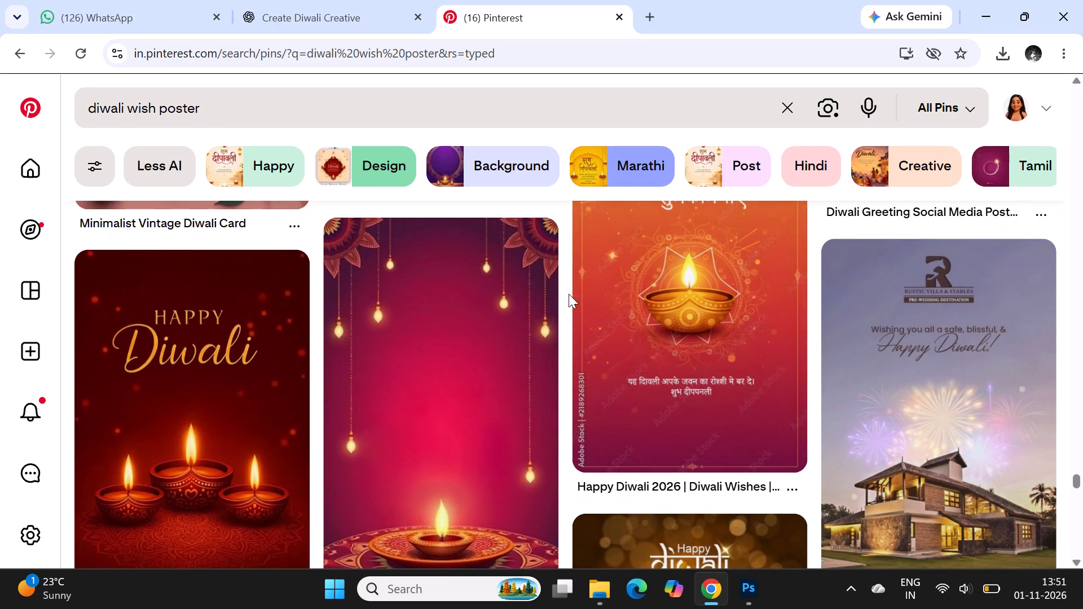
{"action": "scroll", "coordinate": [569, 294], "scroll_direction": "down", "scroll_amount": 1}
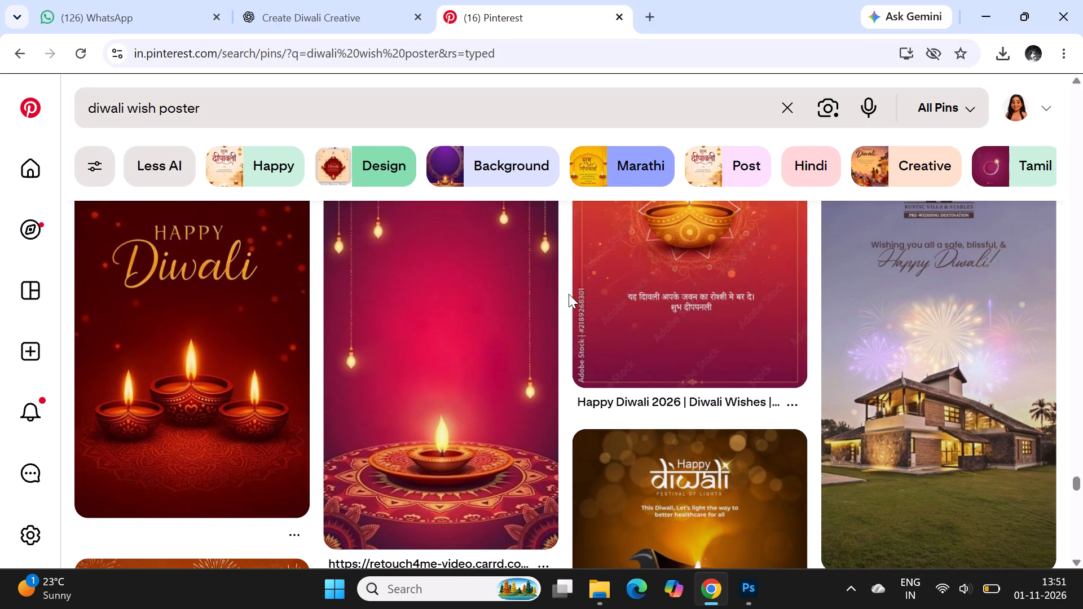
{"action": "scroll", "coordinate": [569, 294], "scroll_direction": "down", "scroll_amount": 7}
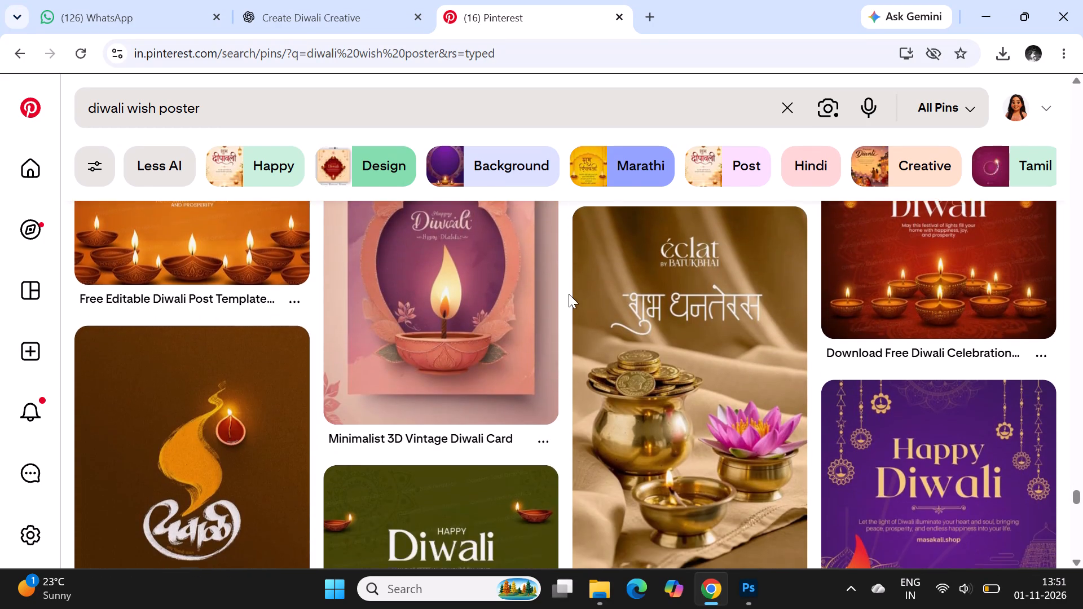
{"action": "scroll", "coordinate": [569, 294], "scroll_direction": "down", "scroll_amount": 1}
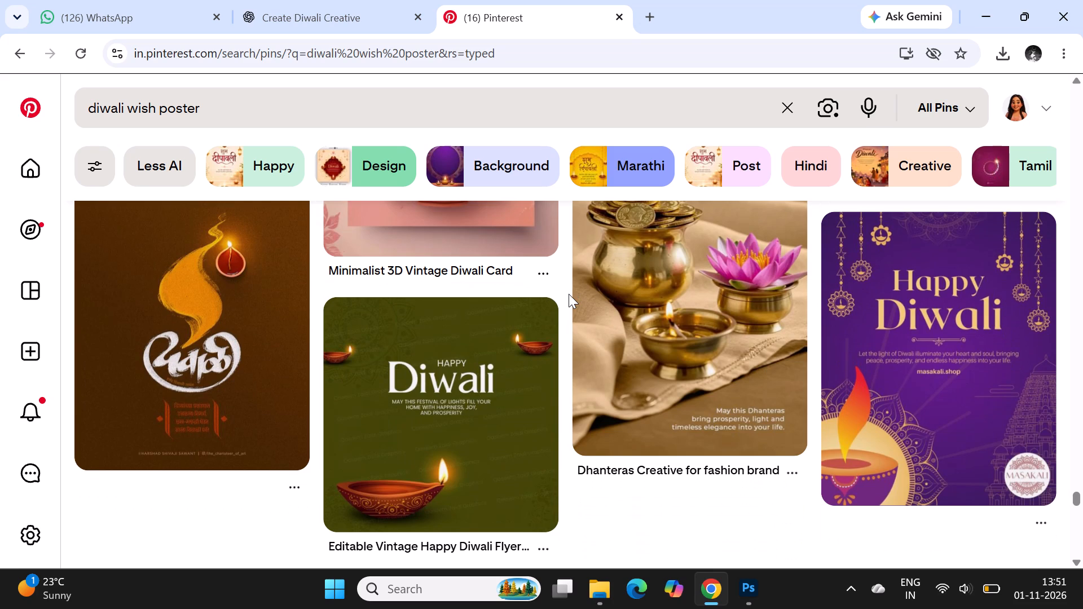
{"action": "scroll", "coordinate": [569, 294], "scroll_direction": "down", "scroll_amount": 6}
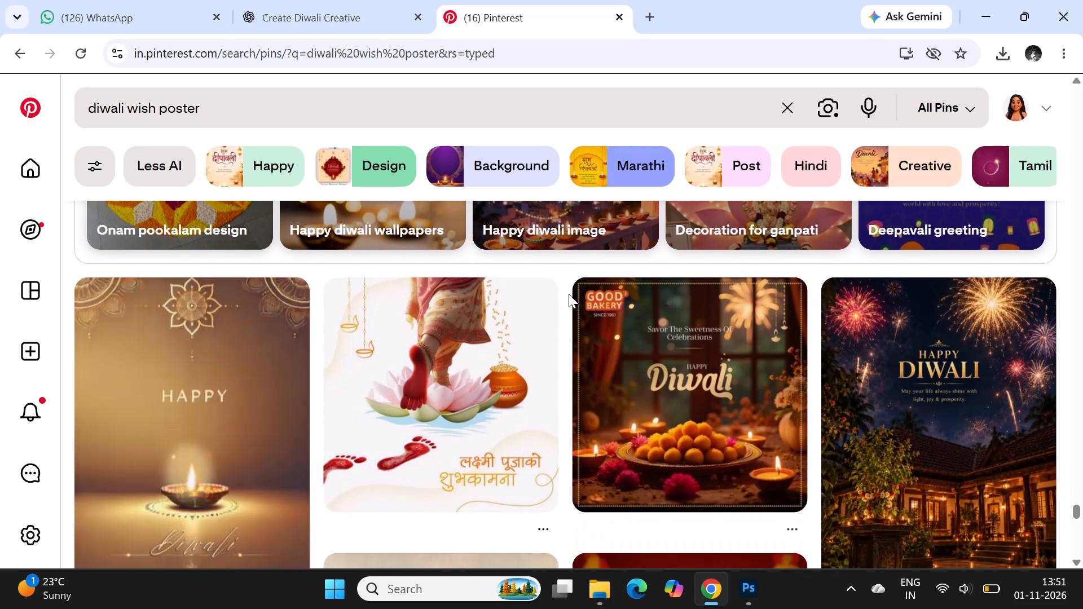
{"action": "scroll", "coordinate": [569, 294], "scroll_direction": "down", "scroll_amount": 4}
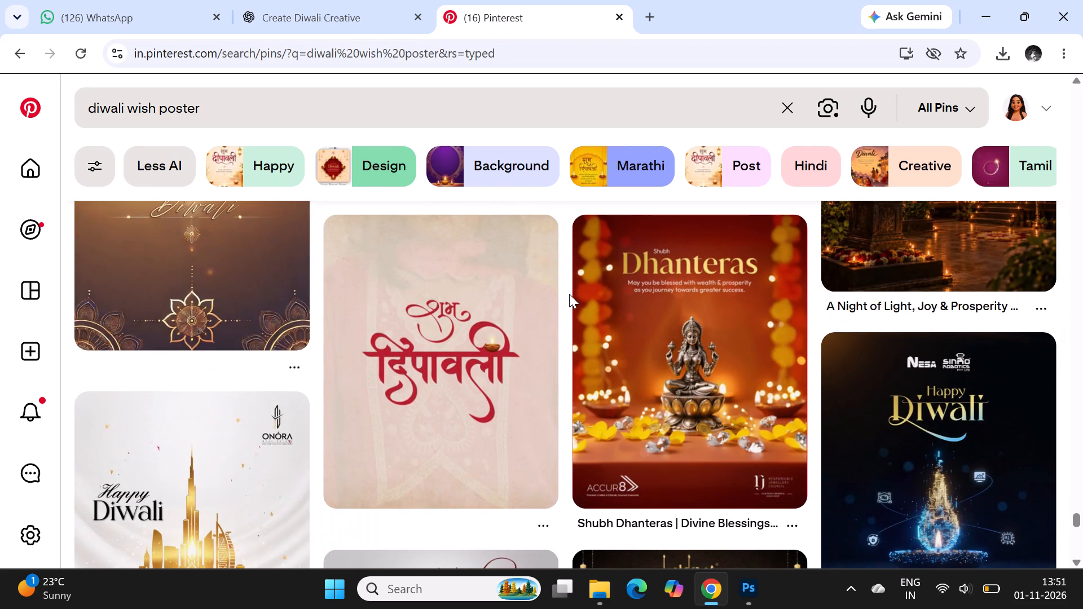
{"action": "scroll", "coordinate": [569, 294], "scroll_direction": "down", "scroll_amount": 5}
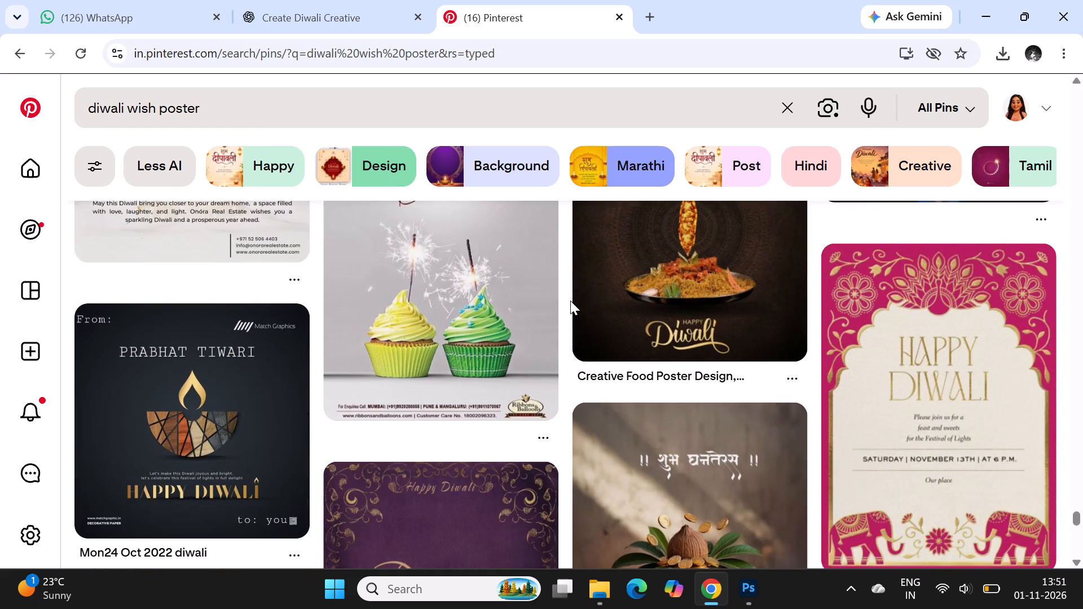
{"action": "scroll", "coordinate": [570, 301], "scroll_direction": "down", "scroll_amount": 6}
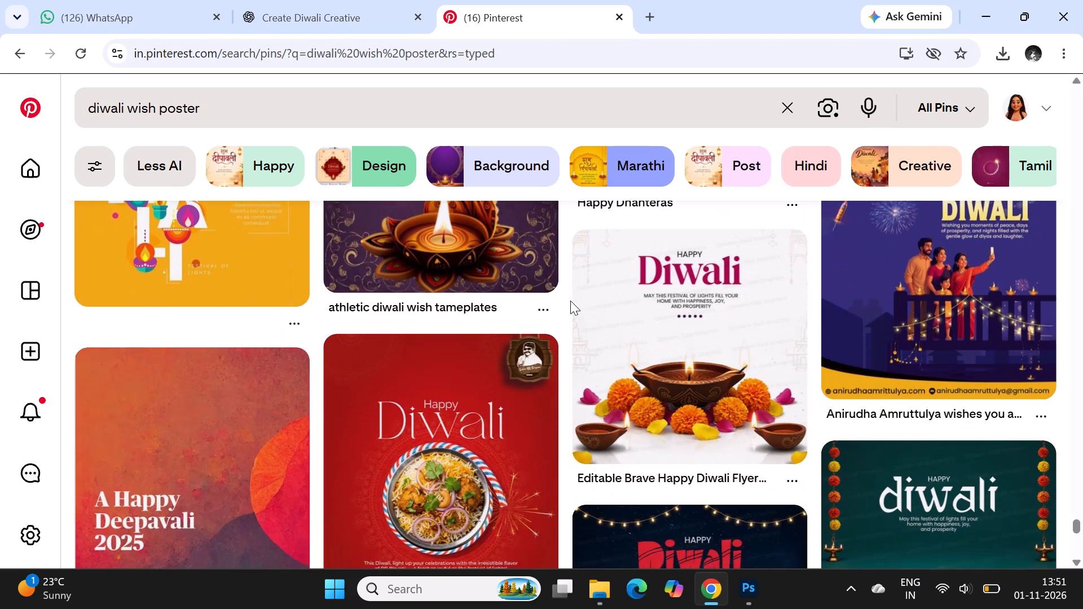
{"action": "scroll", "coordinate": [570, 301], "scroll_direction": "down", "scroll_amount": 9}
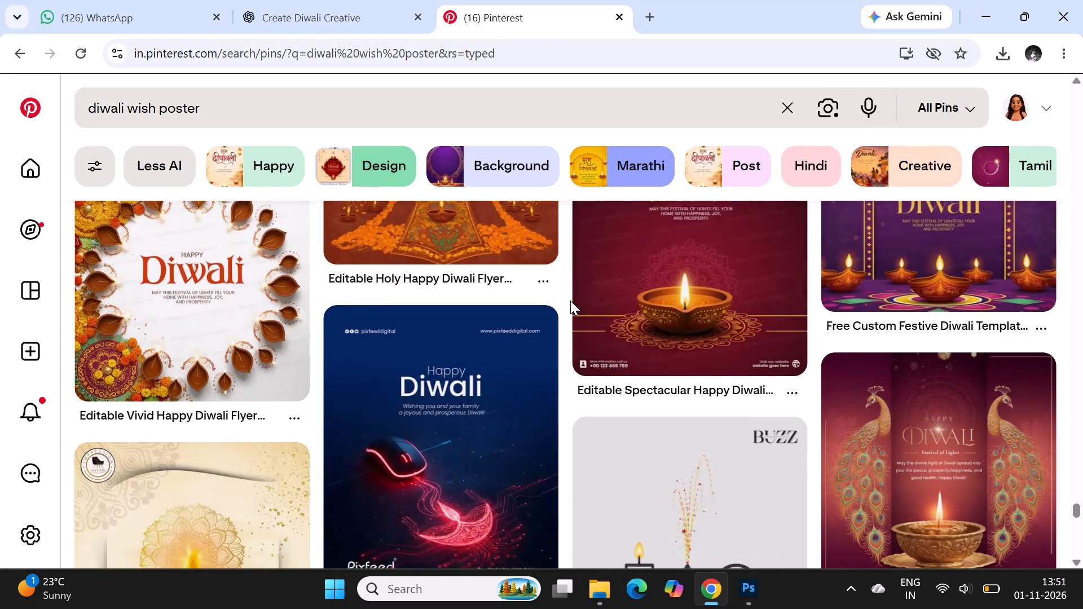
{"action": "scroll", "coordinate": [570, 301], "scroll_direction": "down", "scroll_amount": 5}
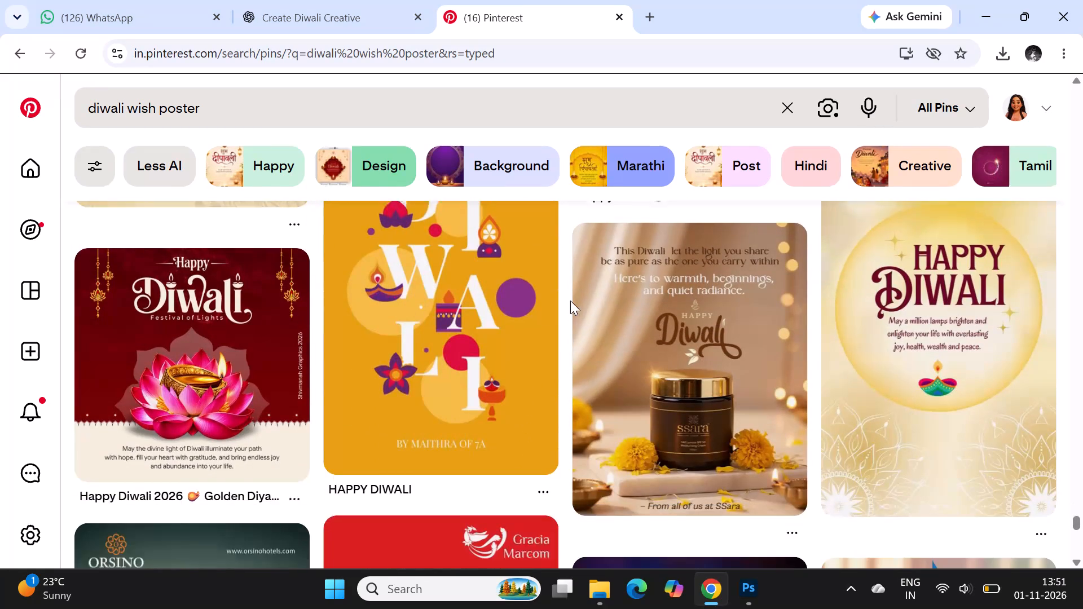
{"action": "scroll", "coordinate": [570, 301], "scroll_direction": "down", "scroll_amount": 3}
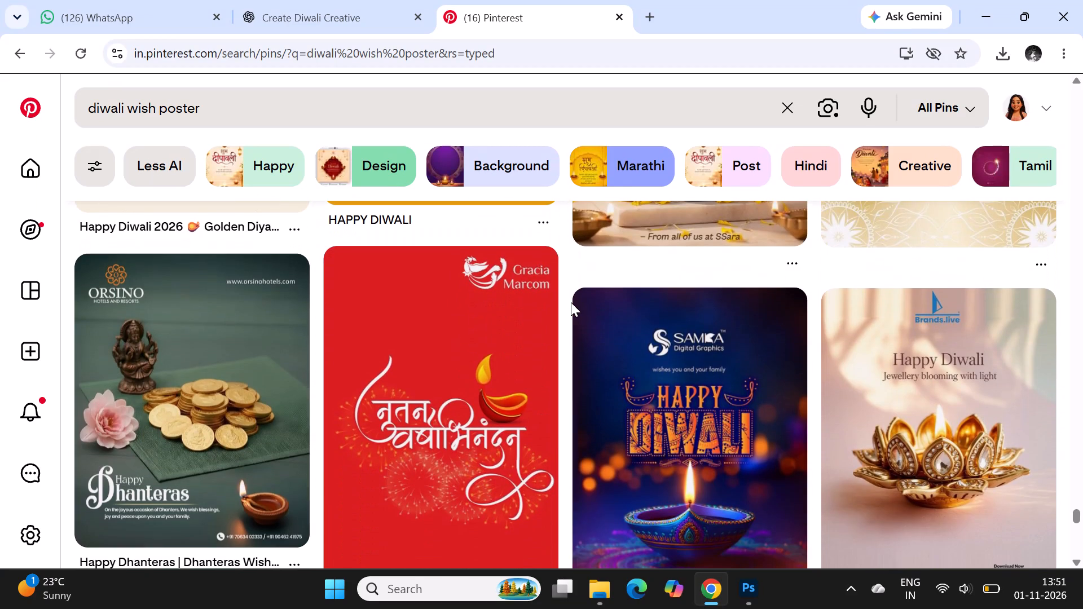
{"action": "scroll", "coordinate": [570, 303], "scroll_direction": "down", "scroll_amount": 2}
{"action": "scroll", "coordinate": [978, 486], "scroll_direction": "down", "scroll_amount": 3}
{"action": "scroll", "coordinate": [910, 355], "scroll_direction": "down", "scroll_amount": 2}
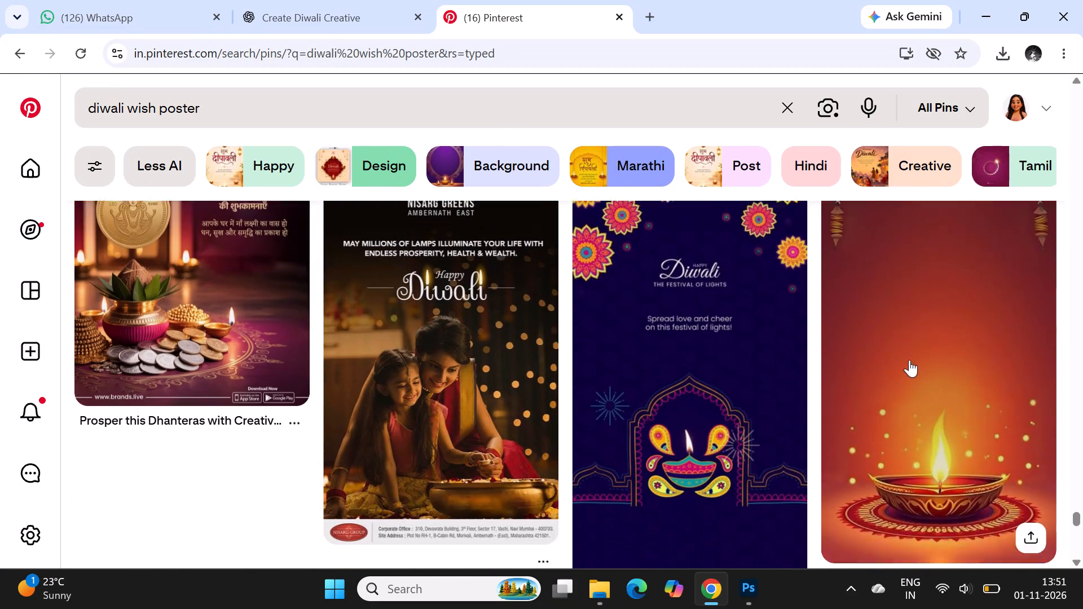
Narrow the results to "Happy" and download the cream "Diwali Wishes" pin with diya and marigolds as a JPEG in Downloads.
{"action": "left_click", "coordinate": [254, 177]}
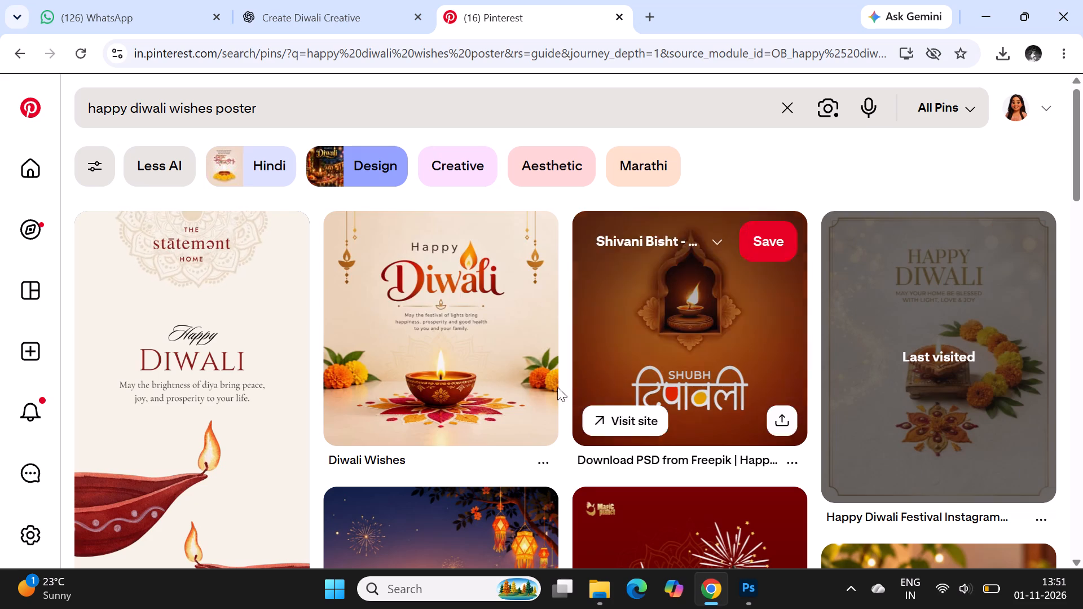
{"action": "left_click", "coordinate": [385, 336]}
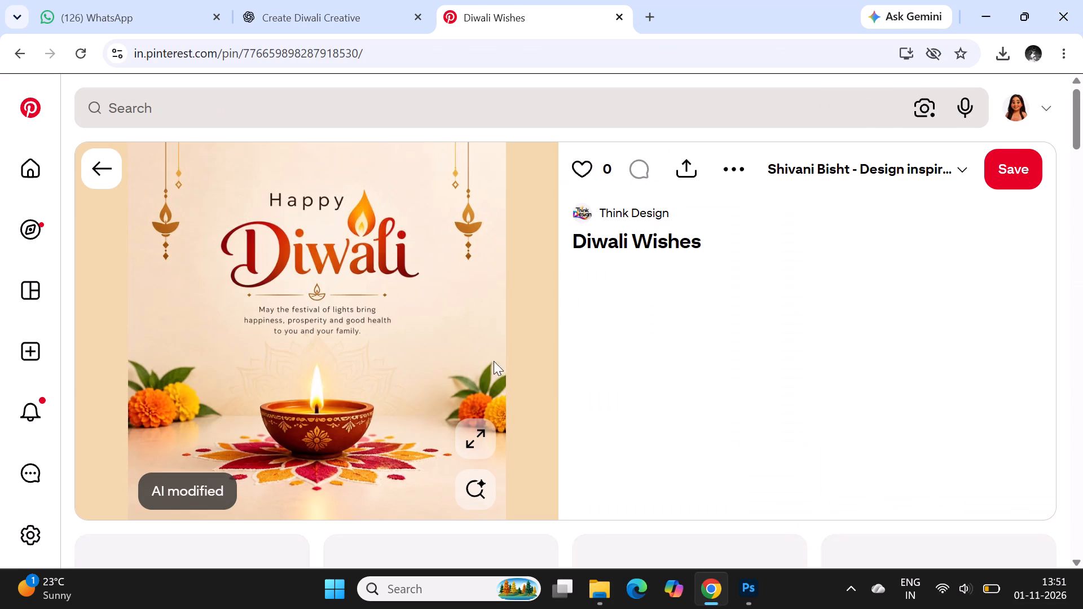
{"action": "right_click", "coordinate": [351, 293]}
{"action": "left_click", "coordinate": [430, 345]}
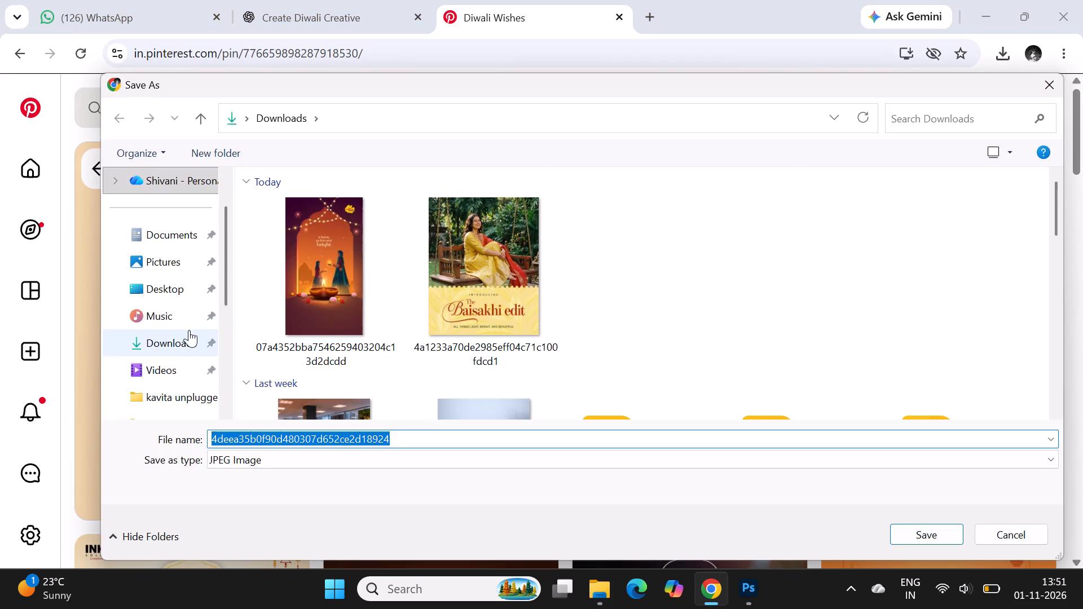
{"action": "left_click", "coordinate": [188, 335]}
{"action": "left_click", "coordinate": [926, 532]}
{"action": "scroll", "coordinate": [997, 431], "scroll_direction": "down", "scroll_amount": 2}
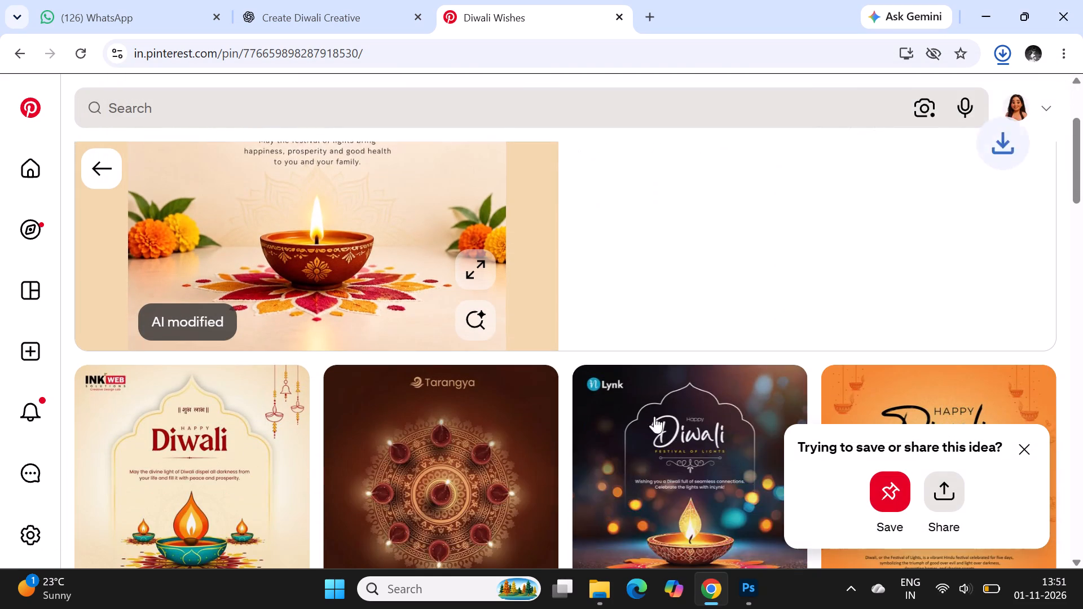
{"action": "scroll", "coordinate": [633, 412], "scroll_direction": "down", "scroll_amount": 2}
{"action": "scroll", "coordinate": [833, 358], "scroll_direction": "down", "scroll_amount": 1}
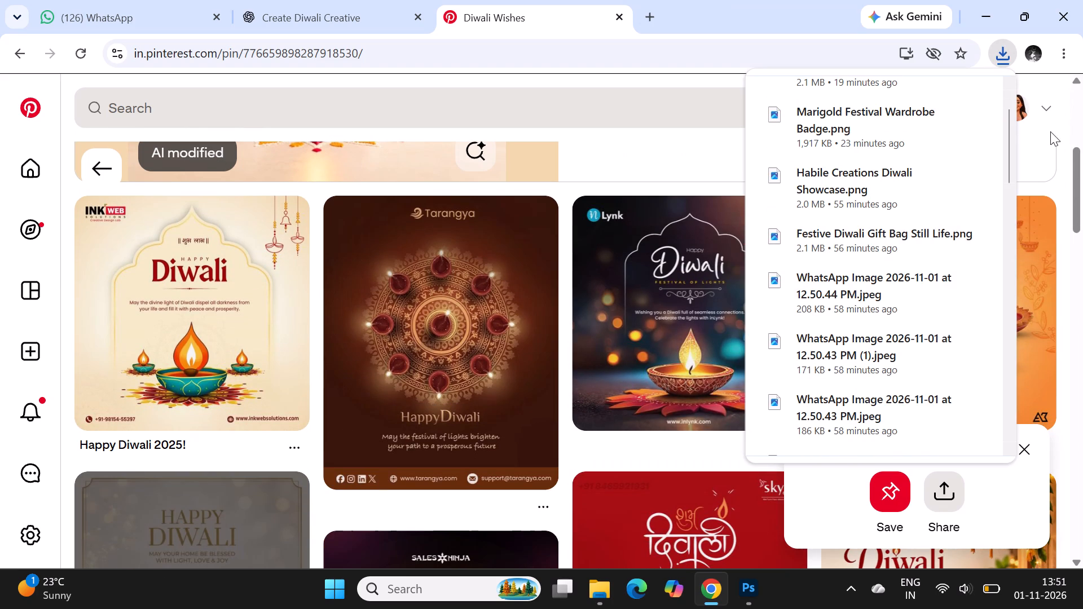
{"action": "left_click", "coordinate": [1054, 144]}
{"action": "left_click", "coordinate": [1025, 451]}
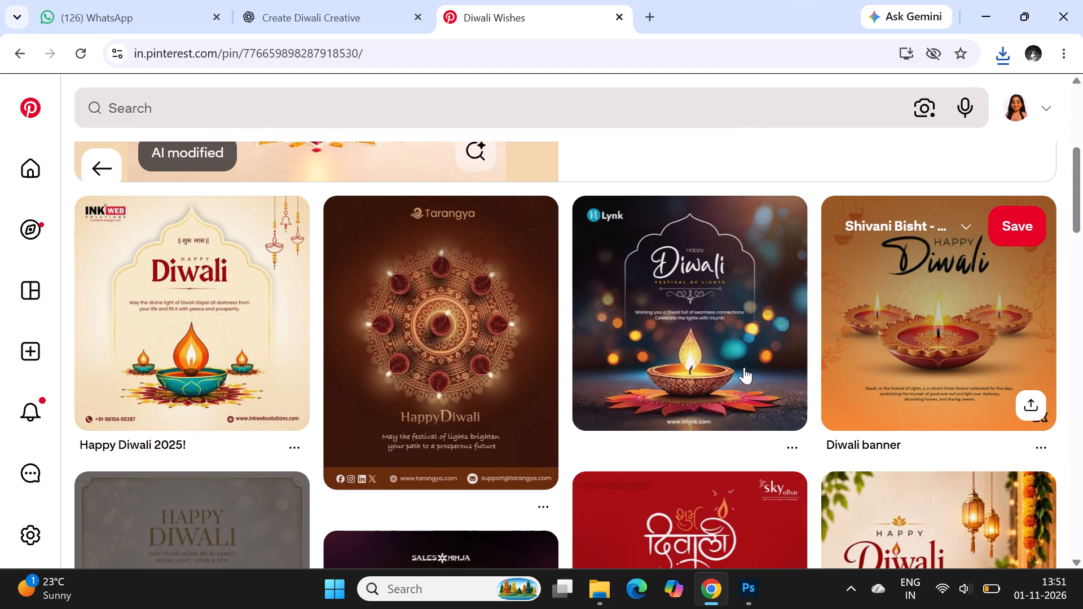
View the dark inLynk Happy Diwali pin and examine its related posters for further references.
{"action": "left_click", "coordinate": [673, 346]}
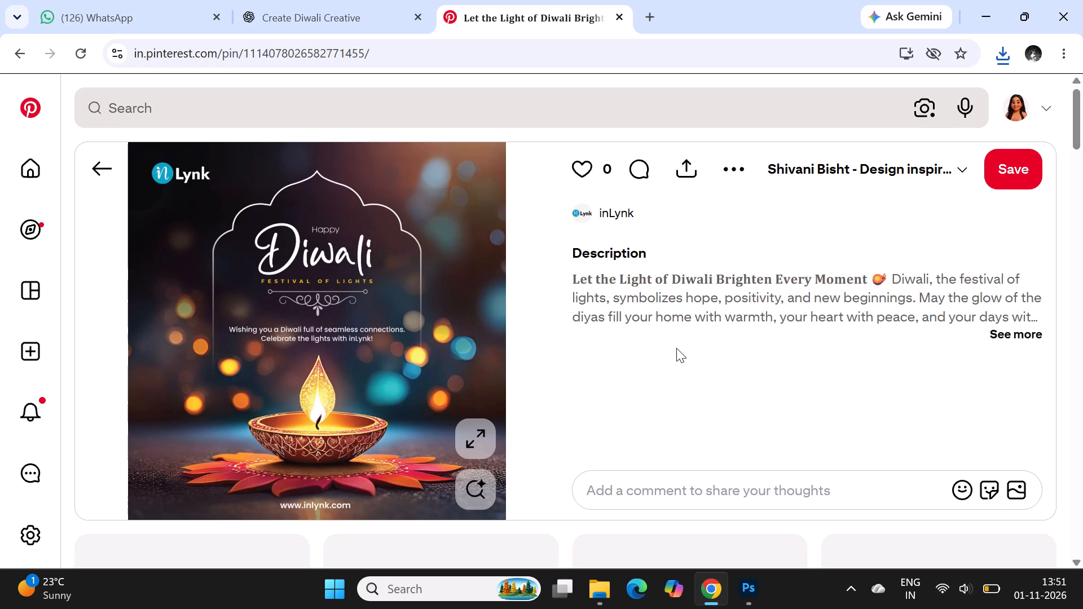
{"action": "scroll", "coordinate": [677, 350], "scroll_direction": "down", "scroll_amount": 4}
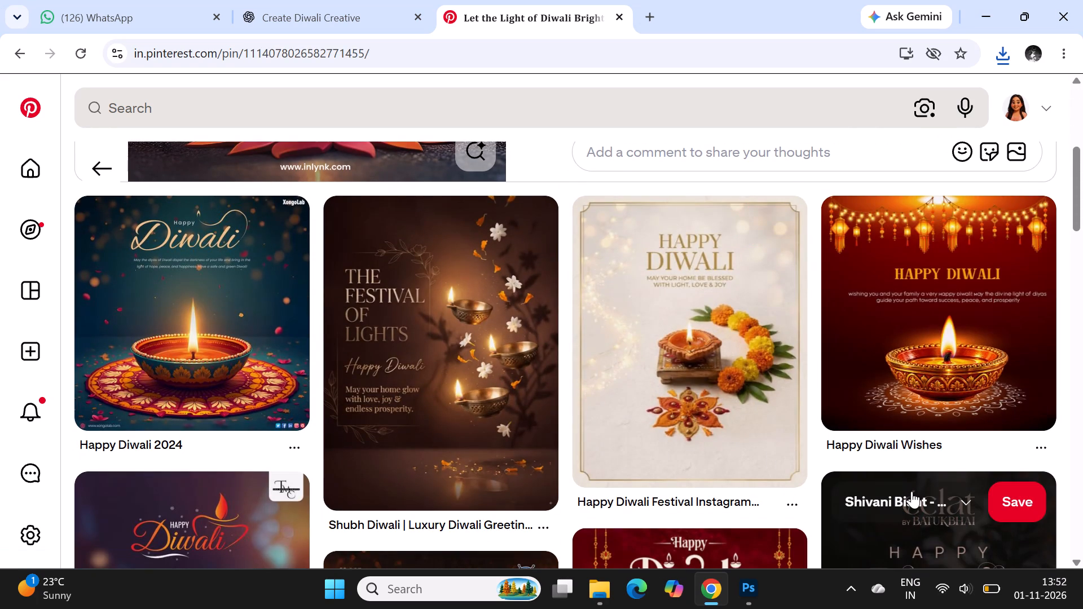
{"action": "scroll", "coordinate": [912, 491], "scroll_direction": "down", "scroll_amount": 4}
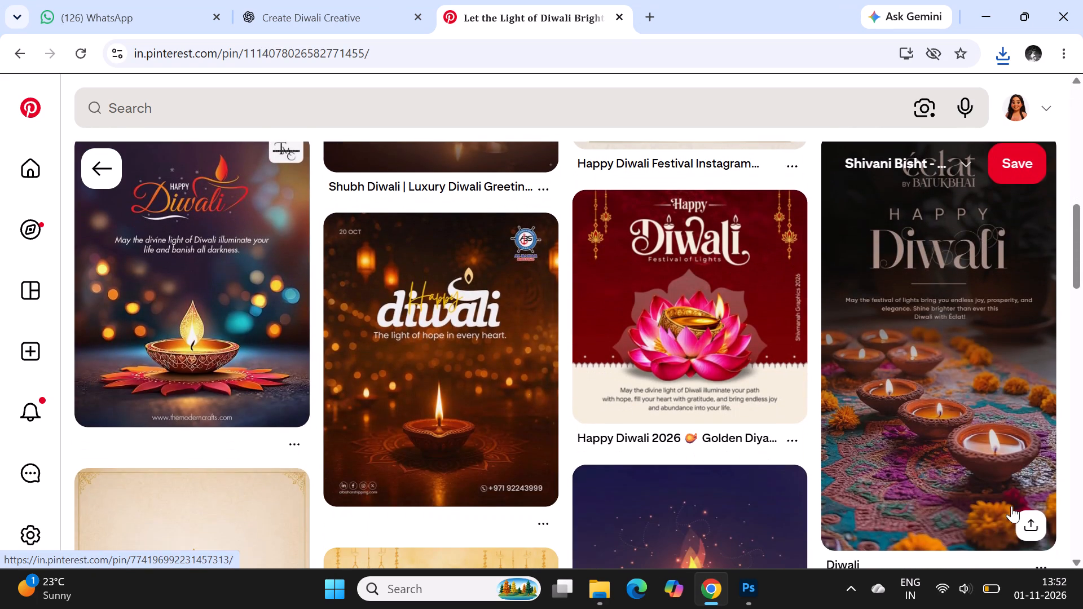
{"action": "scroll", "coordinate": [1011, 506], "scroll_direction": "up", "scroll_amount": 1}
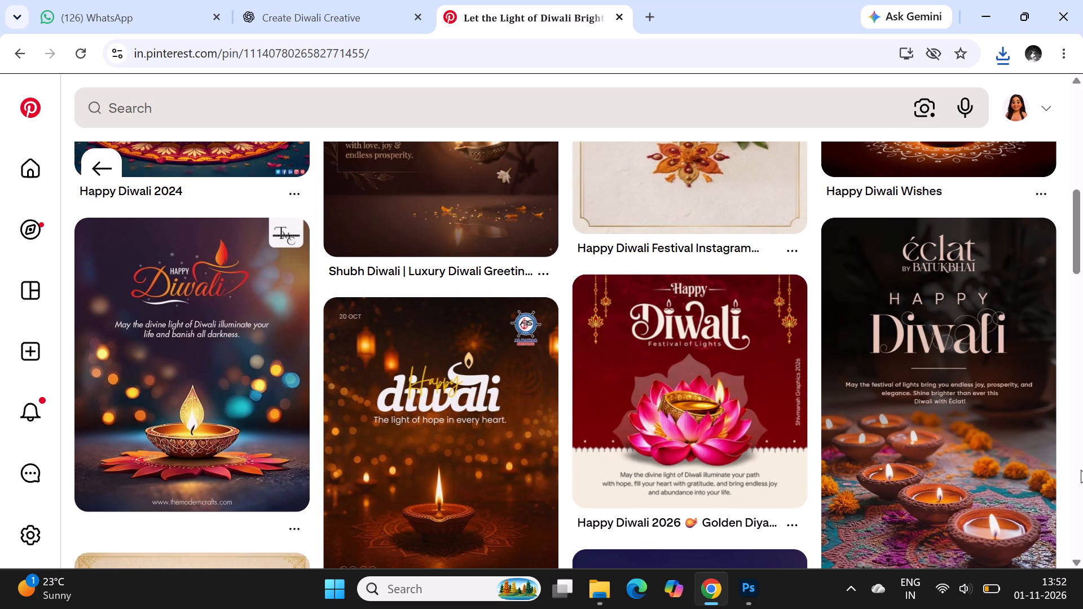
{"action": "scroll", "coordinate": [1081, 470], "scroll_direction": "down", "scroll_amount": 4}
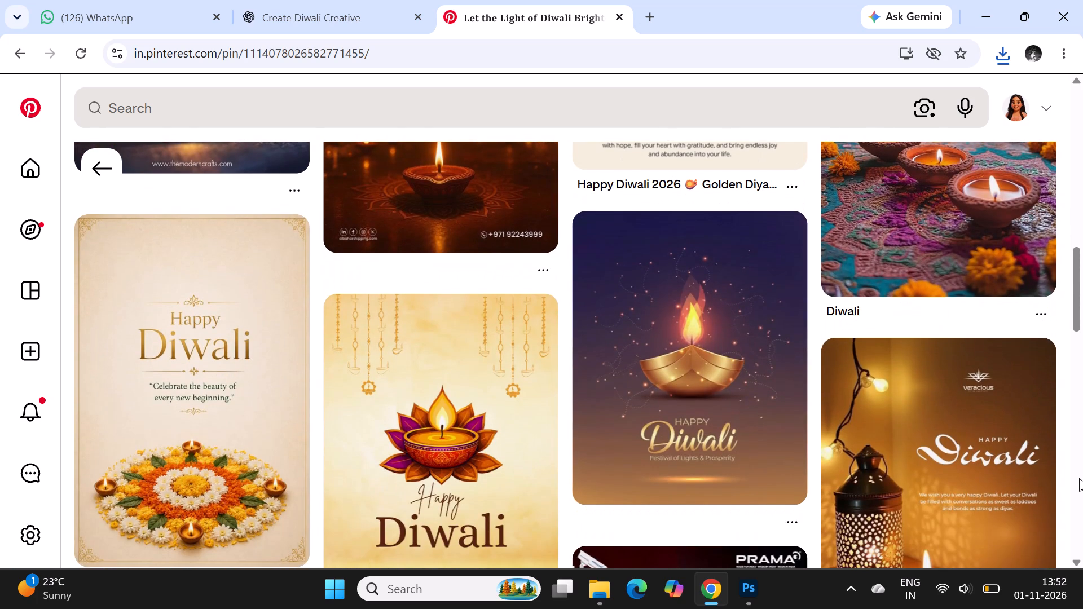
Open the dark éclat "Happy Diwali" pin with diyas on a patterned rug and download its image as a JPEG in Downloads.
{"action": "scroll", "coordinate": [1079, 478], "scroll_direction": "up", "scroll_amount": 2}
{"action": "left_click", "coordinate": [912, 403]}
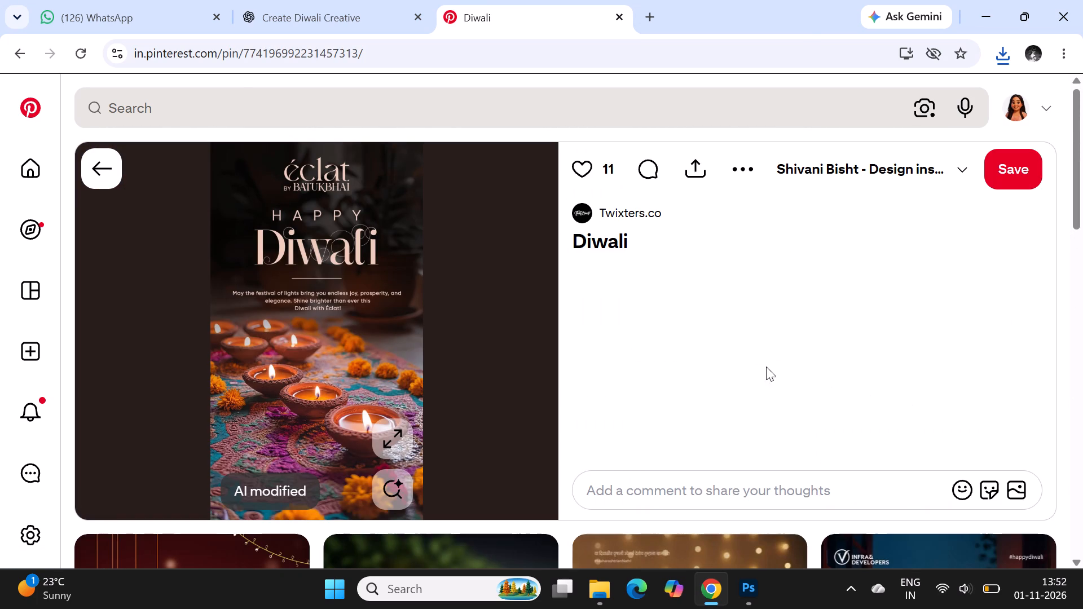
{"action": "right_click", "coordinate": [371, 303]}
{"action": "left_click", "coordinate": [443, 358]}
{"action": "left_click", "coordinate": [156, 347]}
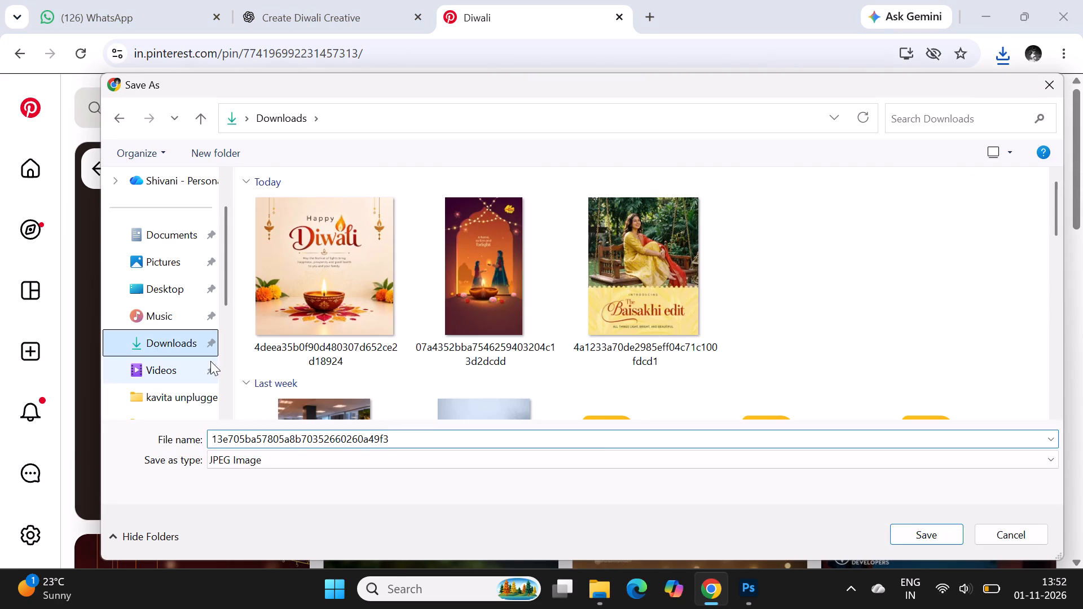
{"action": "left_click", "coordinate": [932, 536]}
Examine the posters related to the éclat pin for Happy Diwali layouts and open the "HAPPY DIWALI" pin with diyas and fern leaves.
{"action": "scroll", "coordinate": [1016, 431], "scroll_direction": "down", "scroll_amount": 3}
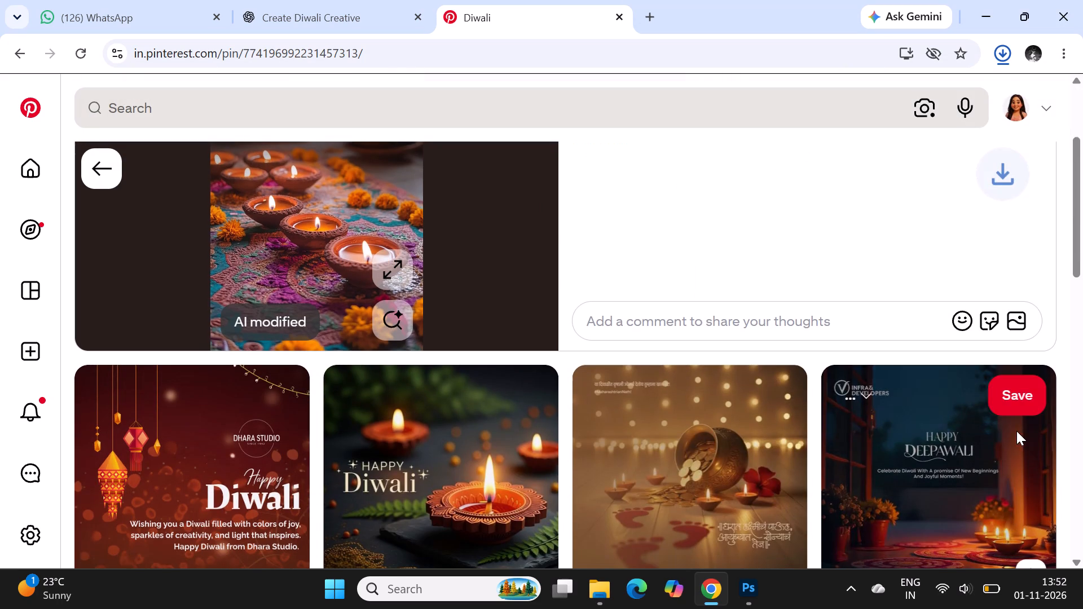
{"action": "scroll", "coordinate": [1016, 431], "scroll_direction": "down", "scroll_amount": 1}
{"action": "left_click", "coordinate": [1066, 275]}
{"action": "scroll", "coordinate": [1066, 275], "scroll_direction": "down", "scroll_amount": 1}
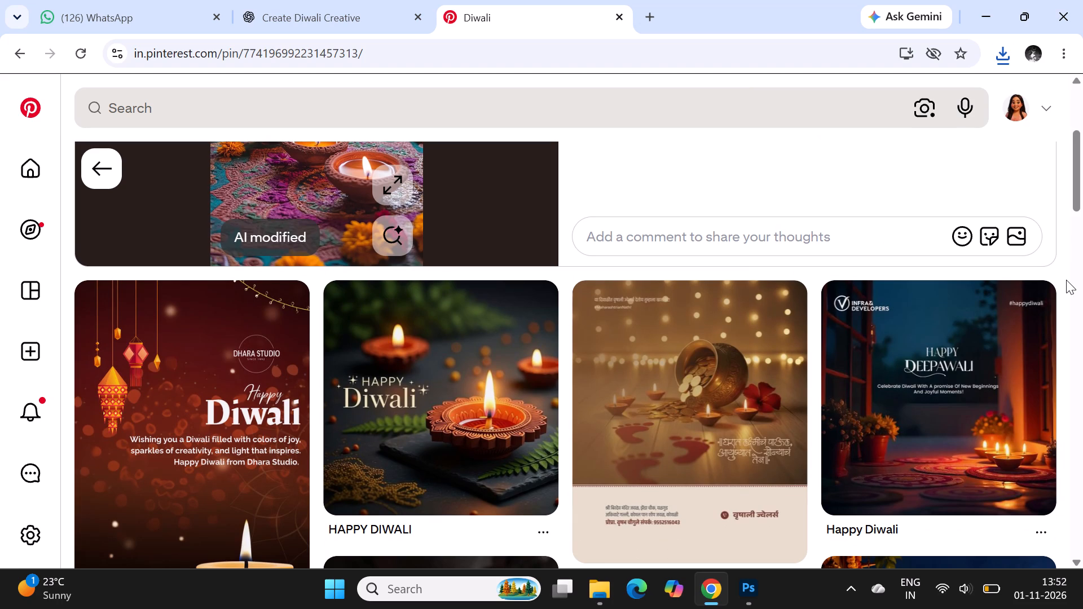
{"action": "scroll", "coordinate": [1066, 280], "scroll_direction": "down", "scroll_amount": 1}
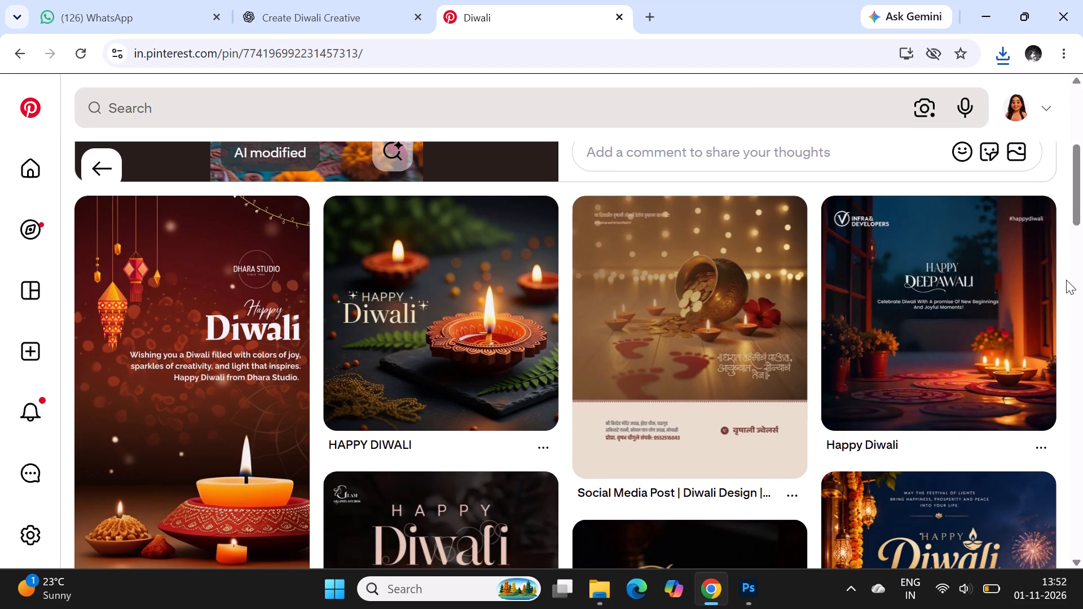
{"action": "scroll", "coordinate": [1066, 280], "scroll_direction": "down", "scroll_amount": 4}
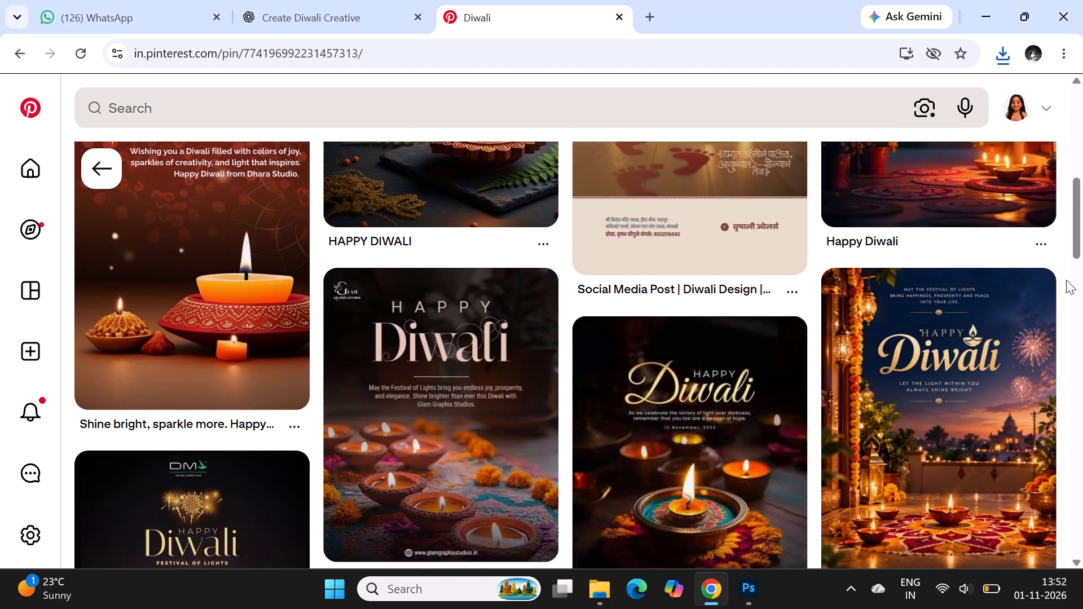
{"action": "scroll", "coordinate": [1066, 280], "scroll_direction": "down", "scroll_amount": 1}
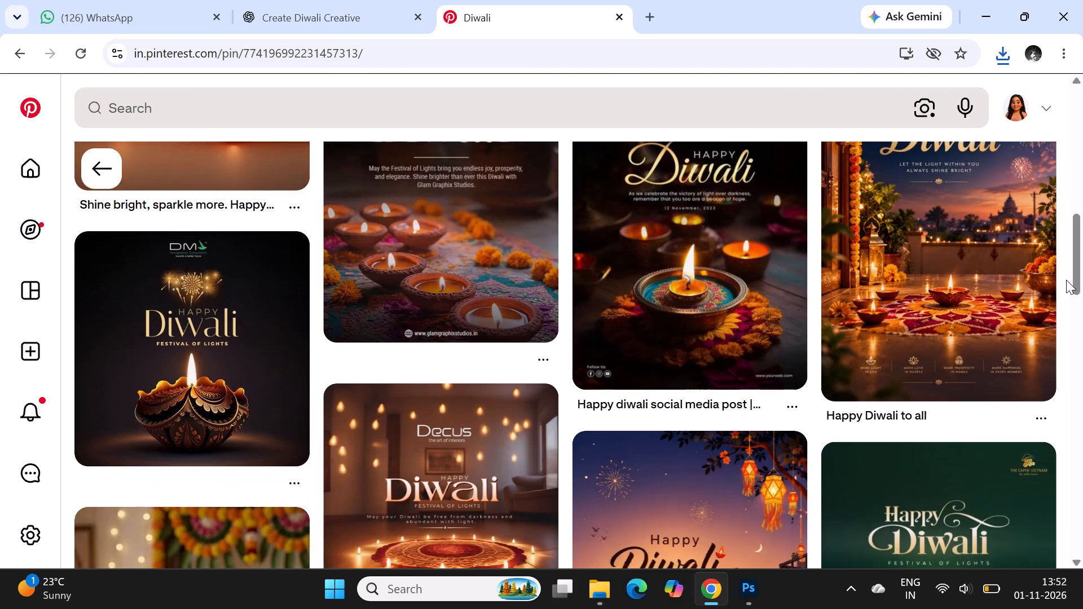
{"action": "scroll", "coordinate": [1066, 280], "scroll_direction": "down", "scroll_amount": 6}
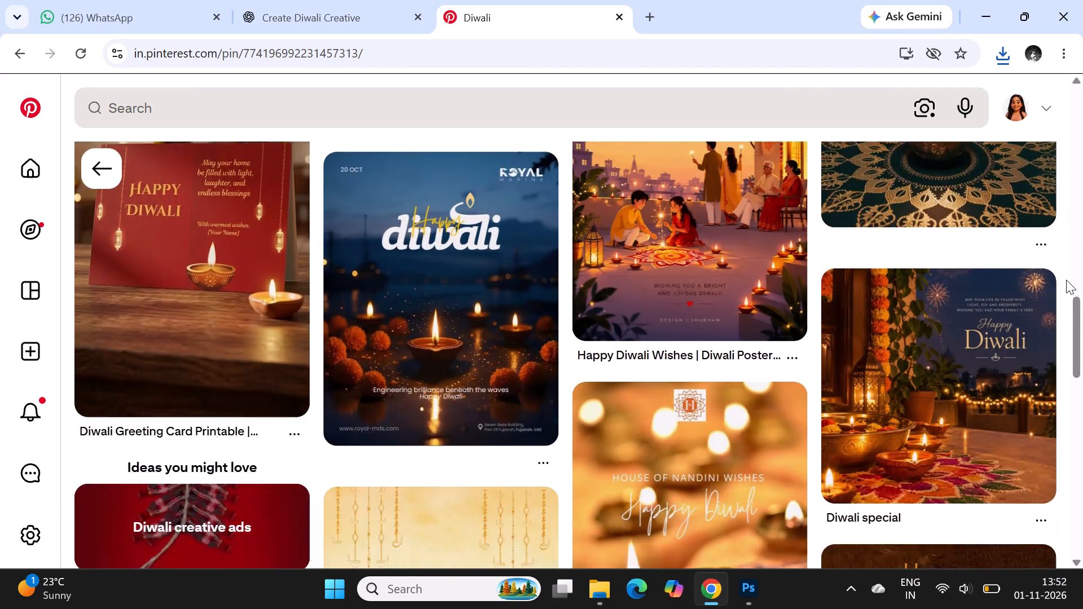
{"action": "scroll", "coordinate": [1066, 280], "scroll_direction": "up", "scroll_amount": 2}
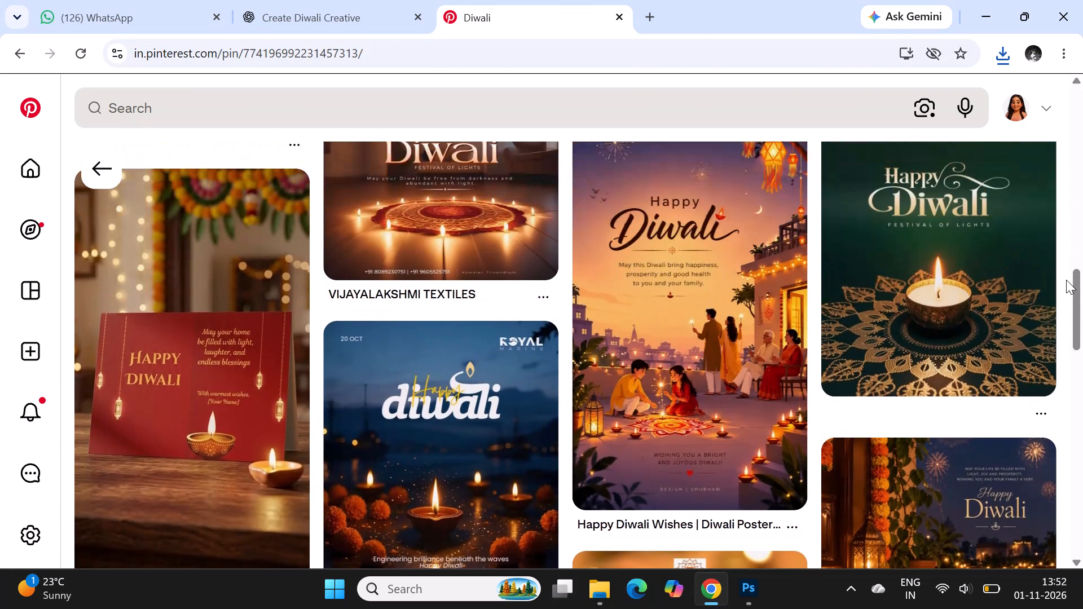
{"action": "scroll", "coordinate": [1066, 280], "scroll_direction": "down", "scroll_amount": 4}
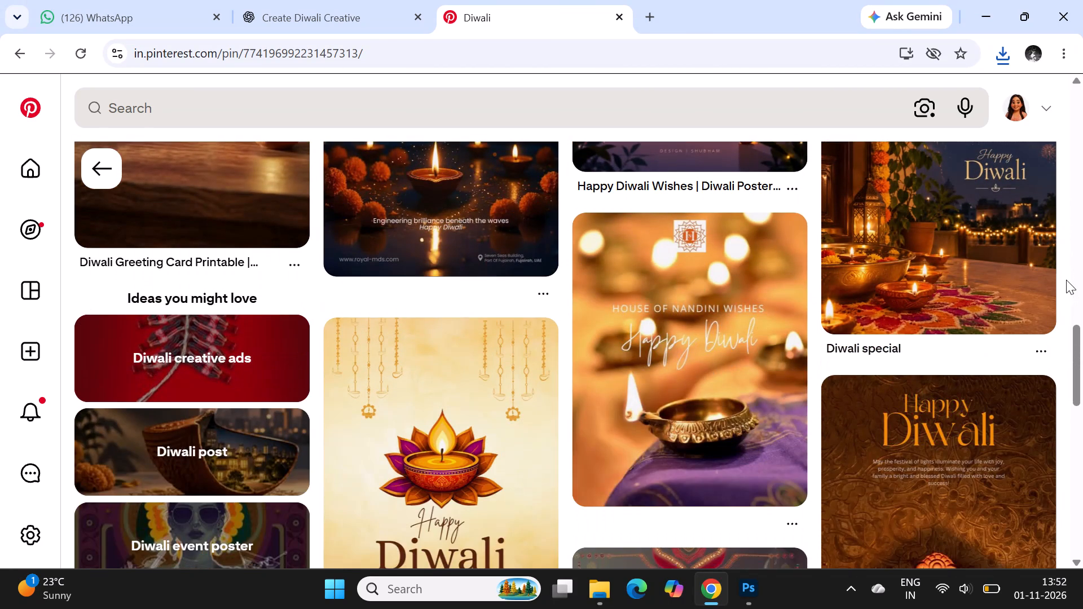
{"action": "scroll", "coordinate": [1066, 280], "scroll_direction": "down", "scroll_amount": 6}
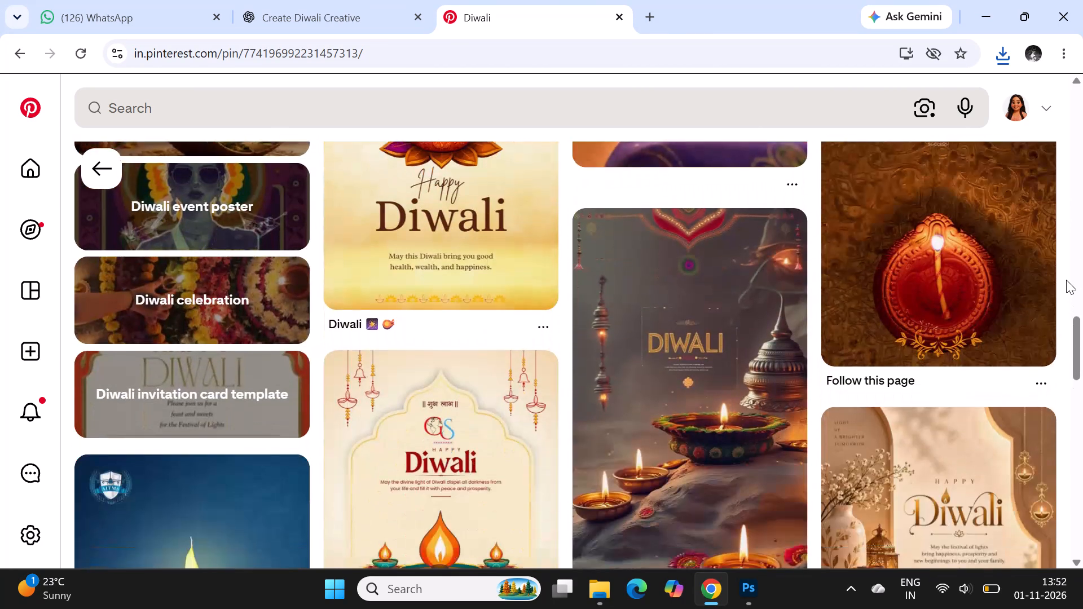
{"action": "scroll", "coordinate": [1066, 280], "scroll_direction": "down", "scroll_amount": 2}
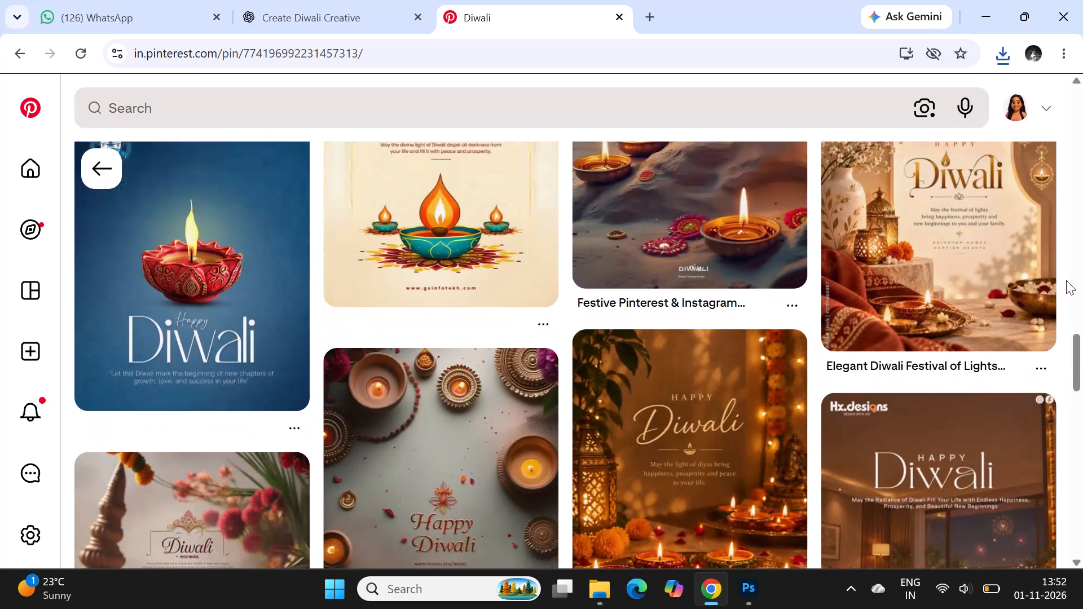
{"action": "scroll", "coordinate": [1066, 280], "scroll_direction": "down", "scroll_amount": 1}
{"action": "scroll", "coordinate": [1066, 280], "scroll_direction": "up", "scroll_amount": 9}
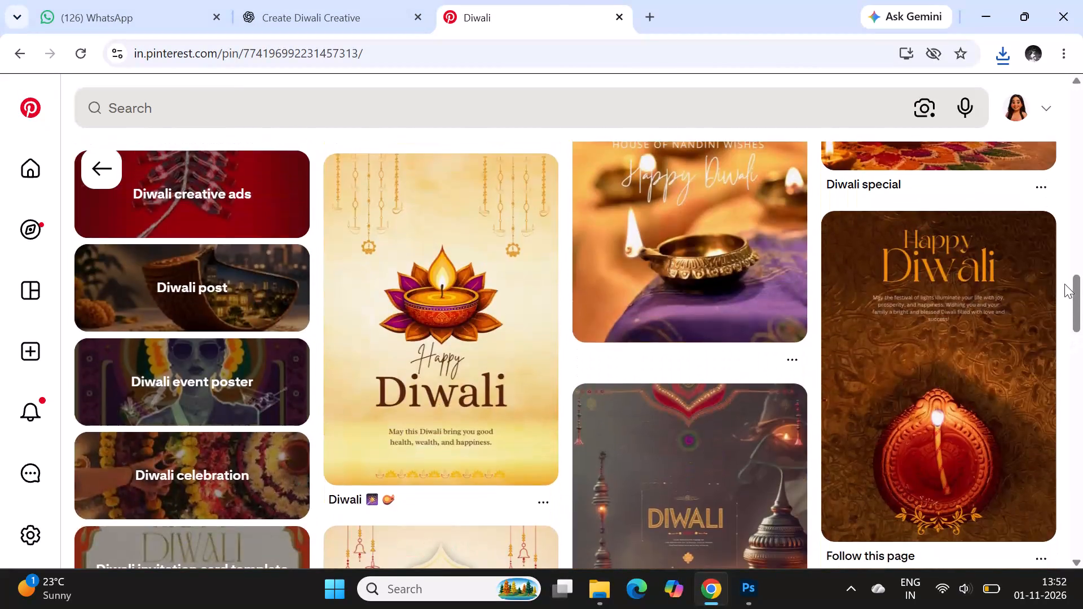
{"action": "scroll", "coordinate": [1064, 284], "scroll_direction": "up", "scroll_amount": 10}
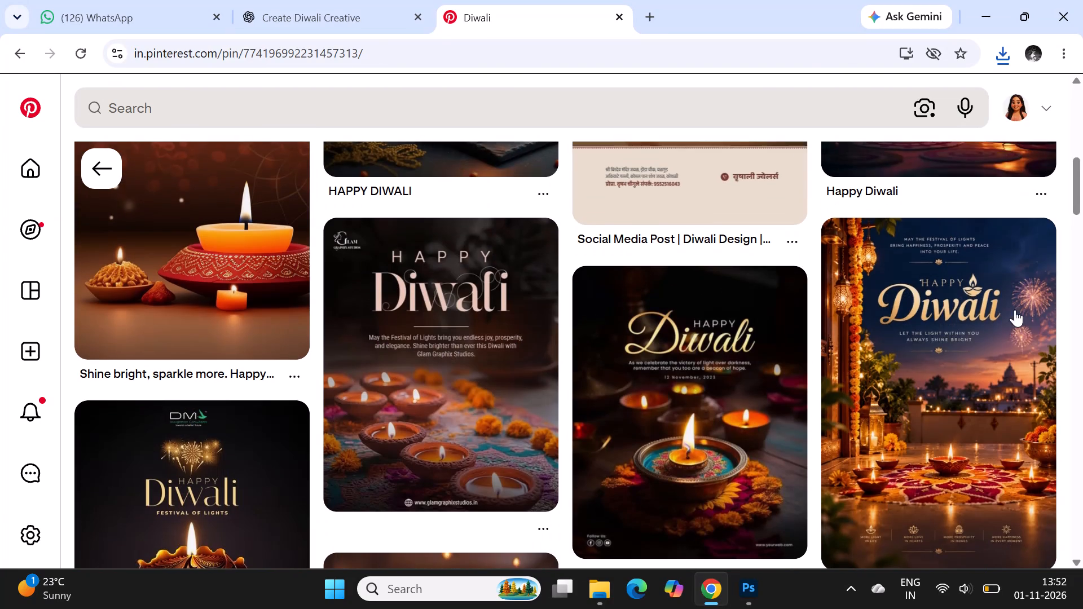
{"action": "scroll", "coordinate": [643, 429], "scroll_direction": "up", "scroll_amount": 2}
{"action": "scroll", "coordinate": [499, 459], "scroll_direction": "up", "scroll_amount": 2}
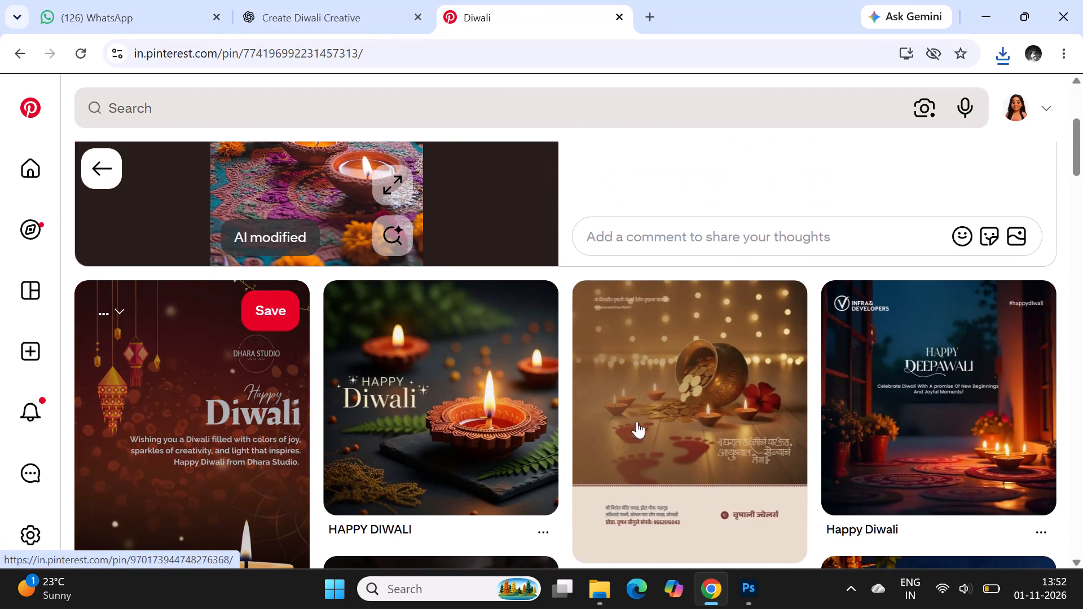
{"action": "left_click", "coordinate": [455, 407]}
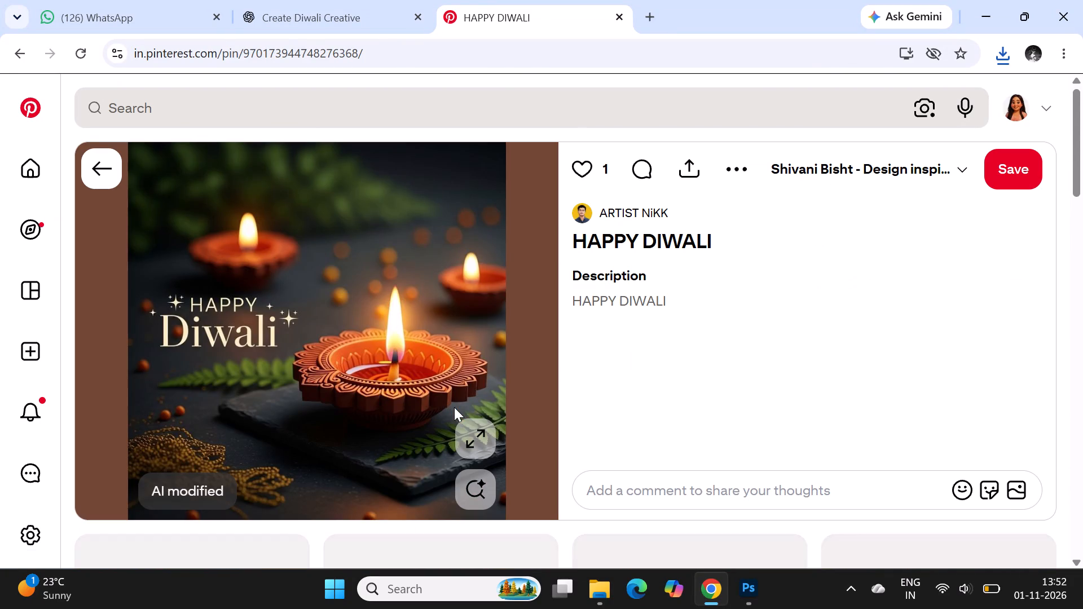
Switch to File Explorer and check the newest reference images at the start of the Downloads folder.
{"action": "left_click", "coordinate": [610, 593]}
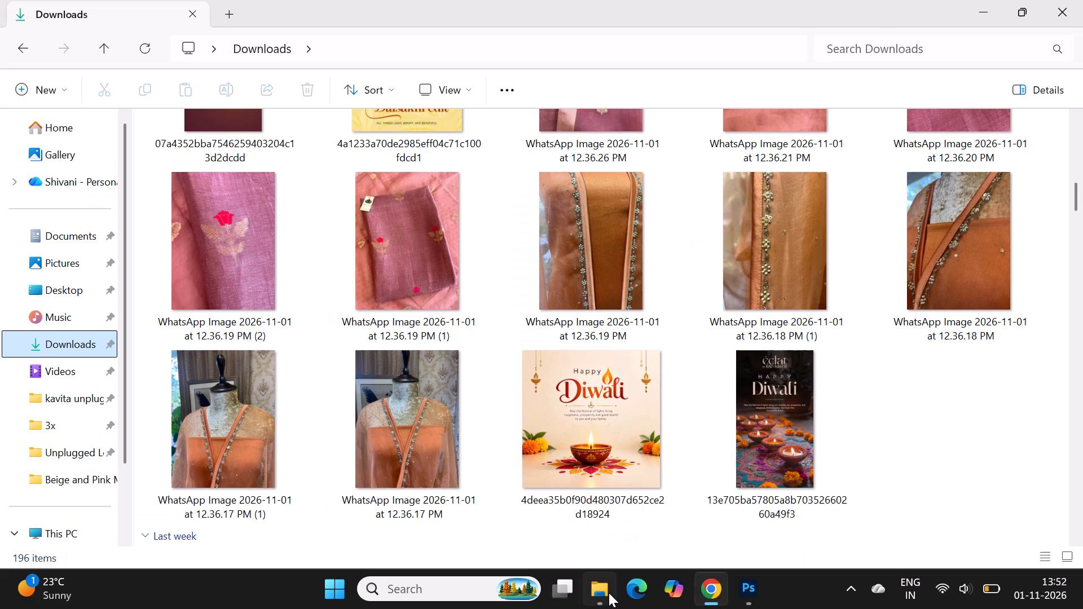
{"action": "left_click", "coordinate": [72, 352]}
{"action": "scroll", "coordinate": [393, 376], "scroll_direction": "up", "scroll_amount": 4}
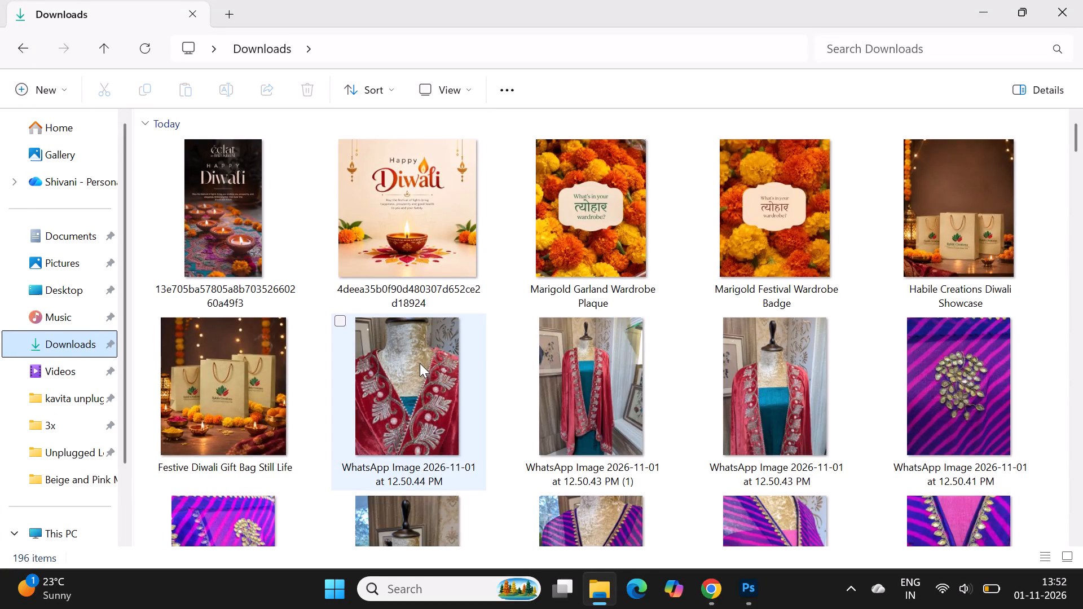
Return to Pinterest and examine the posters related to the "HAPPY DIWALI" fern-and-diya pin for lettering, layout and diya references.
{"action": "left_click", "coordinate": [708, 604]}
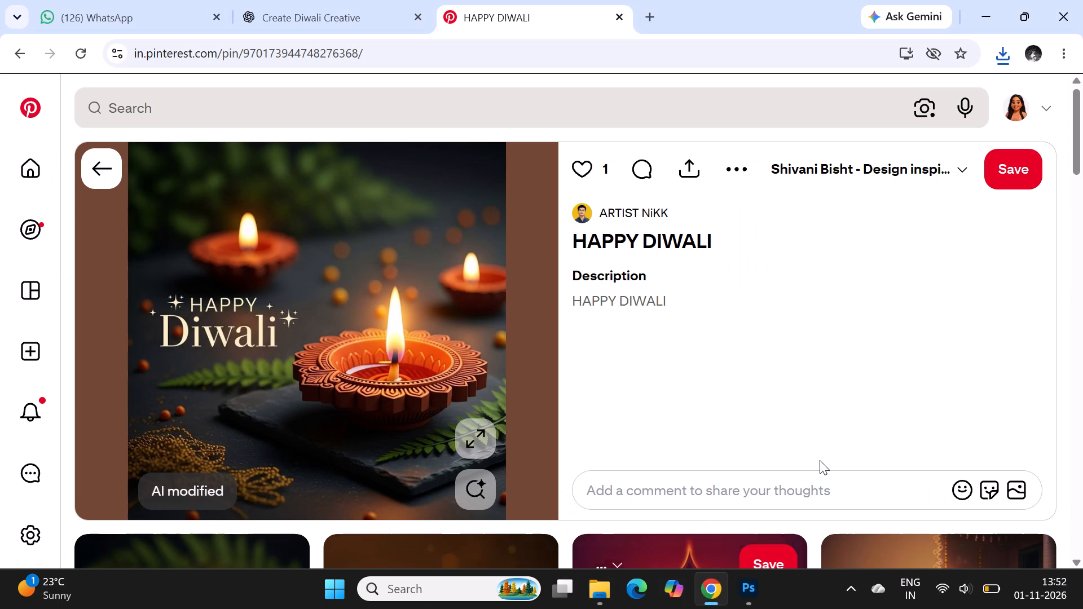
{"action": "scroll", "coordinate": [820, 460], "scroll_direction": "down", "scroll_amount": 4}
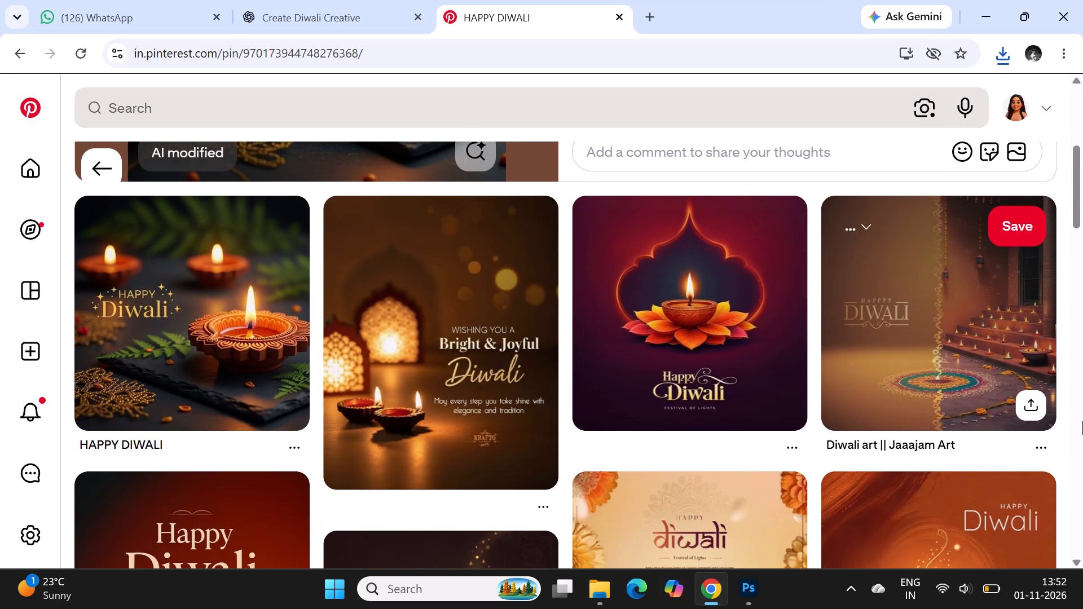
{"action": "scroll", "coordinate": [1082, 421], "scroll_direction": "down", "scroll_amount": 2}
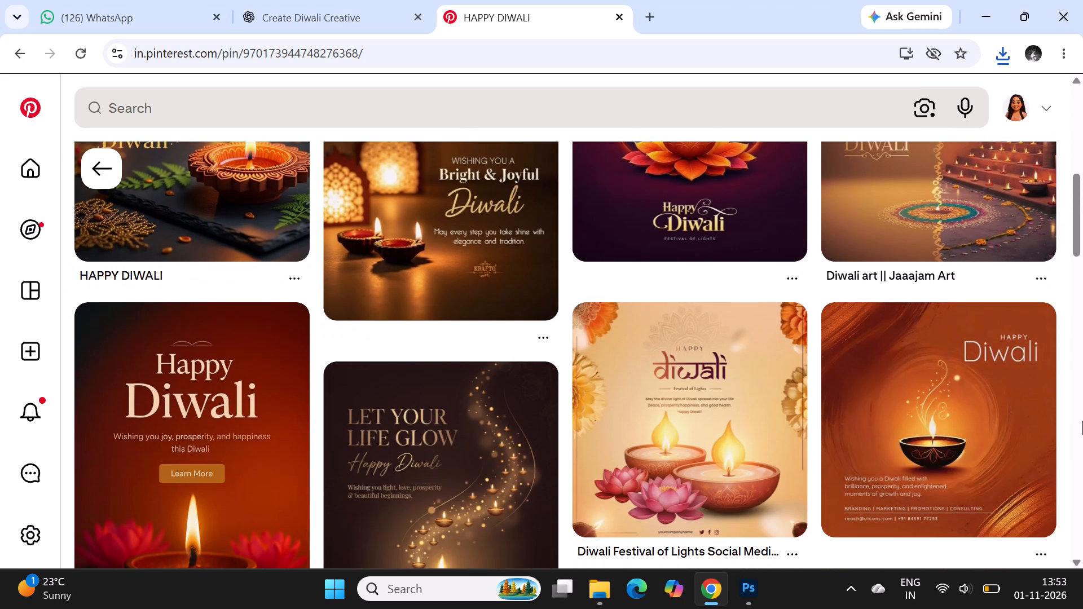
{"action": "scroll", "coordinate": [1082, 421], "scroll_direction": "down", "scroll_amount": 5}
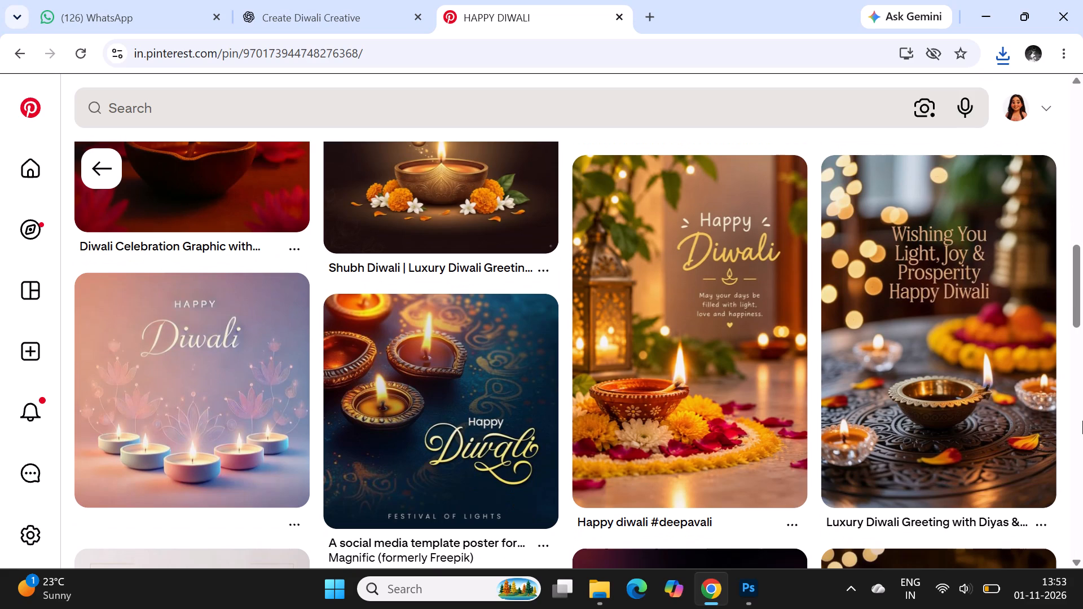
{"action": "scroll", "coordinate": [1082, 420], "scroll_direction": "down", "scroll_amount": 2}
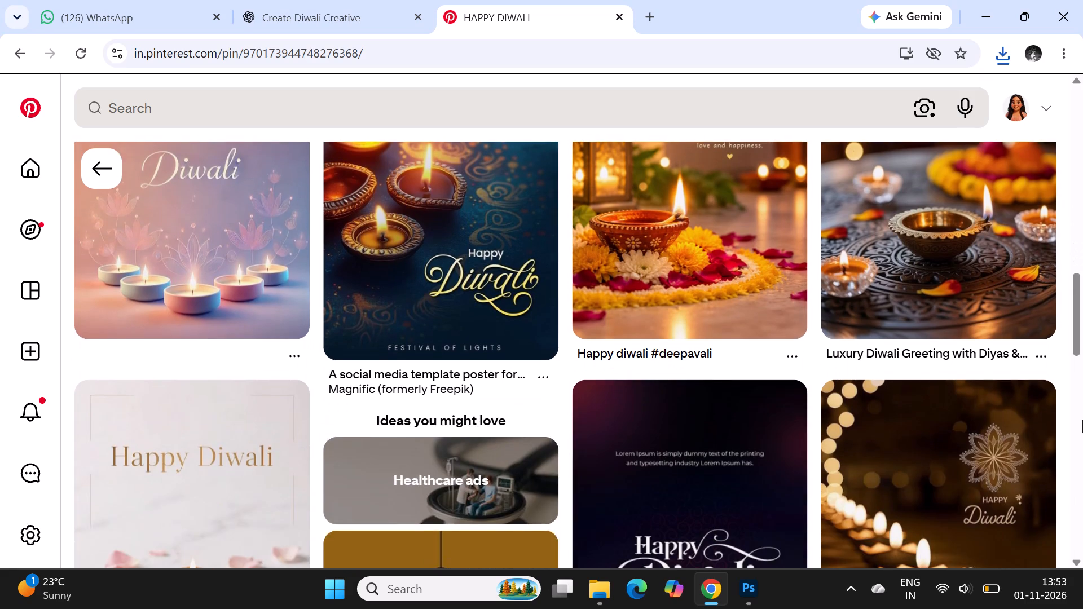
{"action": "scroll", "coordinate": [1082, 420], "scroll_direction": "down", "scroll_amount": 8}
{"action": "scroll", "coordinate": [1082, 420], "scroll_direction": "up", "scroll_amount": 1}
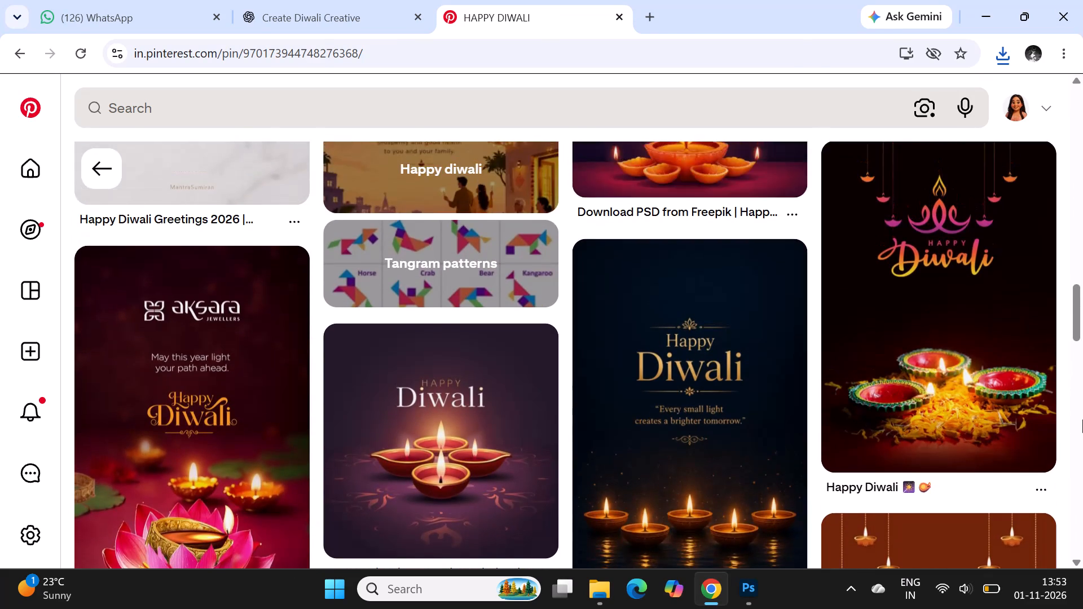
{"action": "scroll", "coordinate": [1082, 420], "scroll_direction": "down", "scroll_amount": 9}
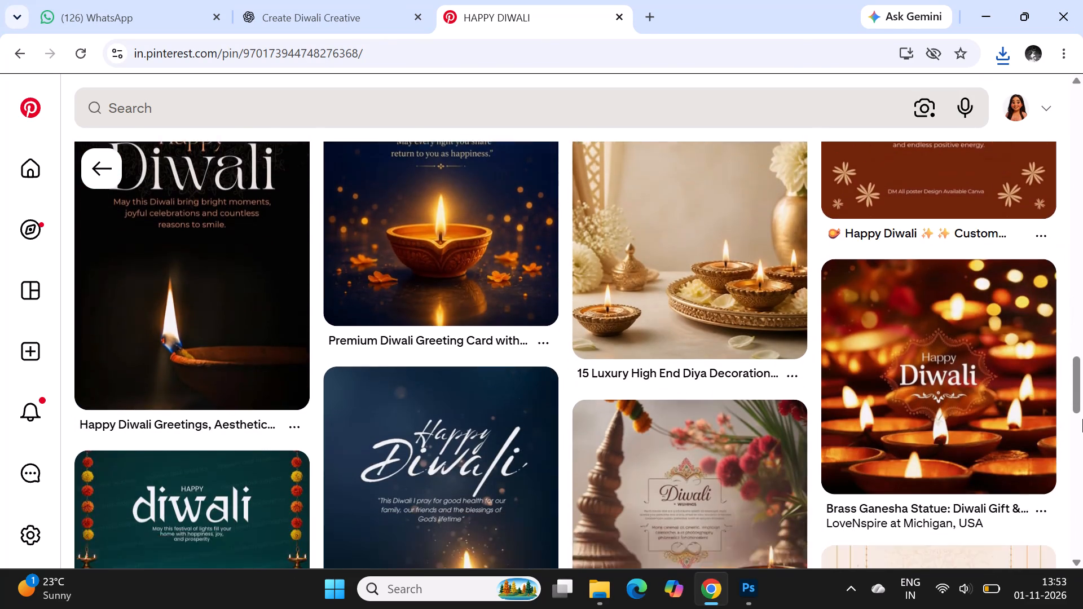
{"action": "scroll", "coordinate": [1082, 419], "scroll_direction": "down", "scroll_amount": 2}
{"action": "scroll", "coordinate": [1082, 419], "scroll_direction": "up", "scroll_amount": 1}
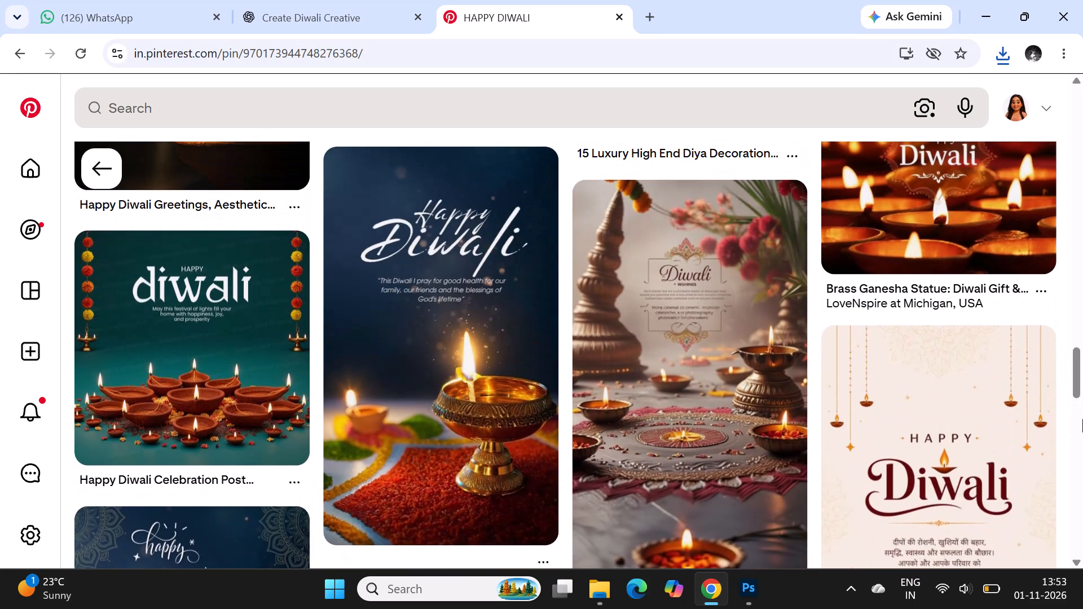
{"action": "scroll", "coordinate": [1082, 419], "scroll_direction": "down", "scroll_amount": 3}
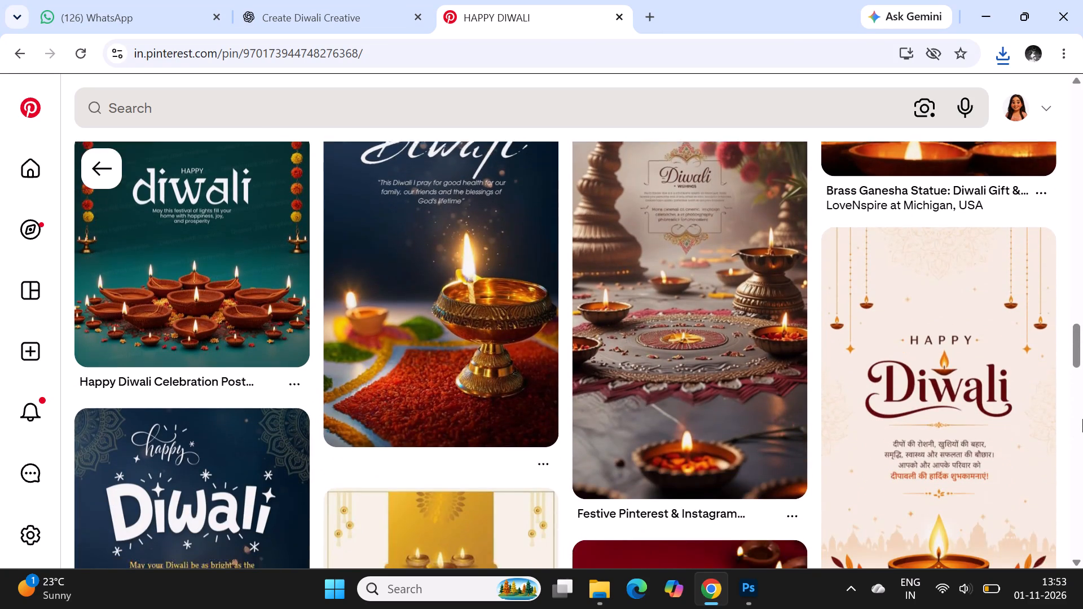
{"action": "scroll", "coordinate": [1082, 419], "scroll_direction": "down", "scroll_amount": 5}
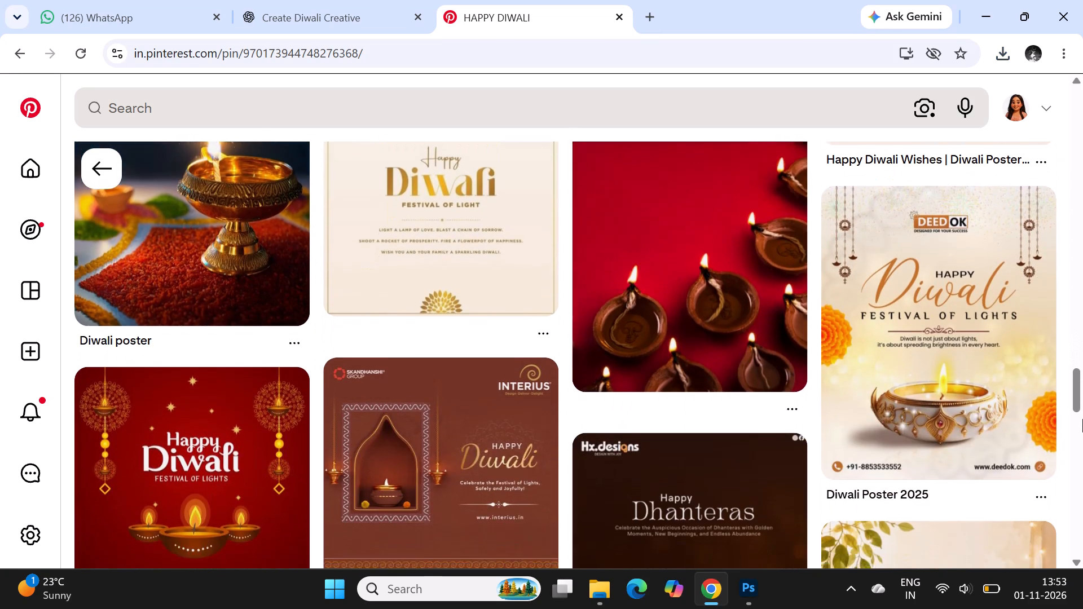
{"action": "scroll", "coordinate": [1082, 419], "scroll_direction": "down", "scroll_amount": 2}
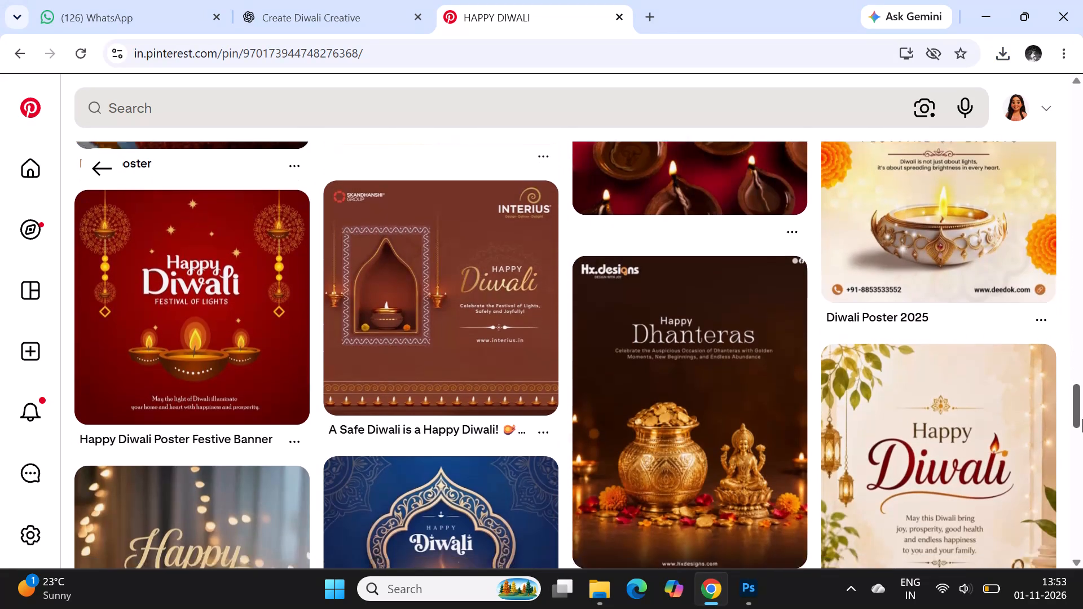
{"action": "scroll", "coordinate": [1082, 419], "scroll_direction": "down", "scroll_amount": 11}
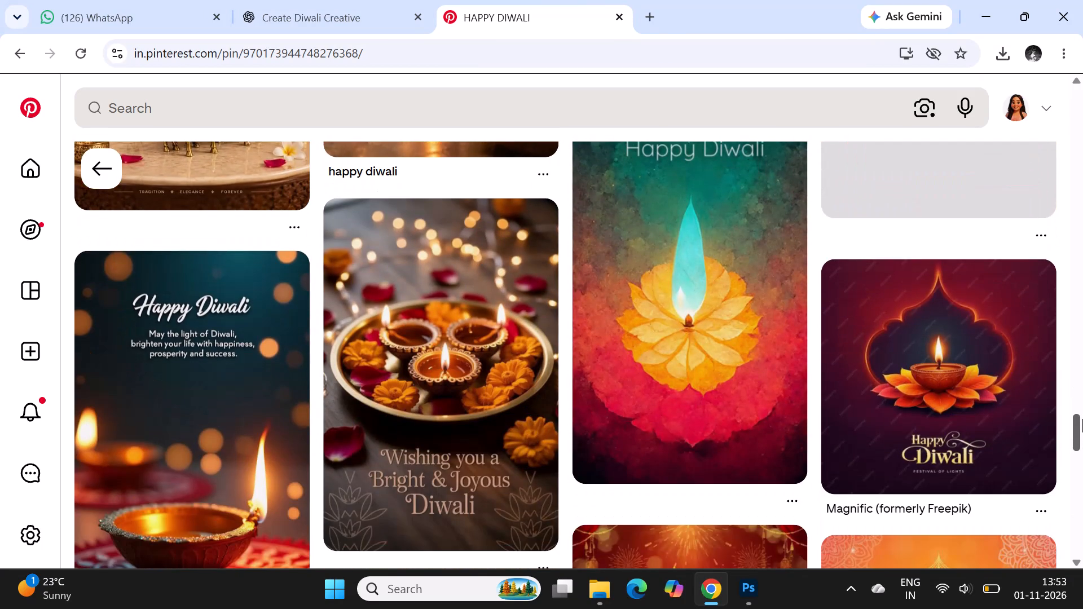
{"action": "scroll", "coordinate": [1082, 419], "scroll_direction": "down", "scroll_amount": 6}
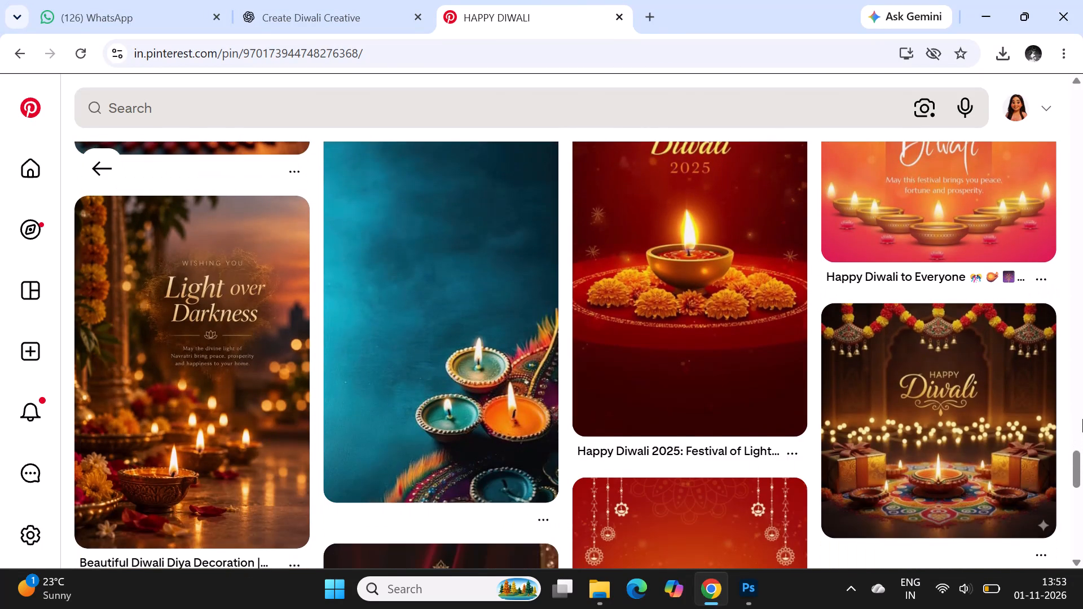
{"action": "scroll", "coordinate": [1082, 419], "scroll_direction": "down", "scroll_amount": 7}
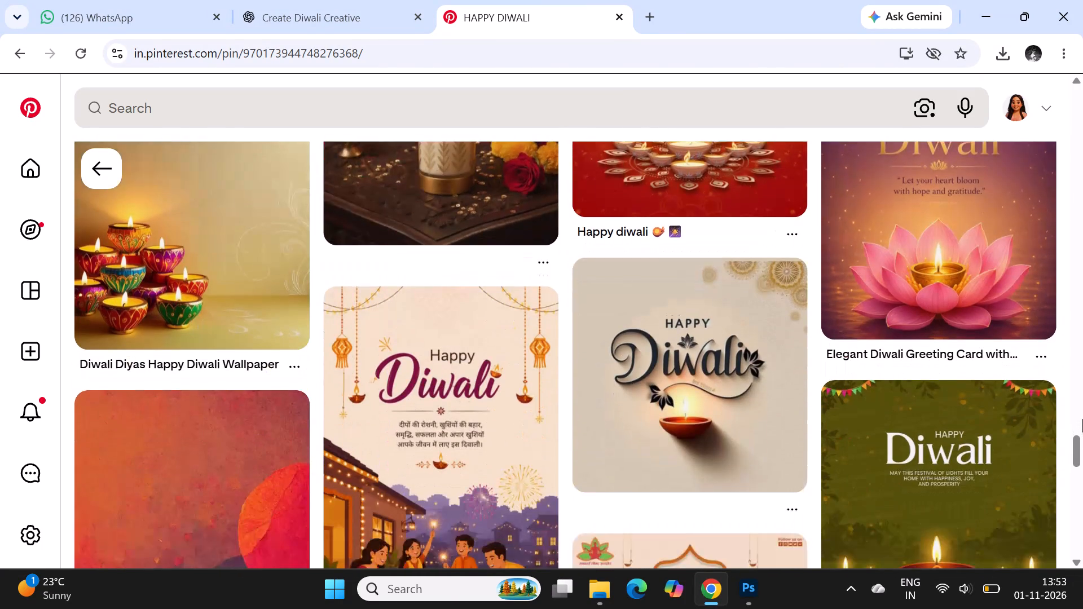
{"action": "scroll", "coordinate": [1082, 419], "scroll_direction": "down", "scroll_amount": 7}
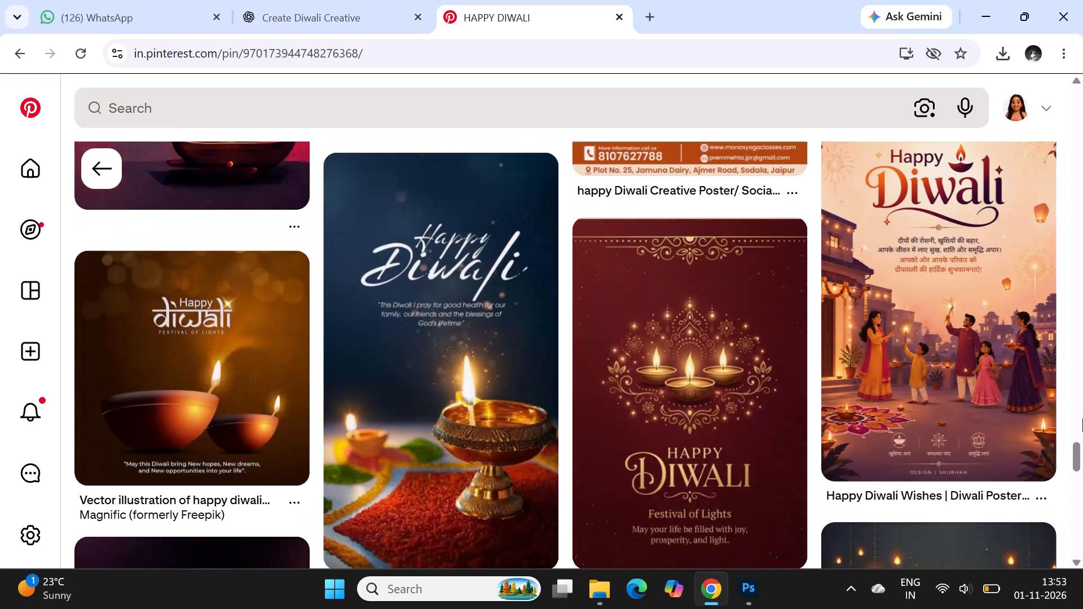
{"action": "scroll", "coordinate": [1082, 418], "scroll_direction": "down", "scroll_amount": 7}
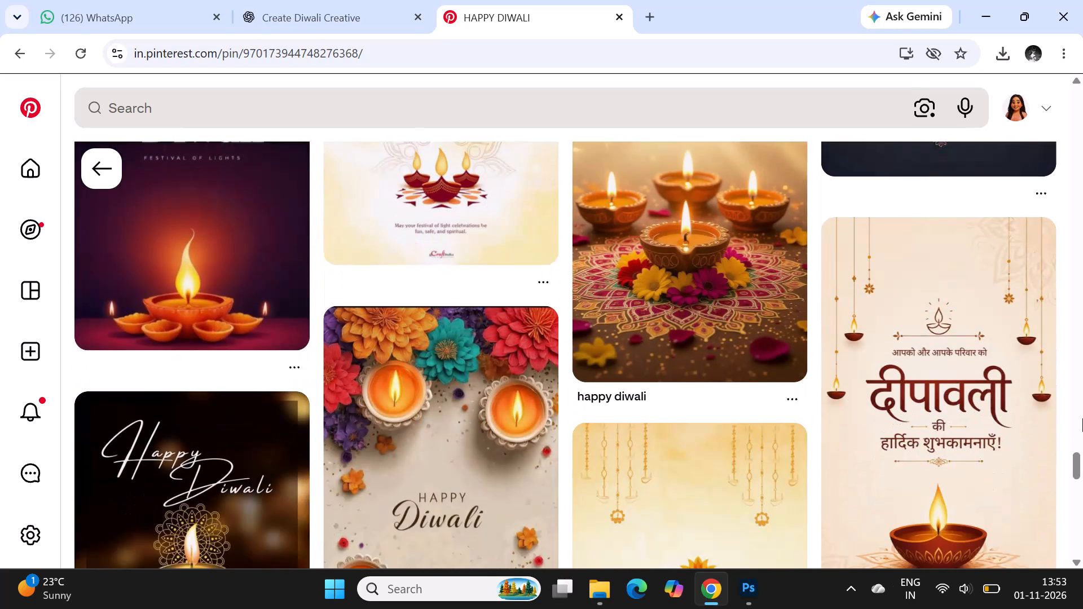
{"action": "scroll", "coordinate": [1082, 418], "scroll_direction": "down", "scroll_amount": 2}
{"action": "scroll", "coordinate": [1082, 418], "scroll_direction": "up", "scroll_amount": 1}
{"action": "scroll", "coordinate": [1082, 418], "scroll_direction": "down", "scroll_amount": 4}
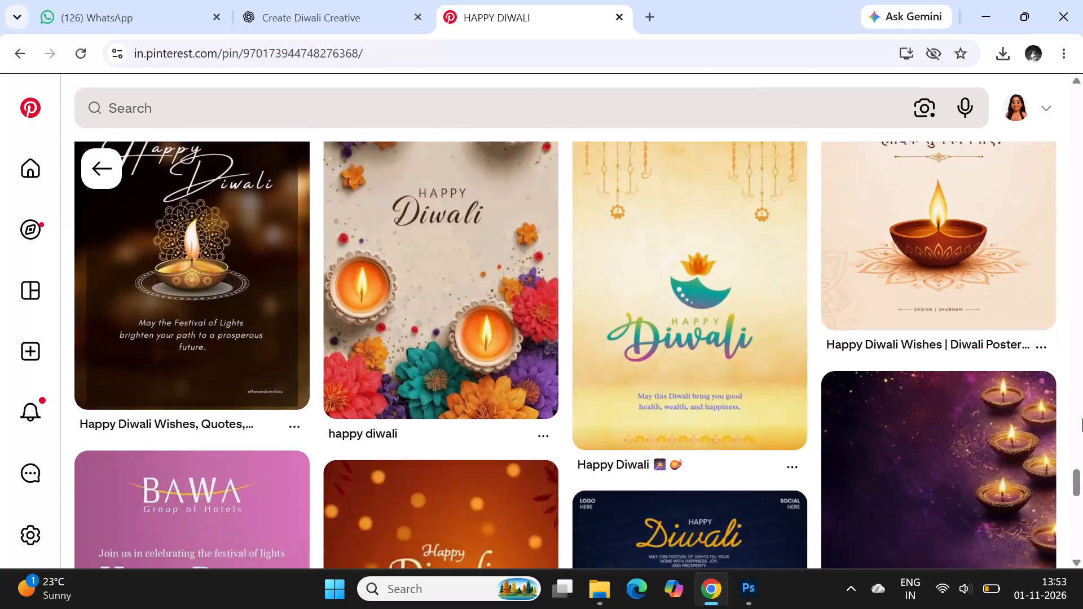
{"action": "scroll", "coordinate": [1082, 418], "scroll_direction": "down", "scroll_amount": 7}
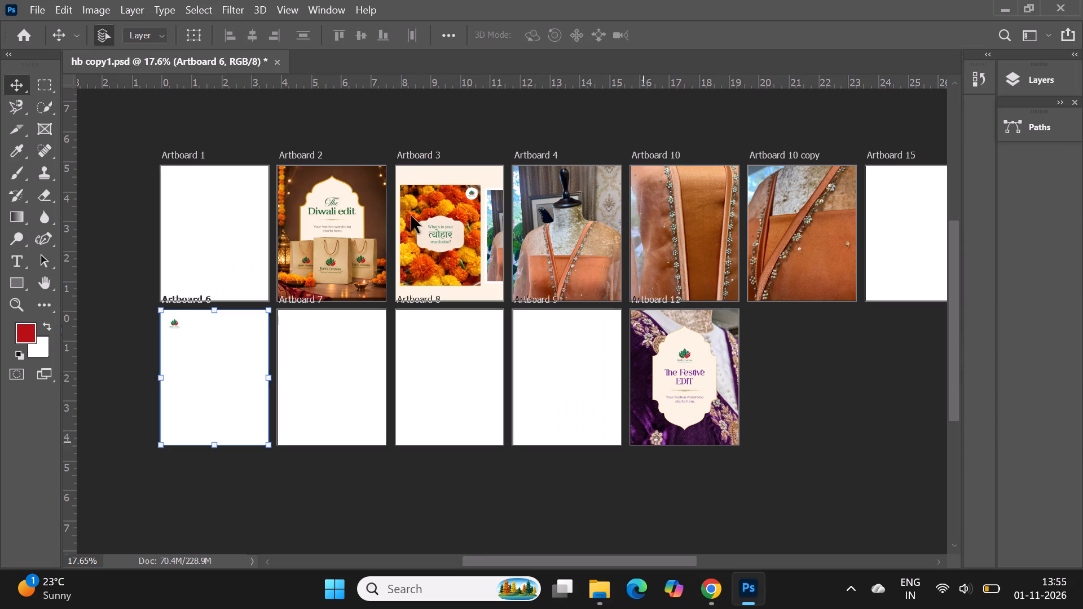
{"action": "left_click", "coordinate": [171, 228]}
{"action": "key", "text": "x"}
{"action": "key", "text": "x"}
{"action": "key", "text": "x"}
{"action": "key", "text": "x"}
{"action": "scroll", "coordinate": [830, 236], "scroll_direction": "down", "scroll_amount": 1}
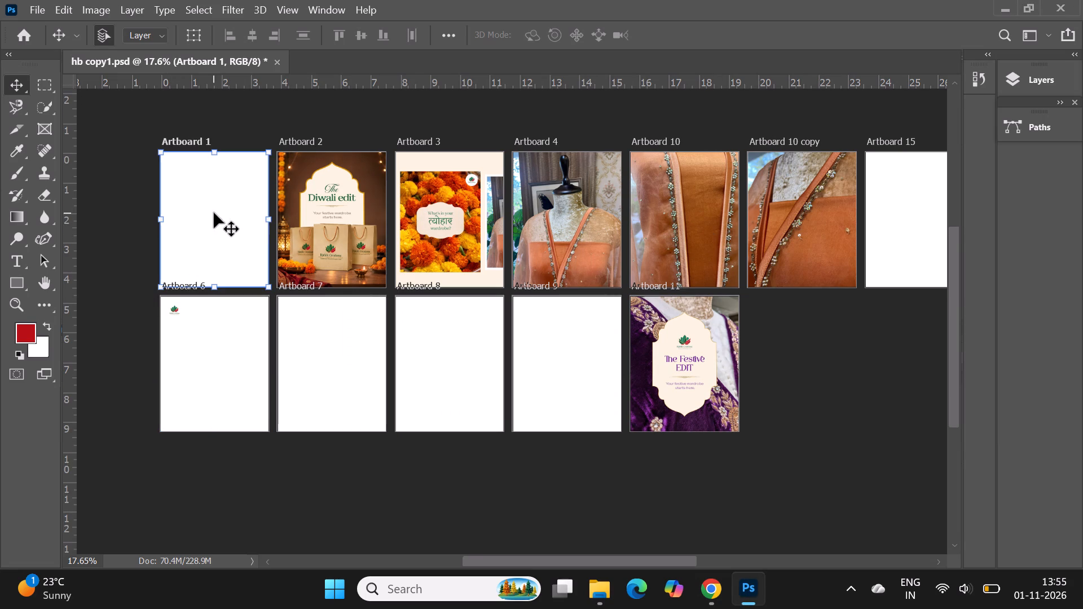
{"action": "scroll", "coordinate": [91, 201], "scroll_direction": "up", "scroll_amount": 6, "text": "alt"}
{"action": "scroll", "coordinate": [742, 311], "scroll_direction": "down", "scroll_amount": 2, "text": "alt"}
{"action": "scroll", "coordinate": [271, 186], "scroll_direction": "up", "scroll_amount": 1, "text": "alt"}
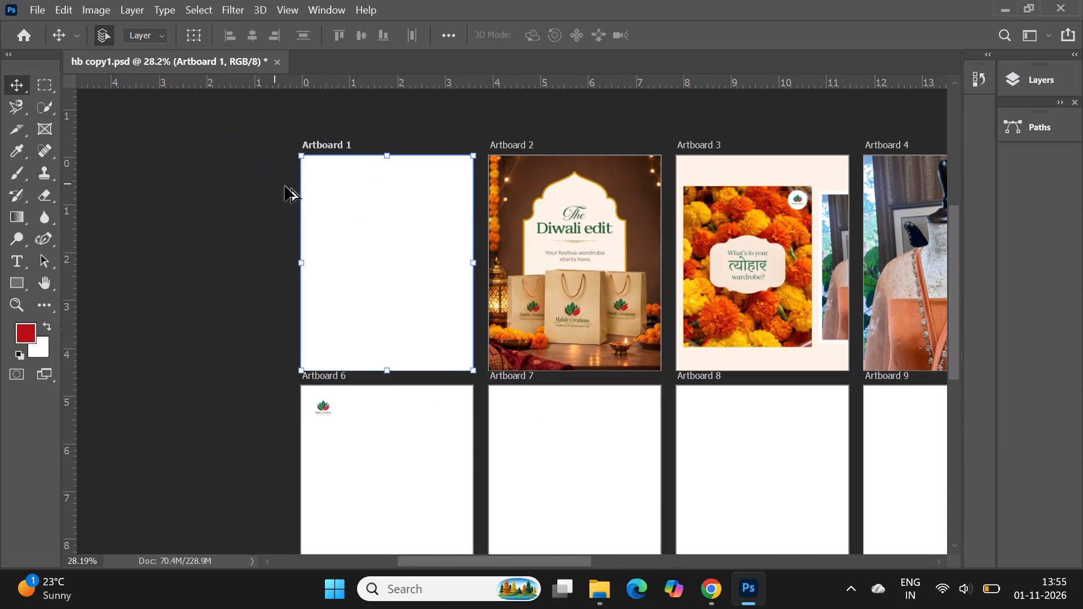
{"action": "left_click", "coordinate": [391, 205]}
{"action": "left_click", "coordinate": [1029, 10]}
{"action": "left_click_drag", "start_coordinate": [241, 231], "coordinate": [456, 464]}
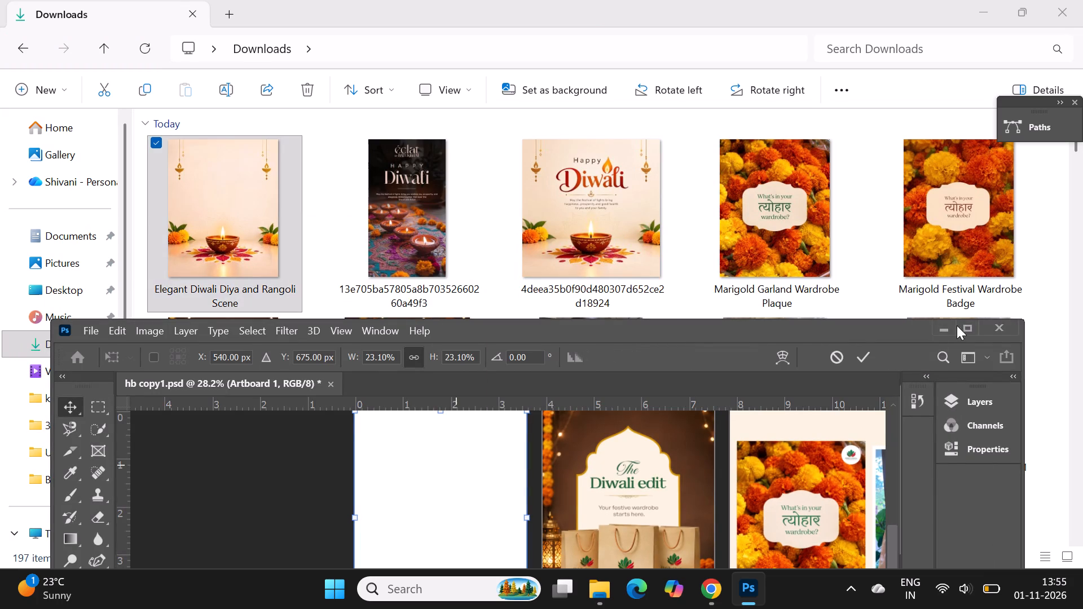
{"action": "left_click", "coordinate": [974, 329]}
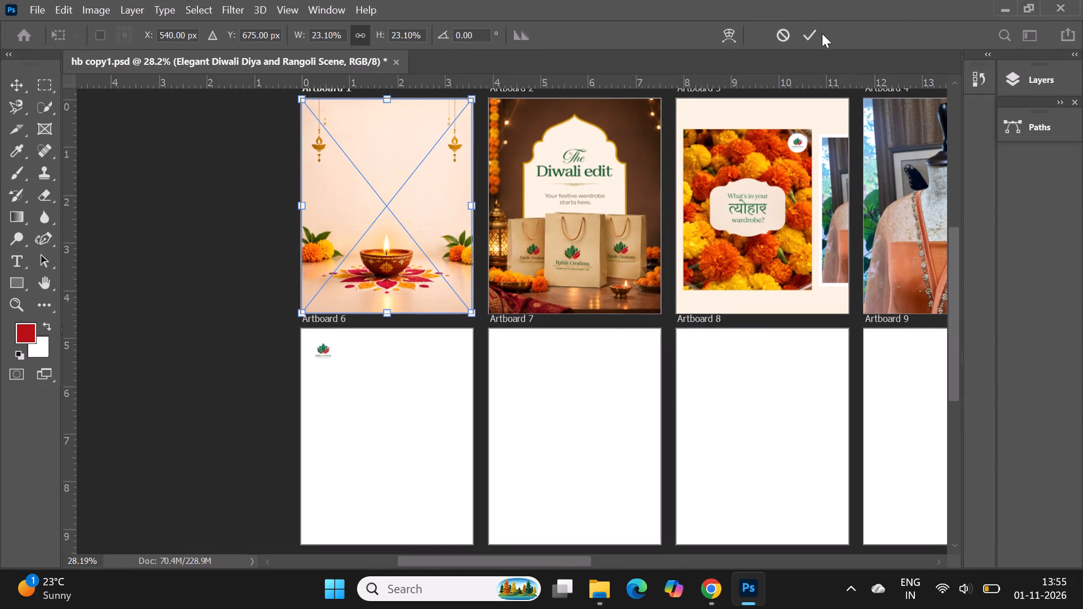
{"action": "left_click", "coordinate": [820, 33]}
{"action": "left_click", "coordinate": [209, 265]}
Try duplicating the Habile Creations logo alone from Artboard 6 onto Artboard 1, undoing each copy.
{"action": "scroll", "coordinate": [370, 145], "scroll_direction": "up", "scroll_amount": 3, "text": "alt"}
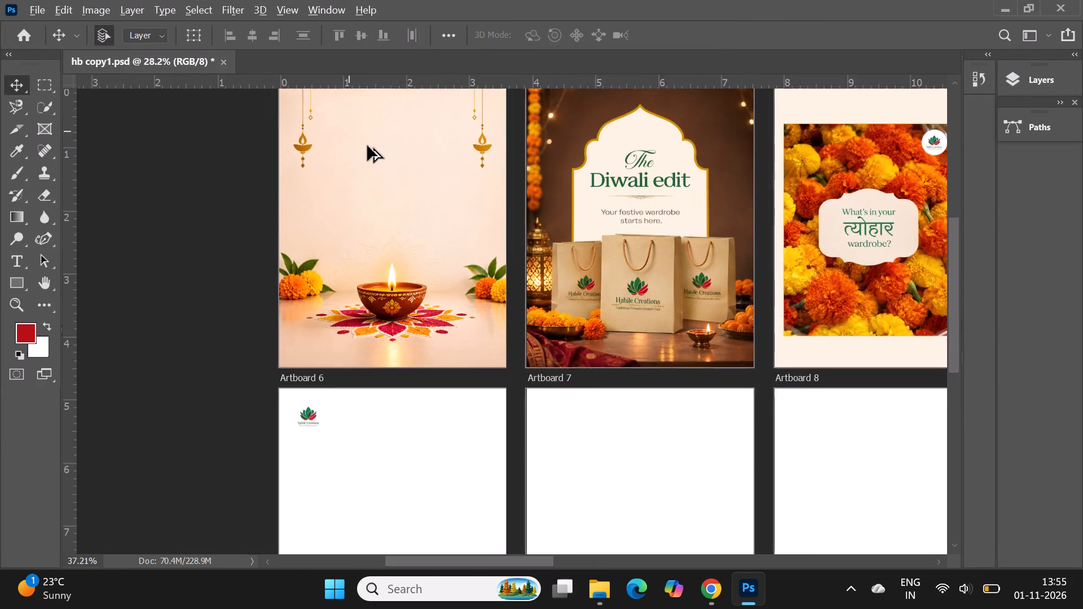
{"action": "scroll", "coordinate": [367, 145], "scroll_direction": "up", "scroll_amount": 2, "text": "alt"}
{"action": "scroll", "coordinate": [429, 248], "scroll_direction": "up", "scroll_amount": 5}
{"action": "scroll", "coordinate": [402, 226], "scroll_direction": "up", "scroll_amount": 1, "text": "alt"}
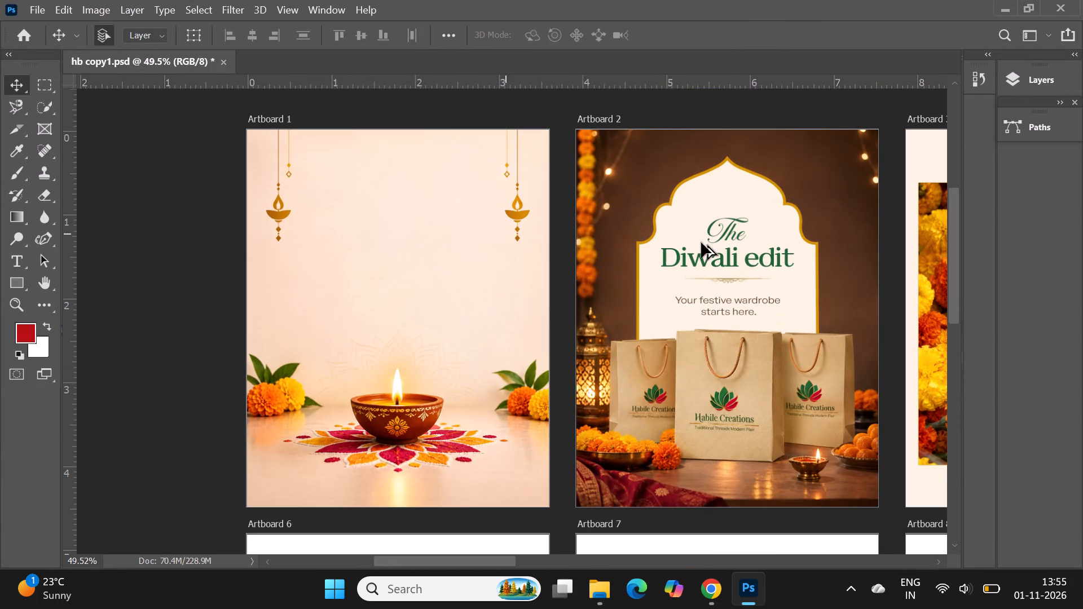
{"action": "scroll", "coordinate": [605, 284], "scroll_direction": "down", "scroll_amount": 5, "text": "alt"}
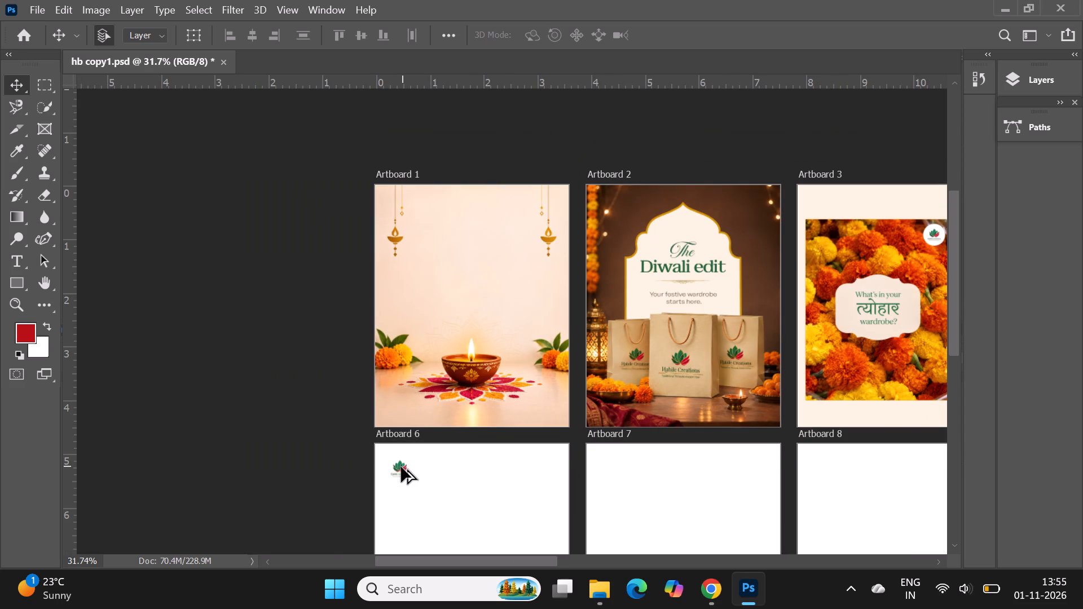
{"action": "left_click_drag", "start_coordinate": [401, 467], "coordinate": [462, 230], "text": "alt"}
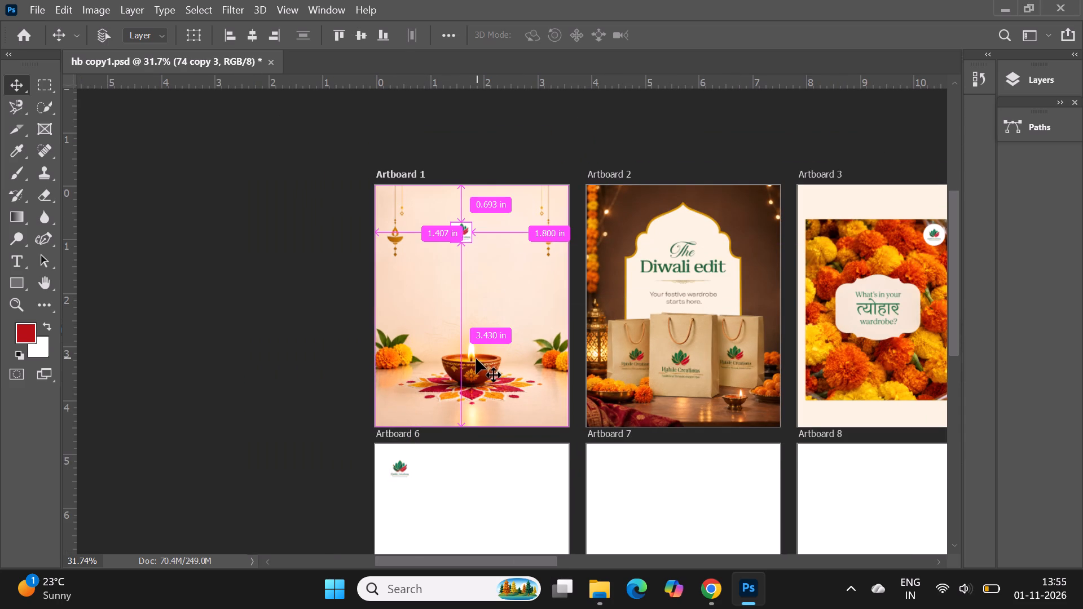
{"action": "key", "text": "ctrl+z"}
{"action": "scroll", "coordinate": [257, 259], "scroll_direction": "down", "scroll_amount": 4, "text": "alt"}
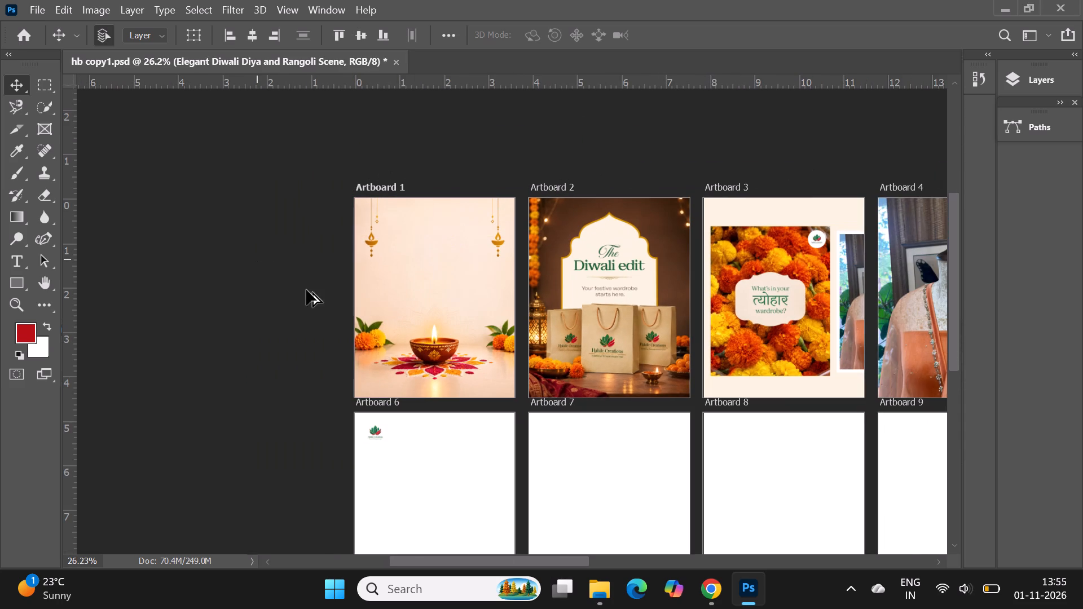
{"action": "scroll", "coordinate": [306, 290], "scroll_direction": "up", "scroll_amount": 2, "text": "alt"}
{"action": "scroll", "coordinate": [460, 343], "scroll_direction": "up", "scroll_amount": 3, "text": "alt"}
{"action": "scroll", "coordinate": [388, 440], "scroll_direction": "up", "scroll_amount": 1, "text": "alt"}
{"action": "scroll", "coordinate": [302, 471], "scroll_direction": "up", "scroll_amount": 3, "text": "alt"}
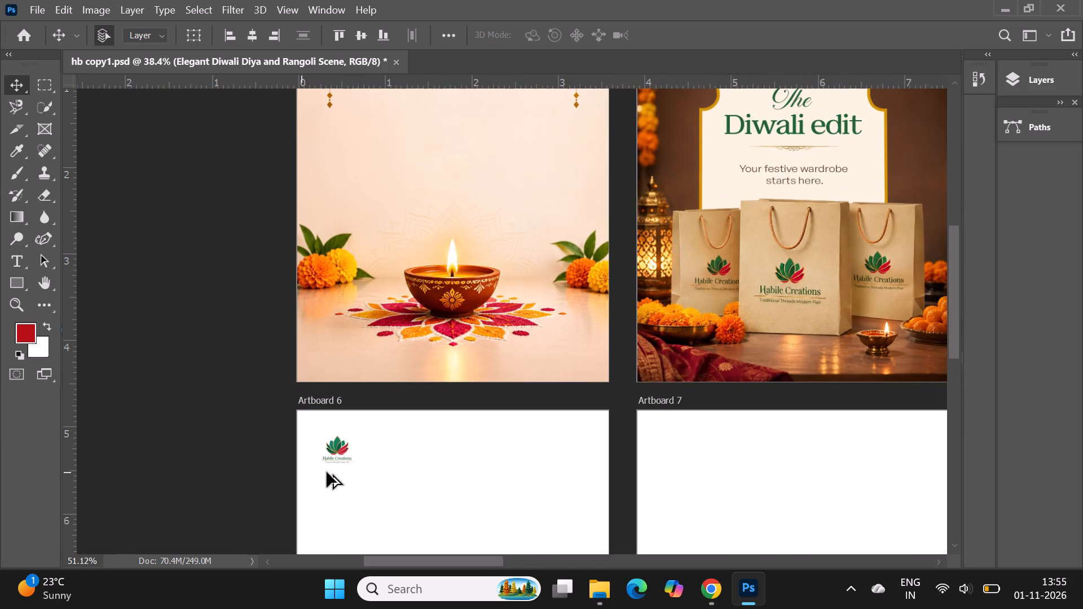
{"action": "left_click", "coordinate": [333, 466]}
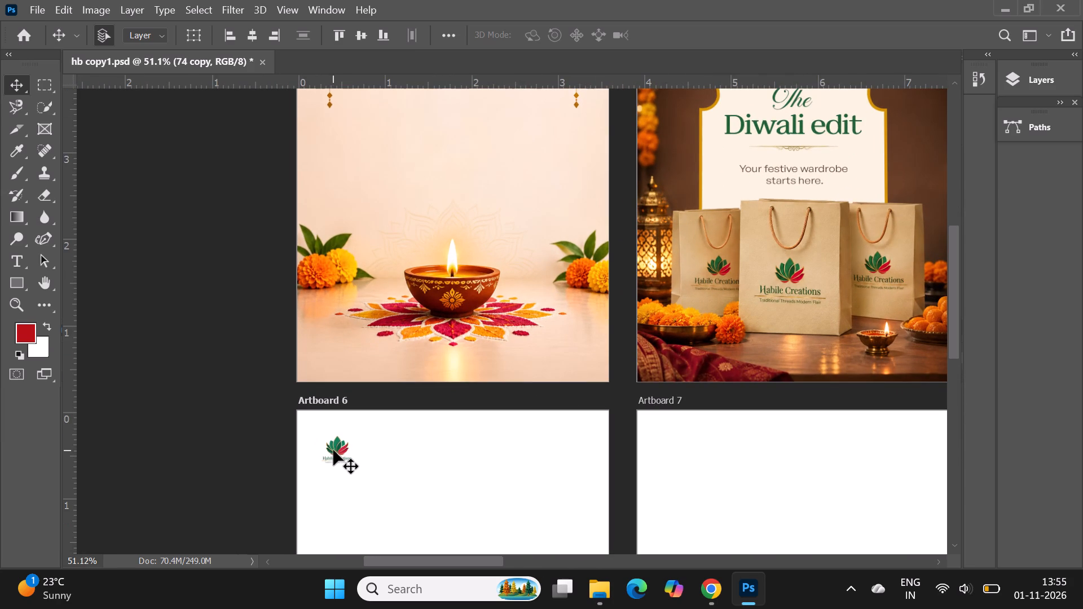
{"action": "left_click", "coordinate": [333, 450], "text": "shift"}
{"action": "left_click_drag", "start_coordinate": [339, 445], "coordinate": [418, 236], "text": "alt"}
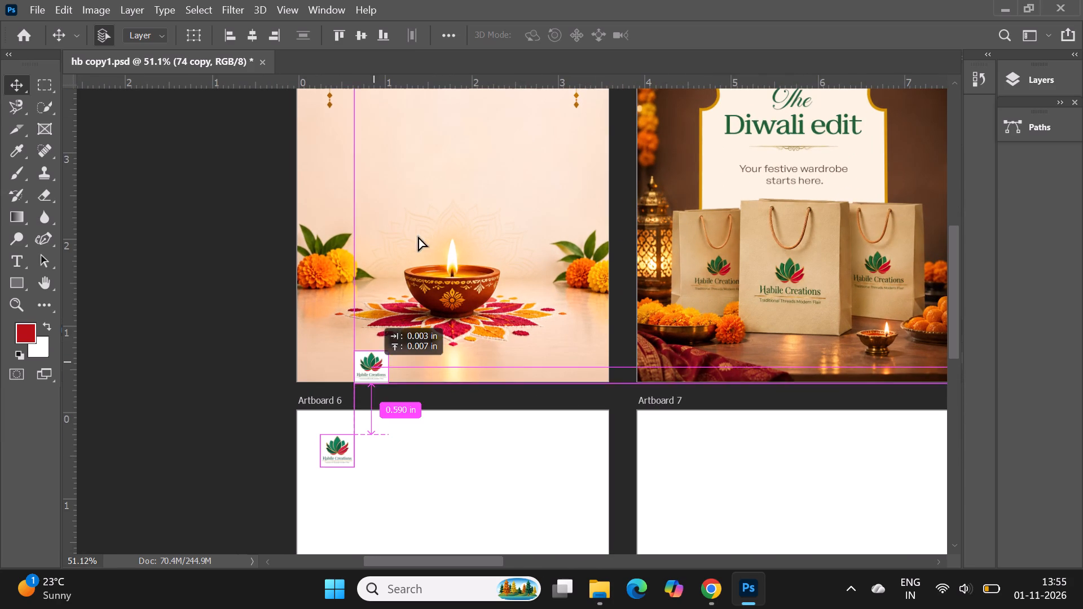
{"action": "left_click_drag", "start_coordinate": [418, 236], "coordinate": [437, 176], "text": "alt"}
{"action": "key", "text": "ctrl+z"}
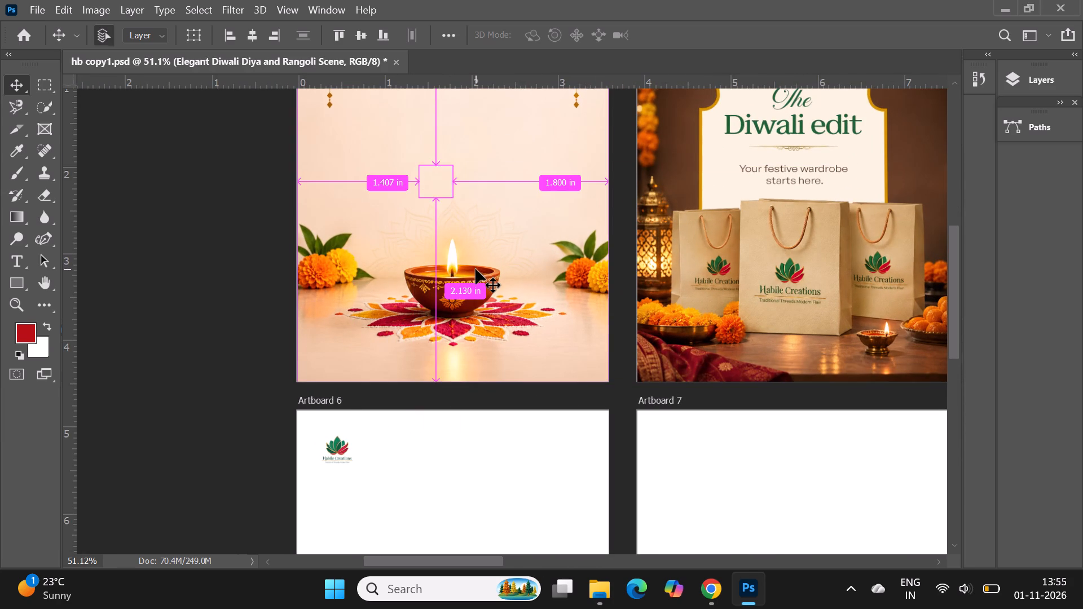
Duplicate the Habile Creations logo together with its white circle from Artboard 6 onto Artboard 1.
{"action": "scroll", "coordinate": [259, 388], "scroll_direction": "down", "scroll_amount": 3, "text": "alt"}
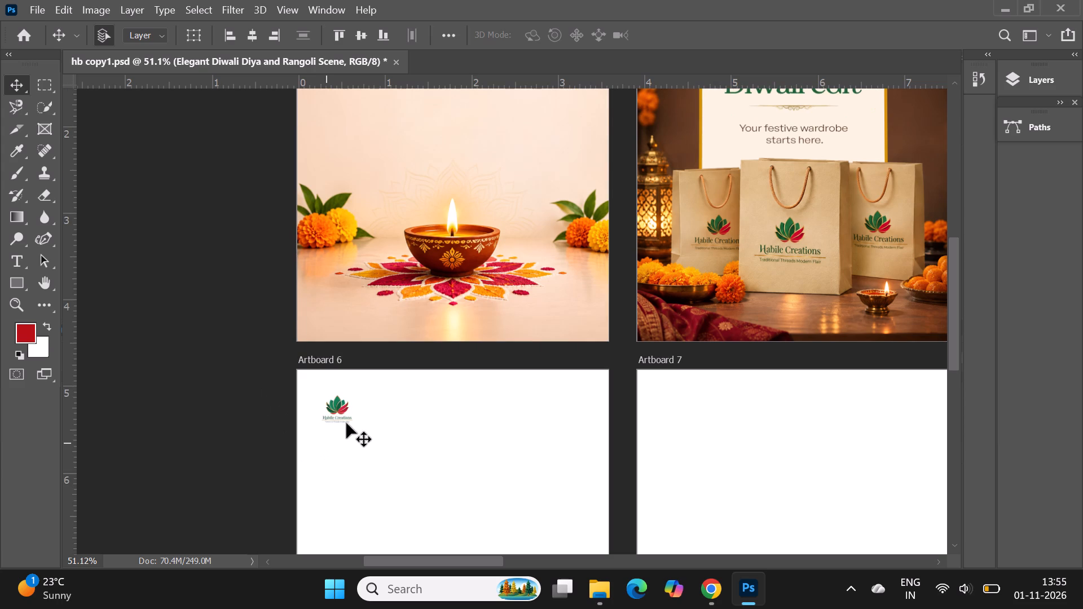
{"action": "right_click", "coordinate": [349, 401]}
{"action": "left_click", "coordinate": [384, 442]}
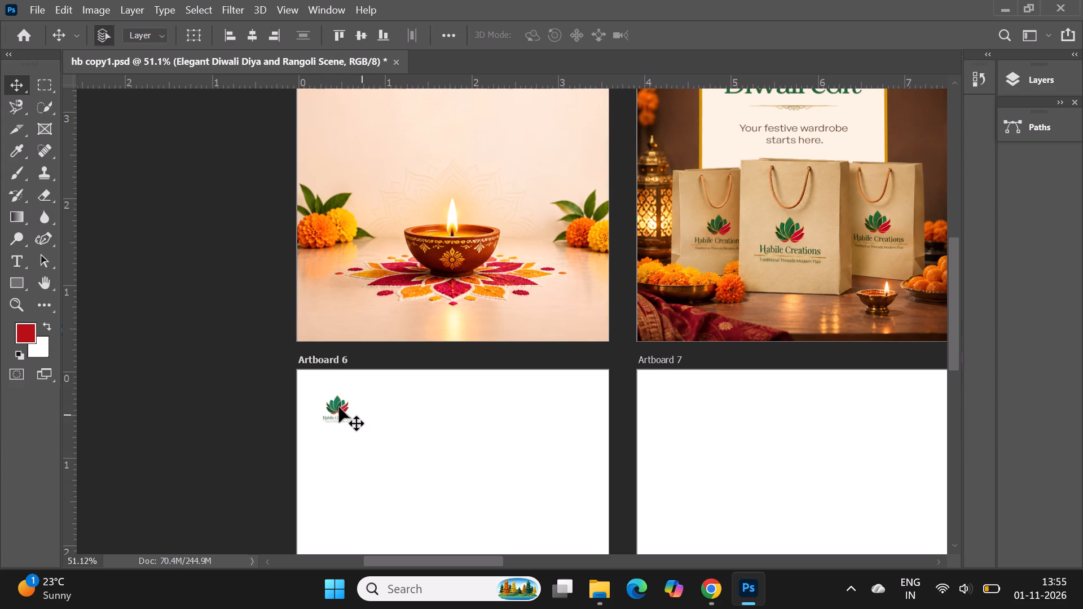
{"action": "left_click", "coordinate": [338, 407], "text": "shift"}
{"action": "left_click_drag", "start_coordinate": [339, 411], "coordinate": [363, 357], "text": "alt"}
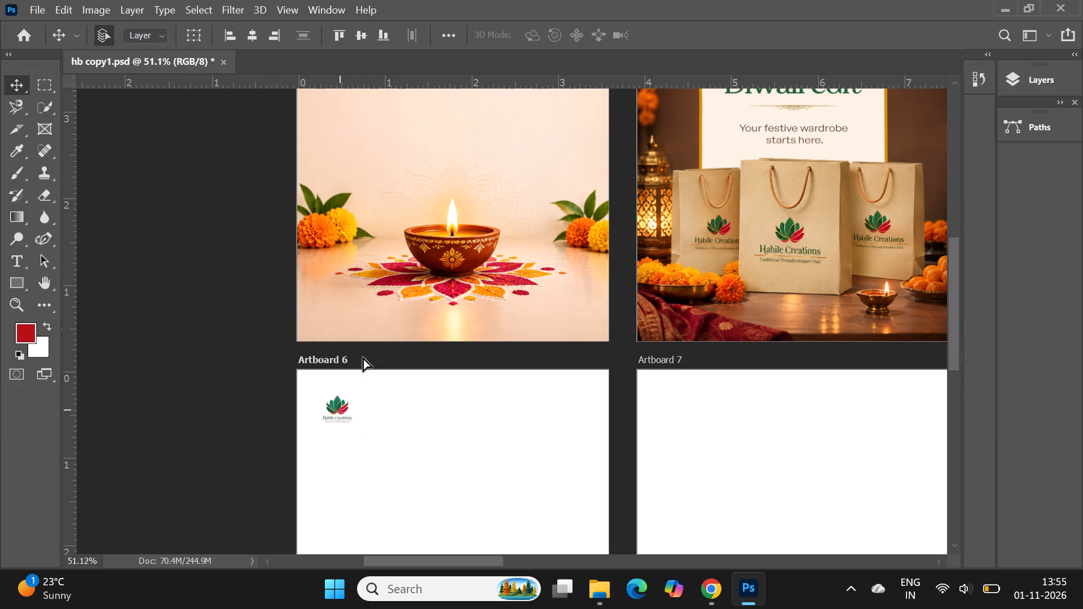
{"action": "left_click_drag", "start_coordinate": [363, 357], "coordinate": [425, 173], "text": "alt"}
Move the circular logo badge near the top edge of Artboard 1, between the hanging diyas, and align it by horizontal centres.
{"action": "scroll", "coordinate": [461, 286], "scroll_direction": "up", "scroll_amount": 10}
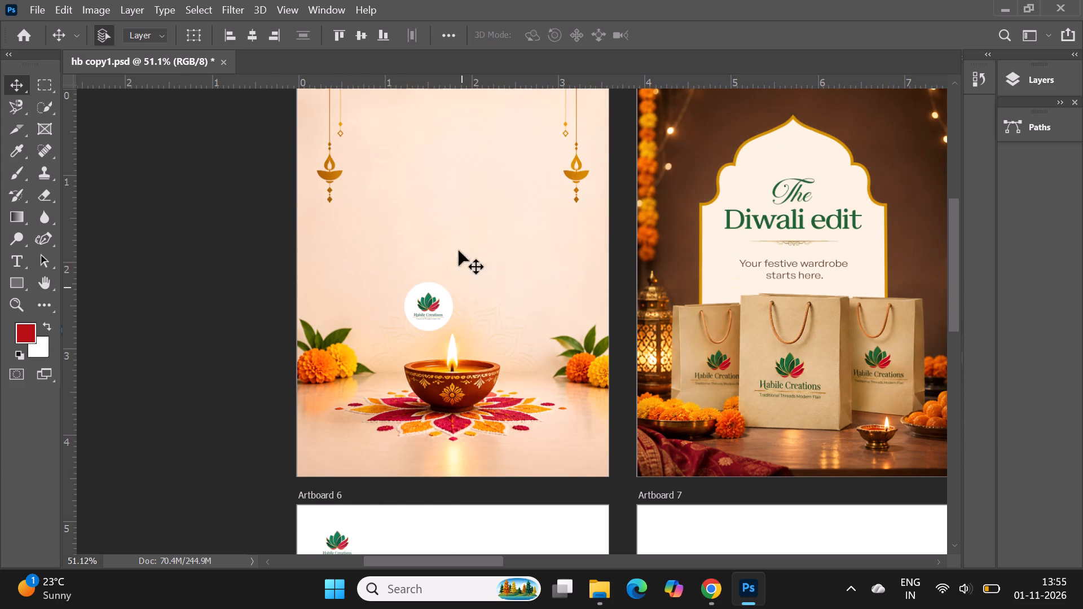
{"action": "scroll", "coordinate": [443, 76], "scroll_direction": "up", "scroll_amount": 4, "text": "alt"}
{"action": "scroll", "coordinate": [461, 247], "scroll_direction": "up", "scroll_amount": 3}
{"action": "left_click_drag", "start_coordinate": [420, 445], "coordinate": [467, 267]}
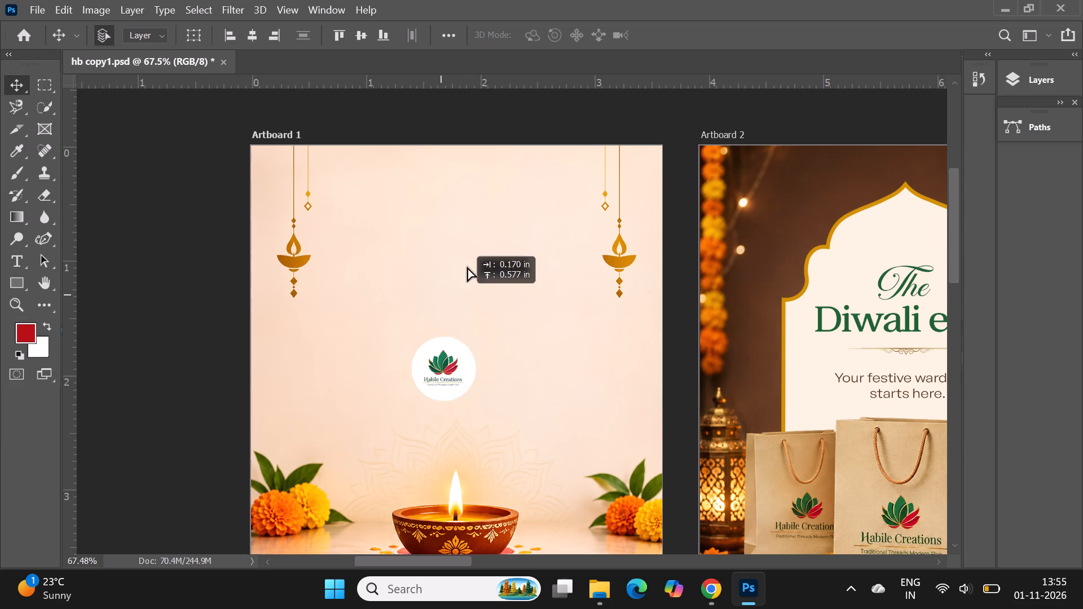
{"action": "left_click_drag", "start_coordinate": [467, 267], "coordinate": [461, 213]}
{"action": "left_click", "coordinate": [255, 35]}
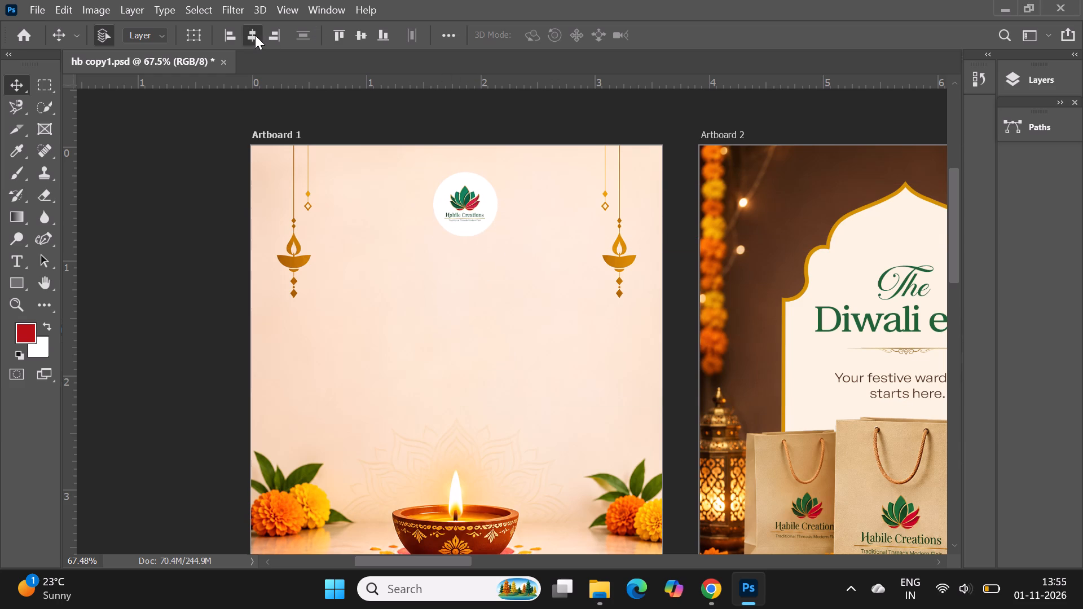
{"action": "scroll", "coordinate": [464, 160], "scroll_direction": "down", "scroll_amount": 3, "text": "alt"}
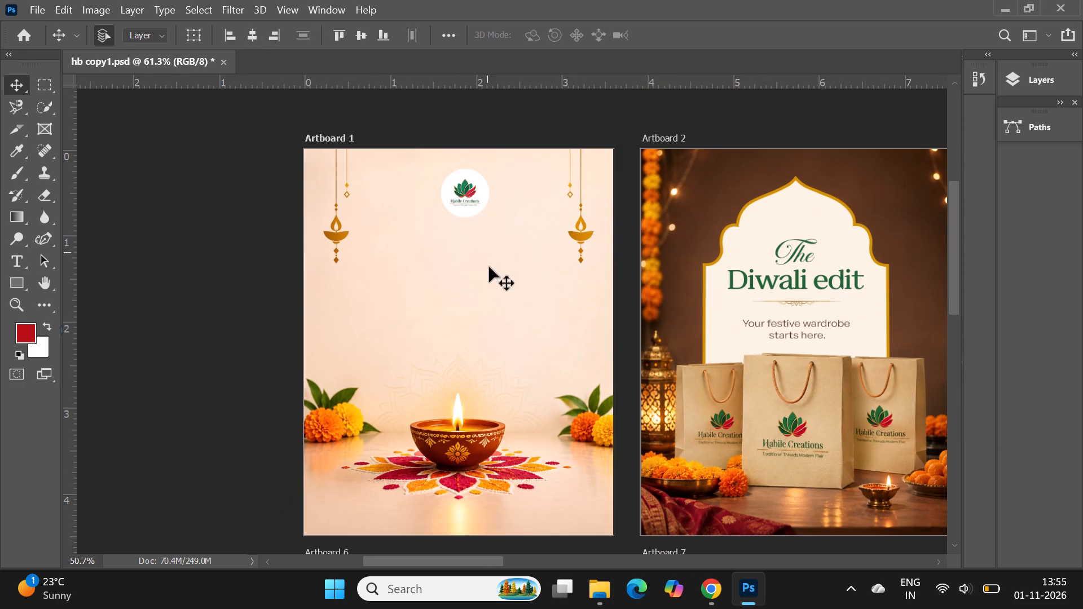
{"action": "scroll", "coordinate": [451, 242], "scroll_direction": "up", "scroll_amount": 2, "text": "alt"}
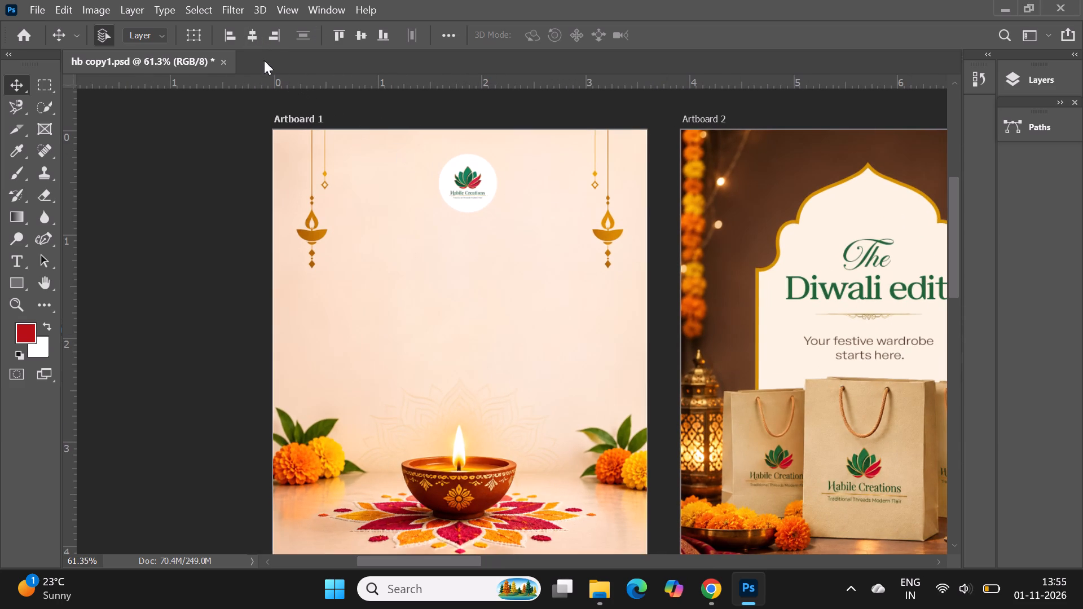
{"action": "left_click", "coordinate": [253, 34]}
{"action": "left_click", "coordinate": [463, 189]}
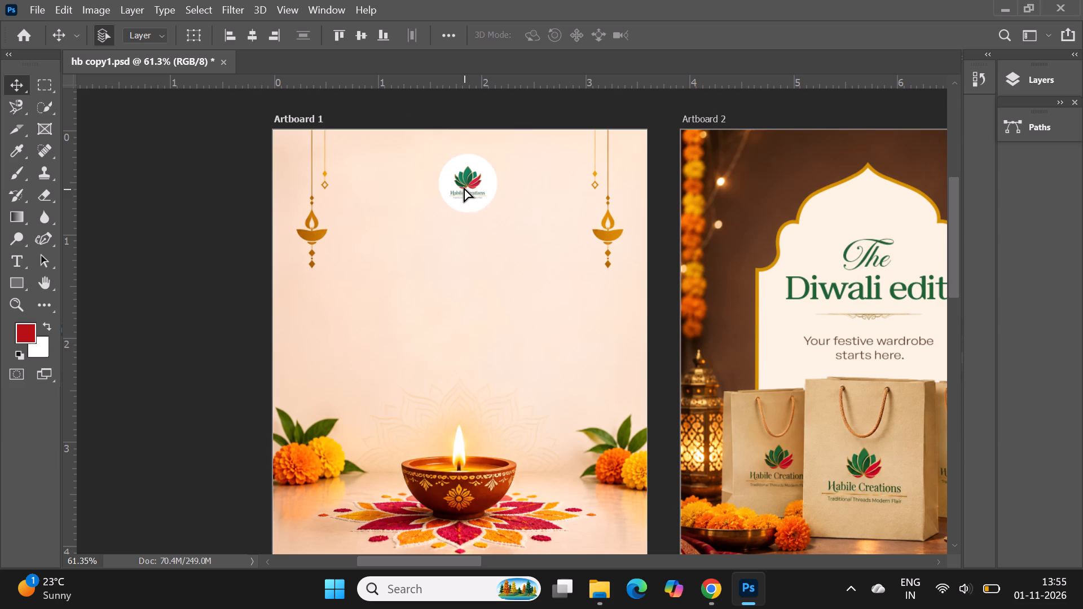
{"action": "left_click", "coordinate": [465, 182]}
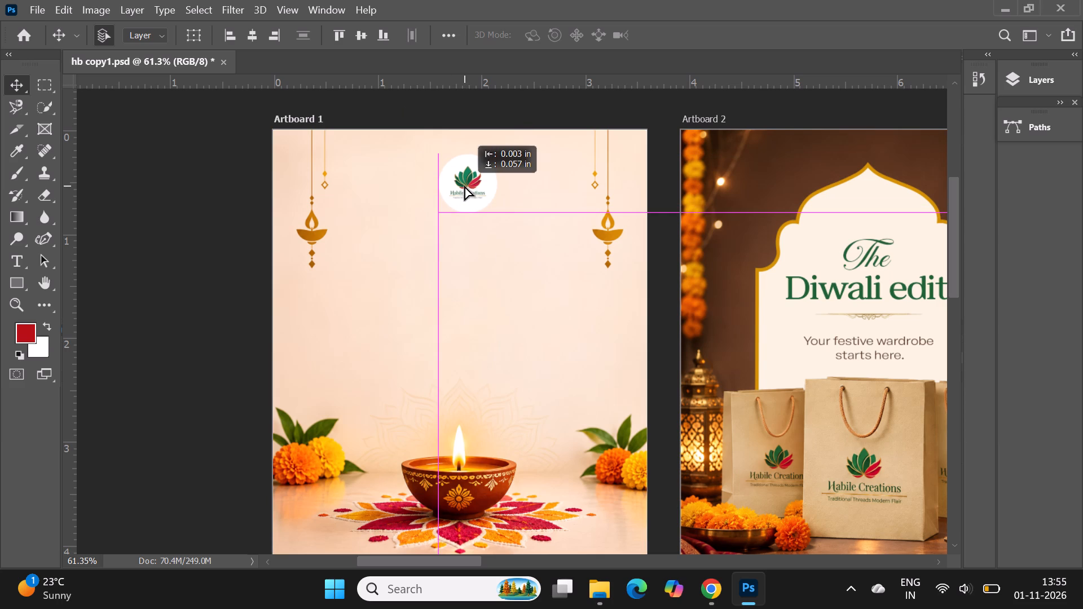
{"action": "left_click", "coordinate": [253, 32]}
{"action": "left_click", "coordinate": [166, 241]}
Duplicate the "The Diwali edit" heading, ornamental divider and "Your festive wardrobe starts here." tagline from Artboard 2 onto Artboard 1.
{"action": "scroll", "coordinate": [871, 257], "scroll_direction": "up", "scroll_amount": 3, "text": "alt"}
{"action": "left_click", "coordinate": [863, 258]}
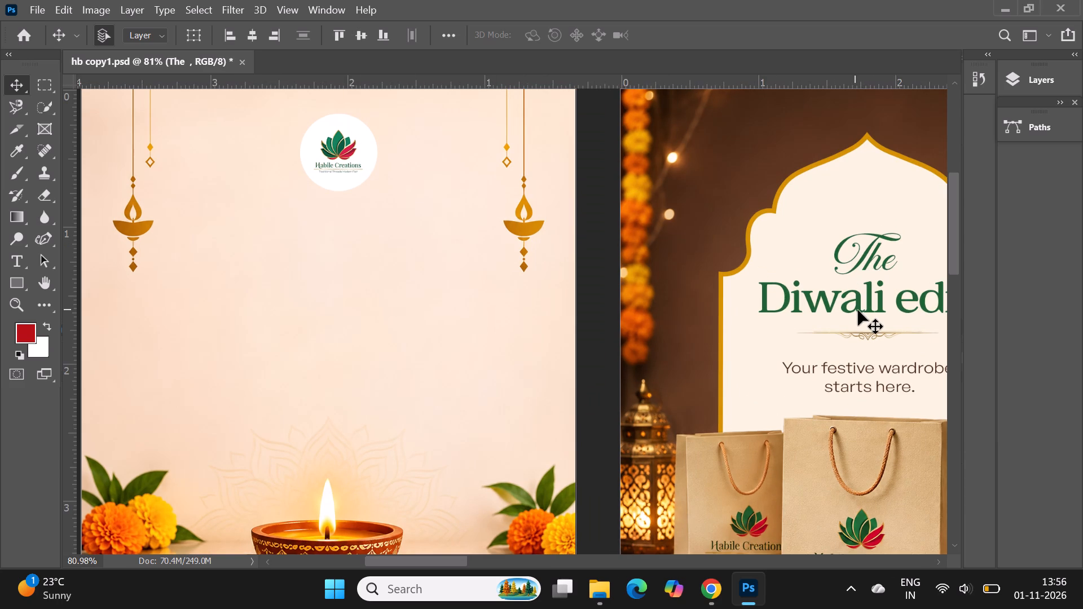
{"action": "left_click", "coordinate": [860, 308], "text": "shift"}
{"action": "left_click", "coordinate": [869, 334], "text": "shift"}
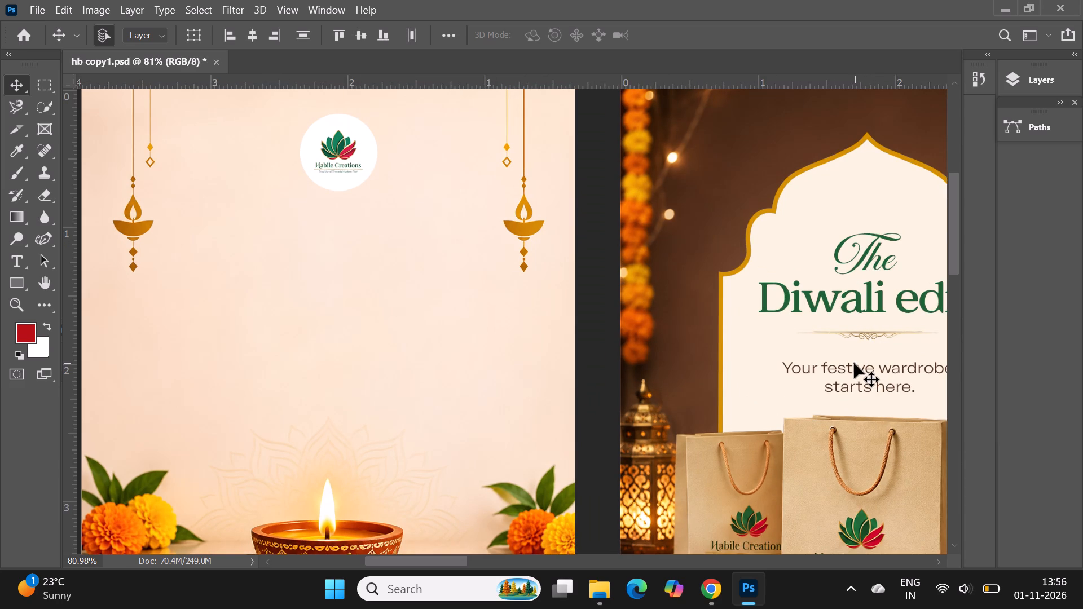
{"action": "left_click", "coordinate": [854, 363], "text": "shift"}
{"action": "left_click_drag", "start_coordinate": [870, 303], "coordinate": [399, 343], "text": "alt"}
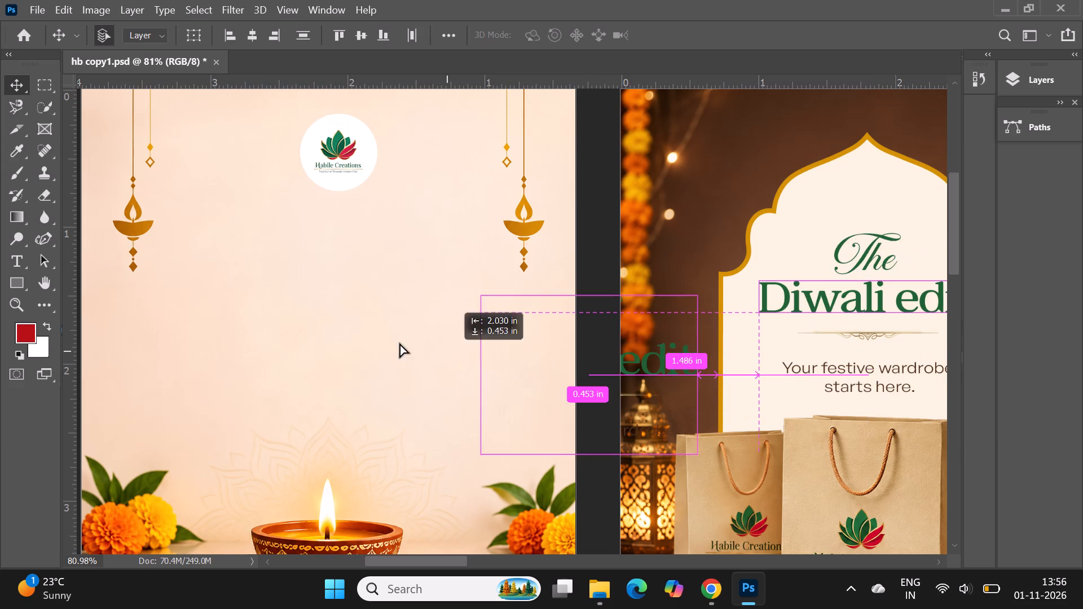
{"action": "left_click_drag", "start_coordinate": [399, 343], "coordinate": [347, 313], "text": "alt"}
Align the copied heading, divider and tagline by horizontal centres below the logo badge on Artboard 1.
{"action": "scroll", "coordinate": [603, 297], "scroll_direction": "down", "scroll_amount": 3, "text": "alt"}
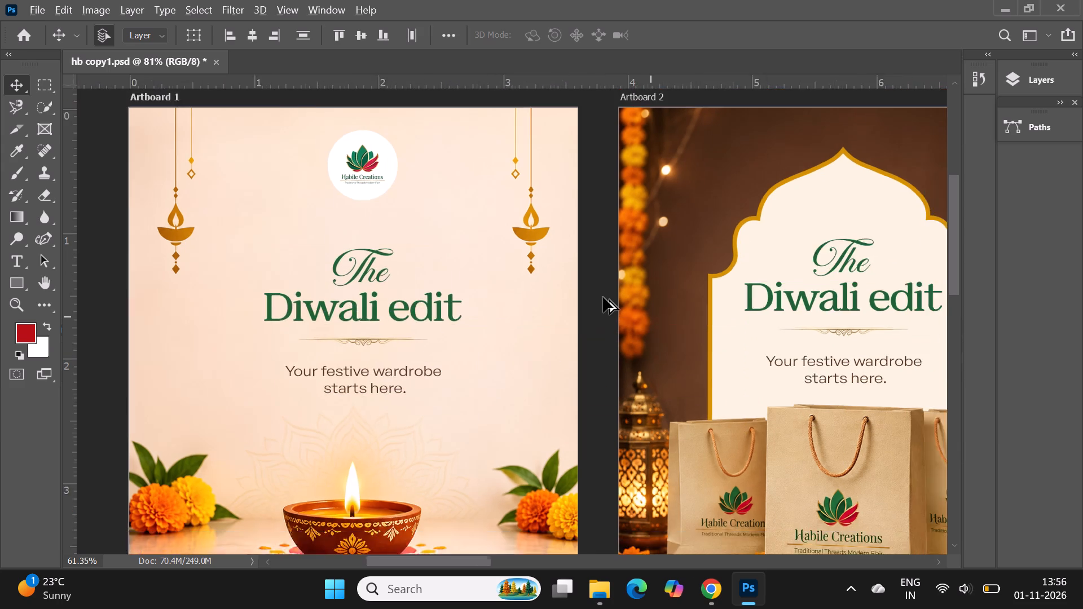
{"action": "scroll", "coordinate": [603, 297], "scroll_direction": "down", "scroll_amount": 2, "text": "alt"}
{"action": "scroll", "coordinate": [395, 302], "scroll_direction": "up", "scroll_amount": 6, "text": "alt"}
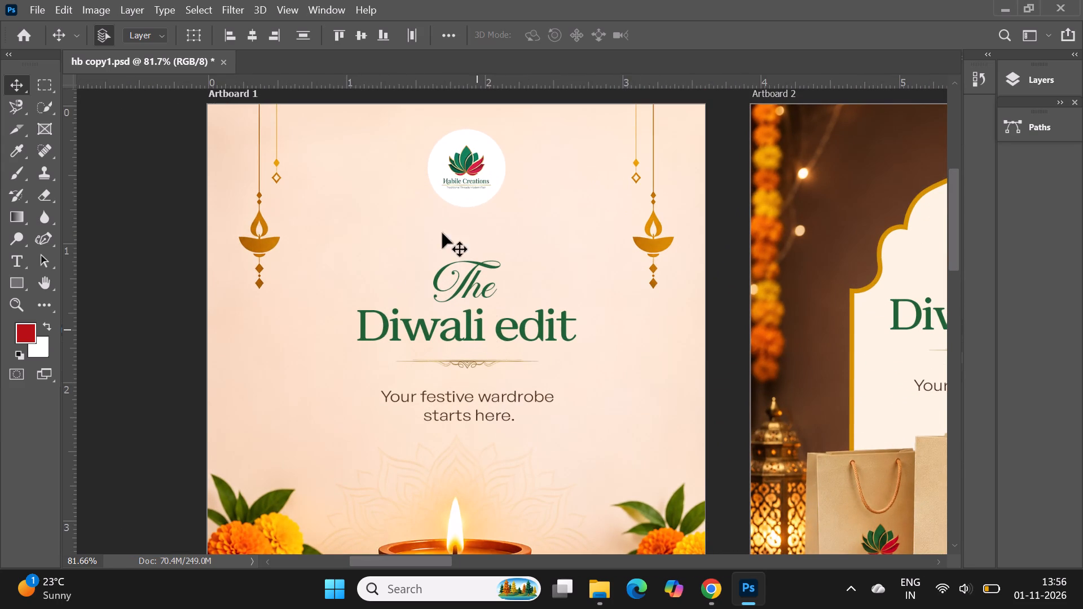
{"action": "left_click", "coordinate": [252, 37]}
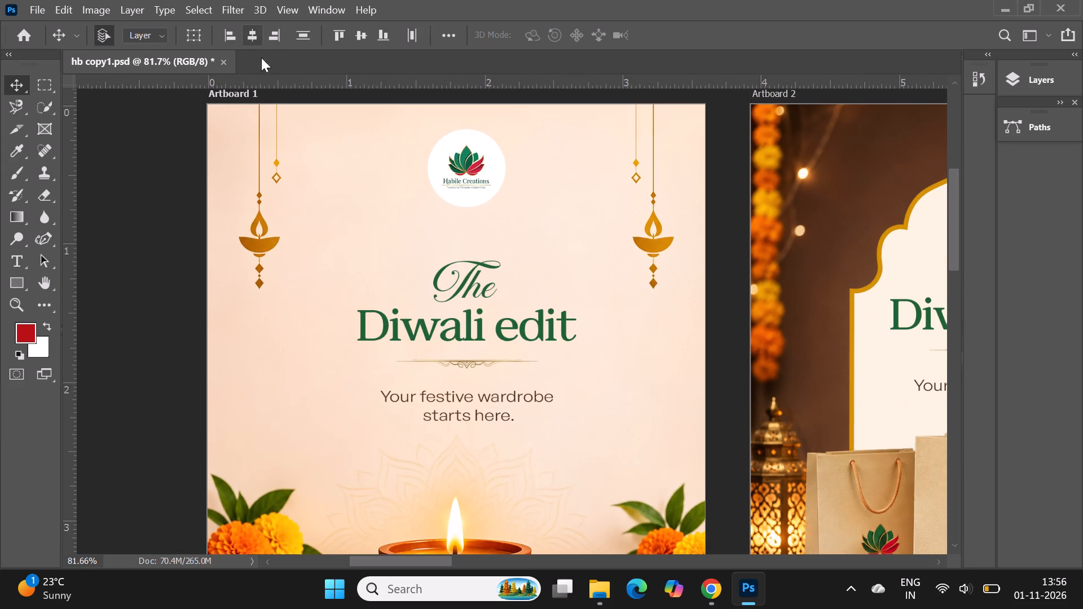
{"action": "scroll", "coordinate": [607, 236], "scroll_direction": "down", "scroll_amount": 3, "text": "alt"}
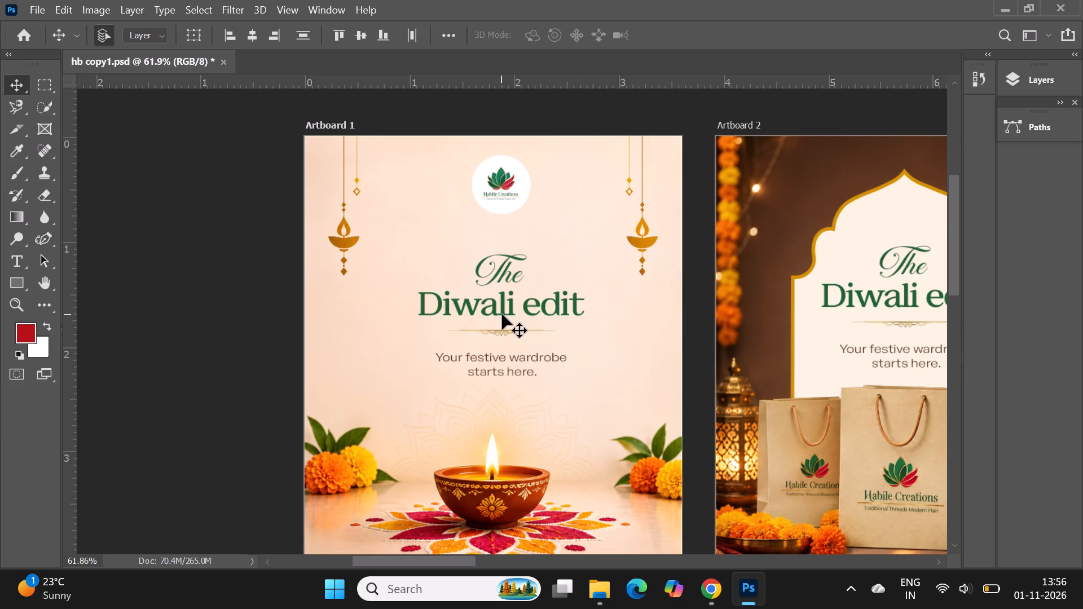
{"action": "left_click_drag", "start_coordinate": [502, 314], "coordinate": [497, 314]}
{"action": "left_click", "coordinate": [250, 33]}
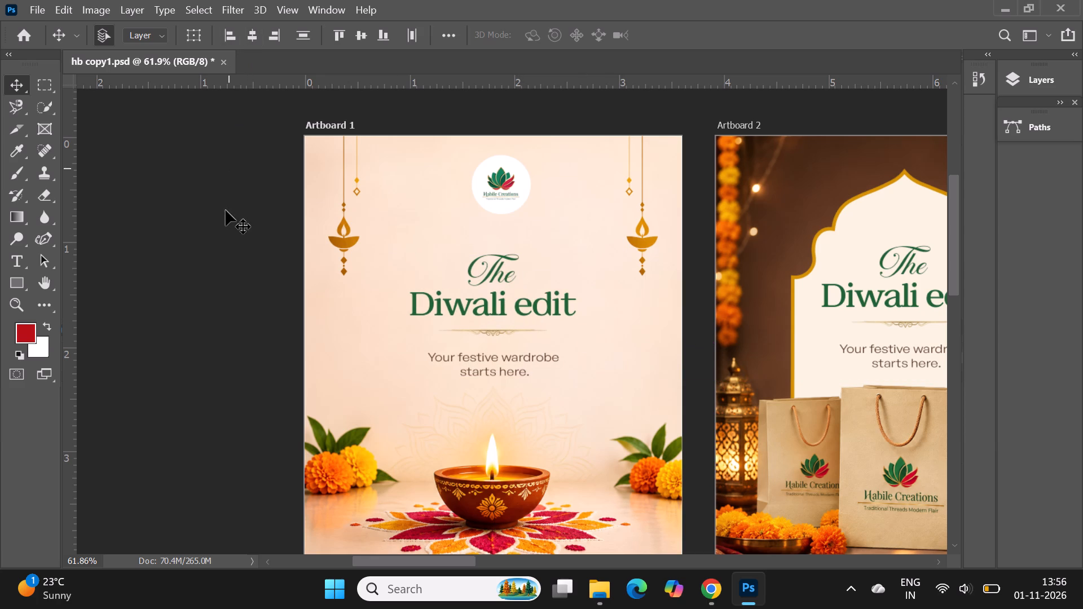
{"action": "left_click", "coordinate": [226, 210]}
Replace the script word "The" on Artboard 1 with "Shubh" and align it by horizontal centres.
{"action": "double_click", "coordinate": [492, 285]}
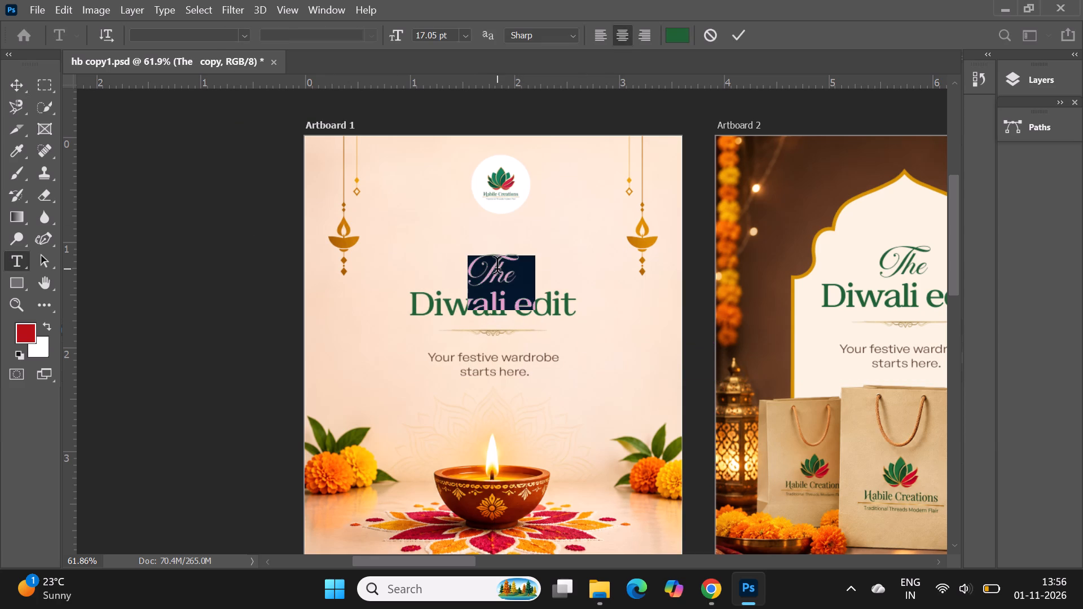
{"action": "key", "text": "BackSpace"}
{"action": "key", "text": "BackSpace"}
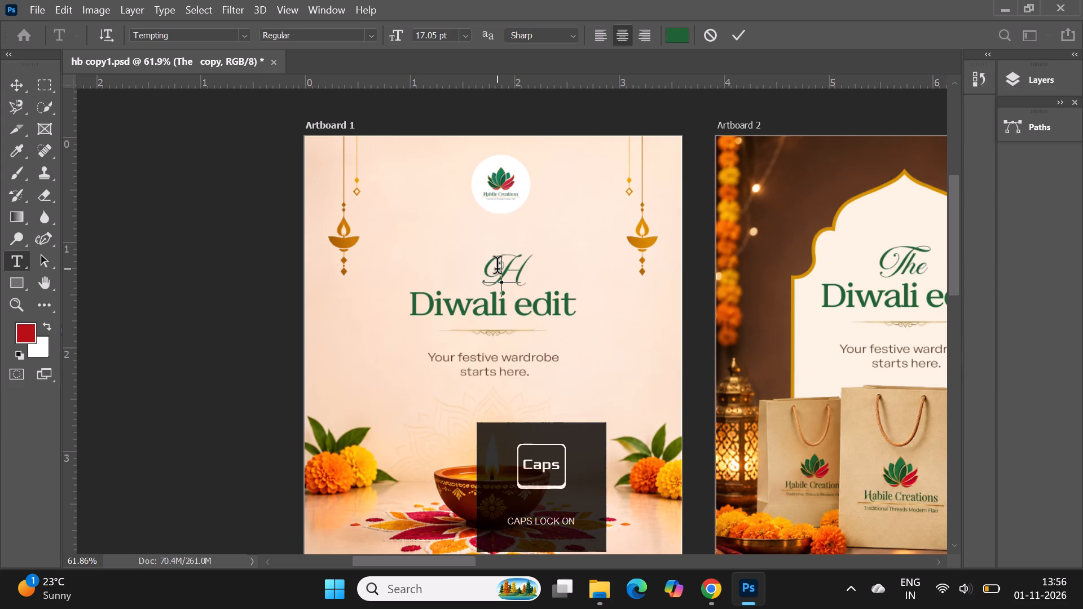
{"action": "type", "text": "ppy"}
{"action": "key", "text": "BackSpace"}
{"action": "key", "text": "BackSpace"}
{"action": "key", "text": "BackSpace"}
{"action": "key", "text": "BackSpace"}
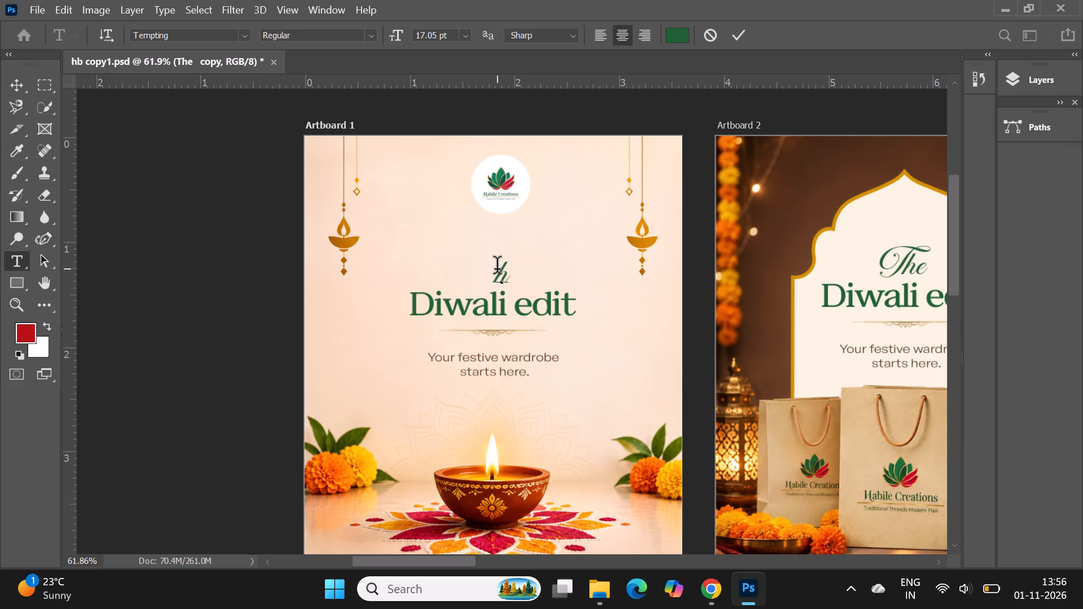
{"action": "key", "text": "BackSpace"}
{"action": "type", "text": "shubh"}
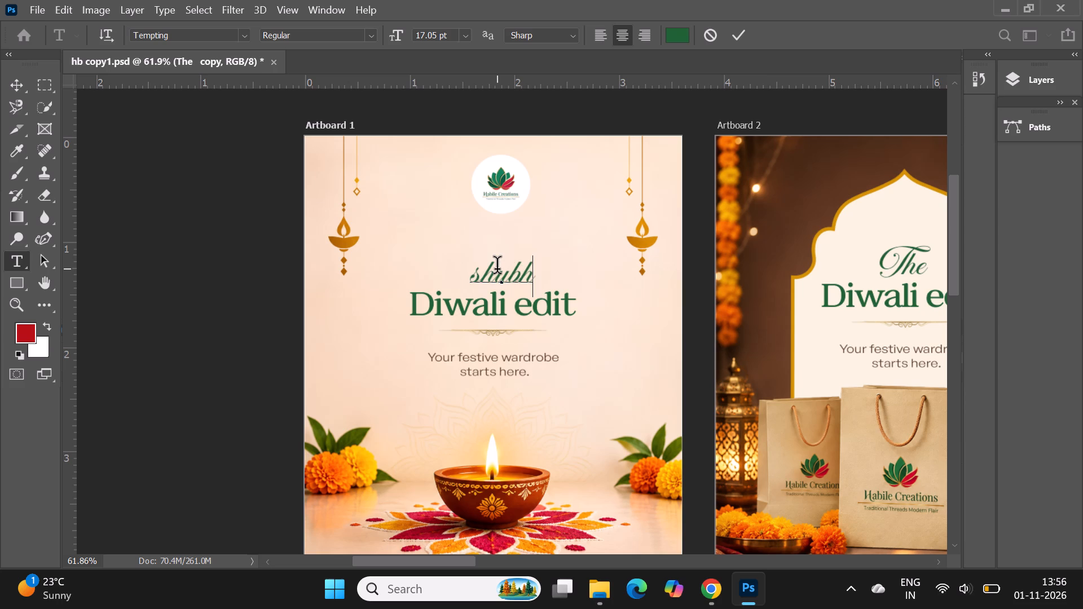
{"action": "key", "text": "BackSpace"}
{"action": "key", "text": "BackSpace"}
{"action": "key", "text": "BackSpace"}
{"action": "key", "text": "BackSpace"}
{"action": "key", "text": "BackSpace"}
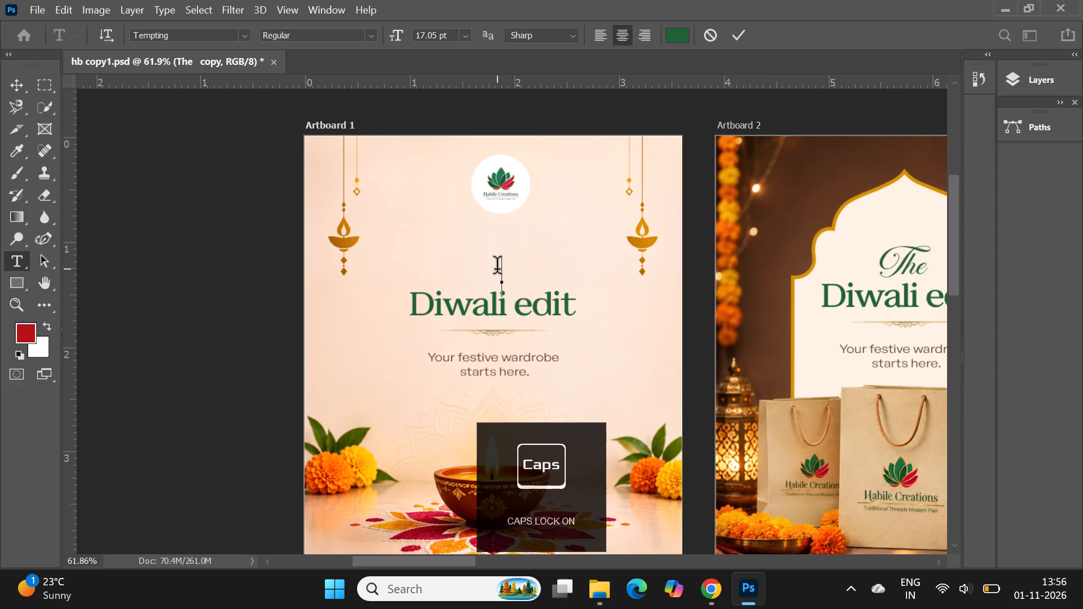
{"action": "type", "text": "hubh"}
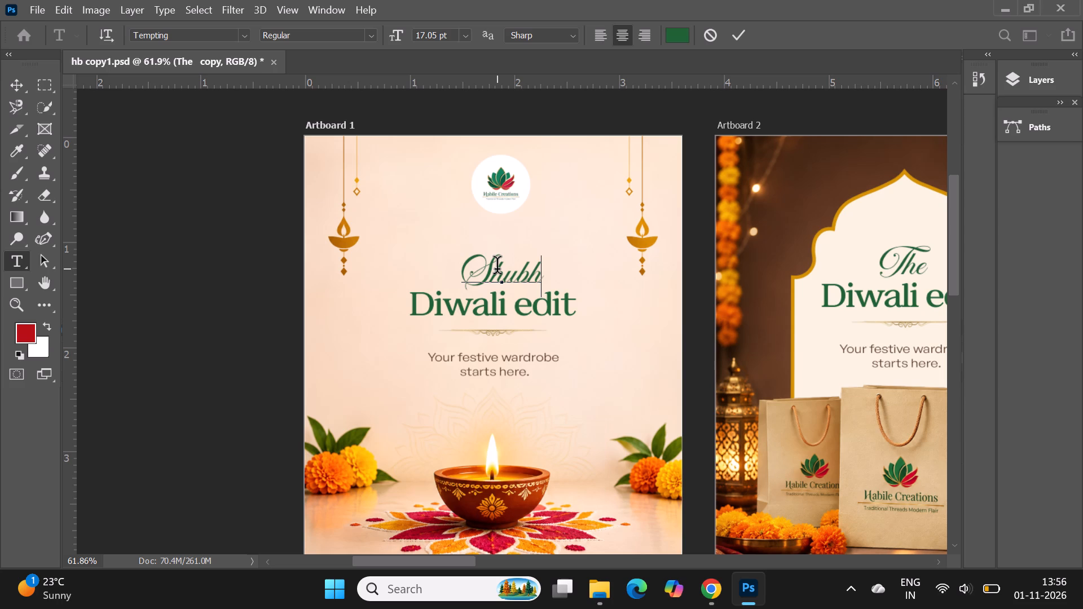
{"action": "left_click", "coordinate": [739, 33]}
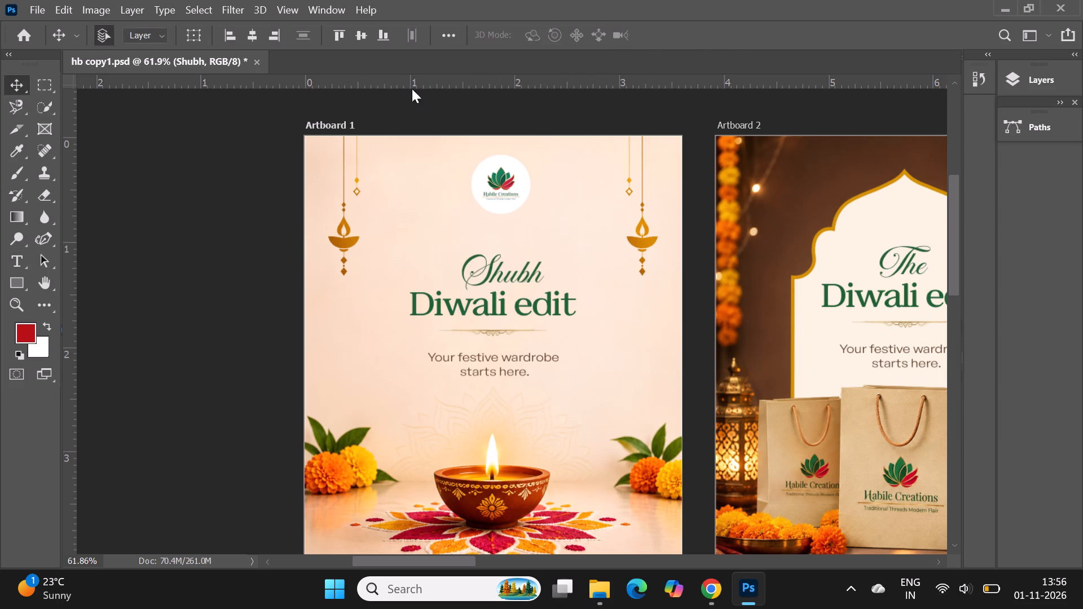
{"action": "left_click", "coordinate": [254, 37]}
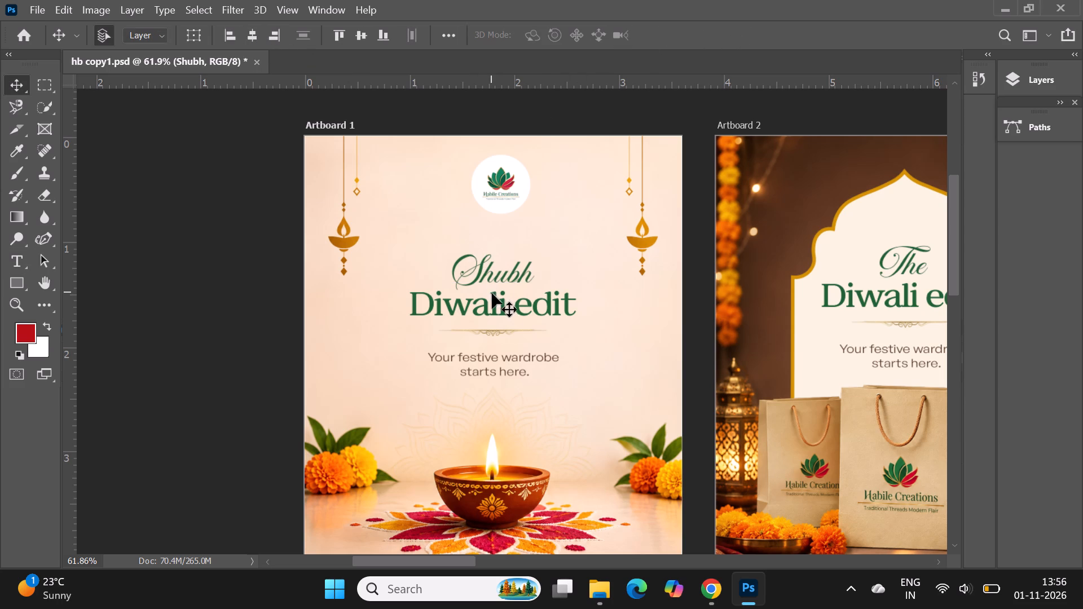
Remove the word "edit" from the Artboard 1 heading, leaving only "Diwali".
{"action": "double_click", "coordinate": [495, 298]}
{"action": "left_click_drag", "start_coordinate": [514, 310], "coordinate": [573, 308]}
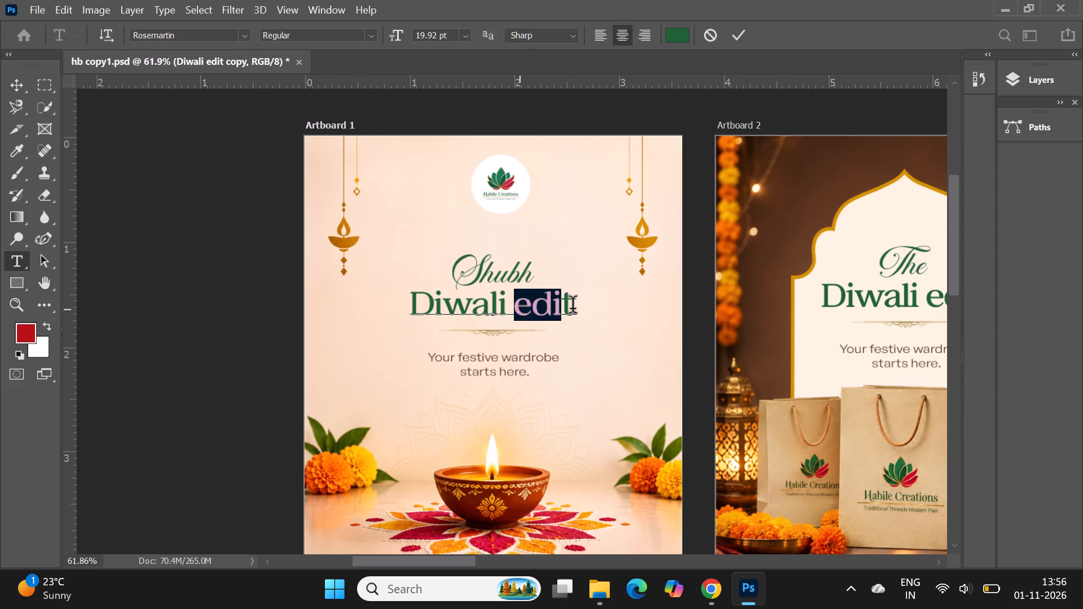
{"action": "left_click_drag", "start_coordinate": [573, 308], "coordinate": [575, 308]}
{"action": "key", "text": "BackSpace"}
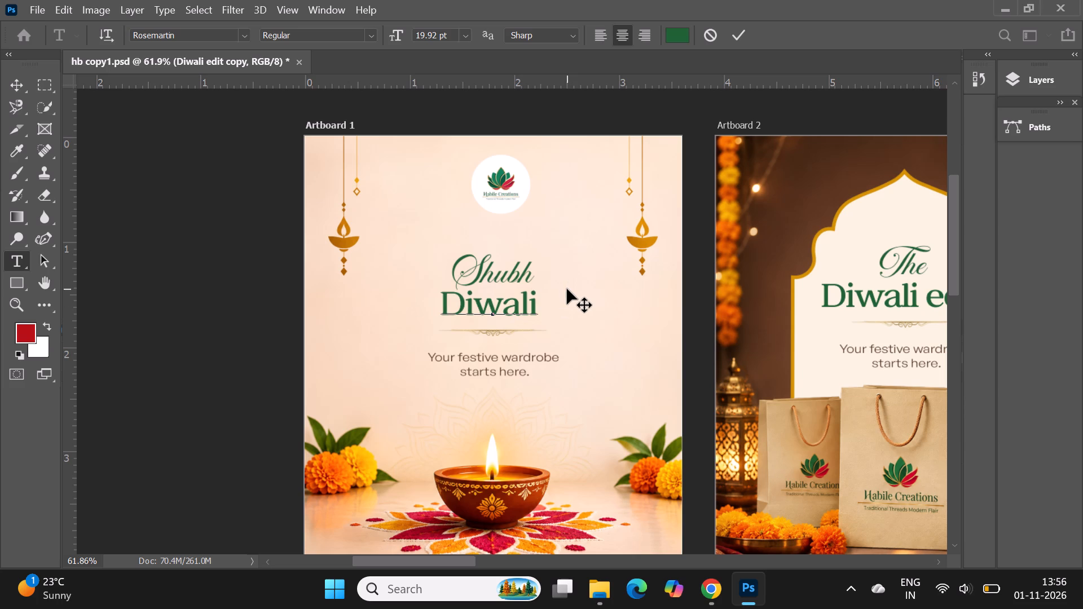
{"action": "left_click", "coordinate": [737, 38]}
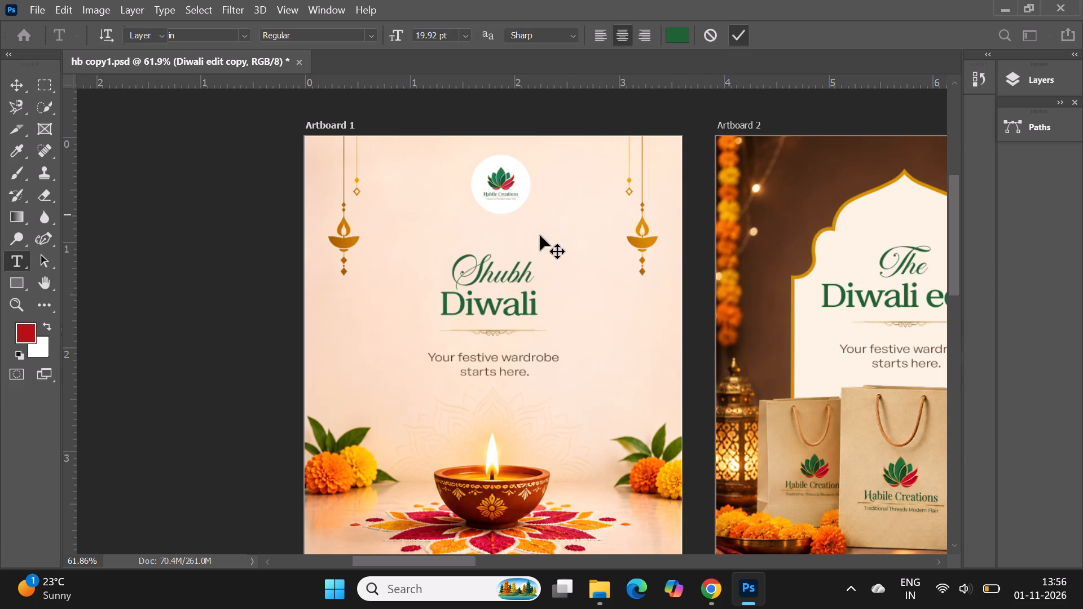
Replace the script word "Shubh" on Artboard 1 with "happy" and align it by horizontal centres.
{"action": "double_click", "coordinate": [499, 280]}
{"action": "key", "text": "BackSpace"}
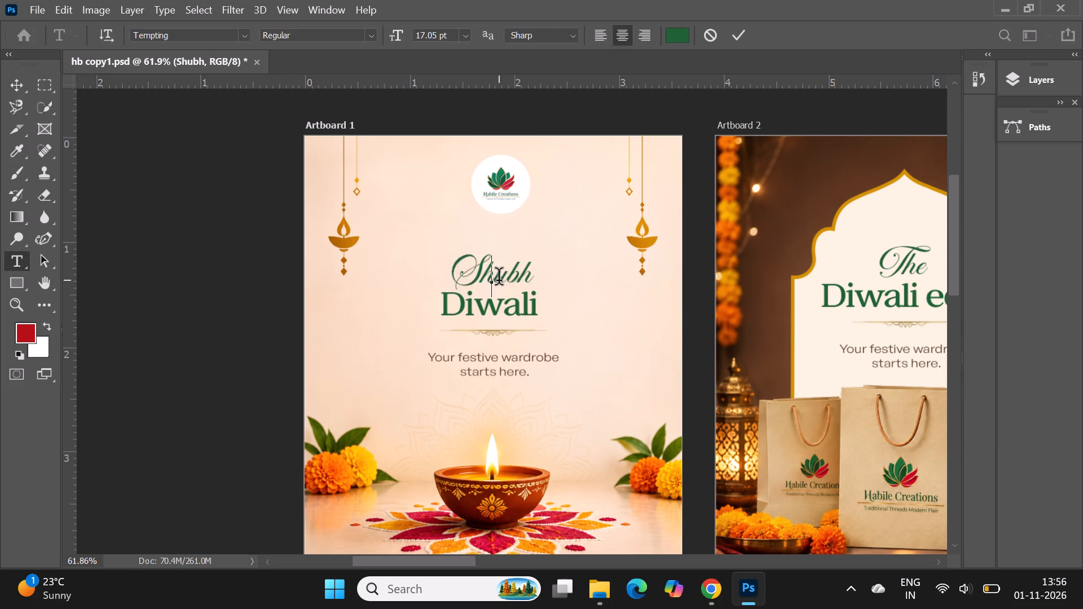
{"action": "key", "text": "h"}
{"action": "type", "text": "appu"}
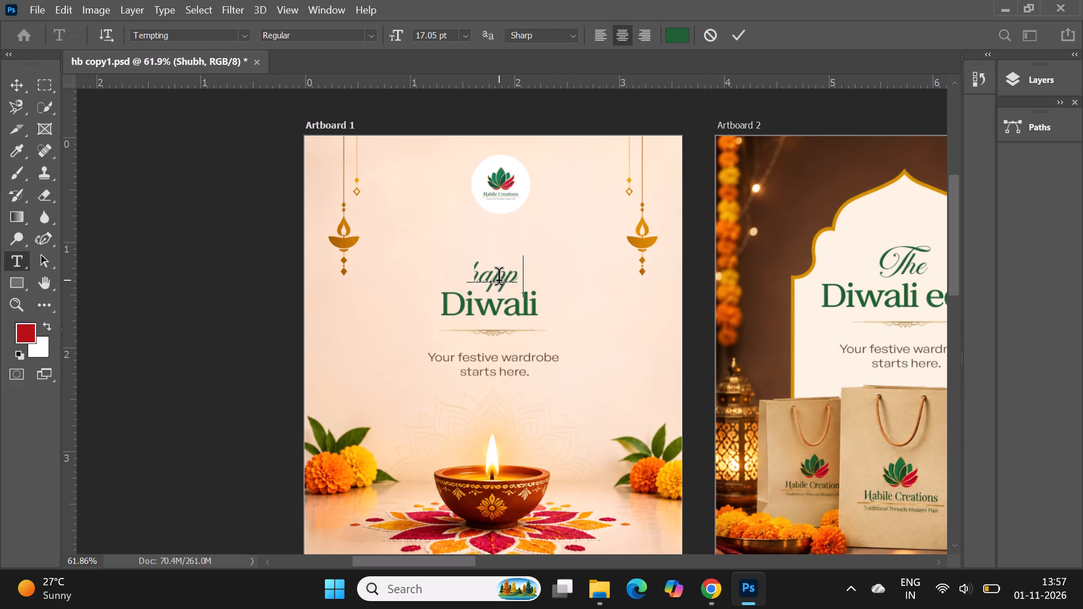
{"action": "key", "text": "BackSpace"}
{"action": "key", "text": "y"}
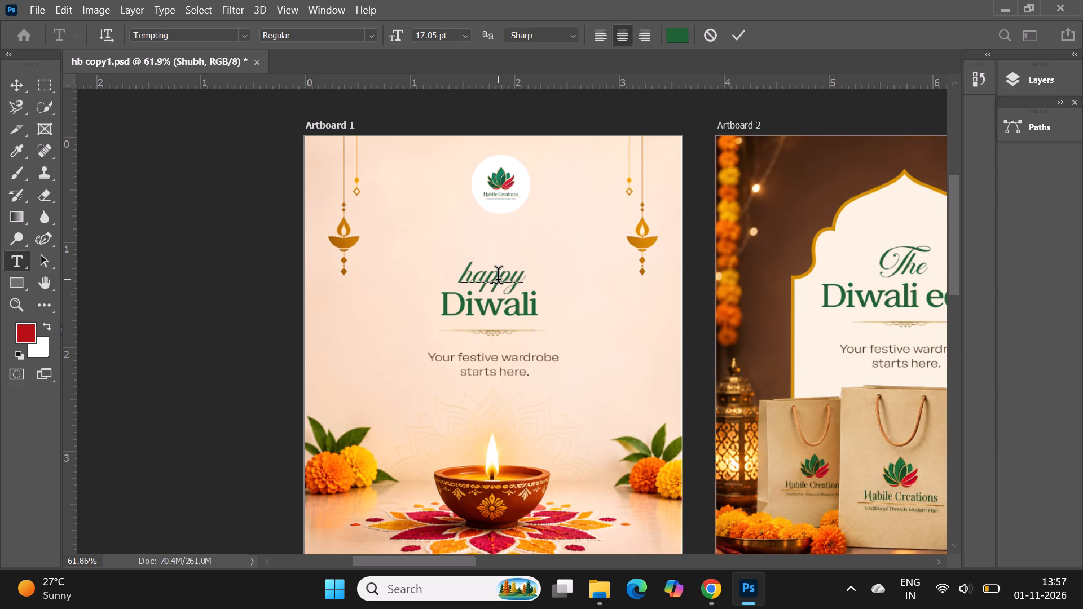
{"action": "left_click", "coordinate": [738, 41]}
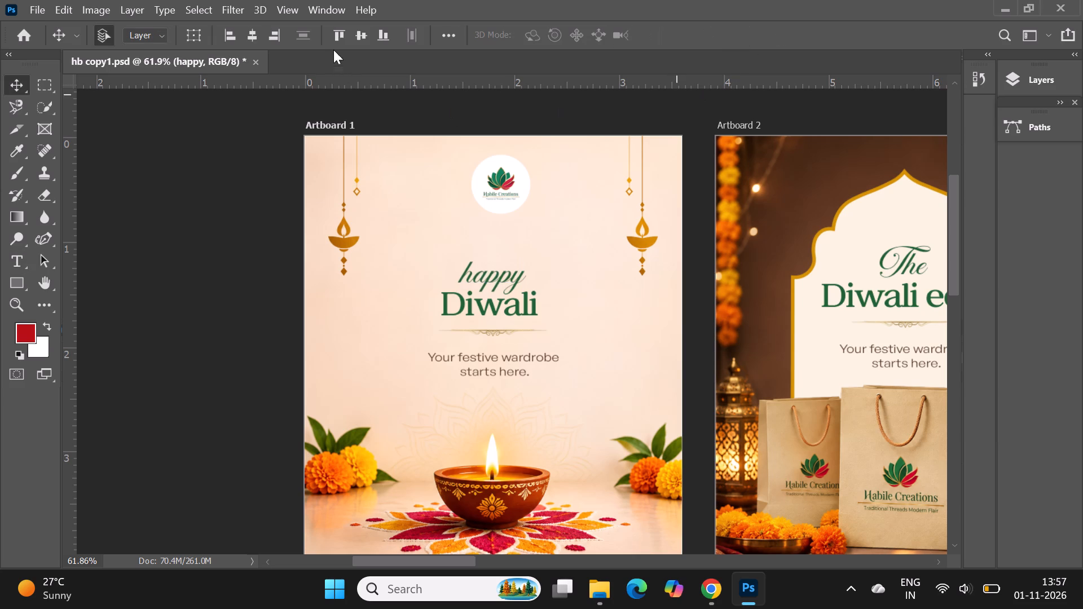
{"action": "left_click", "coordinate": [246, 39]}
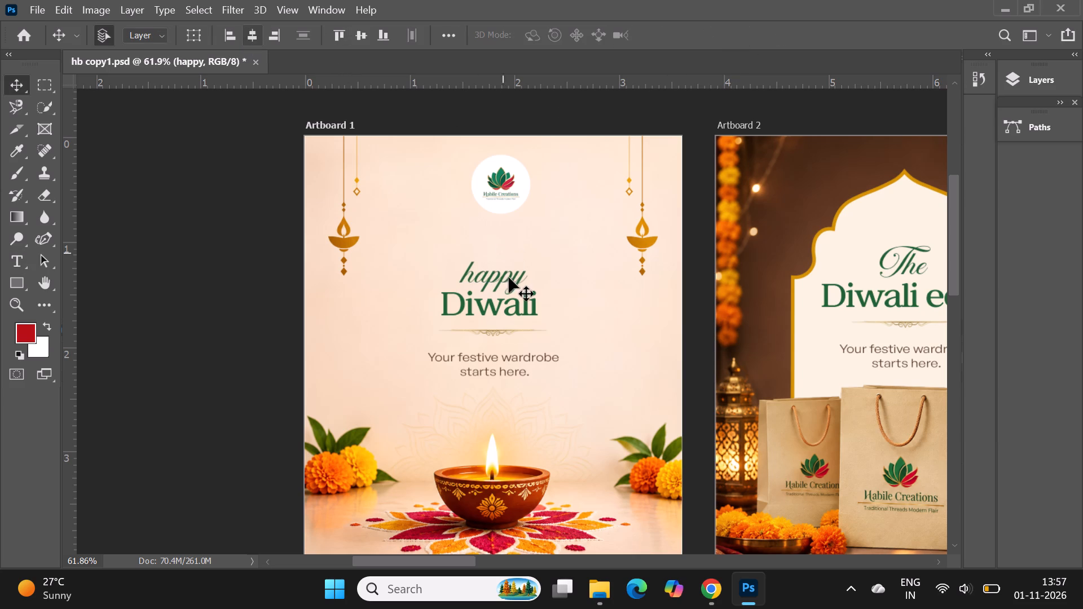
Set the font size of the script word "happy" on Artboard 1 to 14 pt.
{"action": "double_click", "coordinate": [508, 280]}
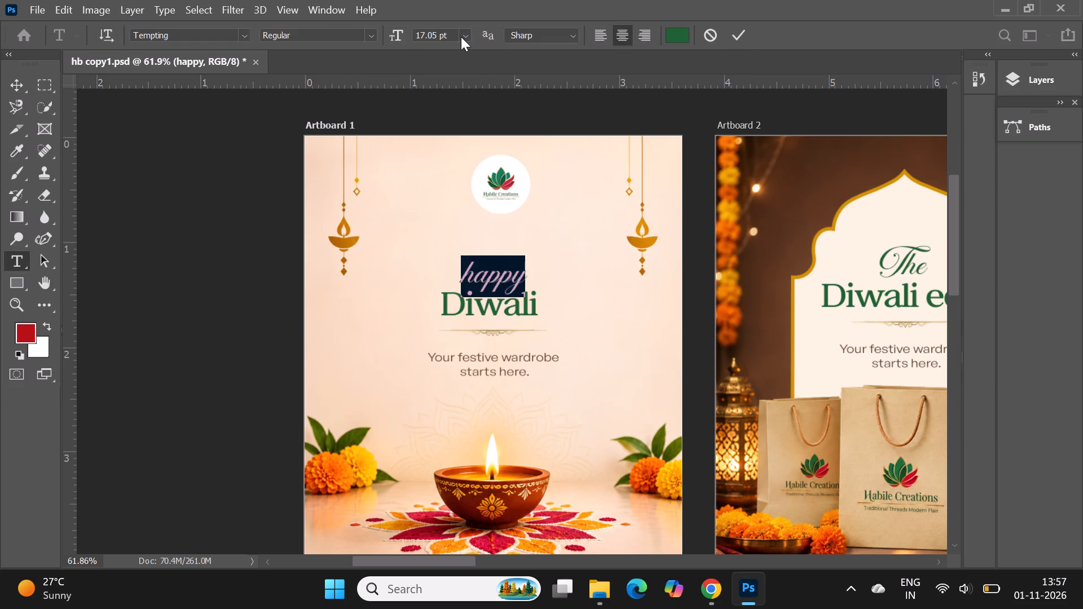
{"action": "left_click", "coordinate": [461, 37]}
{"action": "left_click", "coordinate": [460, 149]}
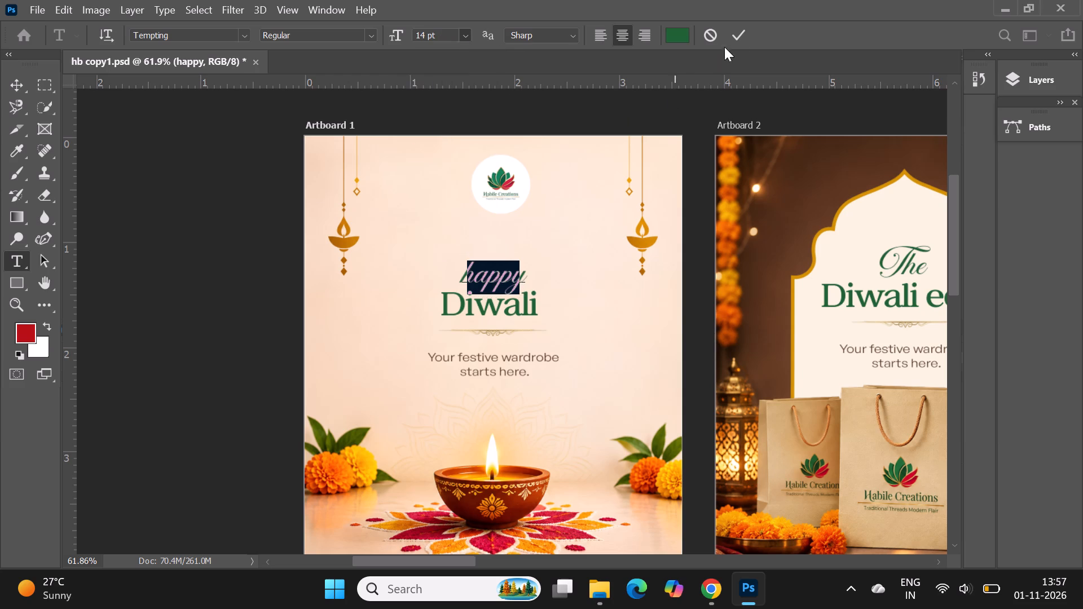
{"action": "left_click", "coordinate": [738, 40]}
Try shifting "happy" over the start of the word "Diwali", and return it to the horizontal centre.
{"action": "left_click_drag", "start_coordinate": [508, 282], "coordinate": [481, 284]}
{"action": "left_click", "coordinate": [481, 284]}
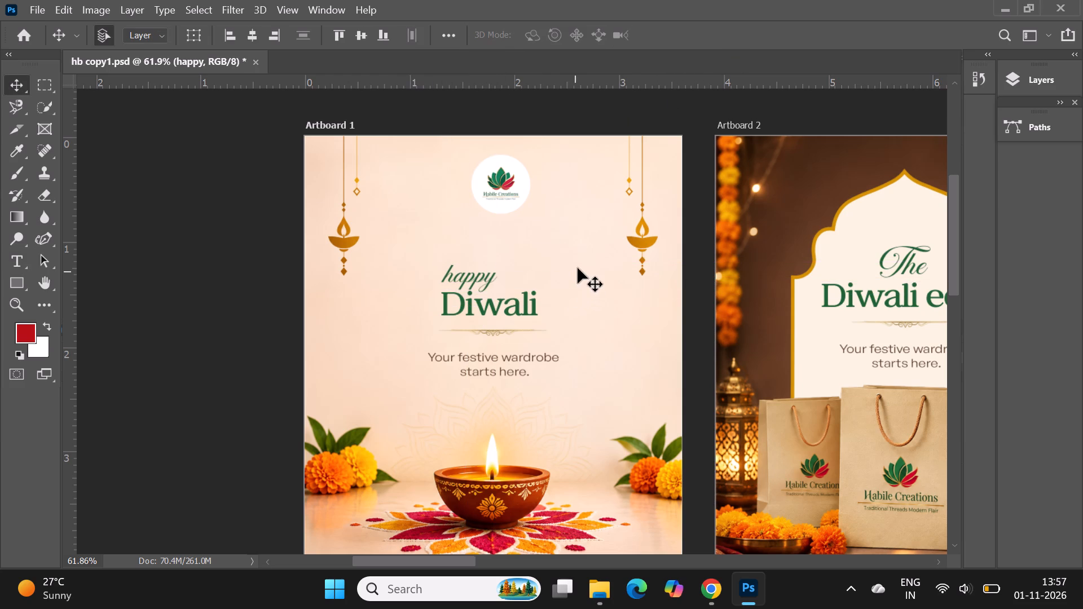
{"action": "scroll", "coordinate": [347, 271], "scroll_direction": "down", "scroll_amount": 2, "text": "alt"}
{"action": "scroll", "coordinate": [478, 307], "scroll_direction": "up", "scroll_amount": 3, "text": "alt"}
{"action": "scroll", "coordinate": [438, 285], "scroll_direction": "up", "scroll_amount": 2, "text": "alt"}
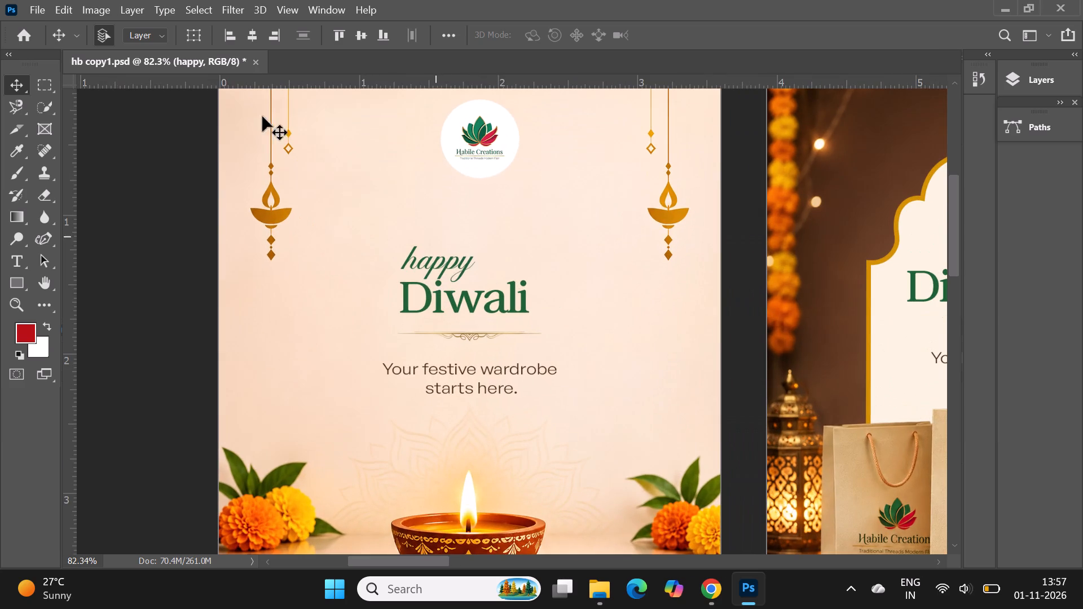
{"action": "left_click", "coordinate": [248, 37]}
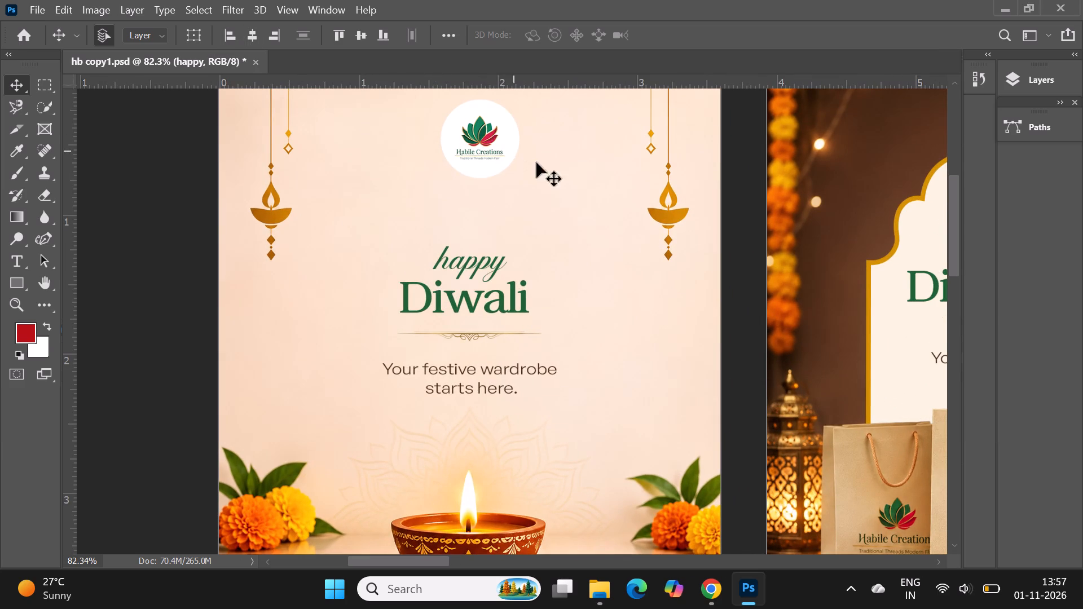
Set the font size of "happy" on Artboard 1 to 12 pt and align it by horizontal centres.
{"action": "scroll", "coordinate": [536, 162], "scroll_direction": "down", "scroll_amount": 1, "text": "alt"}
{"action": "scroll", "coordinate": [539, 165], "scroll_direction": "down", "scroll_amount": 2}
{"action": "double_click", "coordinate": [475, 230]}
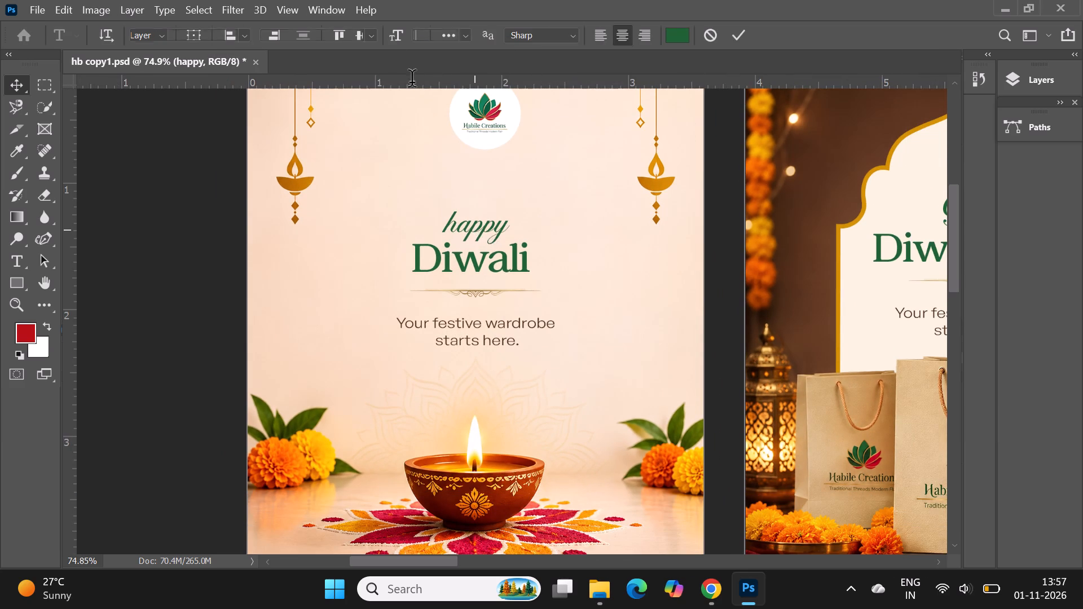
{"action": "left_click", "coordinate": [463, 39]}
{"action": "left_click", "coordinate": [457, 139]}
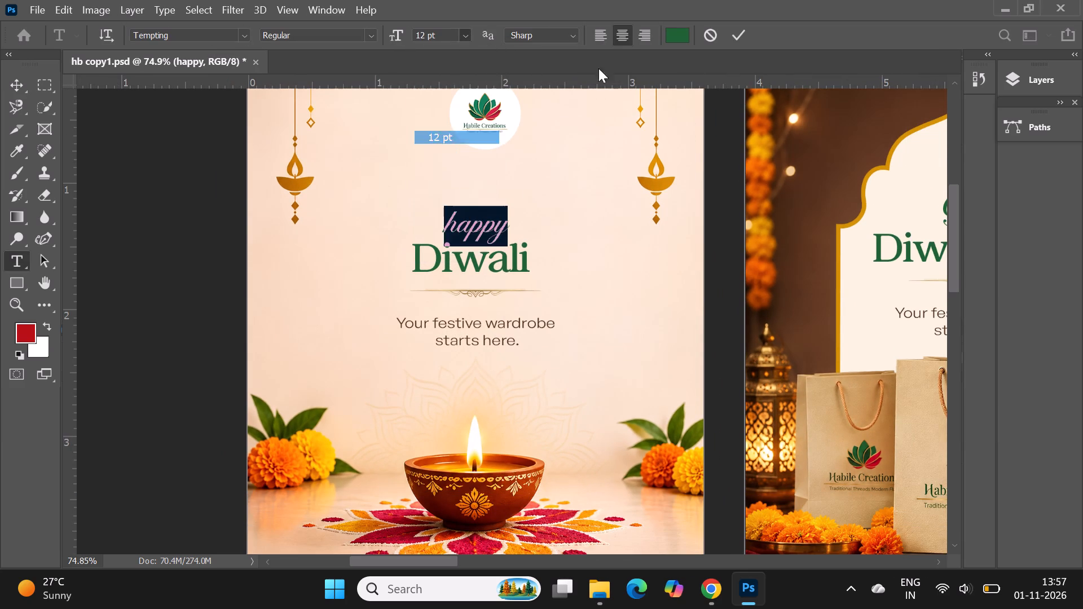
{"action": "left_click", "coordinate": [745, 34]}
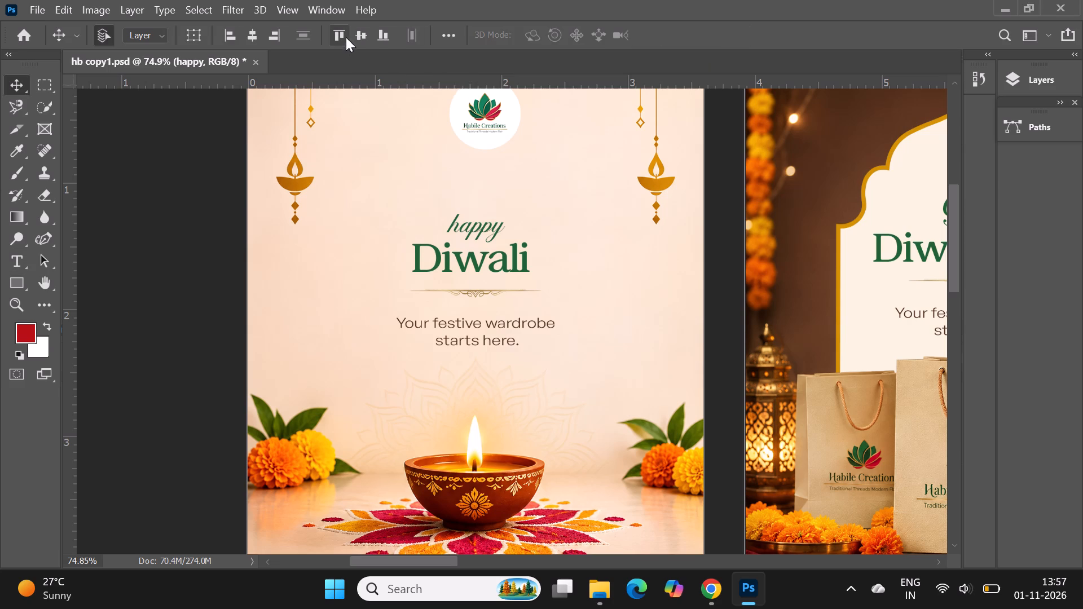
{"action": "left_click", "coordinate": [254, 38]}
{"action": "scroll", "coordinate": [518, 261], "scroll_direction": "down", "scroll_amount": 2, "text": "alt"}
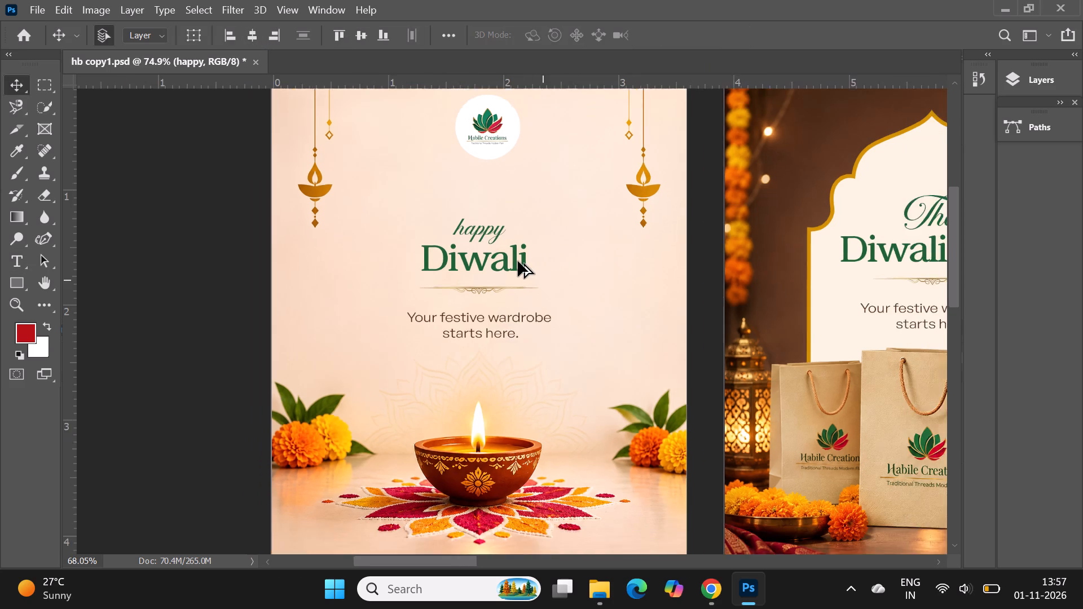
{"action": "scroll", "coordinate": [518, 261], "scroll_direction": "down", "scroll_amount": 2, "text": "alt"}
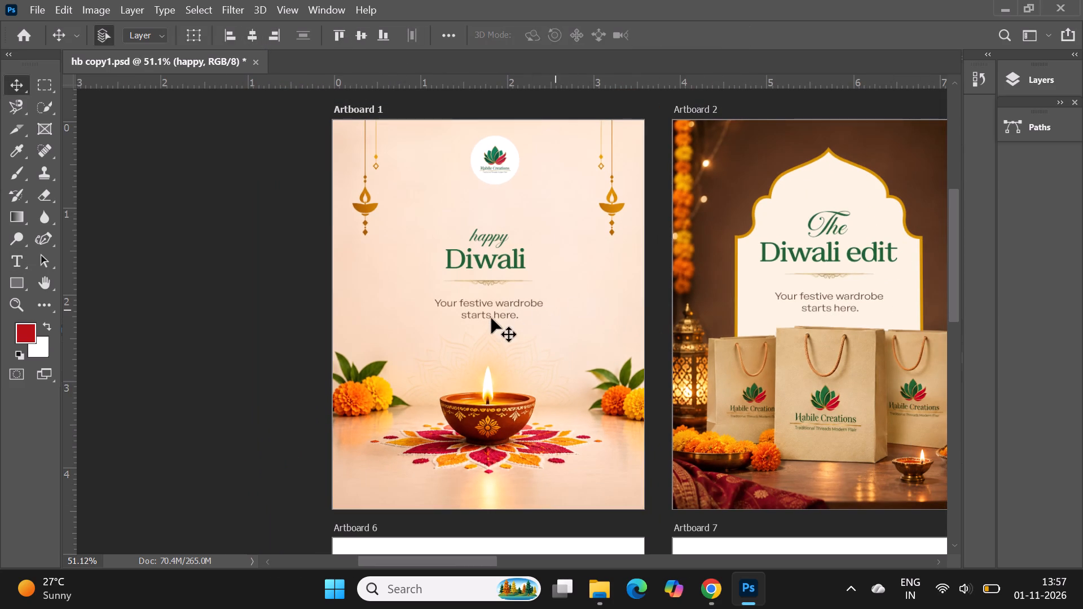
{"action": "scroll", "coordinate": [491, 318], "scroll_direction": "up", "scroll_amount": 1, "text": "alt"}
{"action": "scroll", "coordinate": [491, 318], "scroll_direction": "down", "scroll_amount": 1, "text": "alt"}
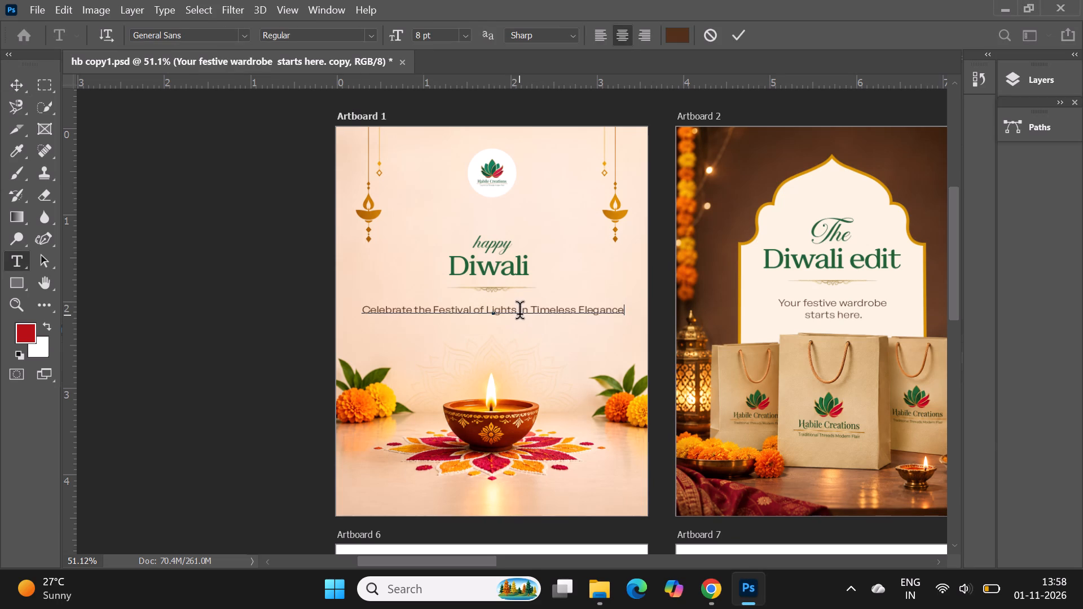
{"action": "left_click", "coordinate": [520, 314]}
{"action": "key", "text": "Return"}
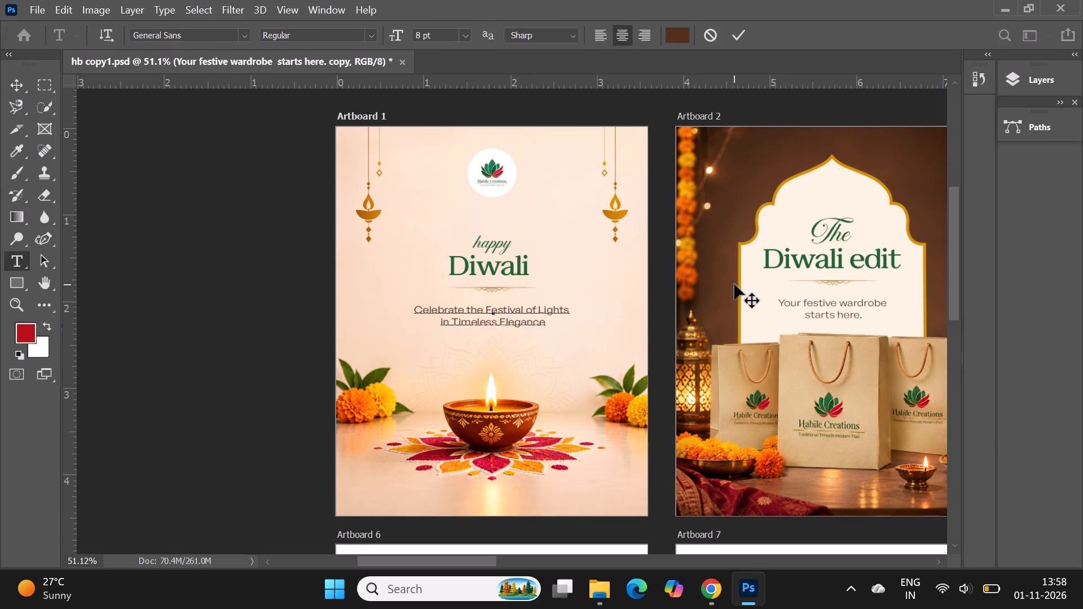
{"action": "left_click", "coordinate": [736, 32]}
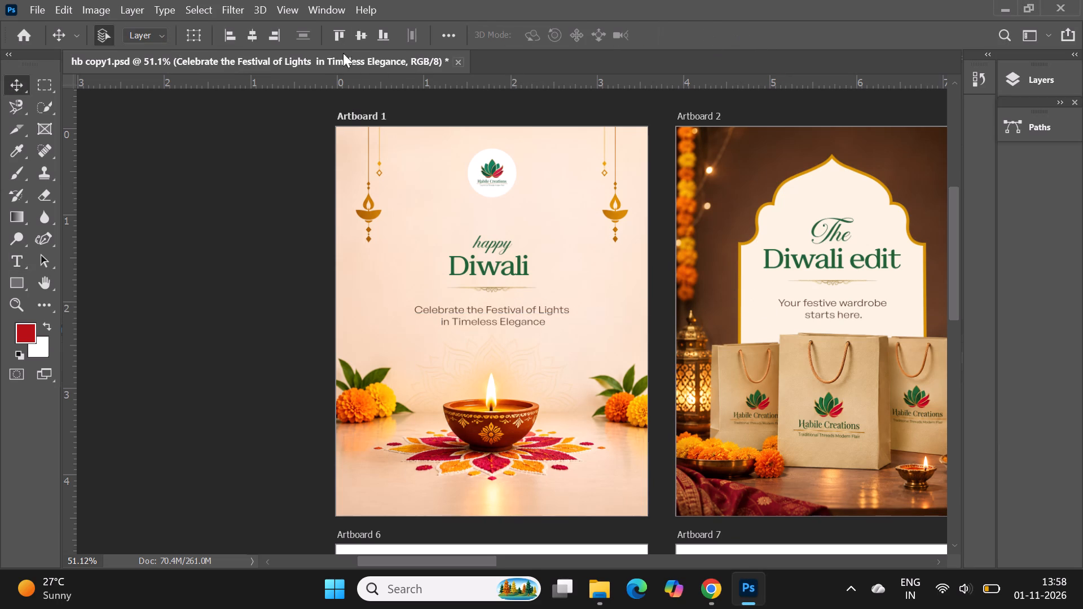
{"action": "left_click", "coordinate": [253, 34]}
Scale the "Celebrate the Festival of Lights in Timeless Elegance" text on Artboard 1 to about 90% and align it by horizontal centres.
{"action": "scroll", "coordinate": [478, 317], "scroll_direction": "up", "scroll_amount": 4, "text": "alt"}
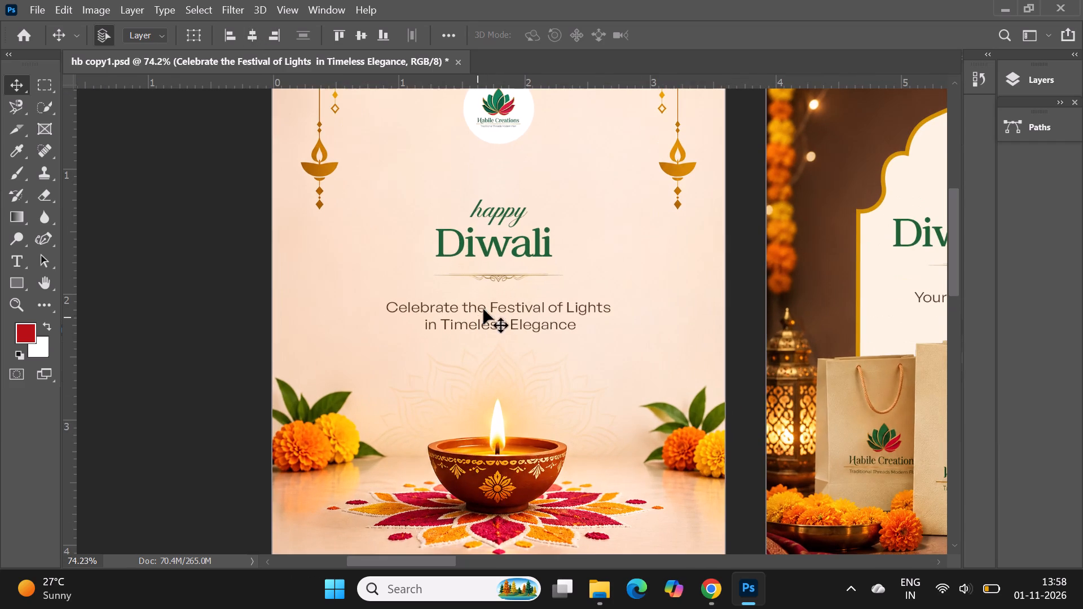
{"action": "scroll", "coordinate": [514, 249], "scroll_direction": "down", "scroll_amount": 6, "text": "alt"}
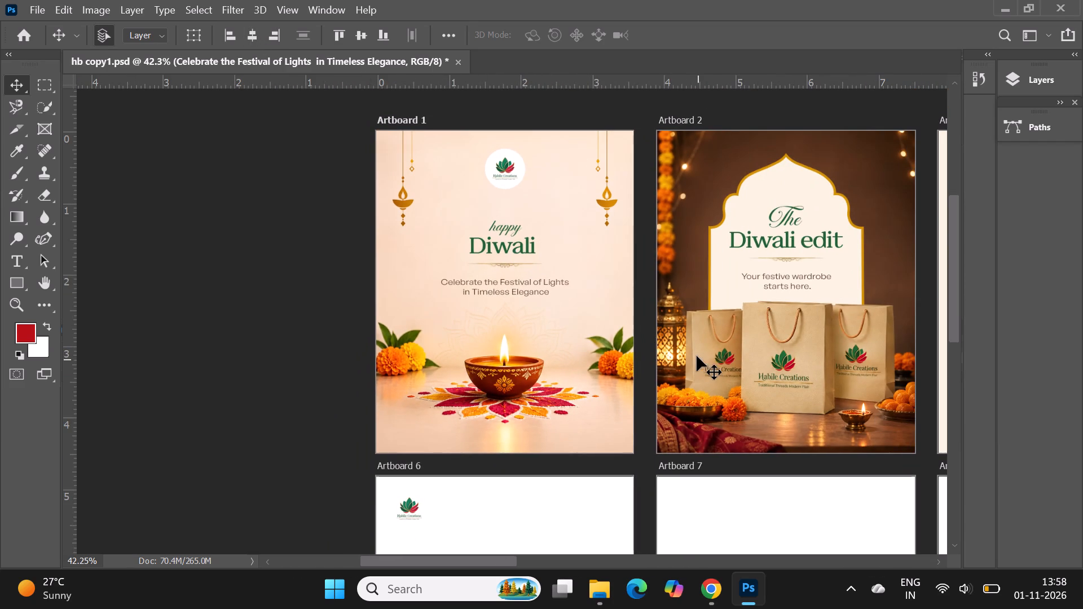
{"action": "scroll", "coordinate": [559, 289], "scroll_direction": "up", "scroll_amount": 4, "text": "alt"}
{"action": "scroll", "coordinate": [488, 261], "scroll_direction": "up", "scroll_amount": 1, "text": "alt"}
{"action": "right_click", "coordinate": [498, 279]}
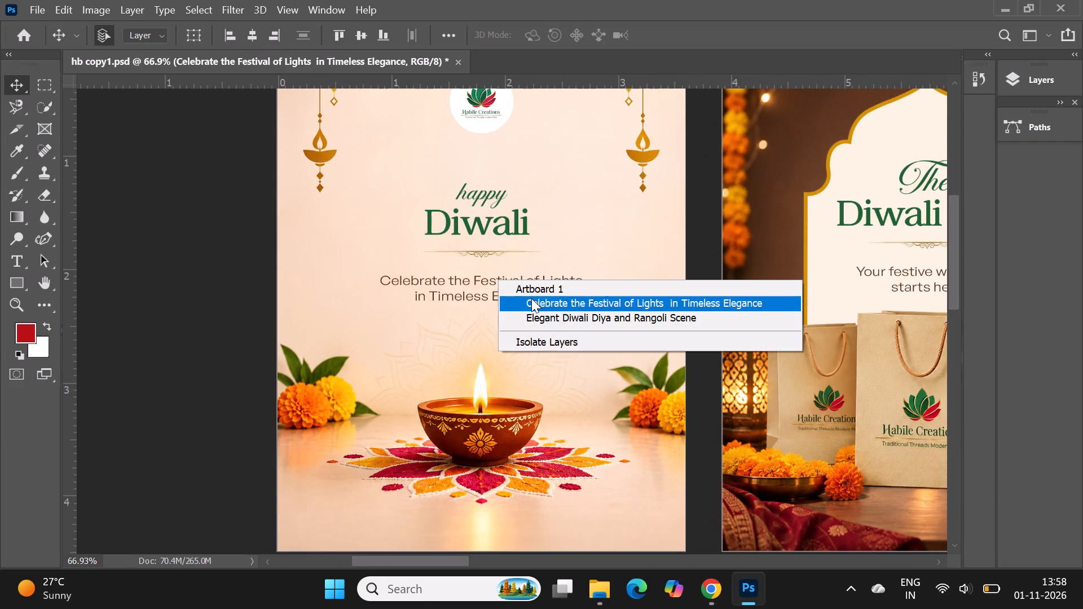
{"action": "left_click", "coordinate": [531, 298]}
{"action": "key", "text": "ctrl+t"}
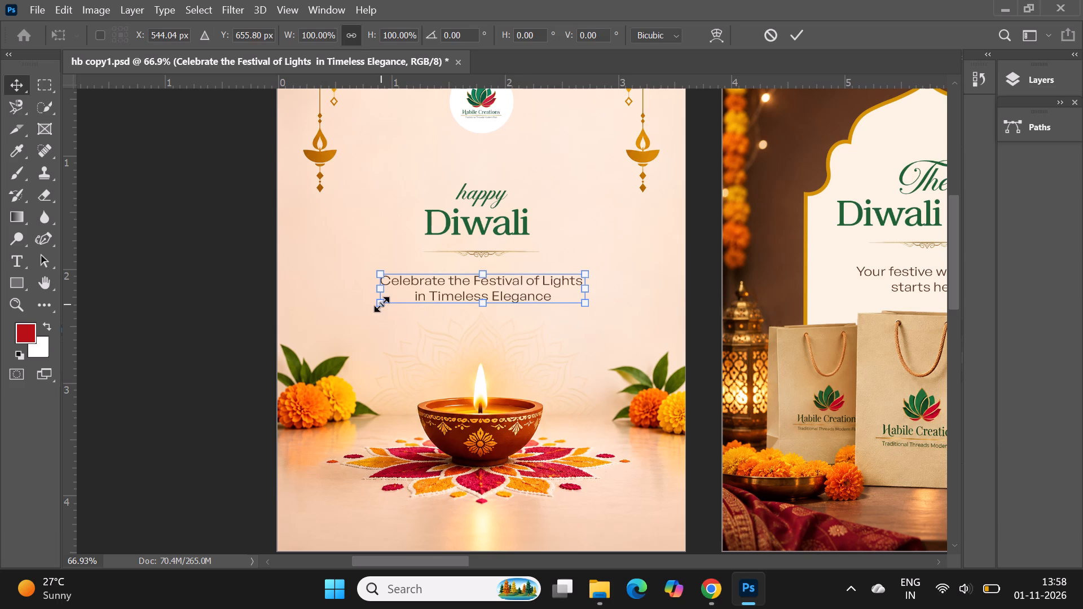
{"action": "left_click_drag", "start_coordinate": [381, 304], "coordinate": [396, 303]}
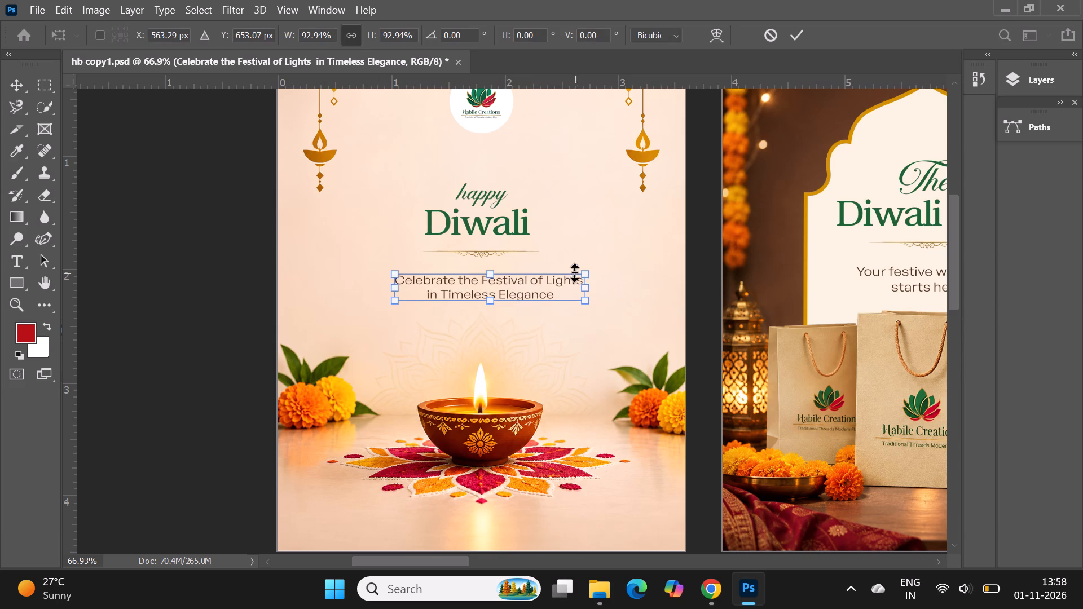
{"action": "left_click_drag", "start_coordinate": [586, 272], "coordinate": [579, 272]}
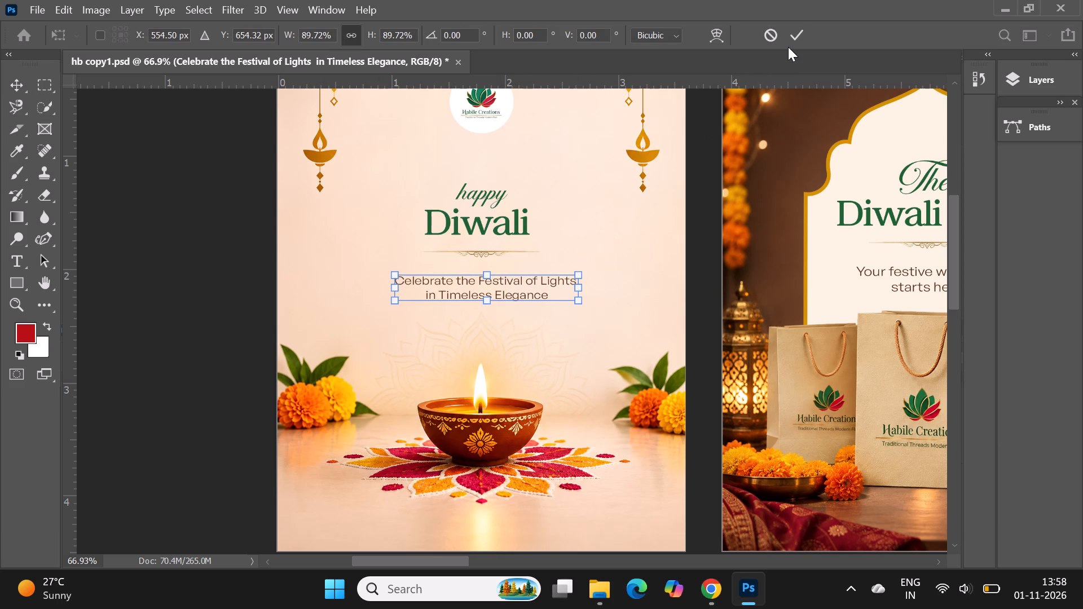
{"action": "left_click", "coordinate": [789, 45]}
{"action": "left_click", "coordinate": [803, 27]}
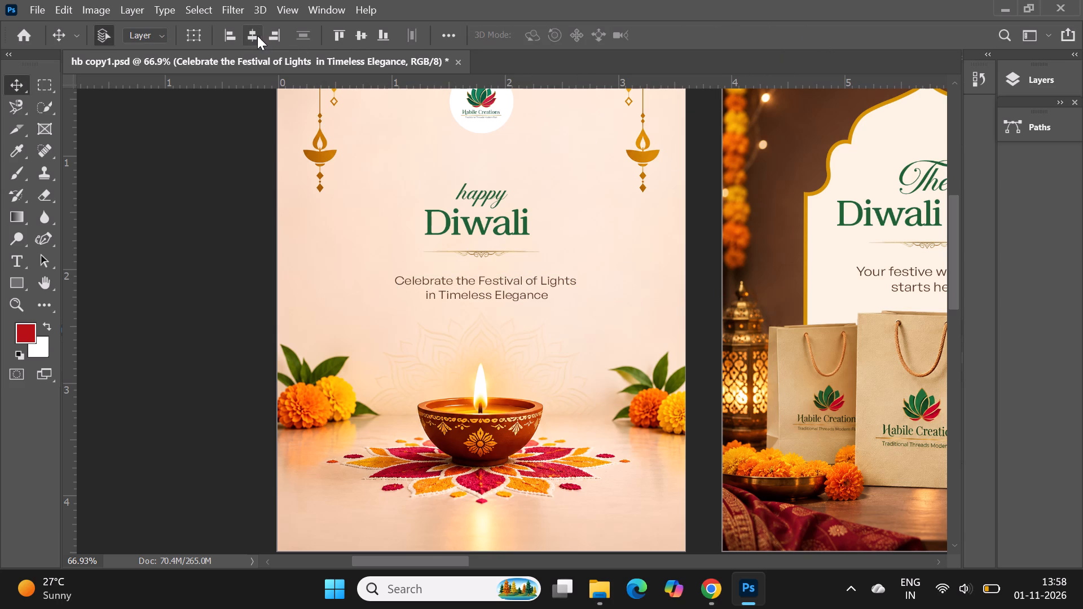
{"action": "left_click", "coordinate": [257, 35]}
Scale the "happy" and "Diwali" lettering, ornamental divider and tagline on Artboard 1 together to about 105%.
{"action": "scroll", "coordinate": [467, 234], "scroll_direction": "up", "scroll_amount": 7, "text": "alt"}
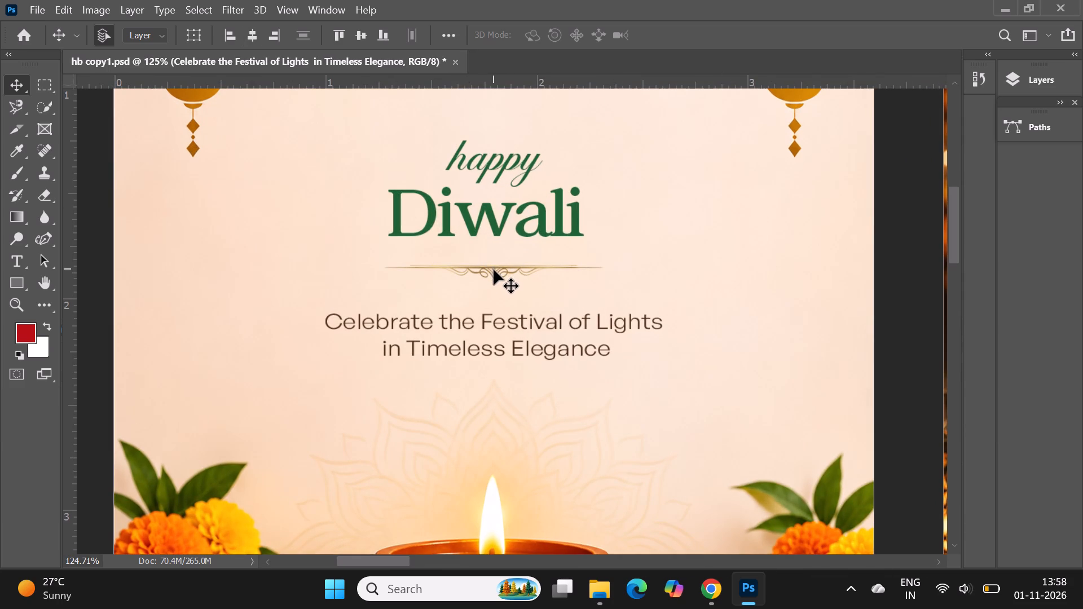
{"action": "left_click", "coordinate": [494, 269], "text": "shift"}
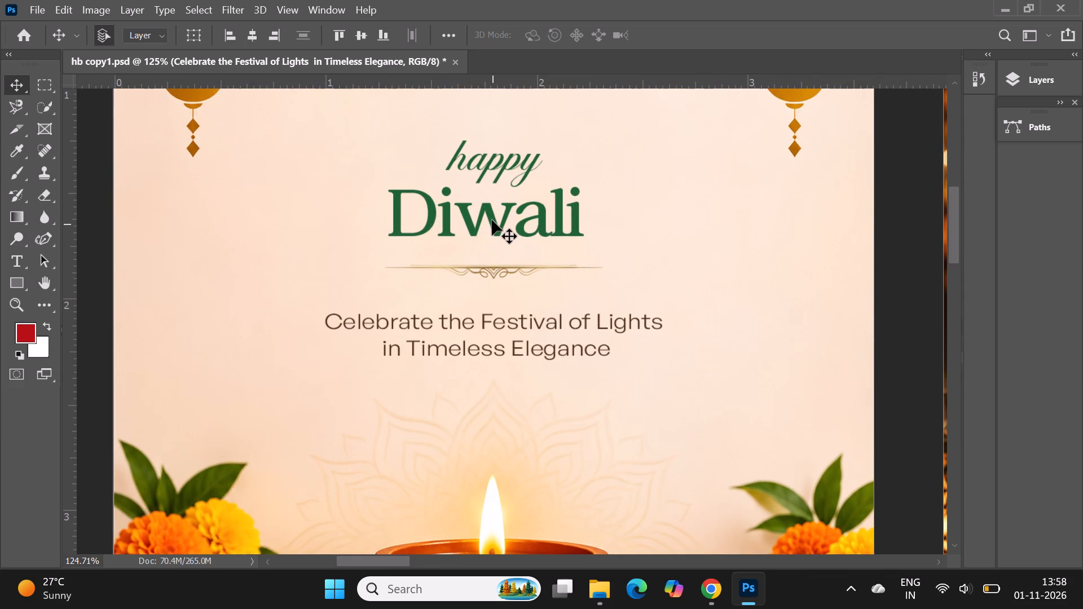
{"action": "left_click", "coordinate": [492, 220], "text": "shift"}
{"action": "left_click", "coordinate": [532, 166], "text": "shift"}
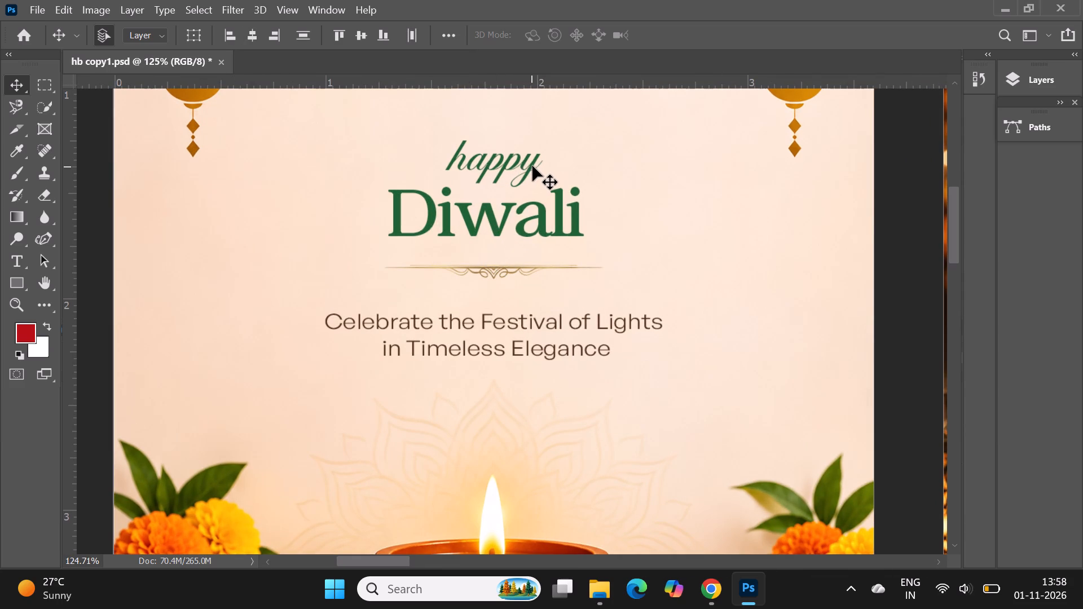
{"action": "scroll", "coordinate": [483, 215], "scroll_direction": "down", "scroll_amount": 8, "text": "alt"}
{"action": "scroll", "coordinate": [512, 290], "scroll_direction": "up", "scroll_amount": 5}
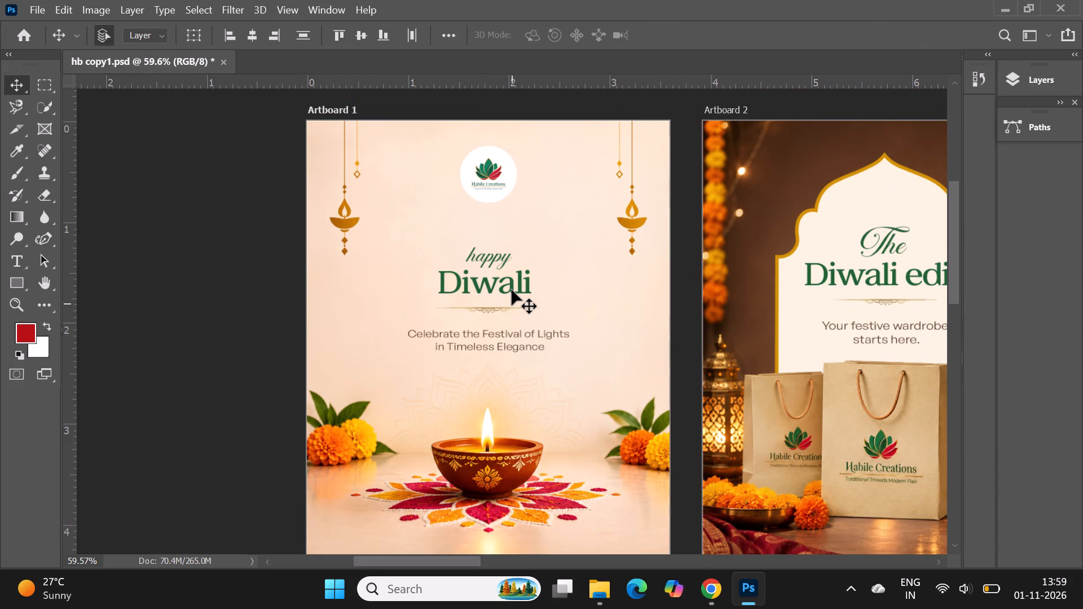
{"action": "key", "text": "ctrl+t"}
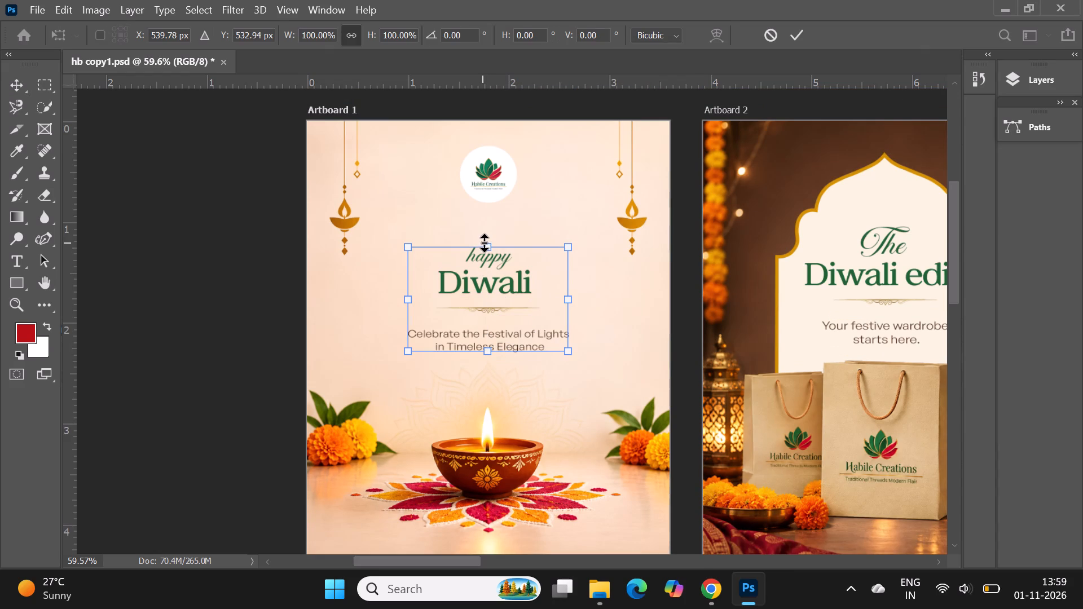
{"action": "left_click_drag", "start_coordinate": [485, 242], "coordinate": [486, 234]}
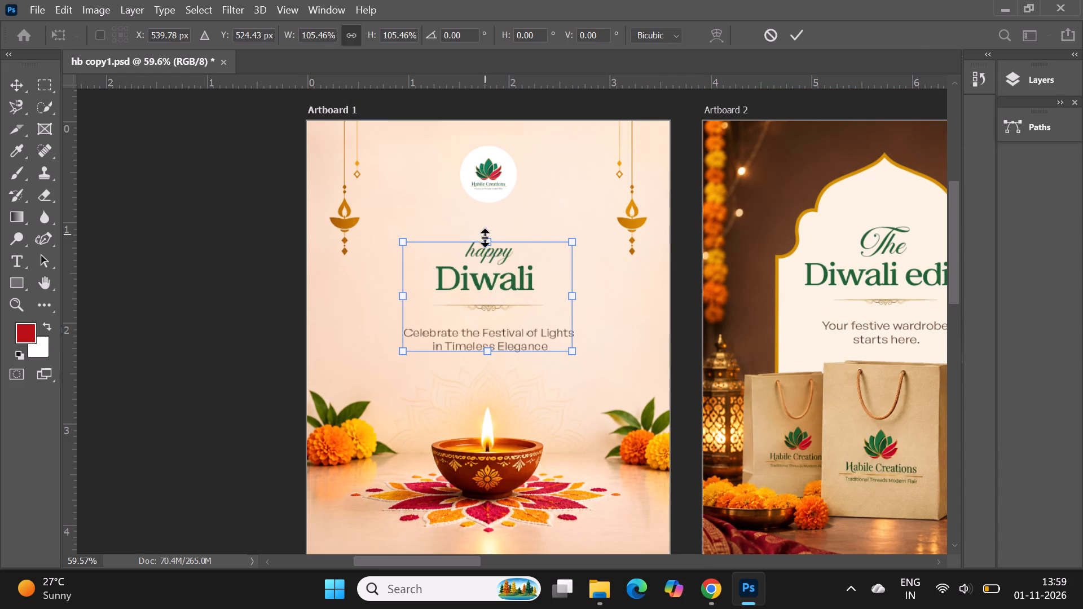
{"action": "left_click_drag", "start_coordinate": [569, 241], "coordinate": [563, 242]}
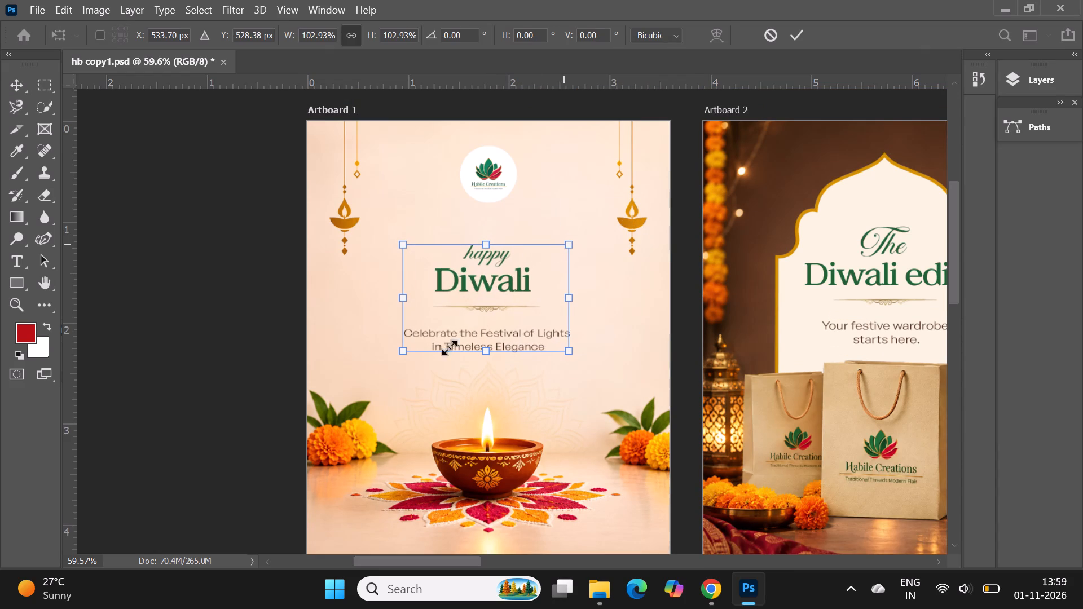
{"action": "left_click", "coordinate": [402, 350]}
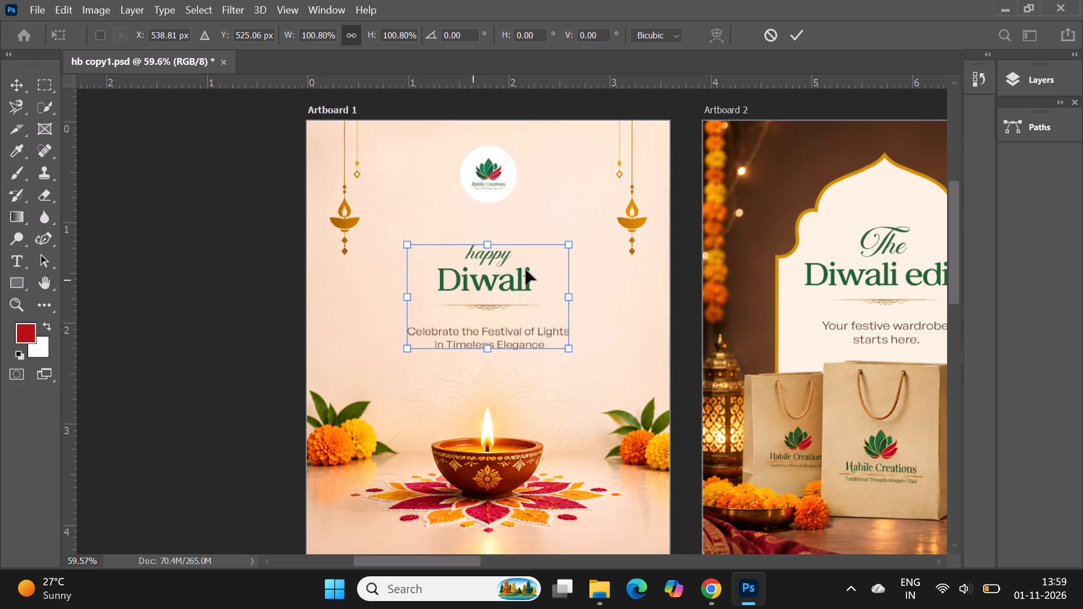
{"action": "scroll", "coordinate": [499, 237], "scroll_direction": "down", "scroll_amount": 2}
{"action": "scroll", "coordinate": [499, 237], "scroll_direction": "down", "scroll_amount": 1, "text": "alt"}
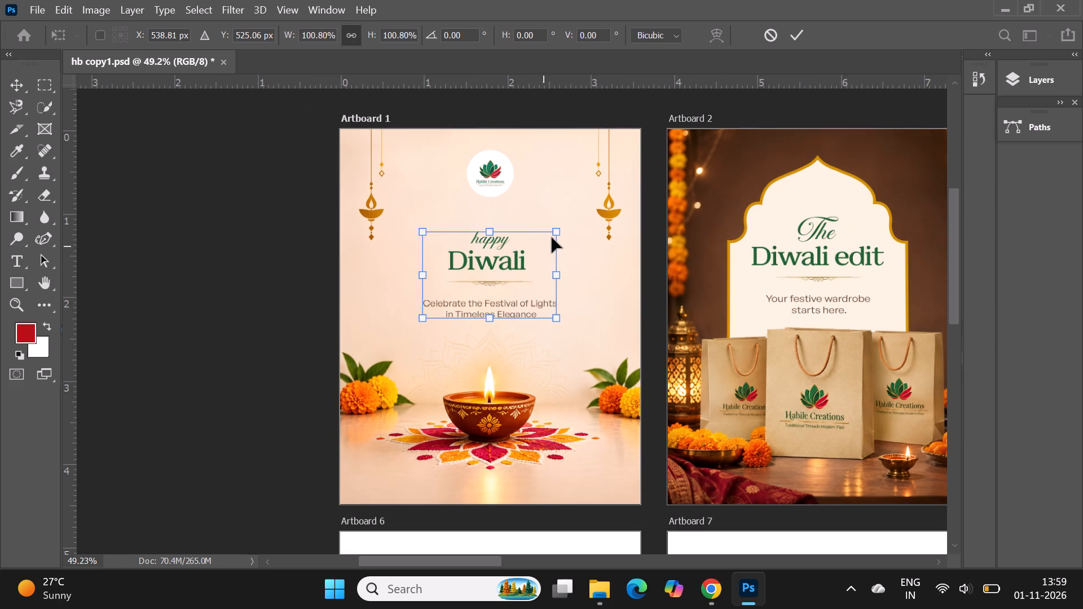
{"action": "left_click_drag", "start_coordinate": [555, 231], "coordinate": [562, 231]}
{"action": "left_click", "coordinate": [800, 30]}
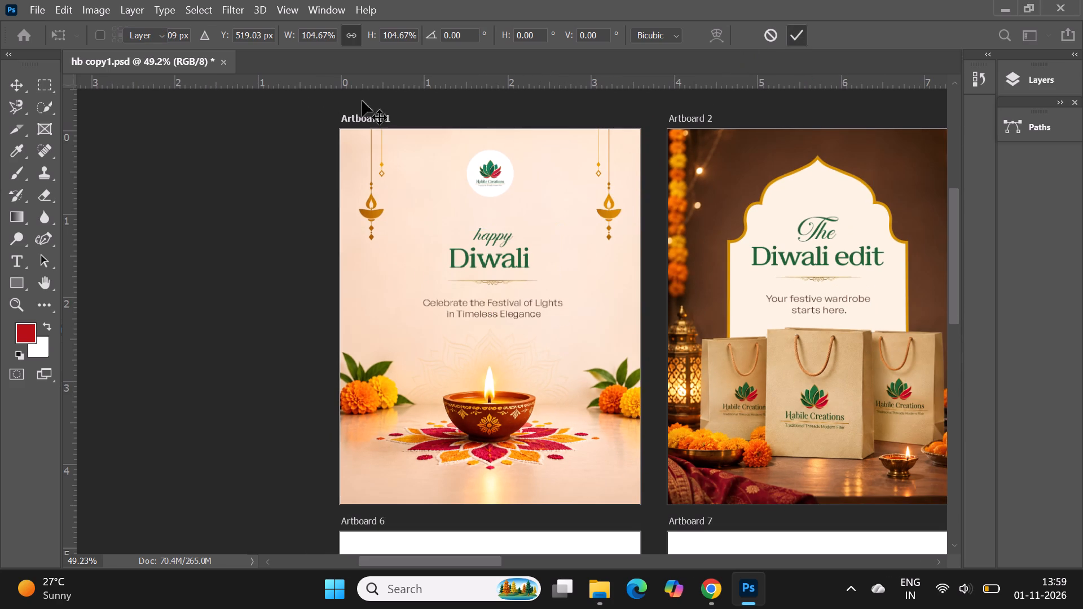
Align the scaled "happy Diwali" lettering, divider and tagline on Artboard 1 by horizontal centres and deselect them.
{"action": "left_click", "coordinate": [253, 35]}
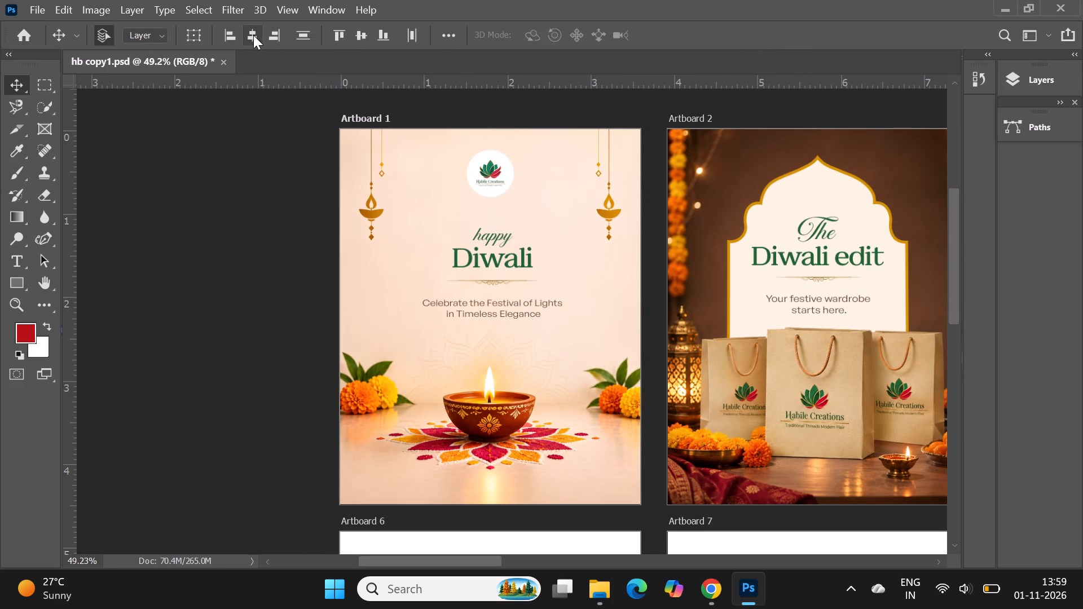
{"action": "left_click", "coordinate": [200, 237]}
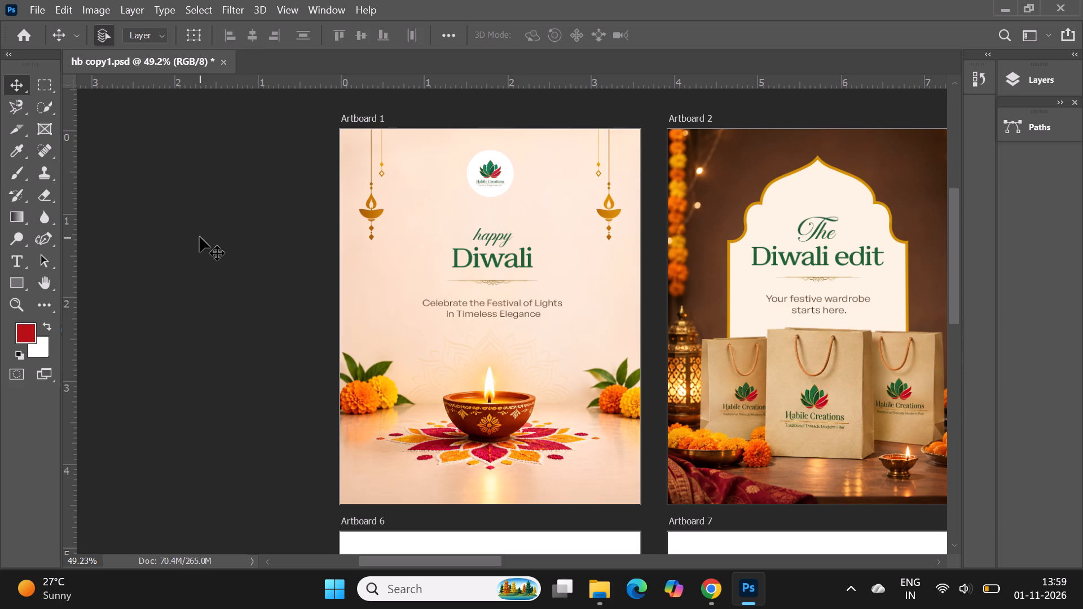
Review the full set of artboards, comparing the designed posters with the blank ones and checking the logo on Artboard 6.
{"action": "scroll", "coordinate": [307, 273], "scroll_direction": "down", "scroll_amount": 2, "text": "alt"}
{"action": "scroll", "coordinate": [186, 261], "scroll_direction": "down", "scroll_amount": 1, "text": "alt"}
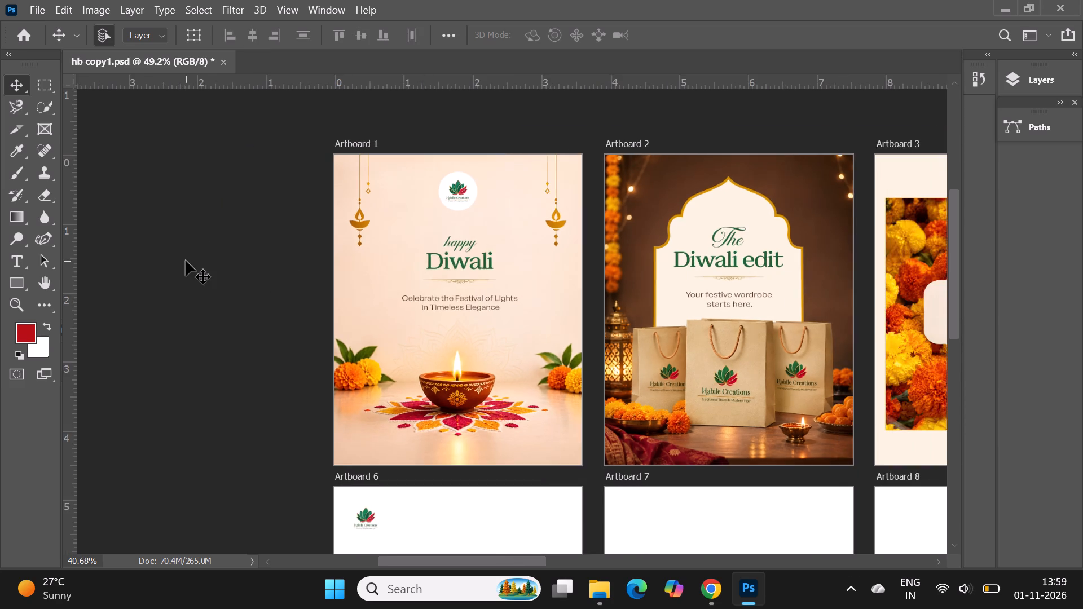
{"action": "scroll", "coordinate": [186, 261], "scroll_direction": "down", "scroll_amount": 5, "text": "alt"}
{"action": "scroll", "coordinate": [565, 250], "scroll_direction": "down", "scroll_amount": 2}
{"action": "scroll", "coordinate": [192, 224], "scroll_direction": "down", "scroll_amount": 1, "text": "alt"}
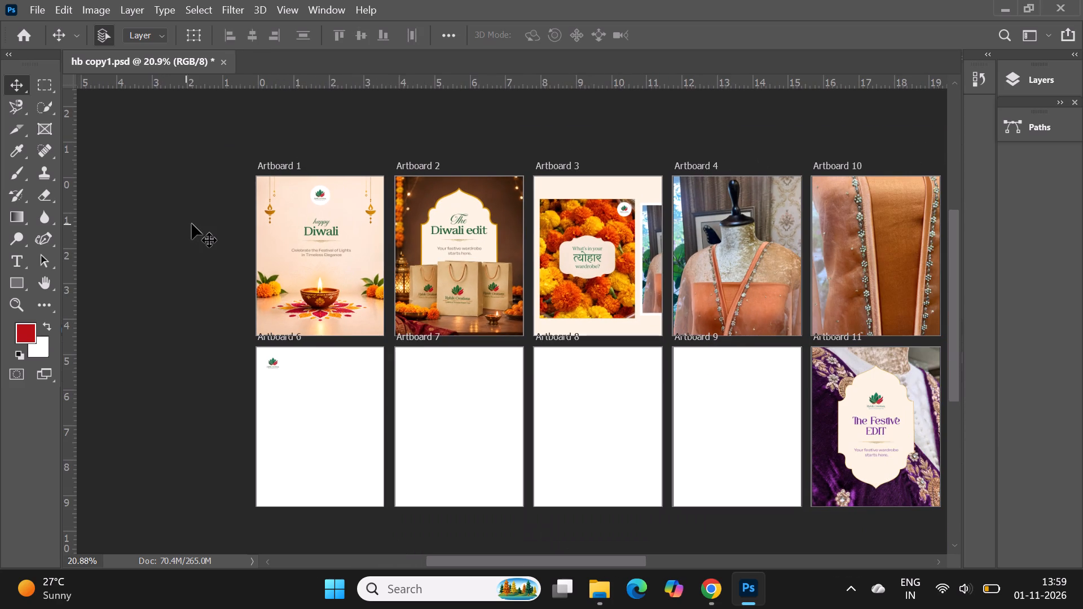
{"action": "scroll", "coordinate": [699, 186], "scroll_direction": "up", "scroll_amount": 1, "text": "alt"}
{"action": "scroll", "coordinate": [162, 180], "scroll_direction": "down", "scroll_amount": 2, "text": "alt"}
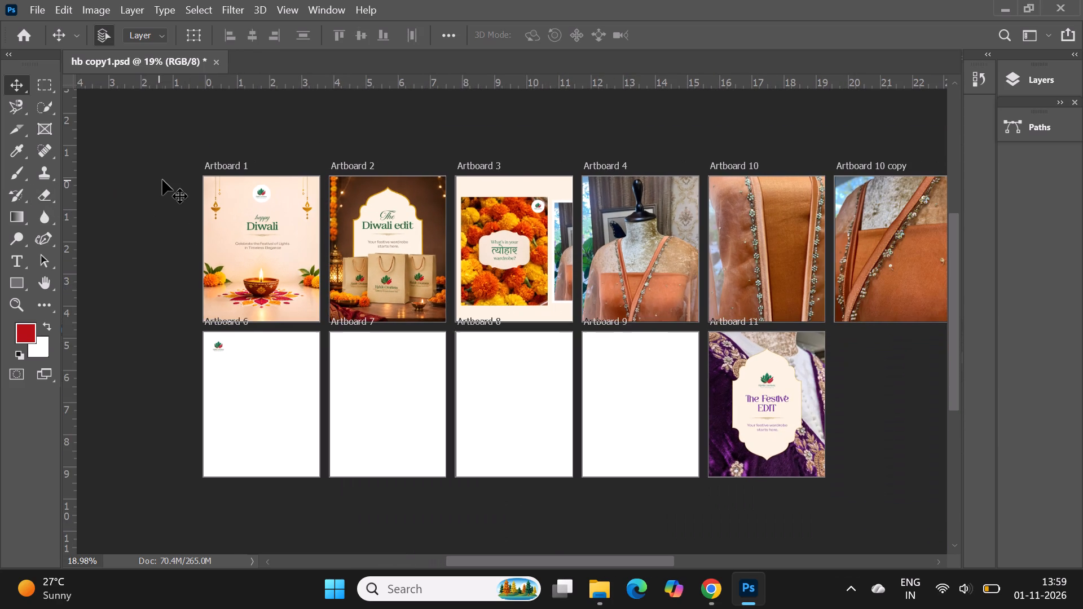
{"action": "scroll", "coordinate": [558, 180], "scroll_direction": "down", "scroll_amount": 3, "text": "alt"}
{"action": "scroll", "coordinate": [243, 206], "scroll_direction": "up", "scroll_amount": 1, "text": "alt"}
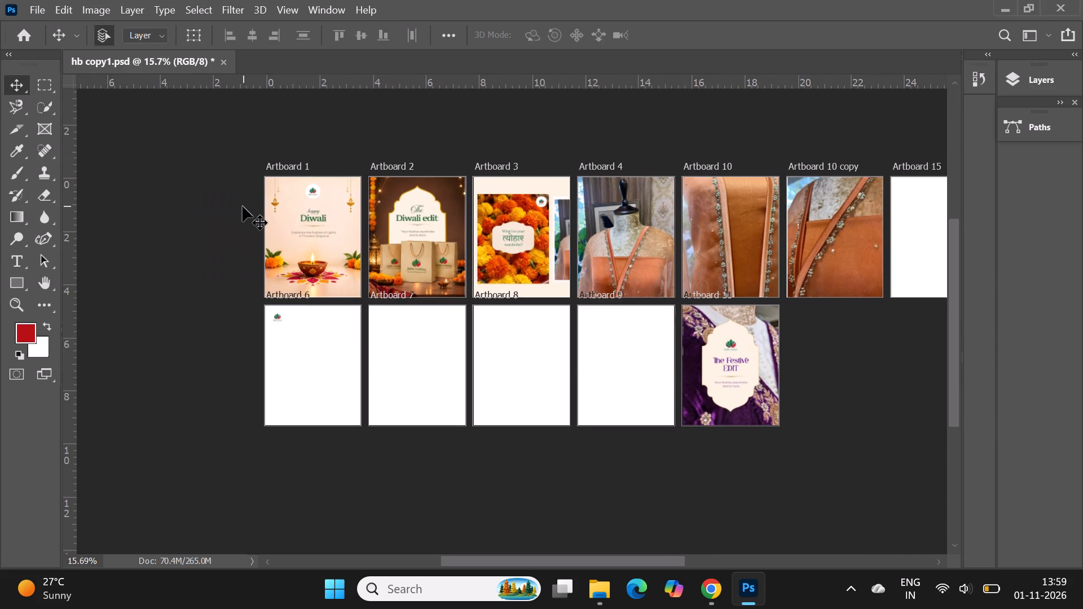
{"action": "scroll", "coordinate": [243, 206], "scroll_direction": "up", "scroll_amount": 1, "text": "alt"}
{"action": "scroll", "coordinate": [196, 215], "scroll_direction": "down", "scroll_amount": 3, "text": "alt"}
{"action": "scroll", "coordinate": [203, 214], "scroll_direction": "up", "scroll_amount": 1, "text": "alt"}
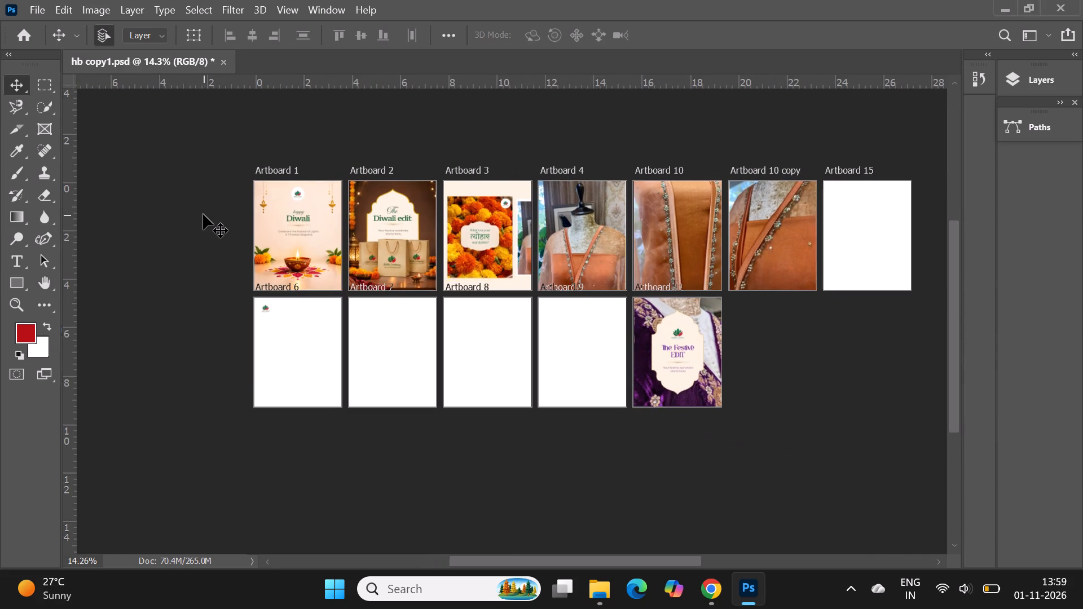
{"action": "scroll", "coordinate": [203, 214], "scroll_direction": "up", "scroll_amount": 1, "text": "alt"}
{"action": "scroll", "coordinate": [221, 204], "scroll_direction": "down", "scroll_amount": 1, "text": "alt"}
{"action": "scroll", "coordinate": [351, 164], "scroll_direction": "up", "scroll_amount": 1, "text": "alt"}
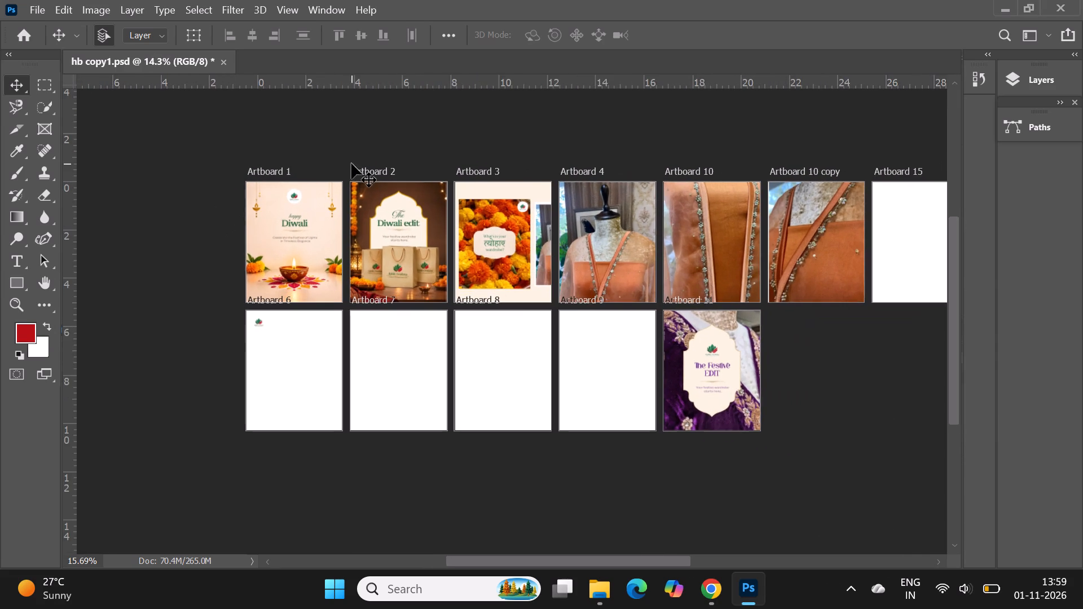
{"action": "scroll", "coordinate": [631, 122], "scroll_direction": "up", "scroll_amount": 2, "text": "alt"}
{"action": "scroll", "coordinate": [232, 191], "scroll_direction": "down", "scroll_amount": 2, "text": "alt"}
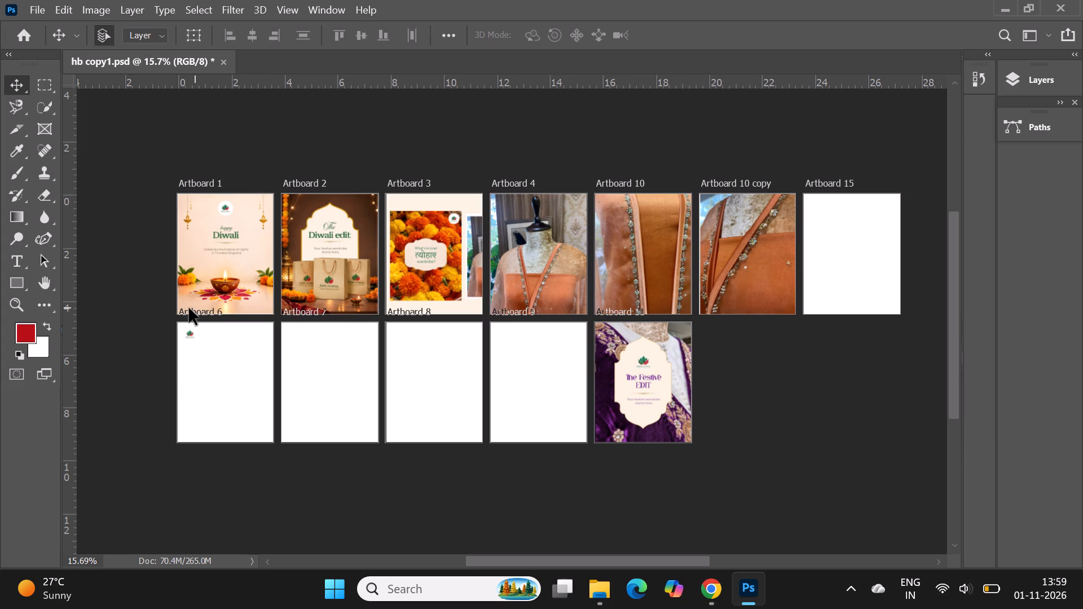
{"action": "scroll", "coordinate": [159, 367], "scroll_direction": "up", "scroll_amount": 4, "text": "alt"}
{"action": "scroll", "coordinate": [175, 286], "scroll_direction": "up", "scroll_amount": 9, "text": "alt"}
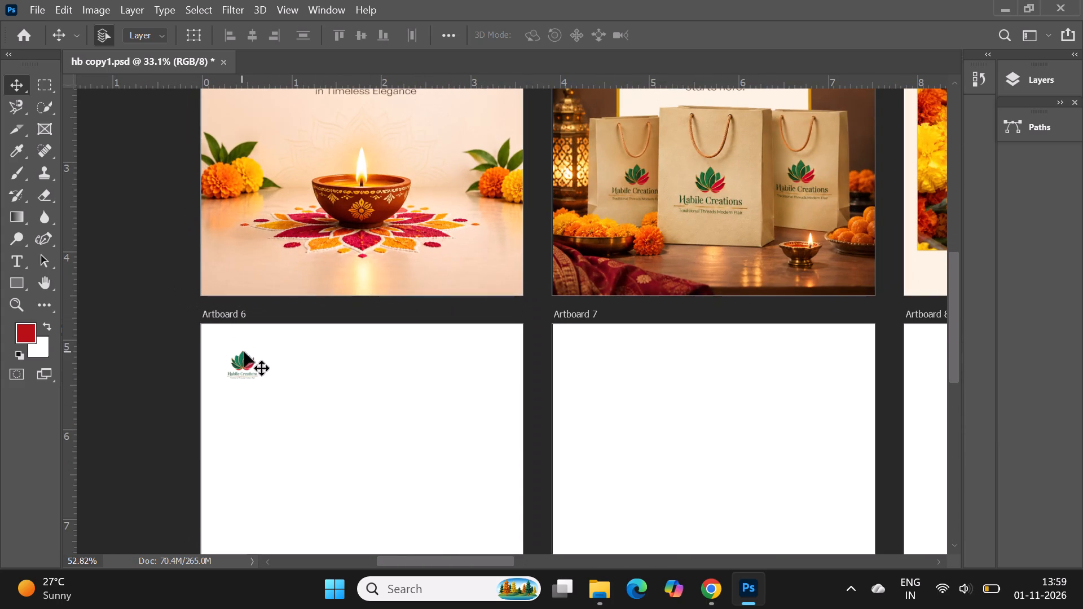
{"action": "right_click", "coordinate": [253, 351]}
{"action": "left_click", "coordinate": [158, 378]}
{"action": "scroll", "coordinate": [188, 337], "scroll_direction": "down", "scroll_amount": 11, "text": "alt"}
{"action": "scroll", "coordinate": [539, 292], "scroll_direction": "up", "scroll_amount": 1, "text": "alt"}
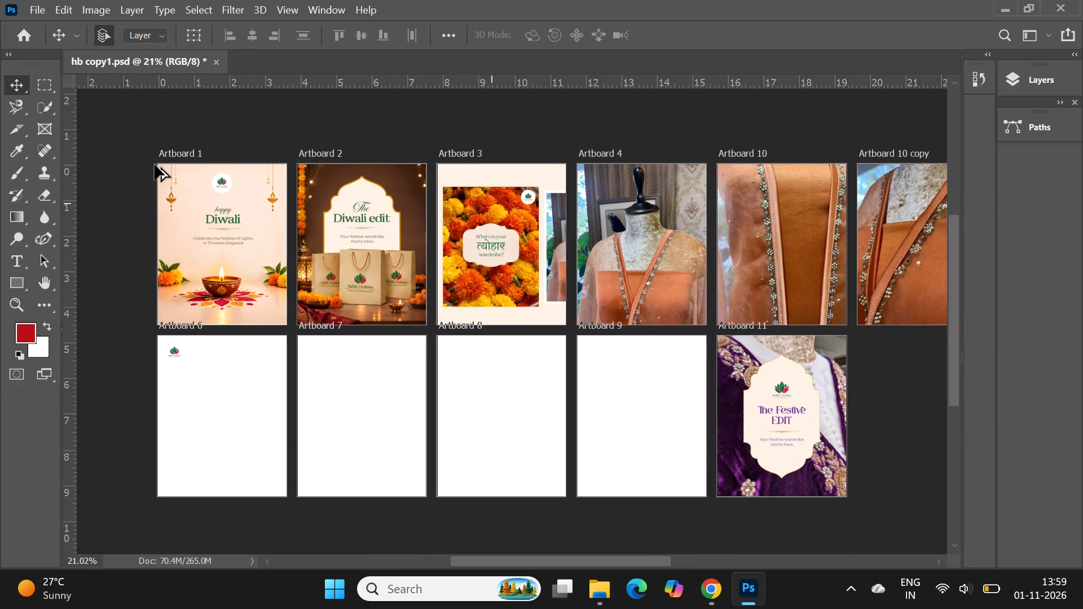
{"action": "scroll", "coordinate": [154, 165], "scroll_direction": "down", "scroll_amount": 3, "text": "alt"}
{"action": "scroll", "coordinate": [186, 161], "scroll_direction": "up", "scroll_amount": 2, "text": "alt"}
{"action": "scroll", "coordinate": [335, 160], "scroll_direction": "down", "scroll_amount": 1, "text": "alt"}
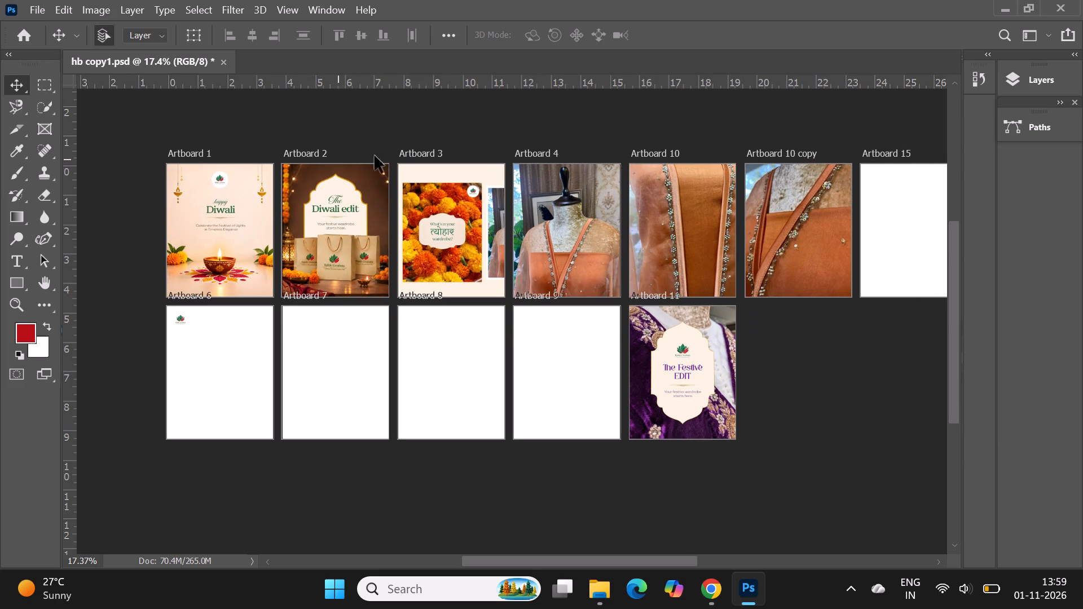
{"action": "scroll", "coordinate": [782, 198], "scroll_direction": "down", "scroll_amount": 1, "text": "alt"}
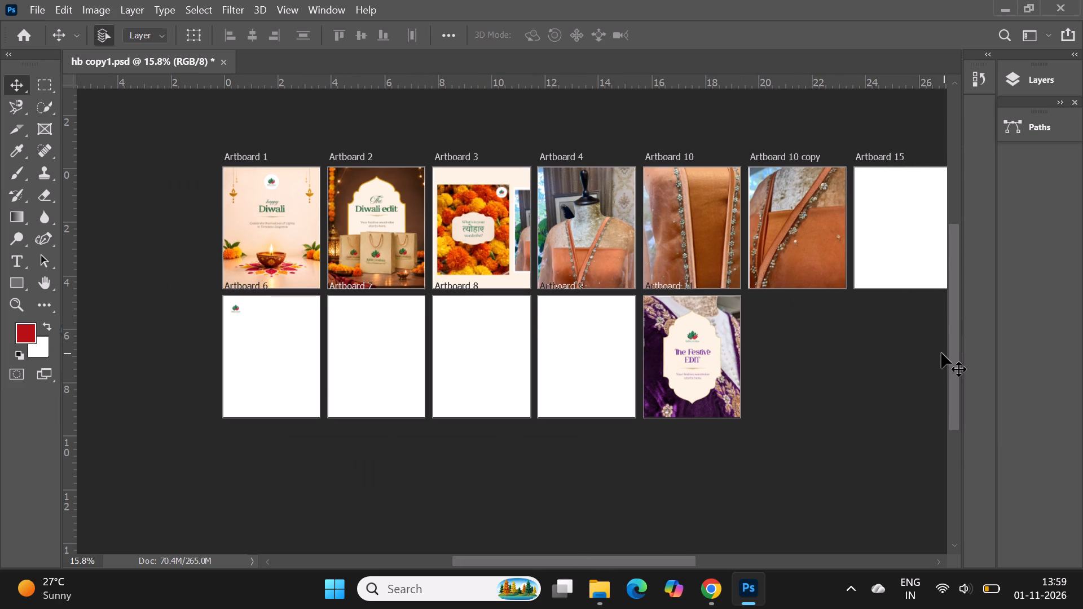
Switch to File Explorer and look through today's images in the Downloads folder for garment photos and festive references for the remaining artboards.
{"action": "left_click", "coordinate": [592, 586]}
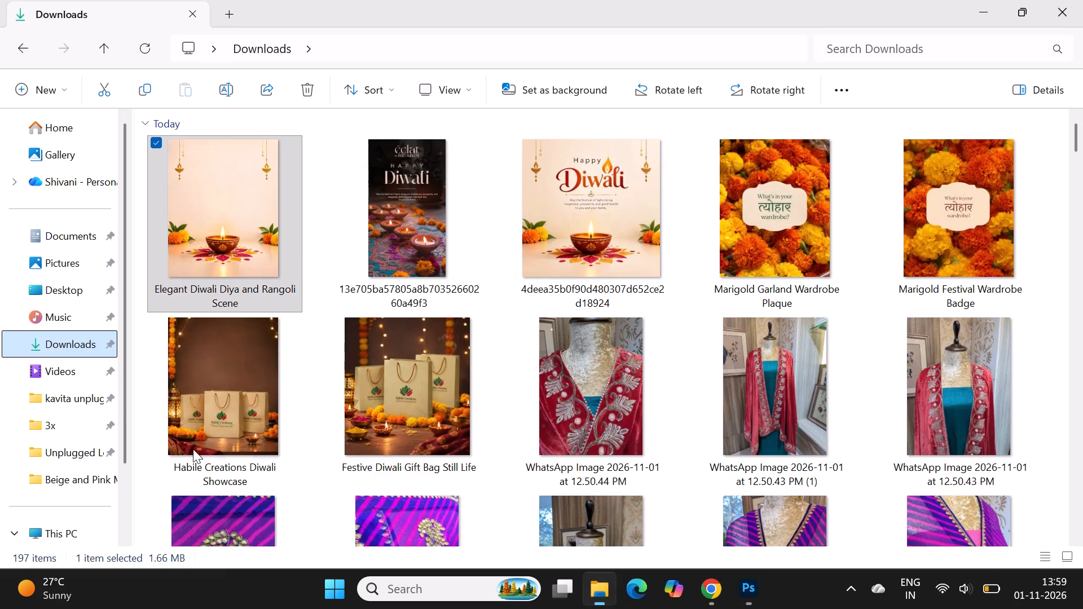
{"action": "left_click", "coordinate": [49, 345]}
{"action": "scroll", "coordinate": [408, 391], "scroll_direction": "up", "scroll_amount": 2}
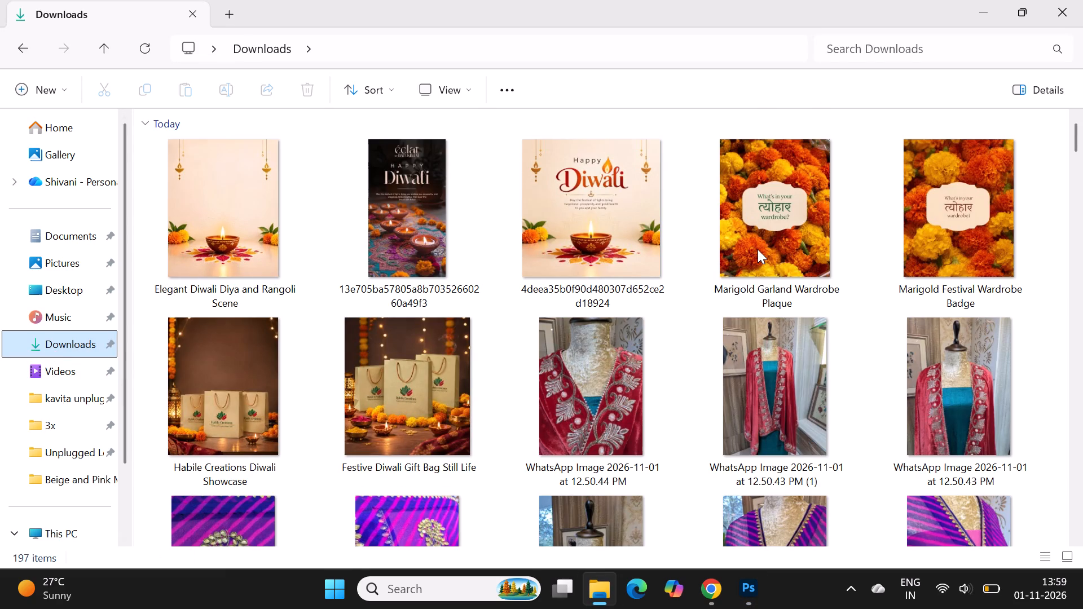
{"action": "scroll", "coordinate": [758, 249], "scroll_direction": "down", "scroll_amount": 1}
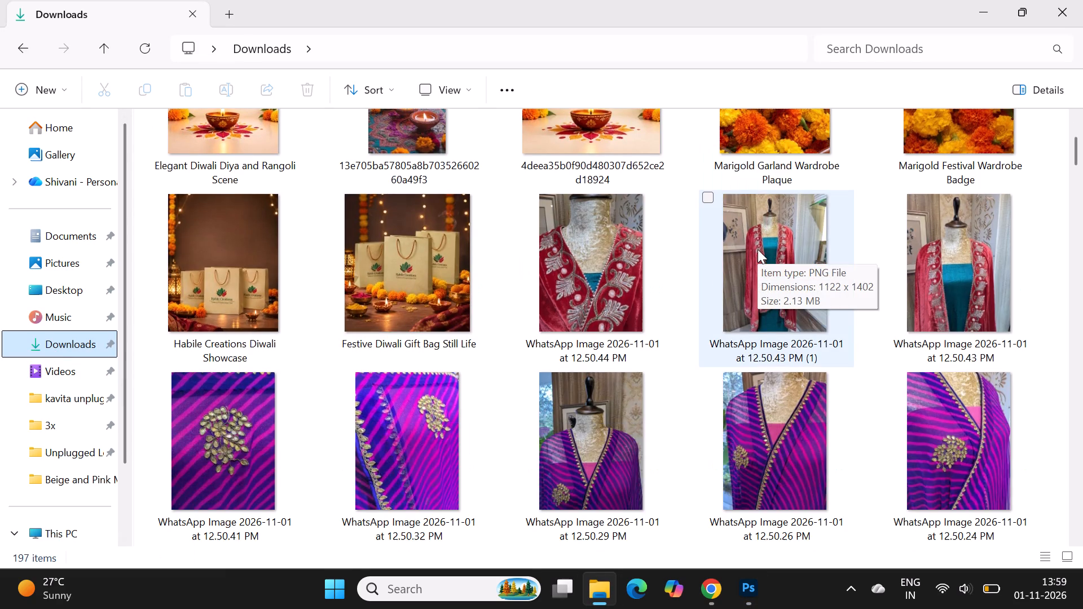
{"action": "scroll", "coordinate": [758, 249], "scroll_direction": "down", "scroll_amount": 4}
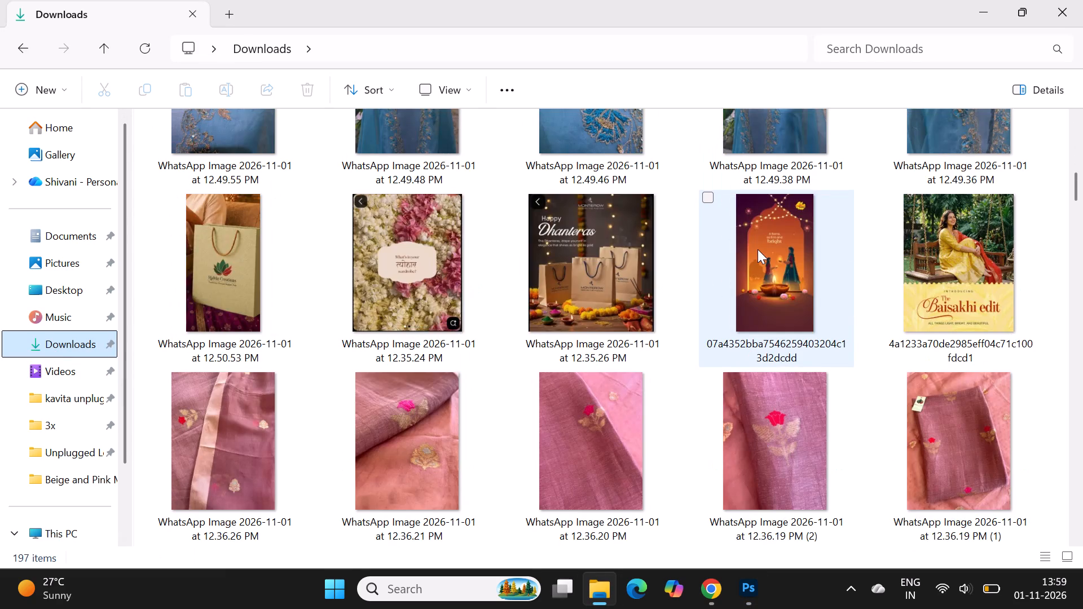
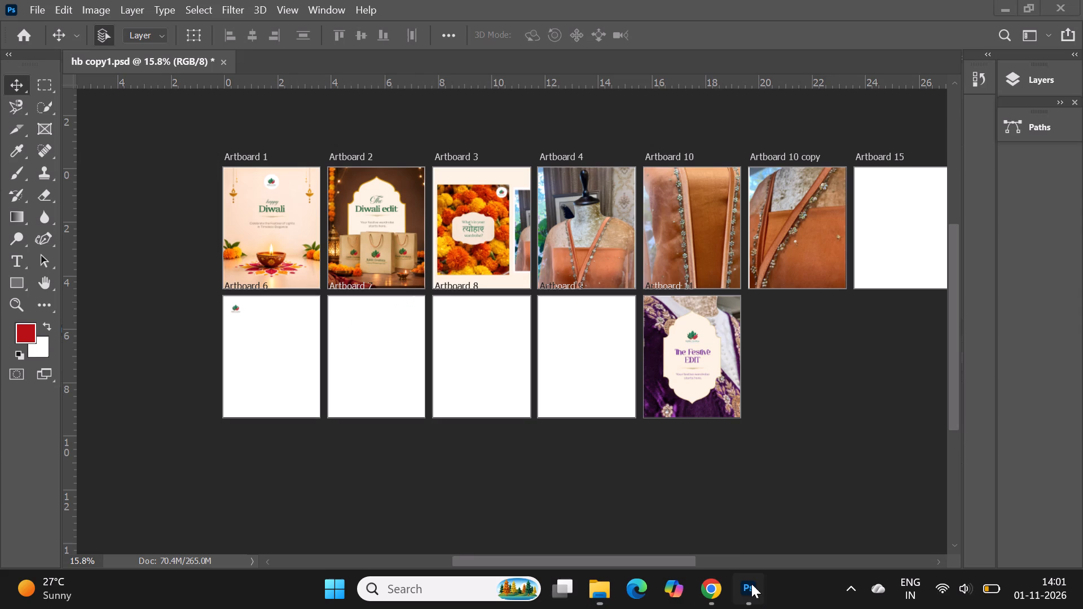
{"action": "scroll", "coordinate": [408, 244], "scroll_direction": "down", "scroll_amount": 2, "text": "alt"}
{"action": "scroll", "coordinate": [175, 333], "scroll_direction": "up", "scroll_amount": 2, "text": "alt"}
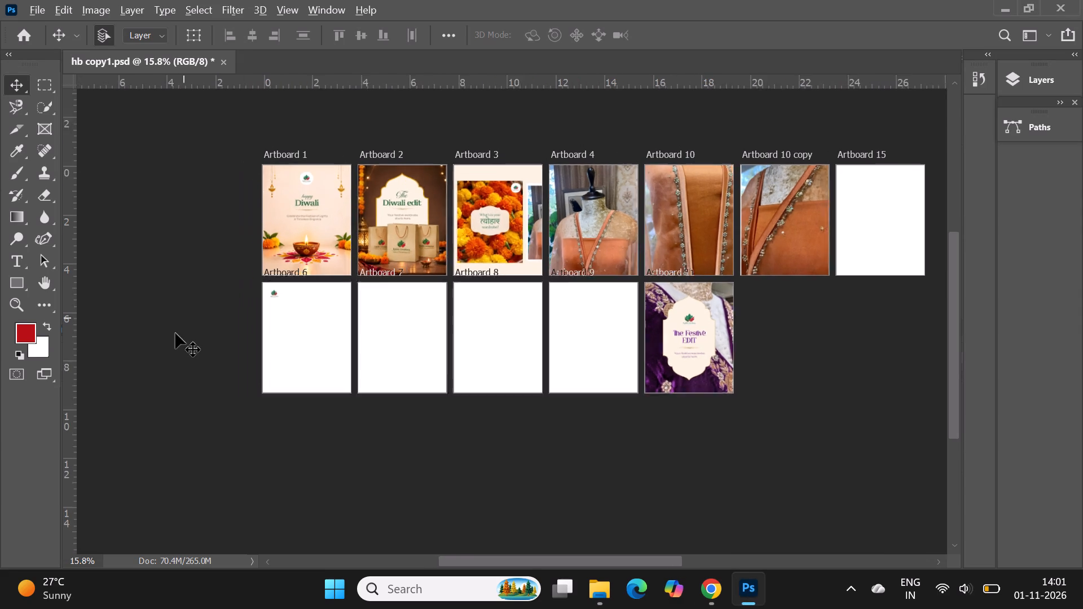
{"action": "scroll", "coordinate": [175, 333], "scroll_direction": "up", "scroll_amount": 4, "text": "alt"}
{"action": "left_click", "coordinate": [345, 318]}
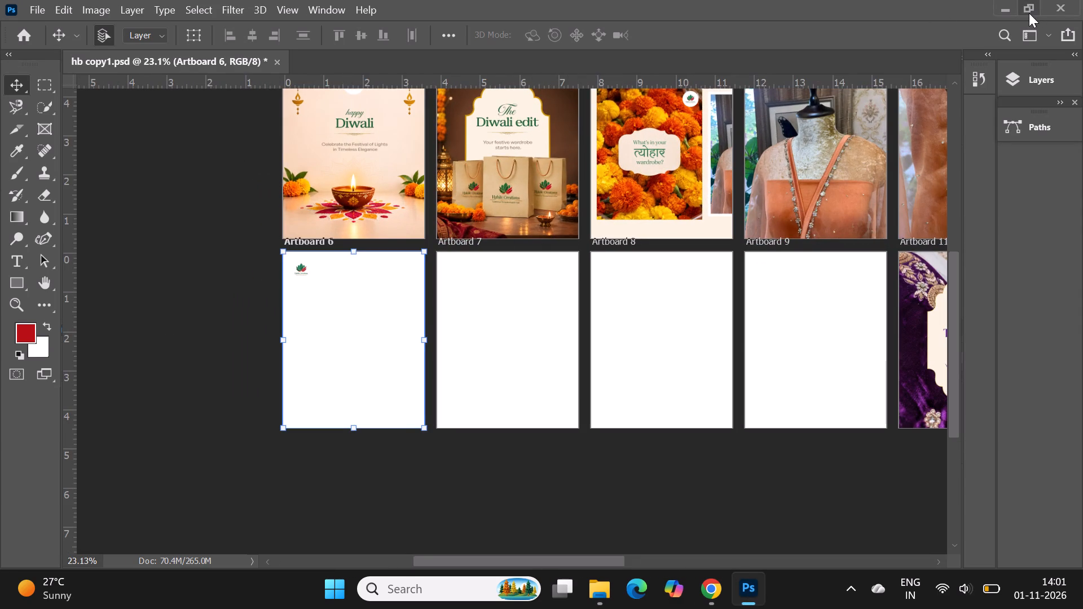
{"action": "left_click", "coordinate": [1029, 13]}
{"action": "left_click_drag", "start_coordinate": [227, 202], "coordinate": [451, 475]}
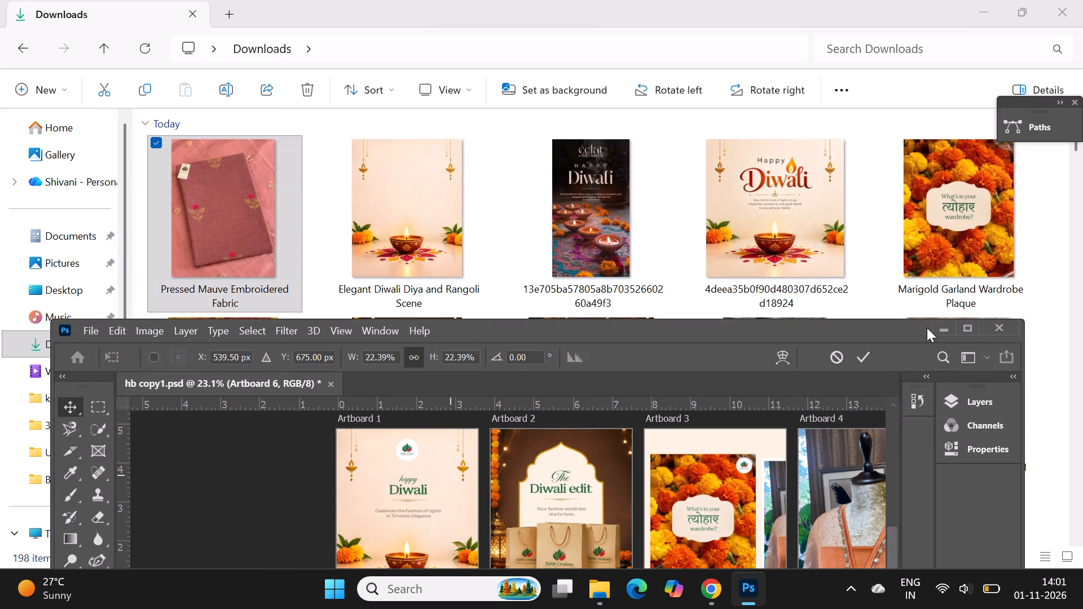
{"action": "left_click", "coordinate": [965, 334]}
Reposition and scale the placed mauve fabric photo to fill Artboard 6, and commit the placement.
{"action": "left_click_drag", "start_coordinate": [351, 410], "coordinate": [344, 411]}
{"action": "left_click_drag", "start_coordinate": [415, 415], "coordinate": [429, 416]}
{"action": "left_click", "coordinate": [804, 39]}
Move the mauve fabric photo's layer beneath the "74 copy" logo and "Ellipse 1 copy" layers within Artboard 6.
{"action": "left_click", "coordinate": [1015, 82]}
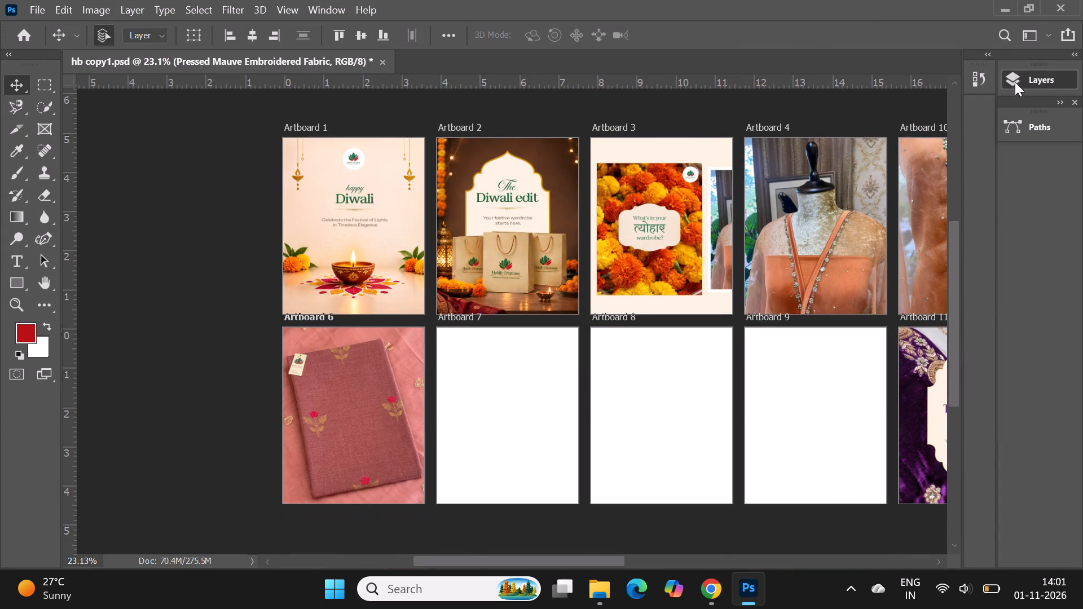
{"action": "right_click", "coordinate": [323, 386]}
{"action": "left_click", "coordinate": [349, 408]}
{"action": "scroll", "coordinate": [963, 383], "scroll_direction": "down", "scroll_amount": 5}
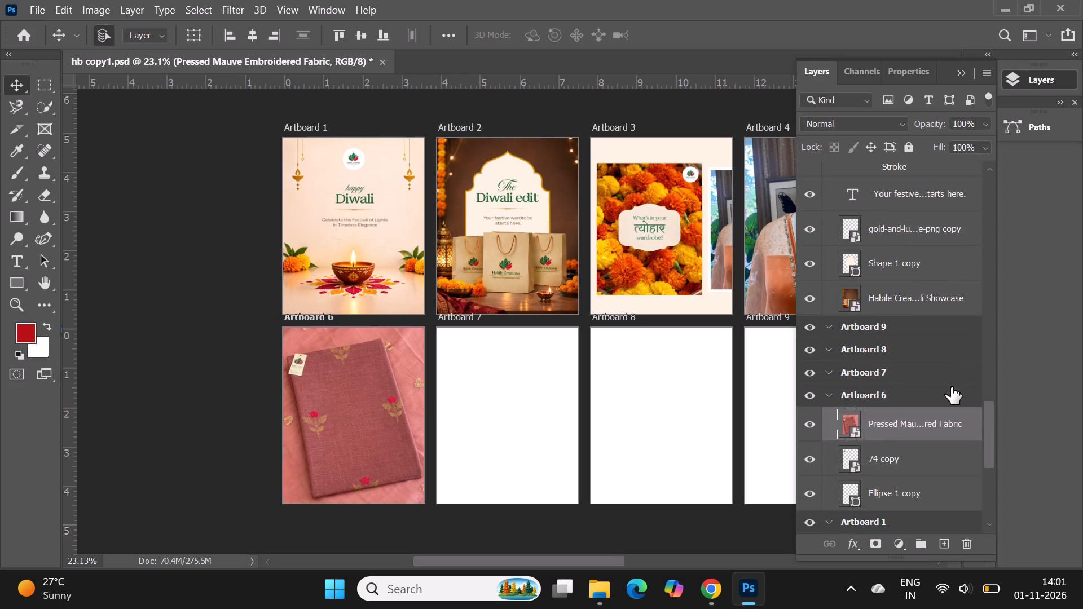
{"action": "scroll", "coordinate": [923, 395], "scroll_direction": "down", "scroll_amount": 2}
{"action": "left_click_drag", "start_coordinate": [915, 360], "coordinate": [921, 433]}
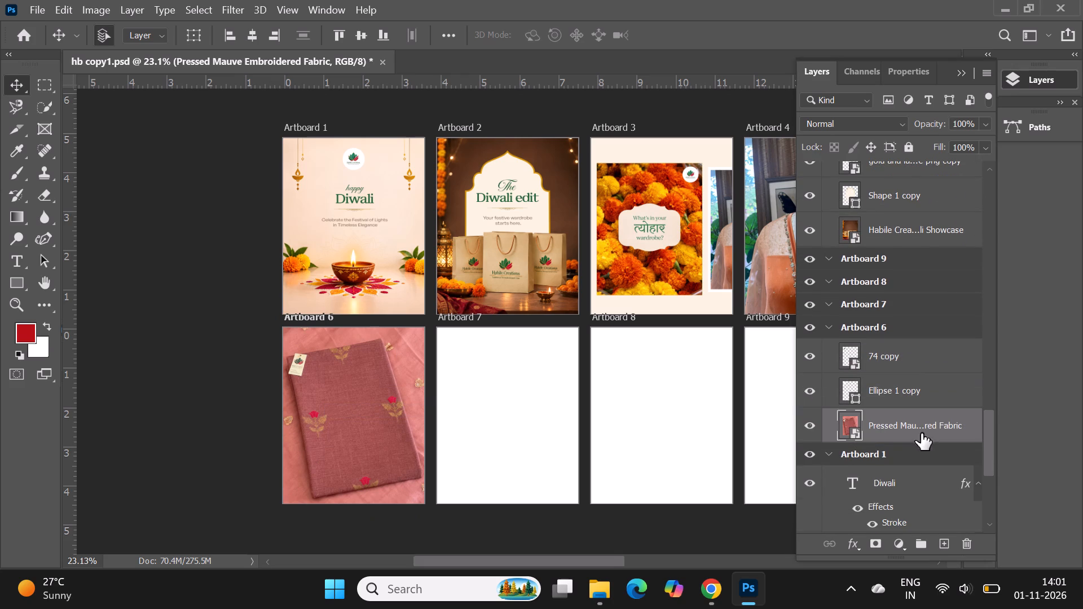
{"action": "left_click", "coordinate": [967, 71]}
Select the Habile Creations logo with its white circle on Artboard 6 and move them to the artboard's upper-right corner.
{"action": "scroll", "coordinate": [321, 408], "scroll_direction": "up", "scroll_amount": 3, "text": "alt"}
{"action": "scroll", "coordinate": [309, 338], "scroll_direction": "up", "scroll_amount": 2, "text": "alt"}
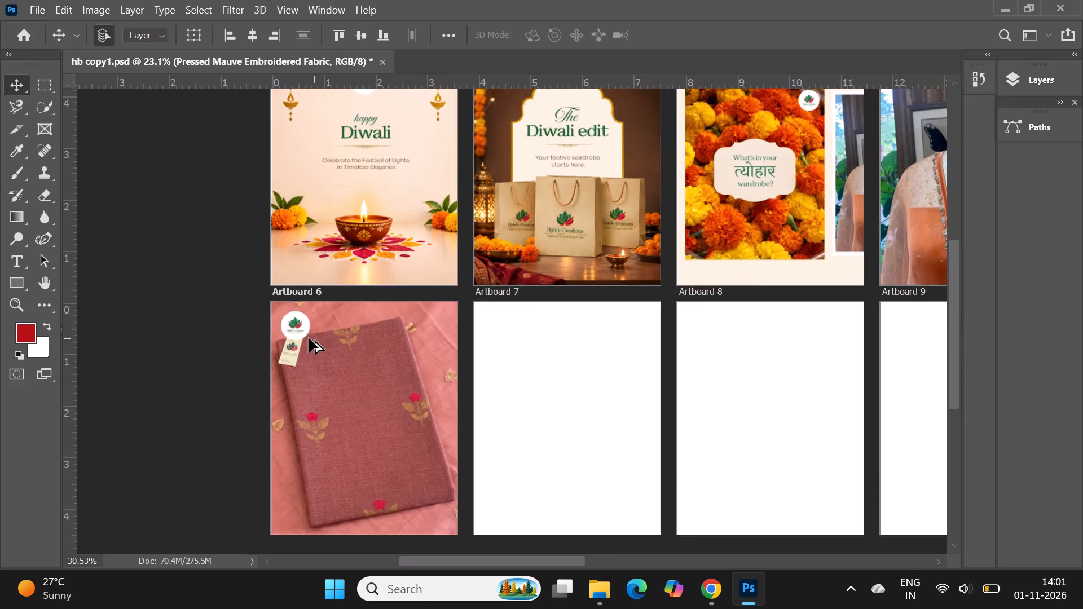
{"action": "scroll", "coordinate": [309, 338], "scroll_direction": "up", "scroll_amount": 10, "text": "alt"}
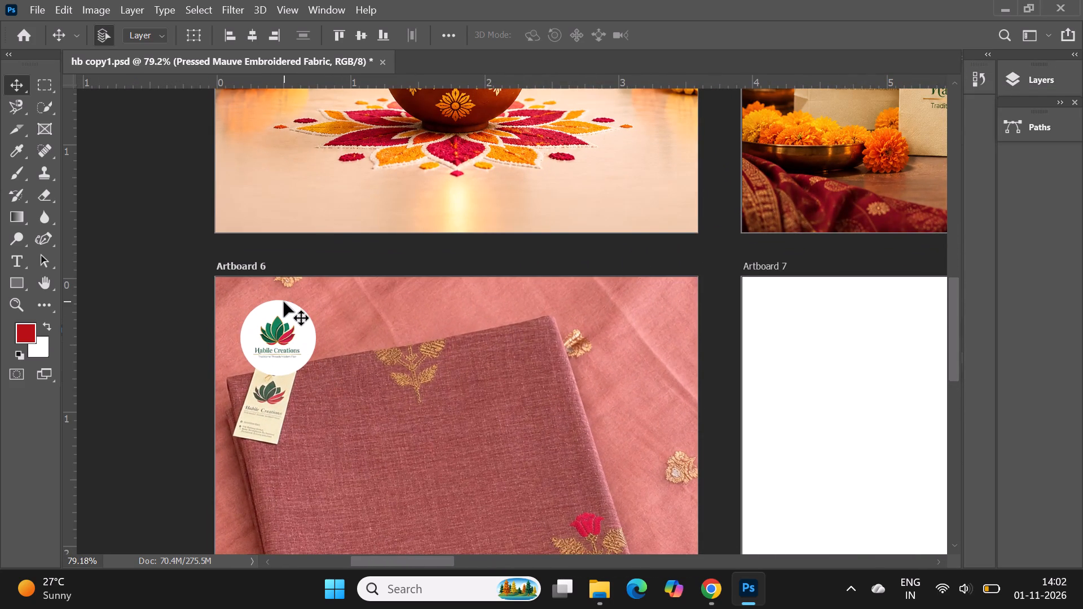
{"action": "right_click", "coordinate": [284, 302]}
{"action": "left_click", "coordinate": [309, 326]}
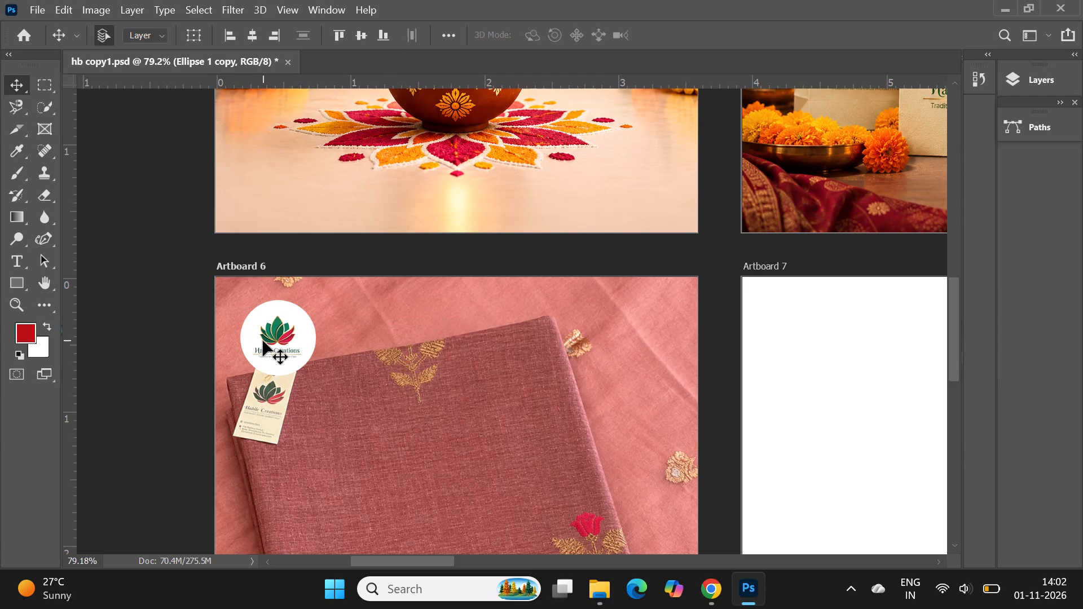
{"action": "left_click", "coordinate": [265, 338], "text": "shift"}
{"action": "left_click_drag", "start_coordinate": [288, 338], "coordinate": [656, 326]}
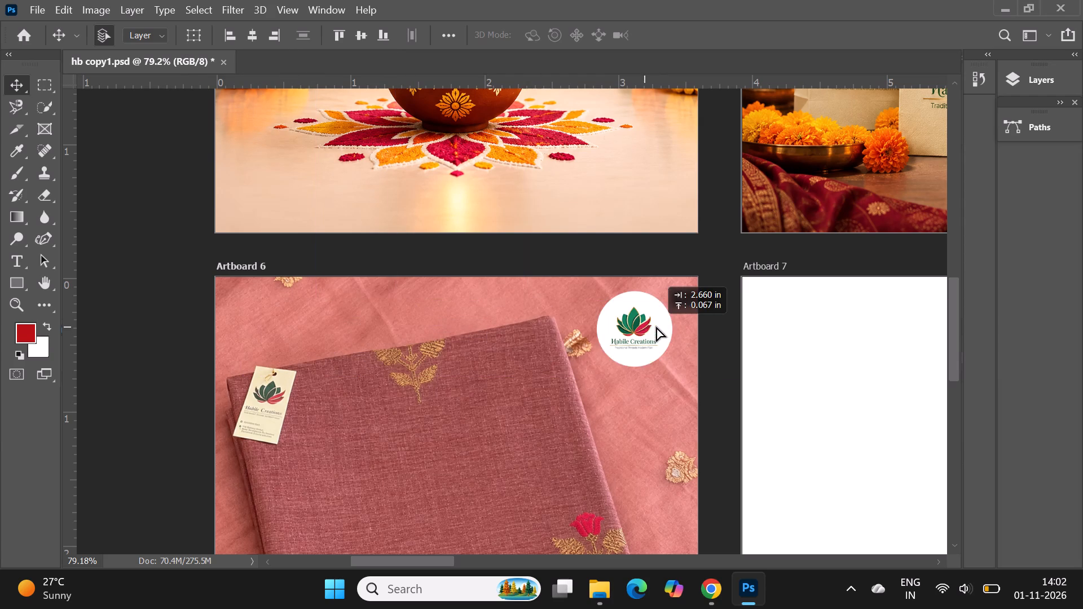
Fine-tune the position of the Habile Creations logo and its white circle in Artboard 6's upper-right corner, and deselect them.
{"action": "left_click_drag", "start_coordinate": [656, 326], "coordinate": [650, 331]}
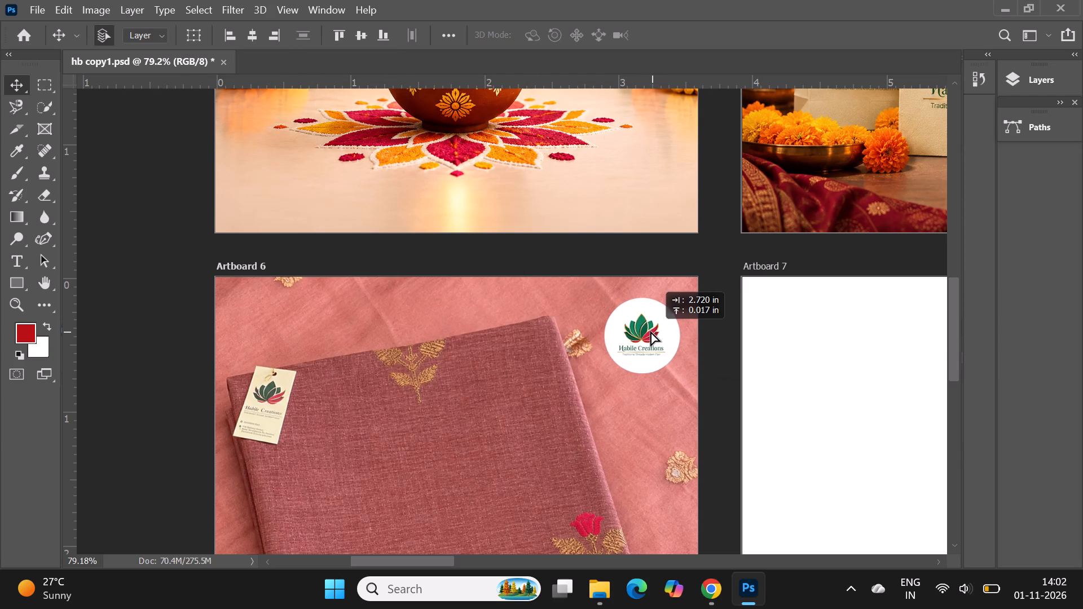
{"action": "left_click_drag", "start_coordinate": [650, 331], "coordinate": [651, 329]}
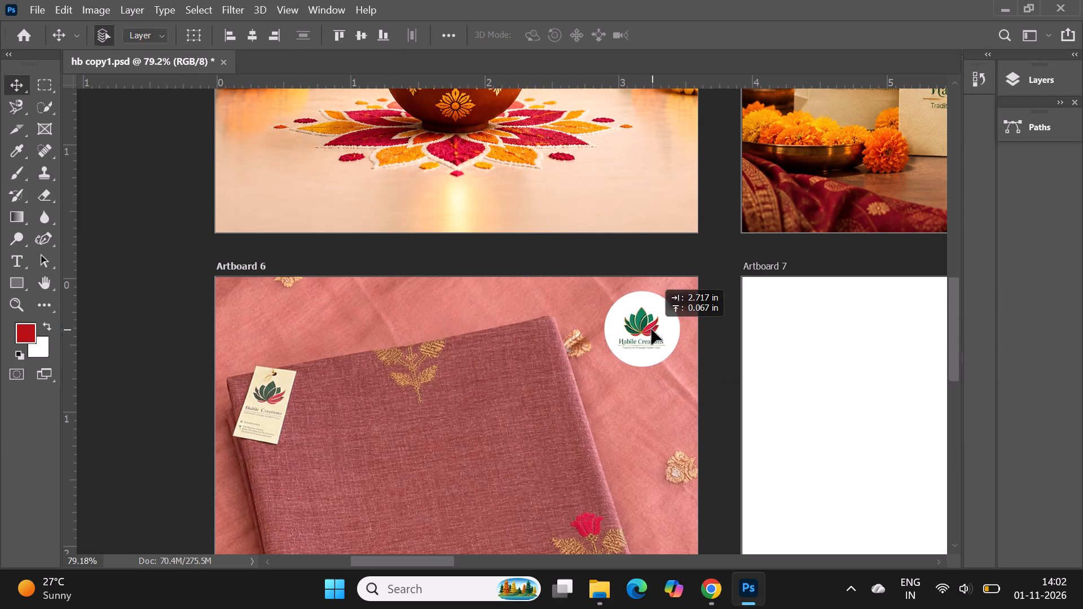
{"action": "left_click_drag", "start_coordinate": [651, 329], "coordinate": [652, 330]}
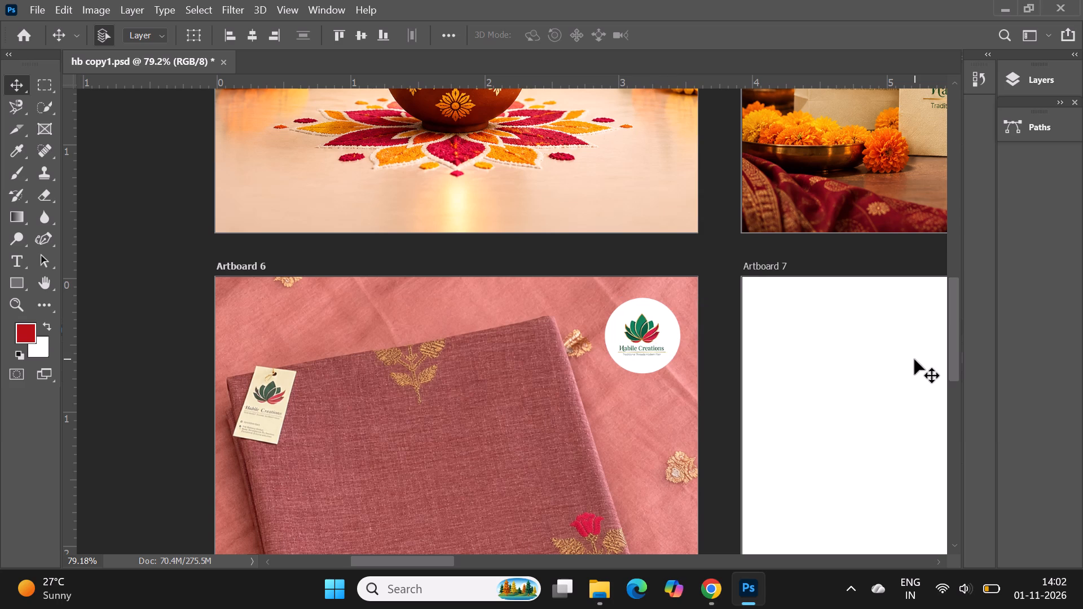
{"action": "key", "text": "Up"}
{"action": "key", "text": "Up"}
{"action": "key", "text": "Up"}
{"action": "key", "text": "Down"}
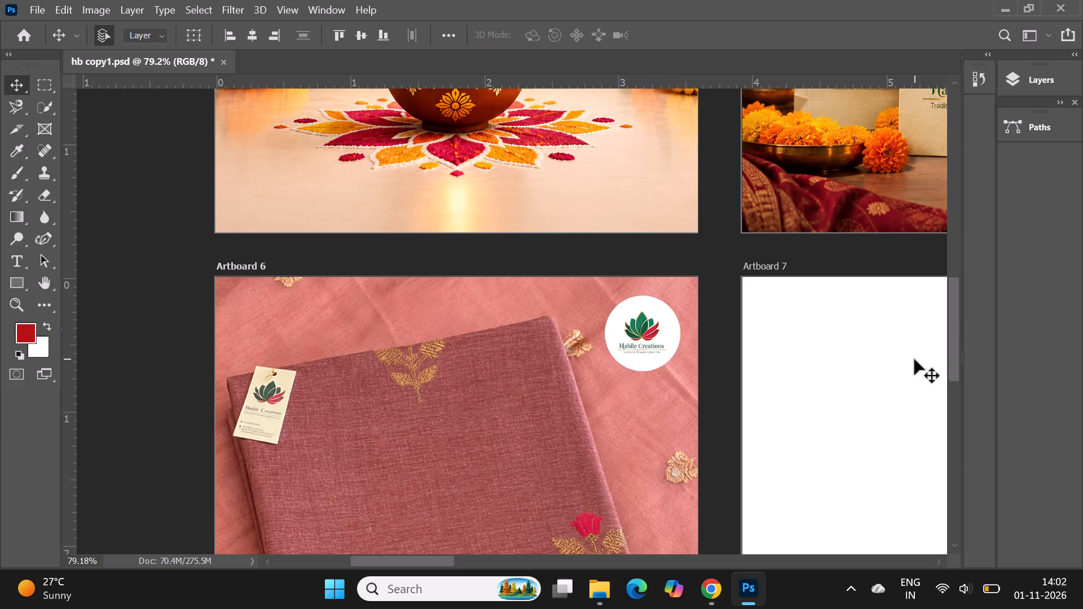
{"action": "scroll", "coordinate": [545, 271], "scroll_direction": "down", "scroll_amount": 2, "text": "alt"}
{"action": "key", "text": "Up"}
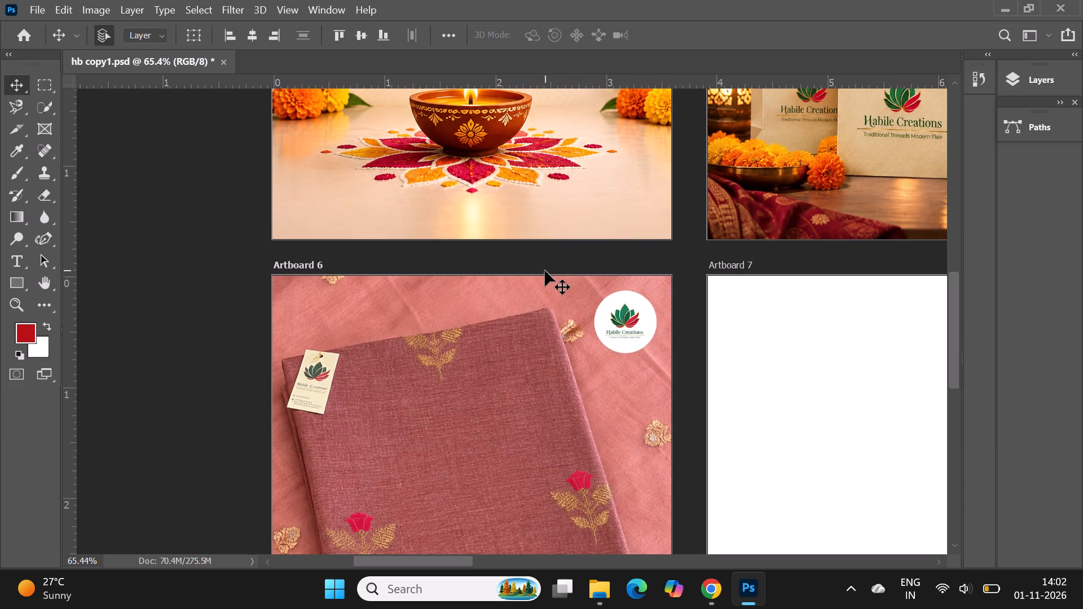
{"action": "key", "text": "Up"}
{"action": "key", "text": "Down"}
{"action": "key", "text": "Down"}
{"action": "scroll", "coordinate": [545, 271], "scroll_direction": "up", "scroll_amount": 2}
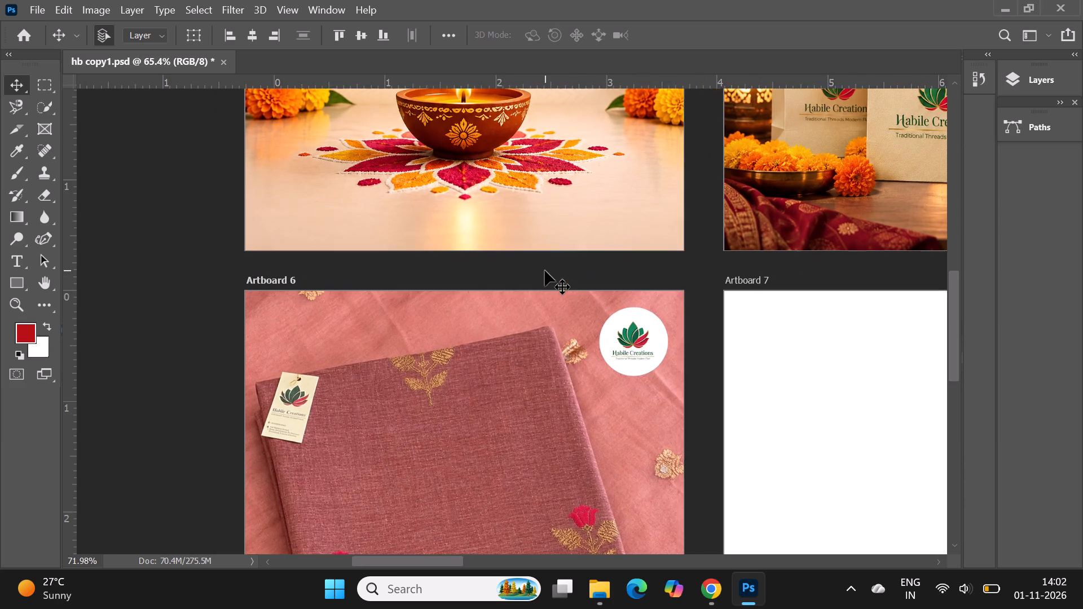
{"action": "scroll", "coordinate": [526, 253], "scroll_direction": "down", "scroll_amount": 9, "text": "alt"}
{"action": "scroll", "coordinate": [173, 251], "scroll_direction": "down", "scroll_amount": 2, "text": "alt"}
{"action": "left_click", "coordinate": [173, 251]}
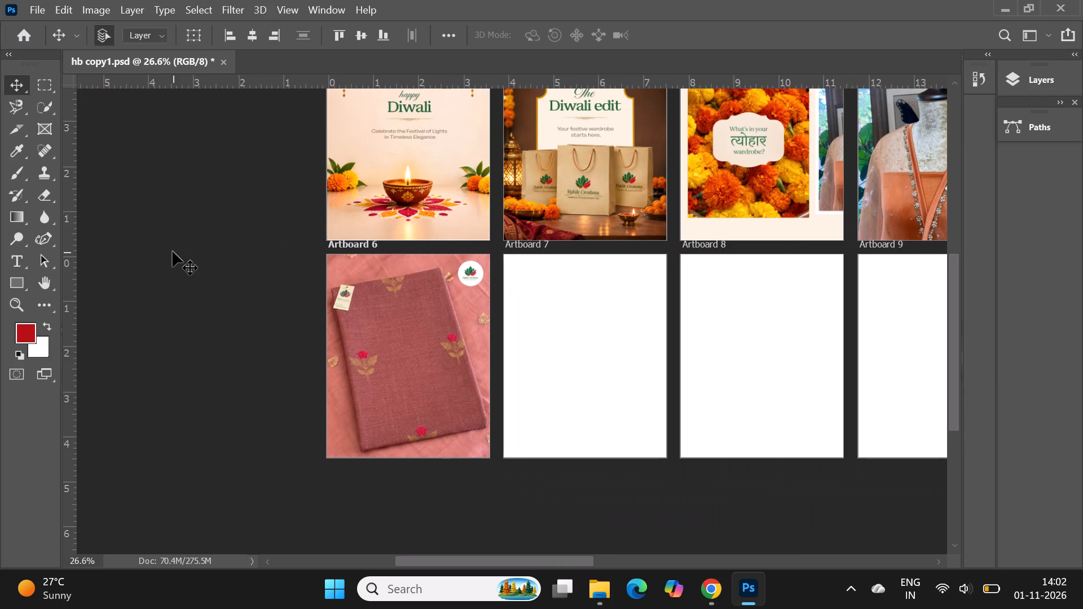
Place the mauve and pink fabric photo "WhatsApp Image 2026-11-01 at 12.36.21 PM" from the Downloads folder onto Artboard 7.
{"action": "scroll", "coordinate": [108, 280], "scroll_direction": "down", "scroll_amount": 3, "text": "alt"}
{"action": "scroll", "coordinate": [514, 383], "scroll_direction": "up", "scroll_amount": 4}
{"action": "scroll", "coordinate": [480, 379], "scroll_direction": "up", "scroll_amount": 1, "text": "alt"}
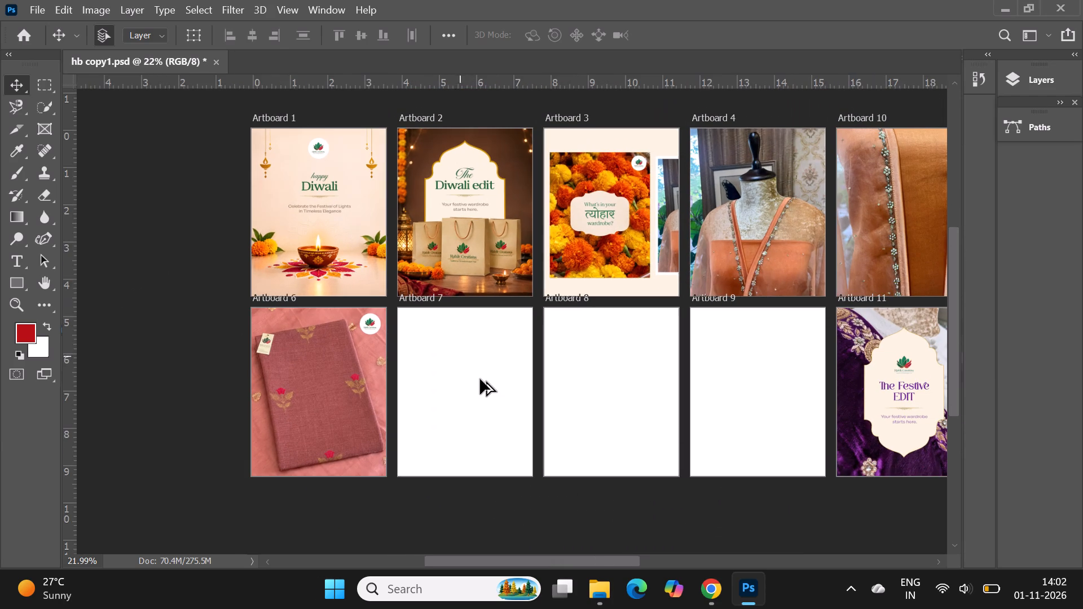
{"action": "left_click", "coordinate": [472, 378]}
{"action": "left_click", "coordinate": [596, 591]}
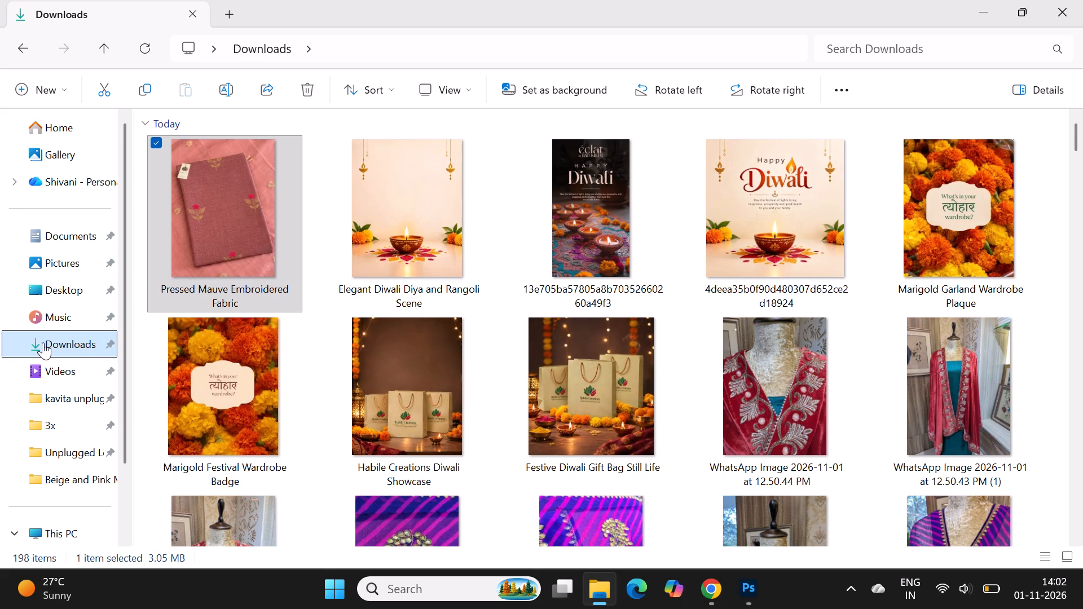
{"action": "left_click", "coordinate": [43, 342]}
{"action": "scroll", "coordinate": [552, 320], "scroll_direction": "down", "scroll_amount": 2}
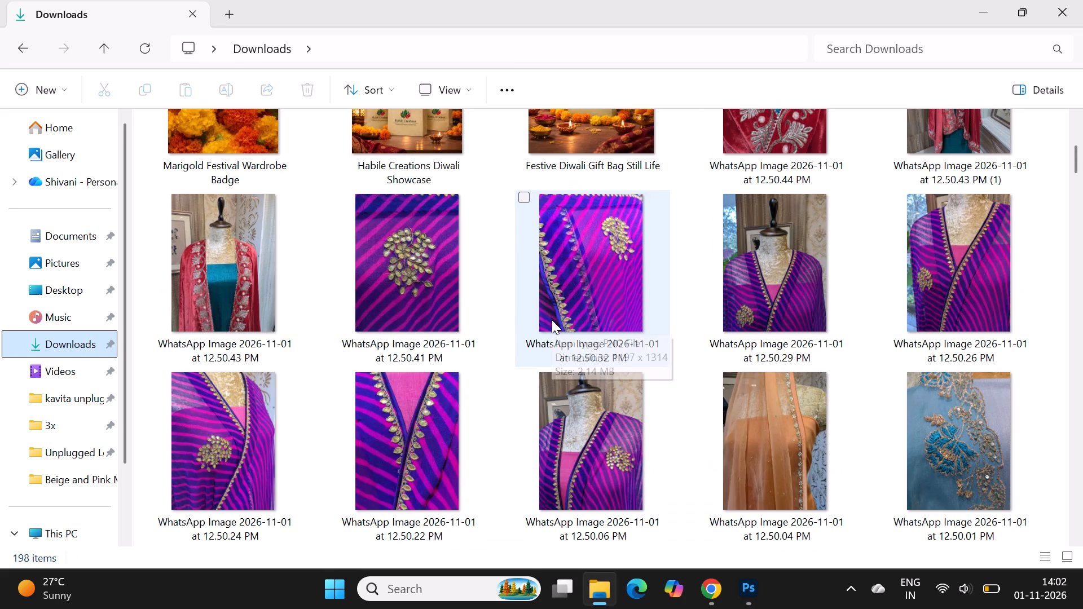
{"action": "scroll", "coordinate": [552, 320], "scroll_direction": "down", "scroll_amount": 3}
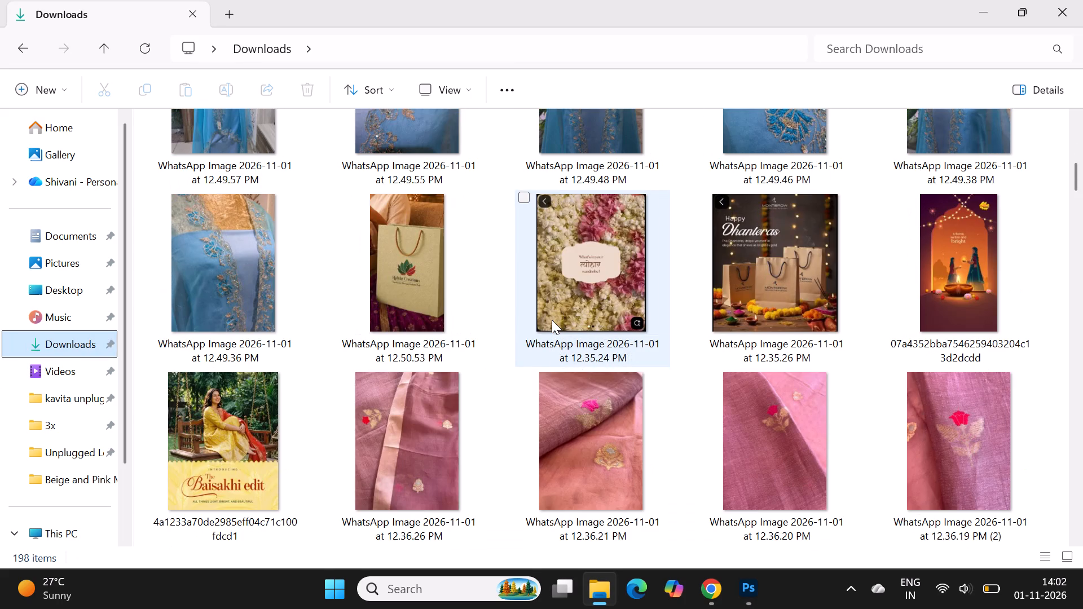
{"action": "scroll", "coordinate": [605, 351], "scroll_direction": "down", "scroll_amount": 1}
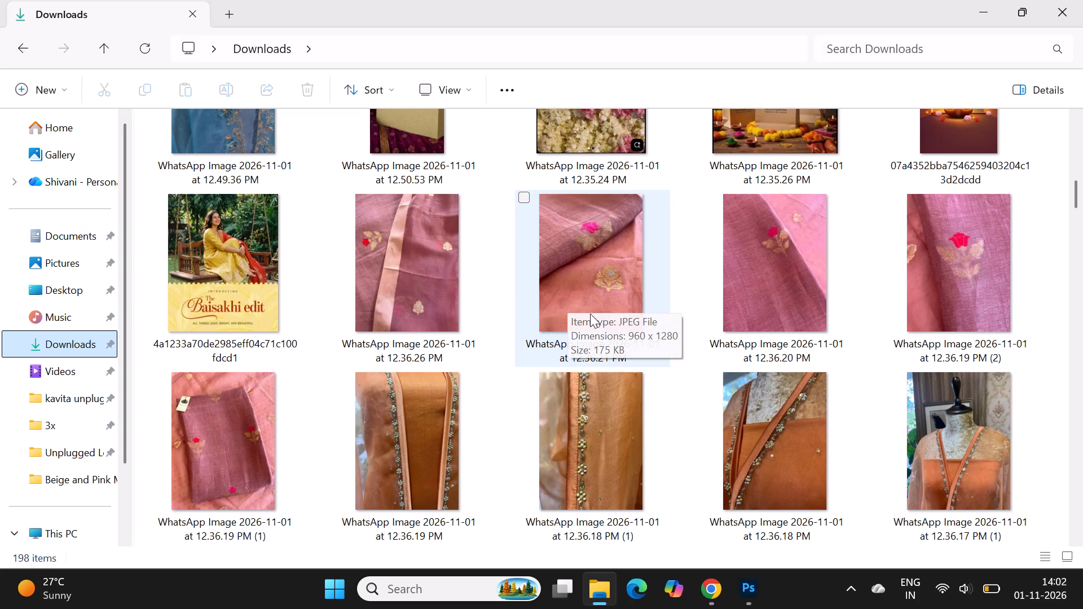
{"action": "left_click_drag", "start_coordinate": [602, 283], "coordinate": [789, 558]}
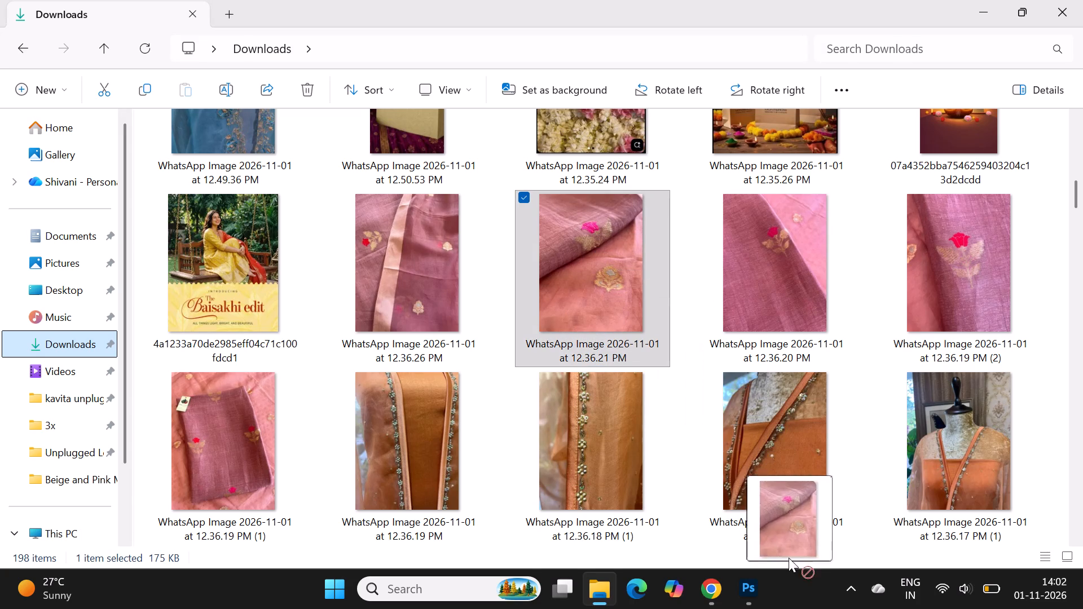
{"action": "left_click_drag", "start_coordinate": [789, 558], "coordinate": [463, 404]}
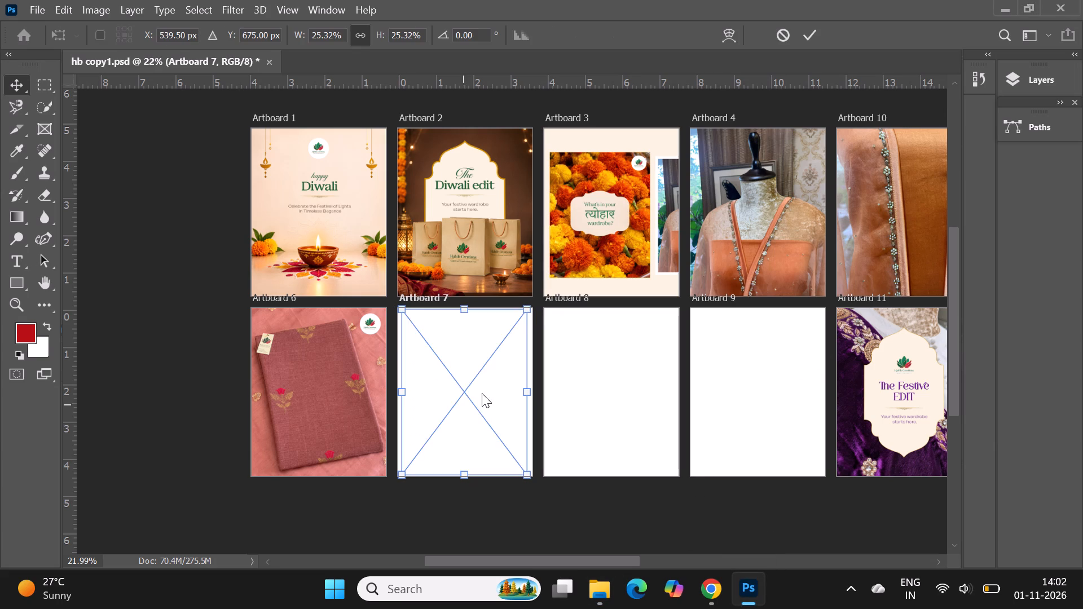
Scale the placed fabric photo to about 27% so it fills Artboard 7, and commit the placement.
{"action": "left_click", "coordinate": [526, 391]}
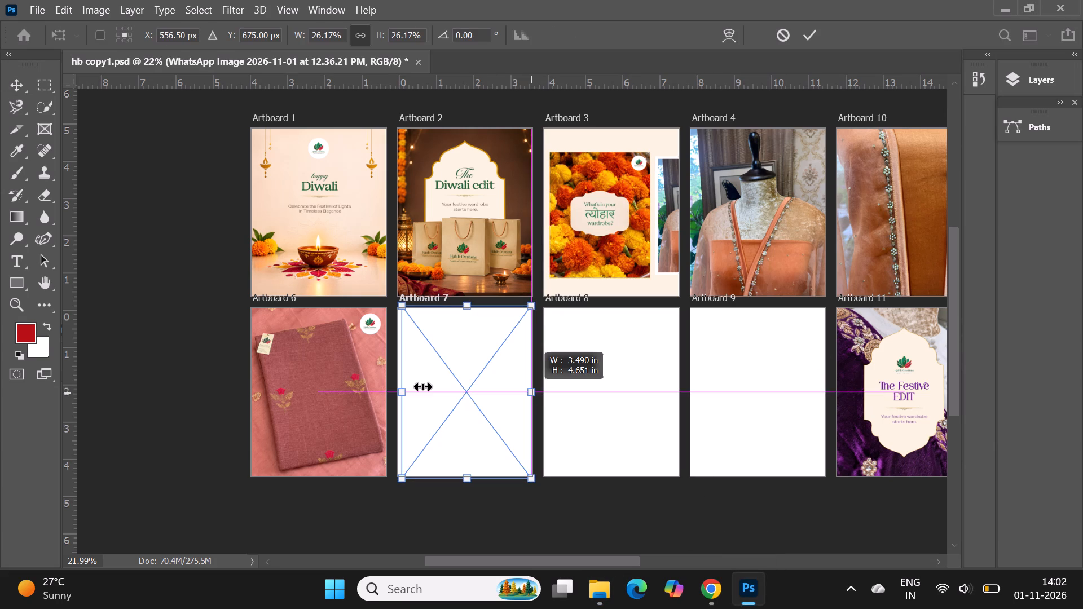
{"action": "left_click_drag", "start_coordinate": [400, 386], "coordinate": [395, 386]}
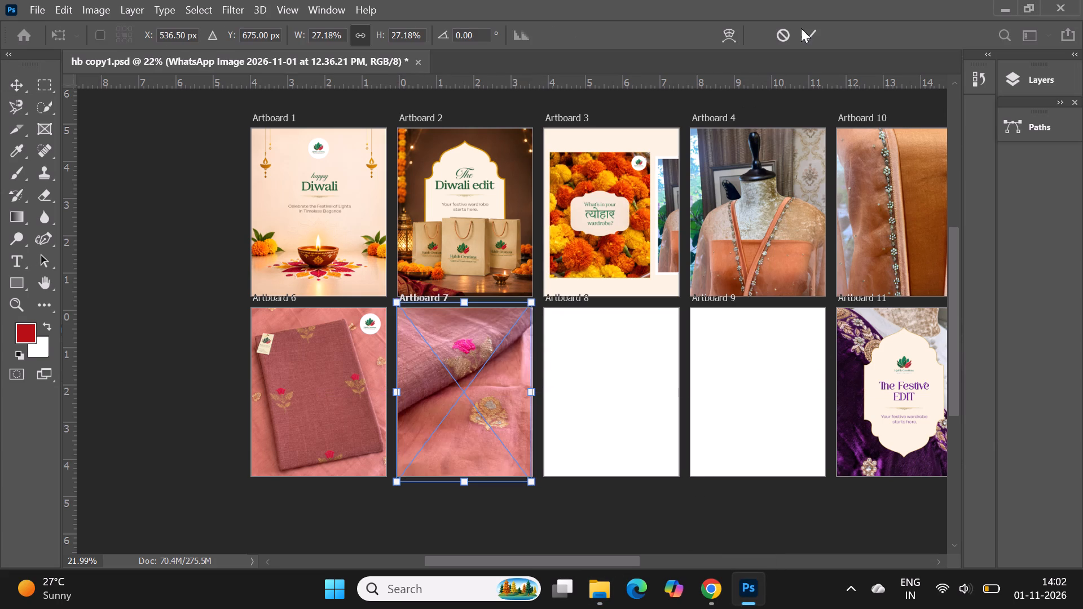
{"action": "left_click", "coordinate": [807, 33]}
{"action": "scroll", "coordinate": [526, 394], "scroll_direction": "up", "scroll_amount": 6, "text": "alt"}
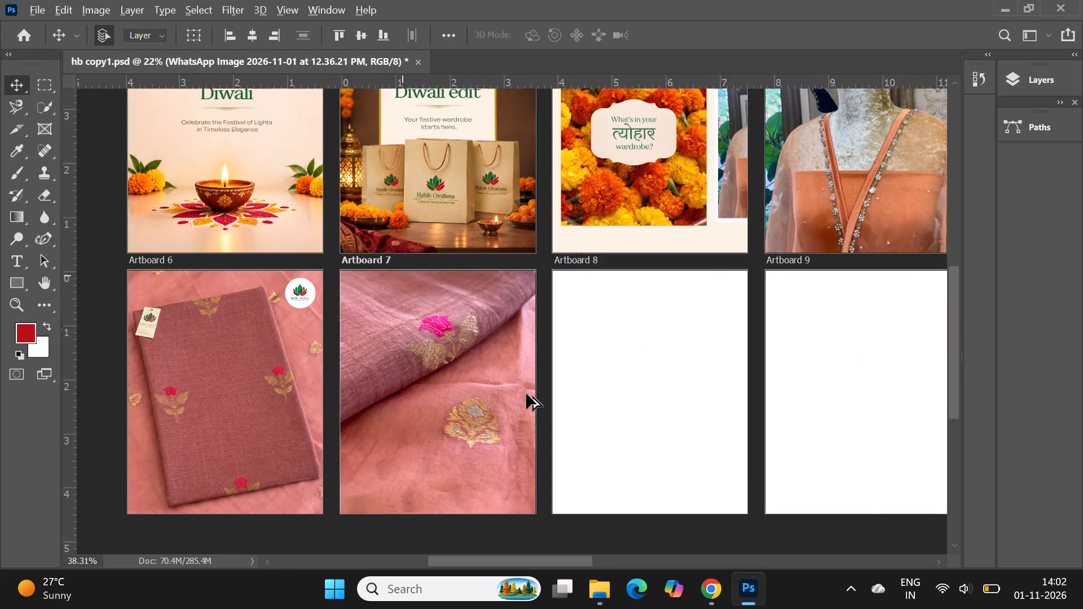
{"action": "scroll", "coordinate": [526, 394], "scroll_direction": "up", "scroll_amount": 1, "text": "alt"}
{"action": "left_click", "coordinate": [479, 374]}
Place "WhatsApp Image 2026-11-01 at 12.36.26 PM" from Downloads onto Artboard 8, scaled to about 28% to fill it, and commit.
{"action": "scroll", "coordinate": [373, 329], "scroll_direction": "down", "scroll_amount": 7, "text": "alt"}
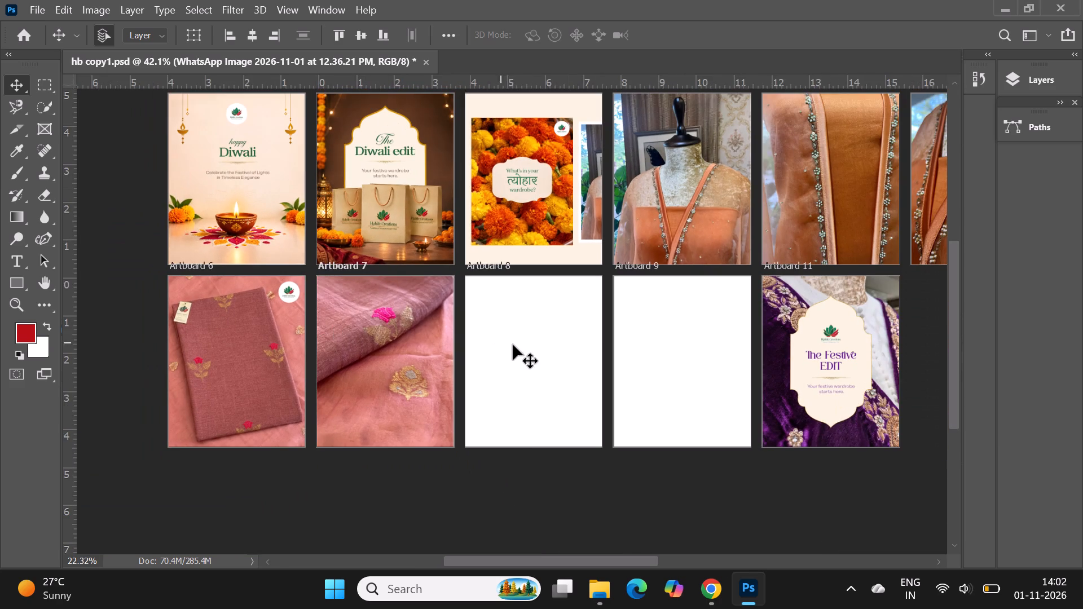
{"action": "left_click", "coordinate": [513, 345]}
{"action": "left_click", "coordinate": [595, 601]}
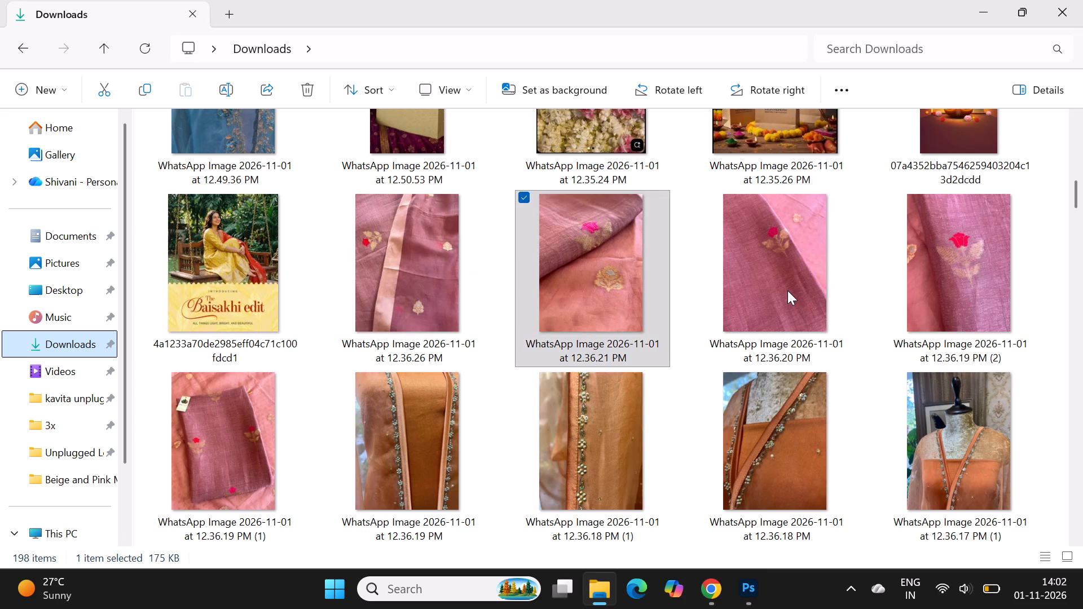
{"action": "left_click", "coordinate": [787, 290]}
{"action": "left_click_drag", "start_coordinate": [386, 306], "coordinate": [732, 513]}
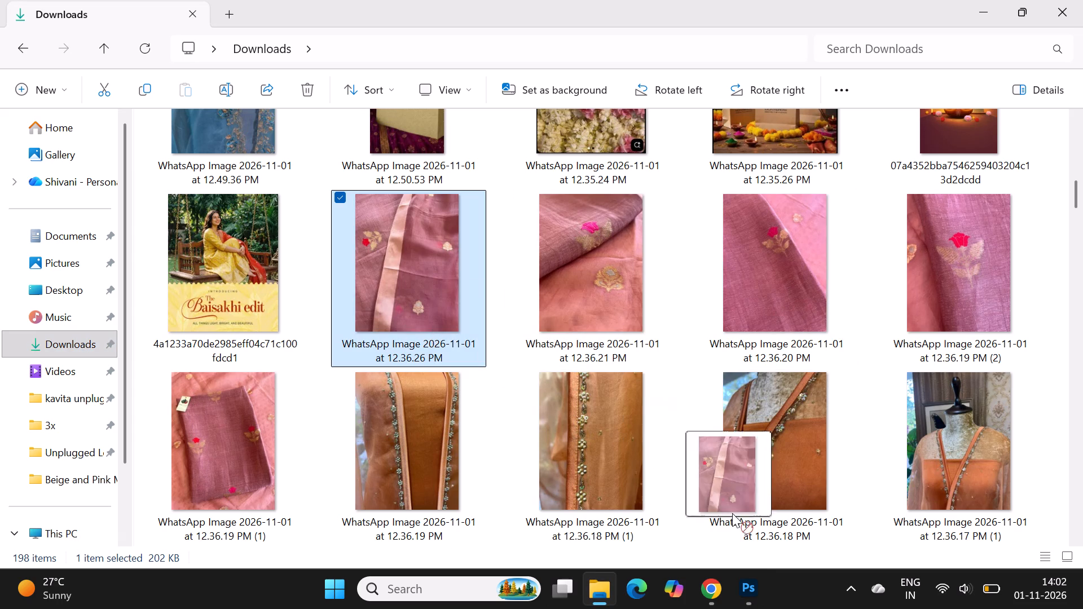
{"action": "left_click_drag", "start_coordinate": [732, 513], "coordinate": [561, 399]}
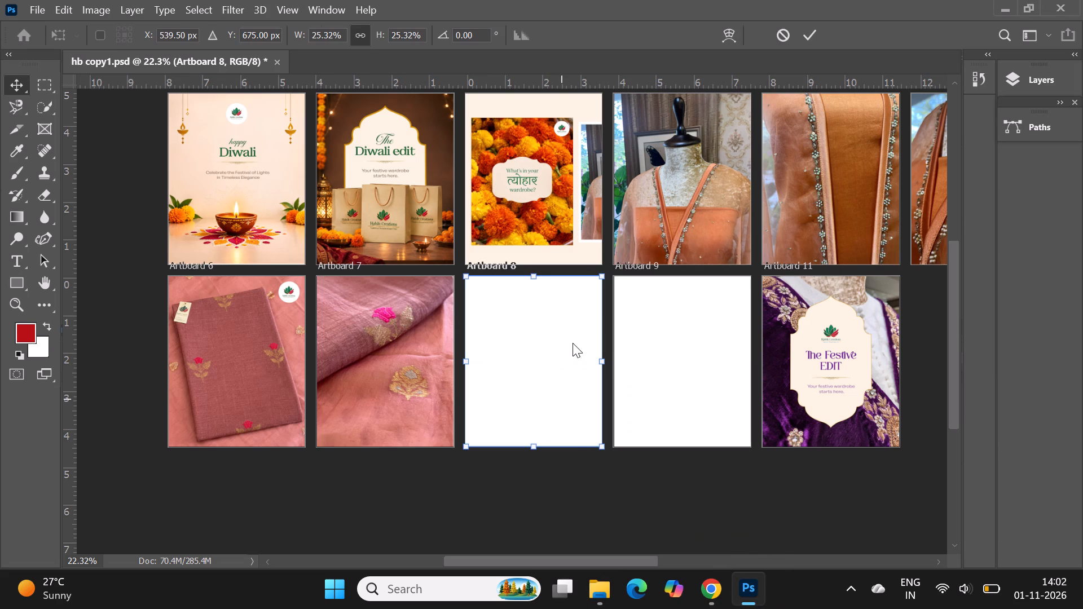
{"action": "left_click_drag", "start_coordinate": [598, 365], "coordinate": [606, 367]}
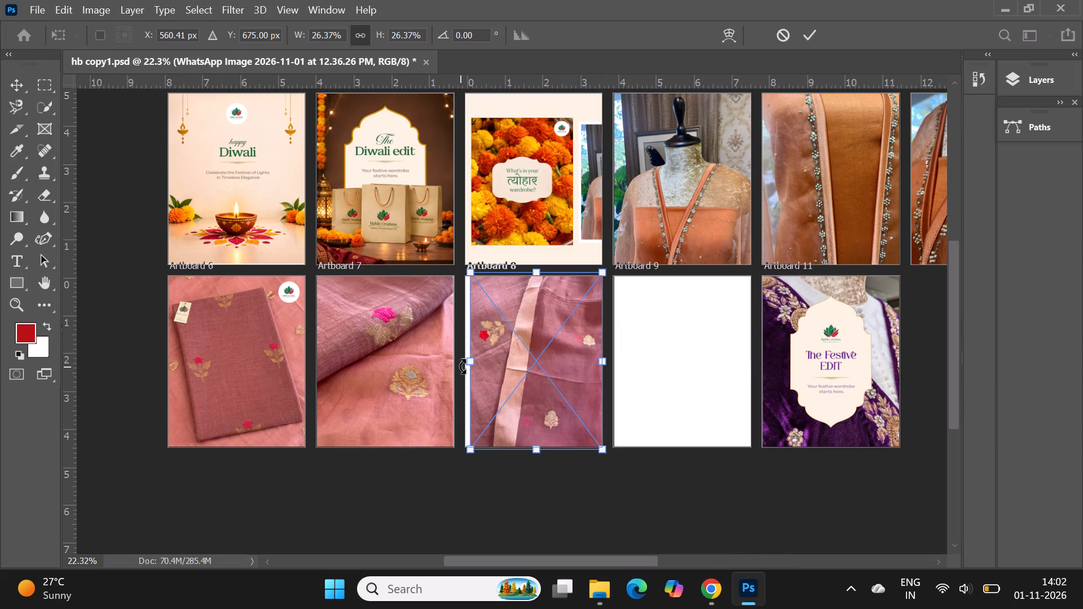
{"action": "left_click_drag", "start_coordinate": [463, 366], "coordinate": [454, 367]}
{"action": "left_click", "coordinate": [811, 27]}
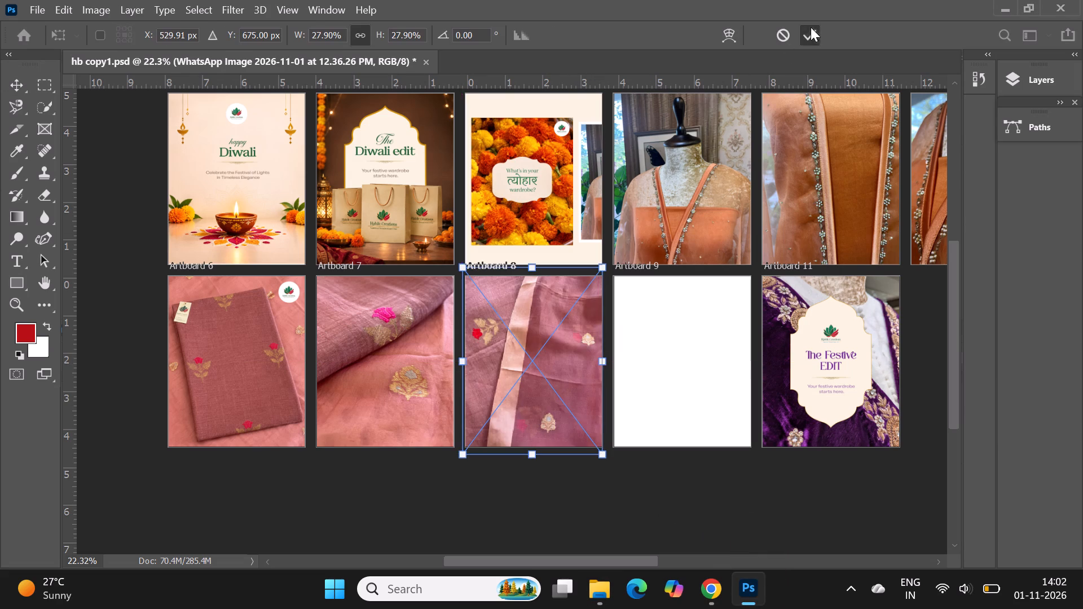
Place "WhatsApp Image 2026-11-01 at 12.36.19 PM (2)" from Downloads onto Artboard 9, enlarge it to fill the artboard, and commit.
{"action": "left_click", "coordinate": [684, 353]}
{"action": "left_click", "coordinate": [602, 595]}
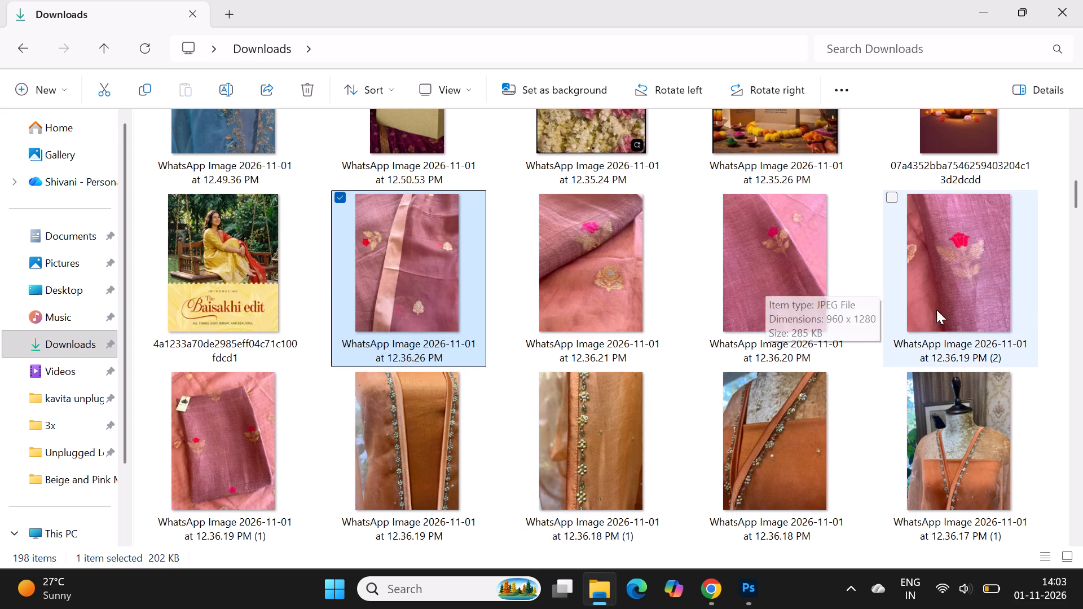
{"action": "left_click_drag", "start_coordinate": [973, 306], "coordinate": [664, 398]}
{"action": "left_click_drag", "start_coordinate": [746, 361], "coordinate": [754, 363]}
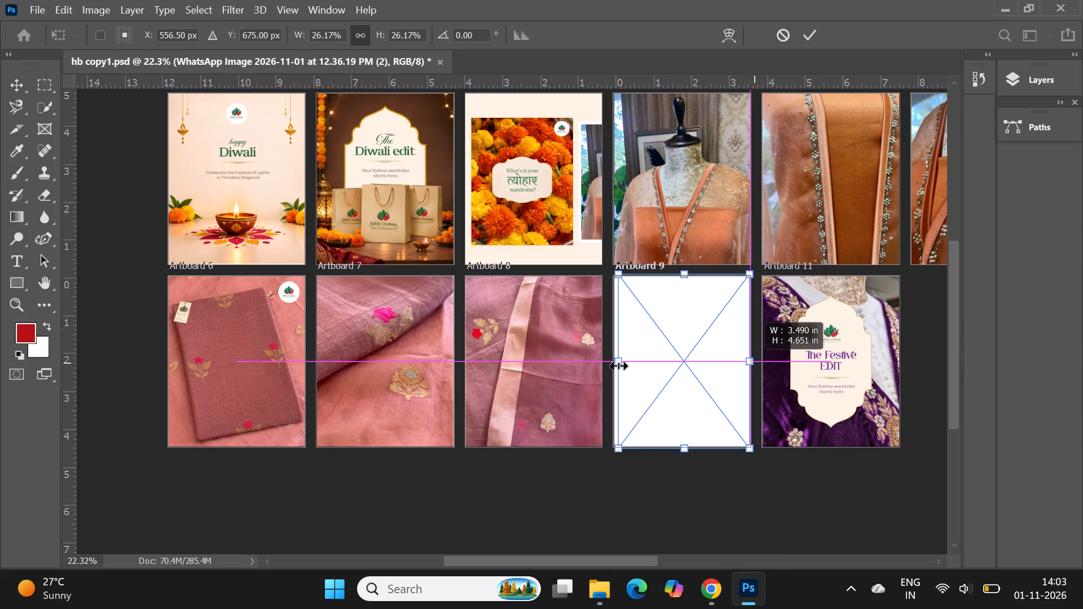
{"action": "left_click_drag", "start_coordinate": [614, 362], "coordinate": [608, 363]}
{"action": "left_click", "coordinate": [813, 34]}
{"action": "left_click", "coordinate": [809, 482]}
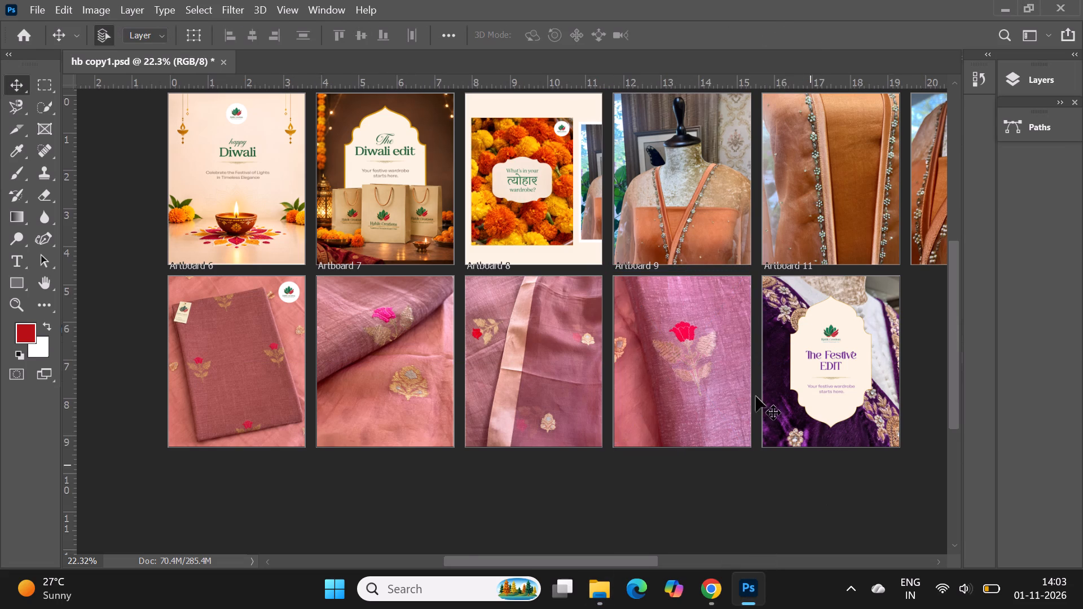
Review the fabric photos on Artboards 6 to 9 up close and alongside the other posts.
{"action": "scroll", "coordinate": [751, 390], "scroll_direction": "up", "scroll_amount": 7, "text": "alt"}
{"action": "scroll", "coordinate": [737, 341], "scroll_direction": "down", "scroll_amount": 7, "text": "alt"}
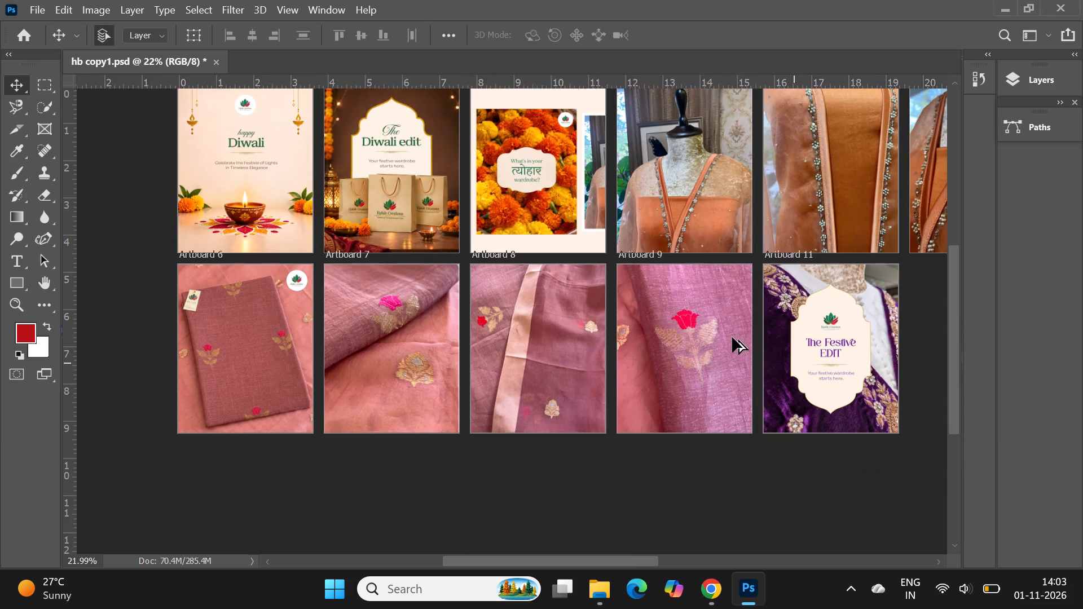
{"action": "scroll", "coordinate": [271, 324], "scroll_direction": "up", "scroll_amount": 4, "text": "alt"}
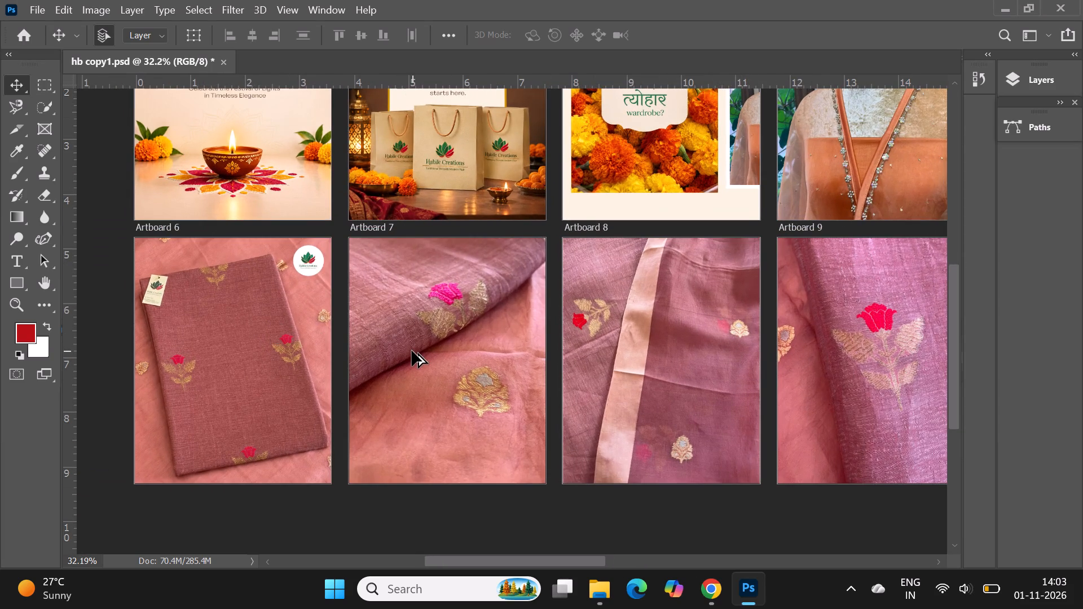
{"action": "scroll", "coordinate": [412, 351], "scroll_direction": "down", "scroll_amount": 1, "text": "alt"}
{"action": "scroll", "coordinate": [224, 320], "scroll_direction": "up", "scroll_amount": 7, "text": "alt"}
{"action": "scroll", "coordinate": [327, 312], "scroll_direction": "down", "scroll_amount": 2, "text": "alt"}
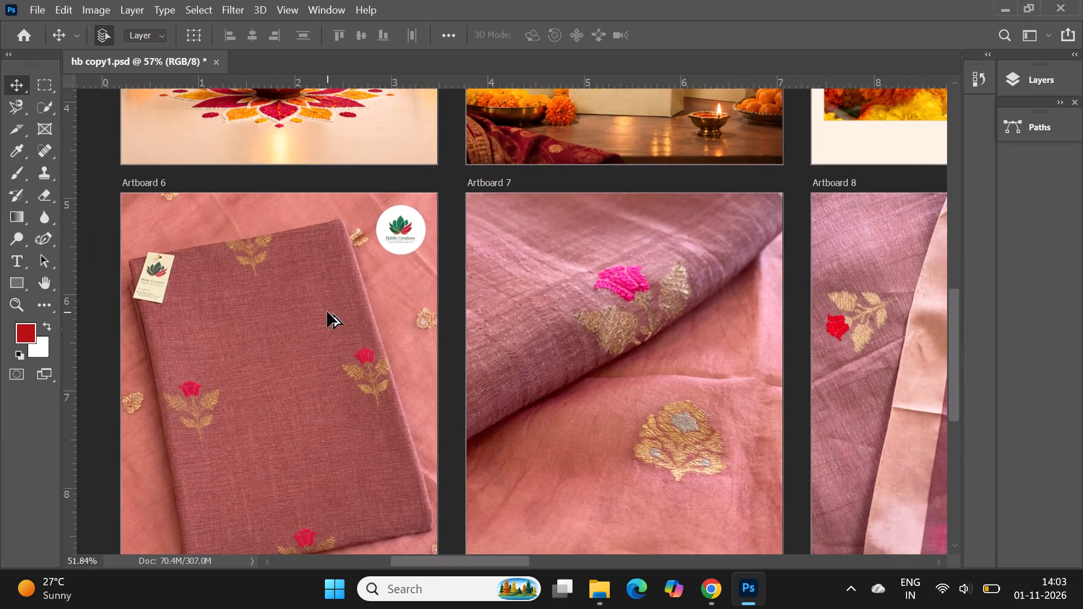
{"action": "scroll", "coordinate": [327, 312], "scroll_direction": "down", "scroll_amount": 3, "text": "alt"}
{"action": "scroll", "coordinate": [170, 334], "scroll_direction": "down", "scroll_amount": 5, "text": "alt"}
{"action": "scroll", "coordinate": [170, 334], "scroll_direction": "up", "scroll_amount": 2}
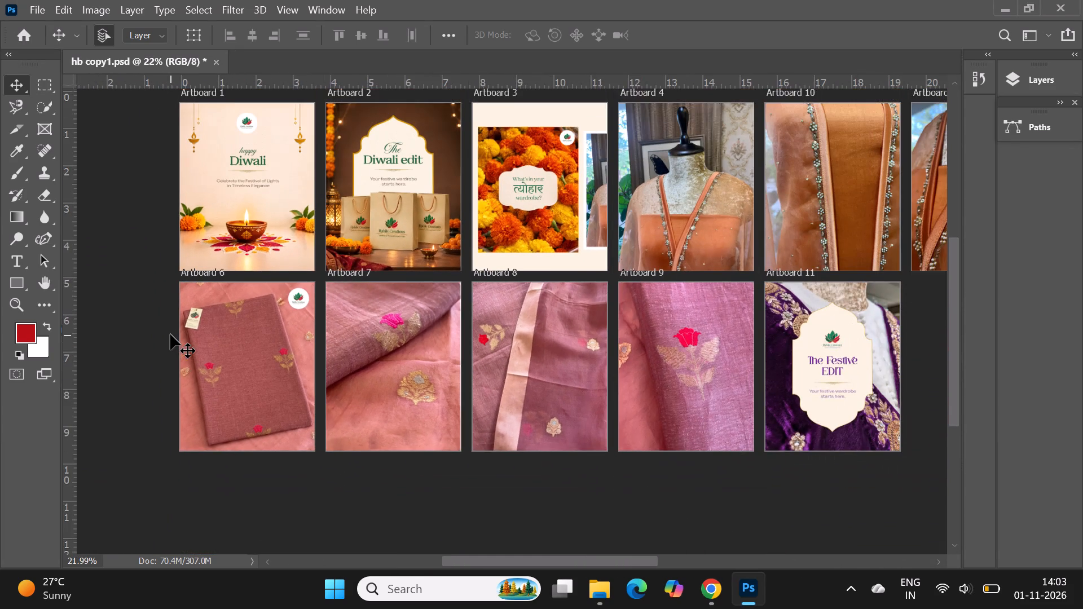
{"action": "scroll", "coordinate": [170, 334], "scroll_direction": "up", "scroll_amount": 1}
{"action": "scroll", "coordinate": [170, 334], "scroll_direction": "up", "scroll_amount": 8, "text": "alt"}
{"action": "scroll", "coordinate": [171, 334], "scroll_direction": "down", "scroll_amount": 6, "text": "alt"}
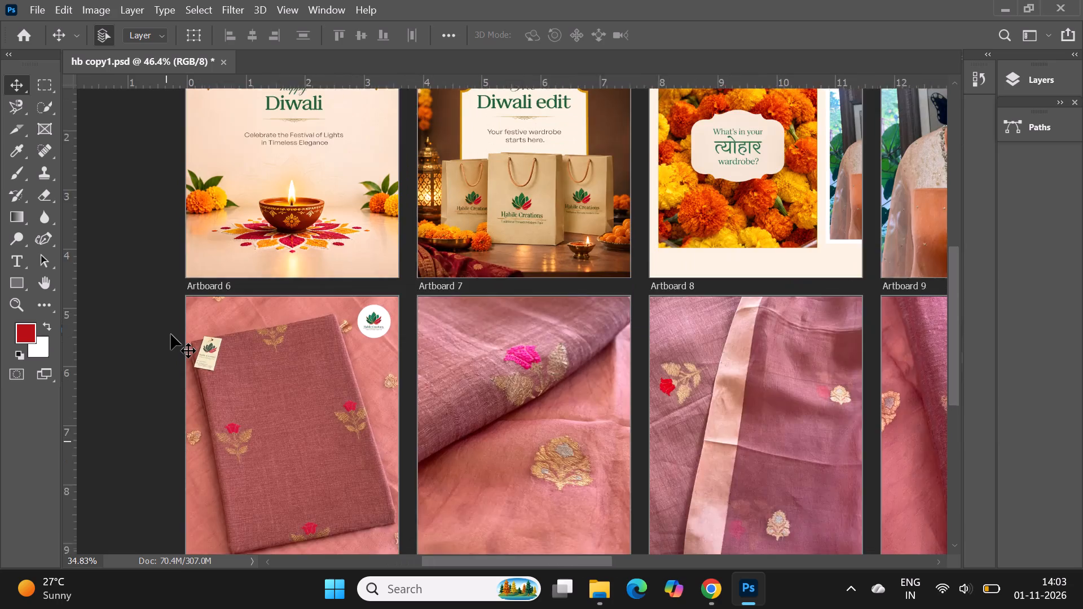
{"action": "scroll", "coordinate": [377, 361], "scroll_direction": "up", "scroll_amount": 3}
{"action": "scroll", "coordinate": [377, 361], "scroll_direction": "up", "scroll_amount": 1, "text": "alt"}
{"action": "scroll", "coordinate": [426, 314], "scroll_direction": "down", "scroll_amount": 1, "text": "alt"}
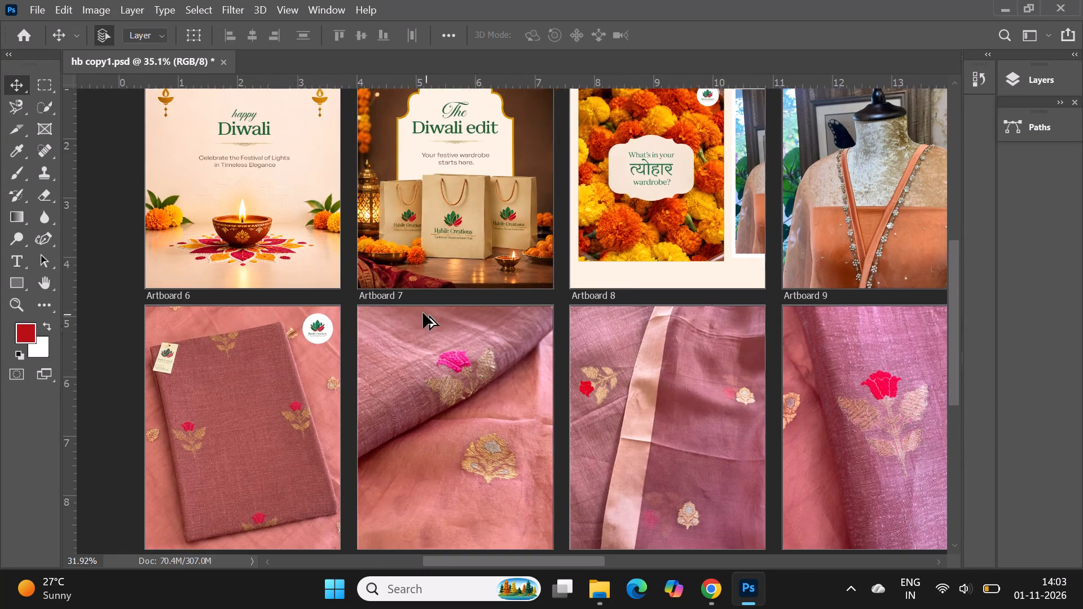
Move the round Habile Creations logo badge from Artboard 6 to the matching upper corner of Artboard 7.
{"action": "scroll", "coordinate": [327, 326], "scroll_direction": "up", "scroll_amount": 6, "text": "alt"}
{"action": "left_click", "coordinate": [288, 328]}
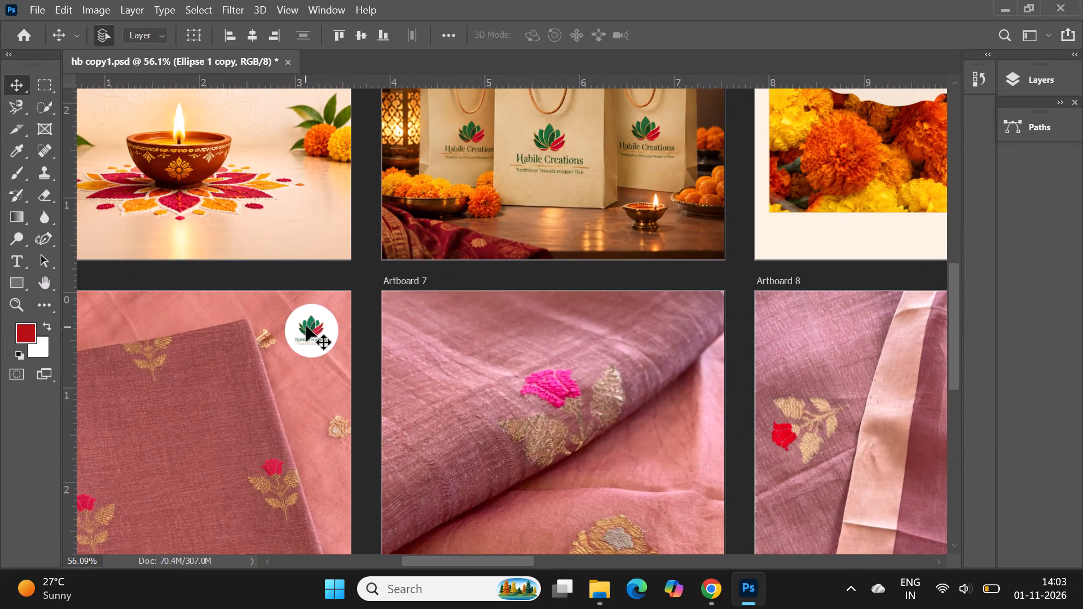
{"action": "left_click", "coordinate": [309, 327], "text": "shift"}
{"action": "left_click_drag", "start_coordinate": [313, 336], "coordinate": [603, 337]}
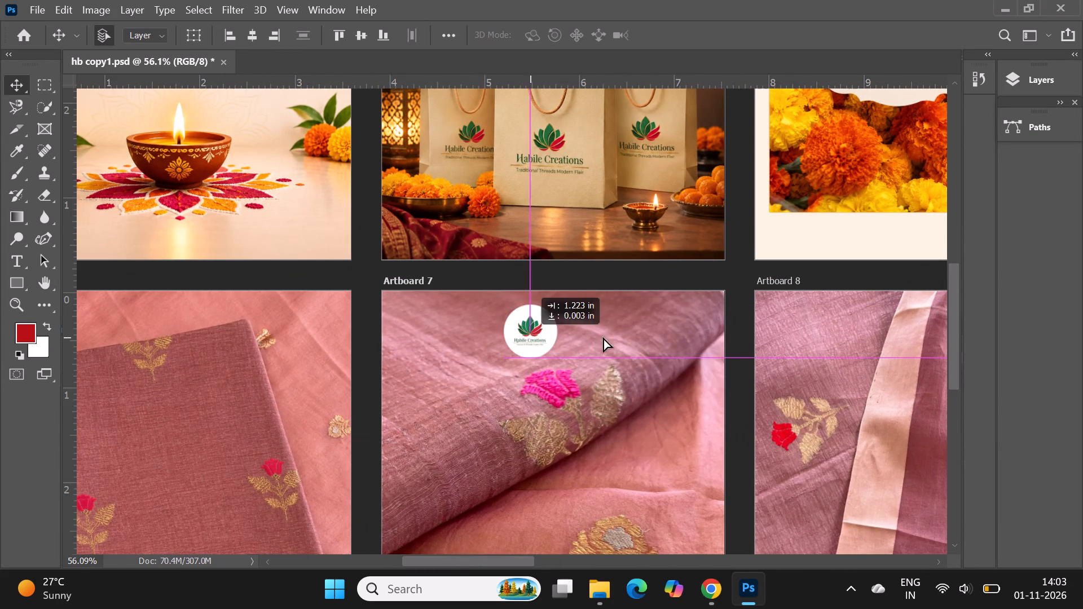
{"action": "left_click_drag", "start_coordinate": [603, 337], "coordinate": [685, 333]}
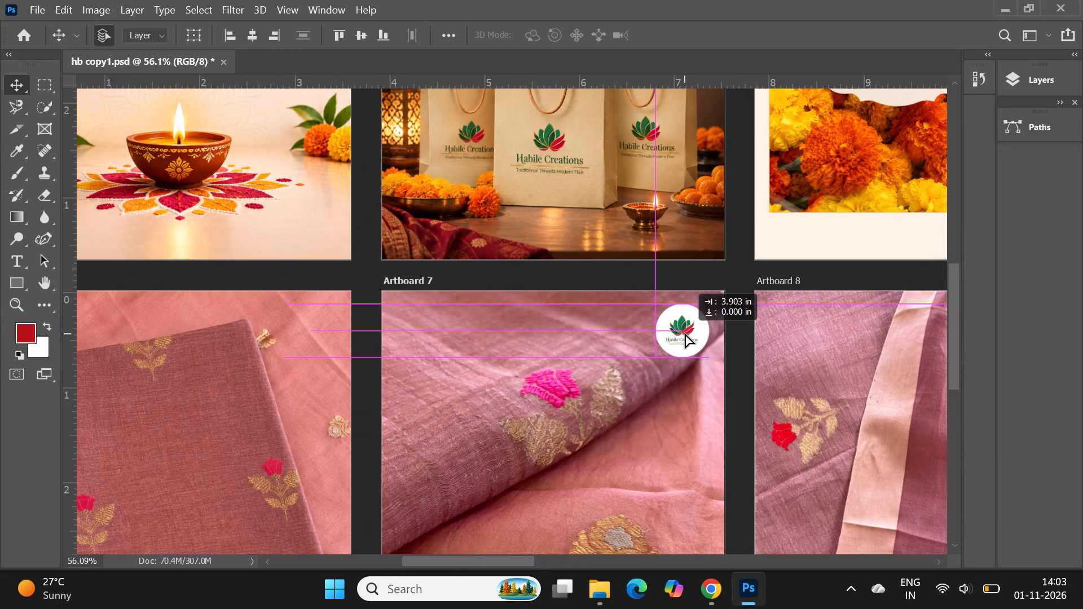
{"action": "left_click_drag", "start_coordinate": [685, 333], "coordinate": [683, 333]}
{"action": "scroll", "coordinate": [531, 289], "scroll_direction": "down", "scroll_amount": 9, "text": "alt"}
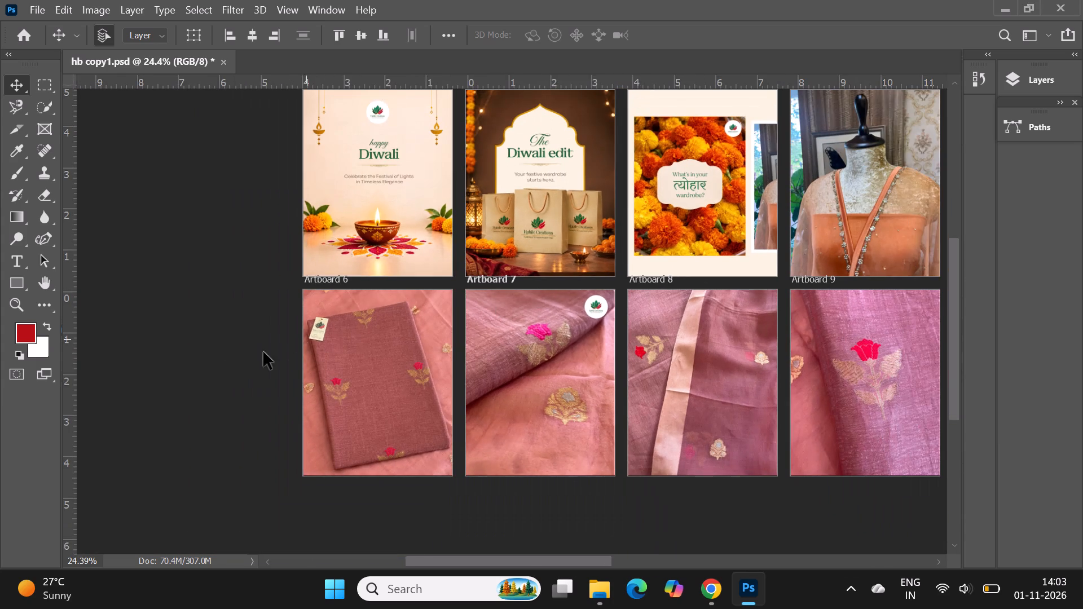
Rasterize the fabric photo on Artboard 7 and lighten its midtones with a single large Dodge stroke.
{"action": "left_click", "coordinate": [223, 364]}
{"action": "scroll", "coordinate": [552, 320], "scroll_direction": "up", "scroll_amount": 4, "text": "alt"}
{"action": "scroll", "coordinate": [366, 297], "scroll_direction": "down", "scroll_amount": 2, "text": "alt"}
{"action": "scroll", "coordinate": [247, 268], "scroll_direction": "down", "scroll_amount": 2, "text": "alt"}
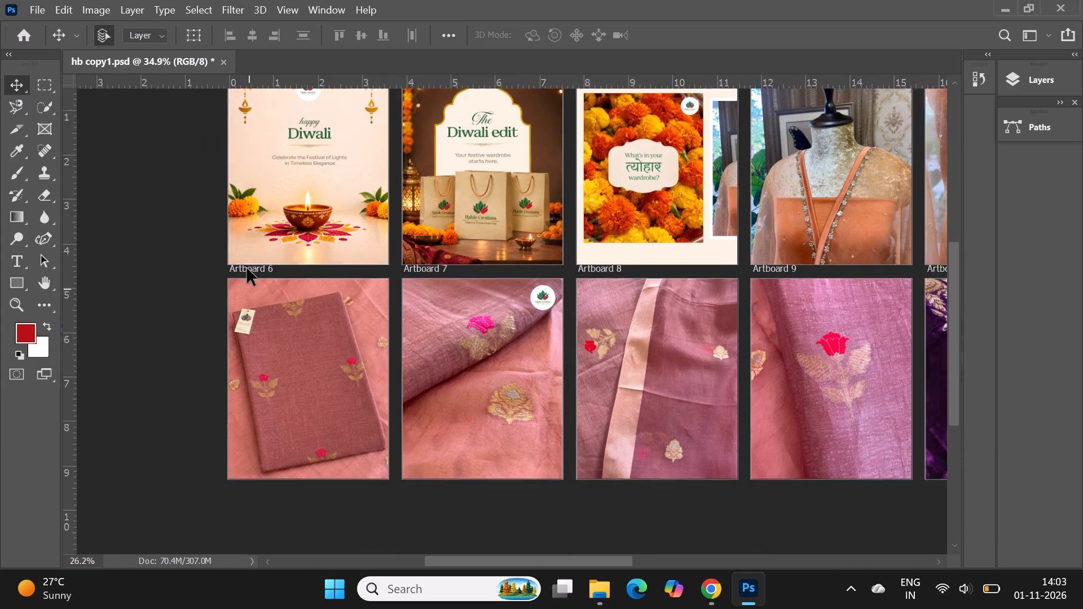
{"action": "scroll", "coordinate": [446, 340], "scroll_direction": "up", "scroll_amount": 1, "text": "alt"}
{"action": "left_click", "coordinate": [459, 329]}
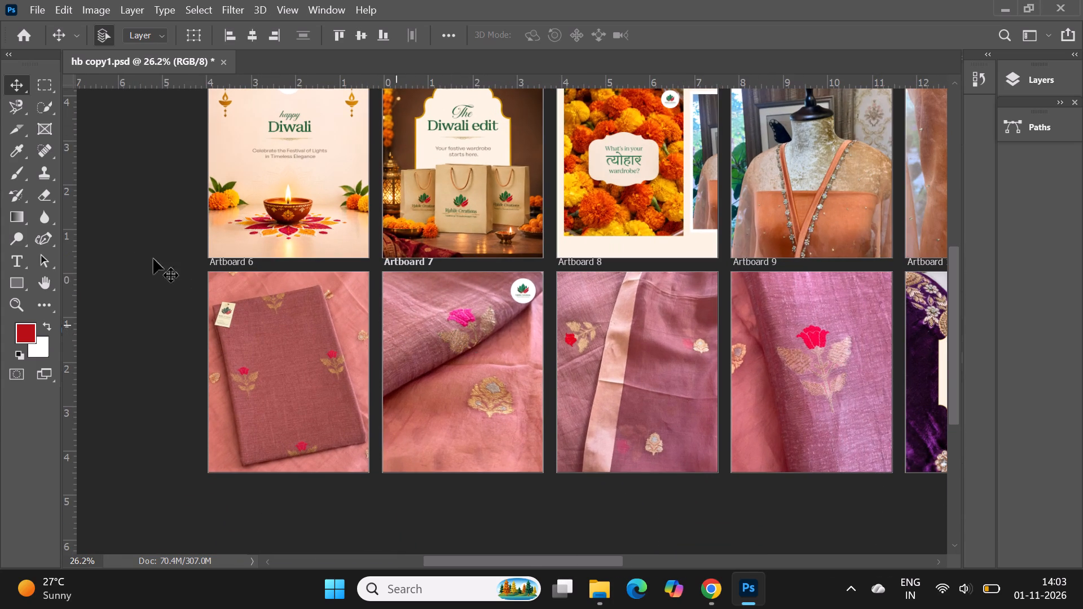
{"action": "left_click", "coordinate": [20, 240]}
{"action": "left_click", "coordinate": [488, 352]}
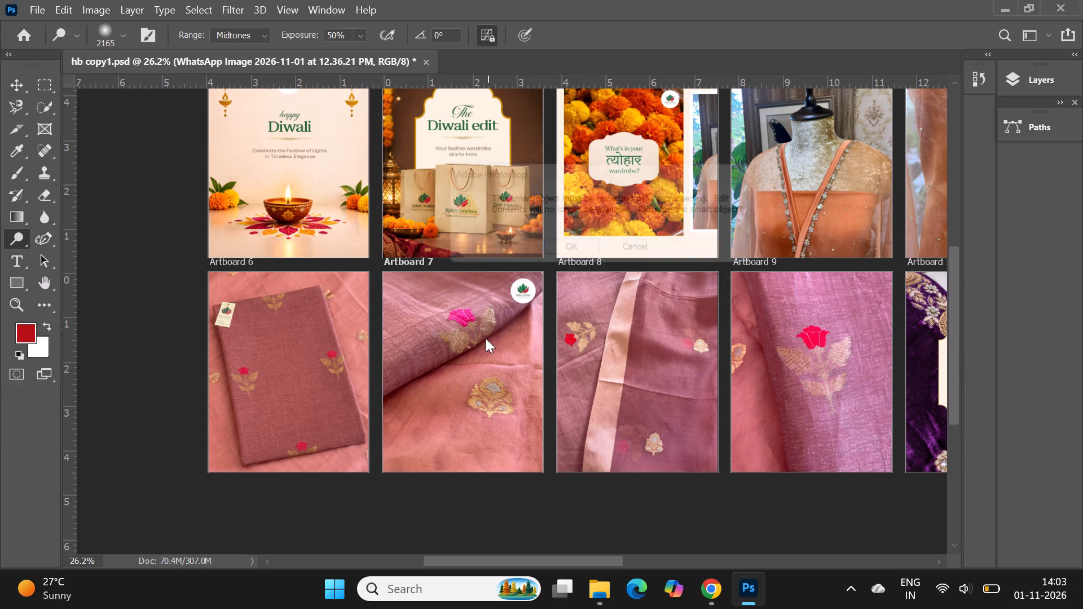
{"action": "left_click", "coordinate": [578, 247]}
{"action": "left_click", "coordinate": [477, 357]}
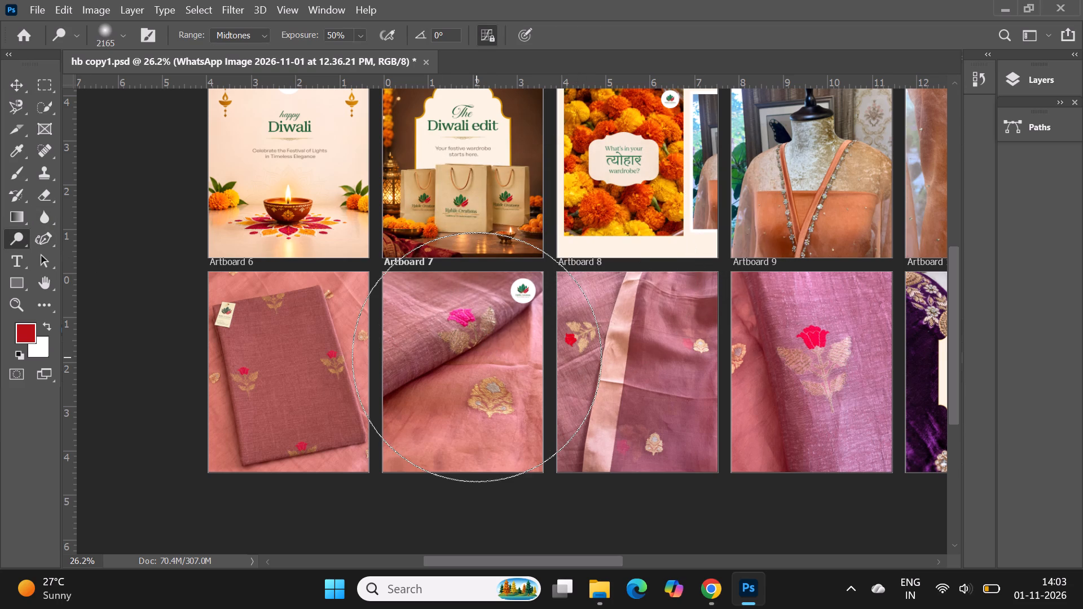
Rasterize the folded mauve fabric photo on Artboard 6 and lighten its midtones with a Dodge stroke.
{"action": "left_click", "coordinate": [14, 86]}
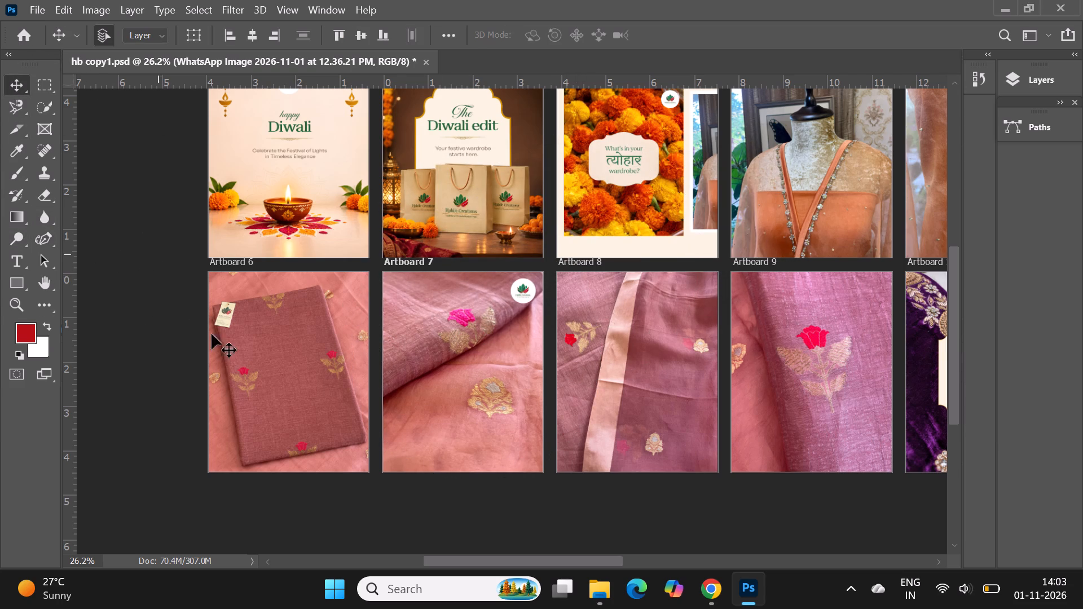
{"action": "left_click", "coordinate": [275, 348]}
{"action": "left_click", "coordinate": [16, 233]}
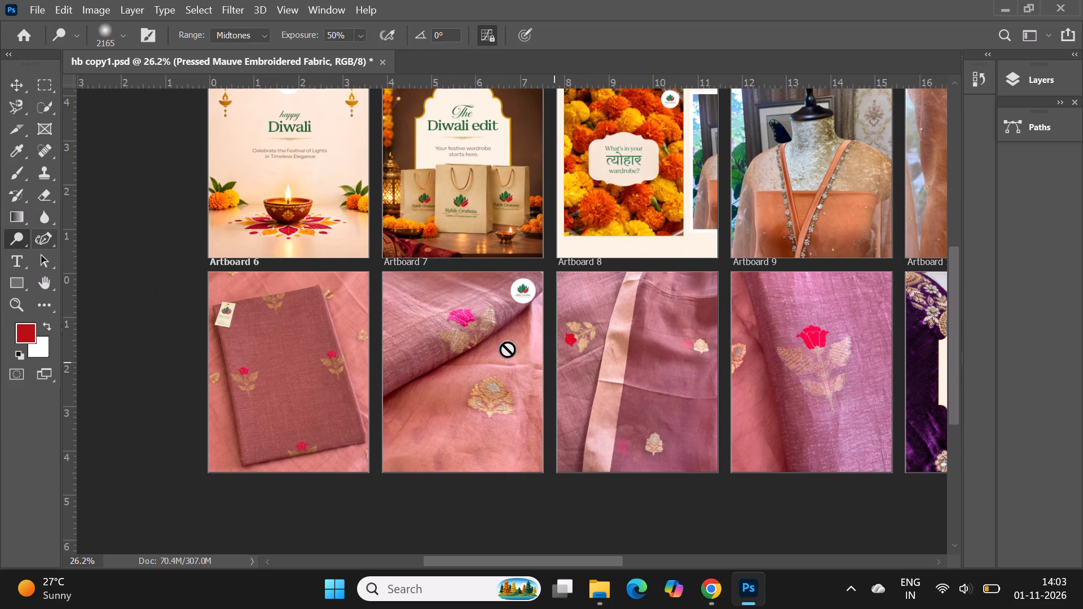
{"action": "left_click", "coordinate": [21, 241]}
{"action": "left_click", "coordinate": [351, 363]}
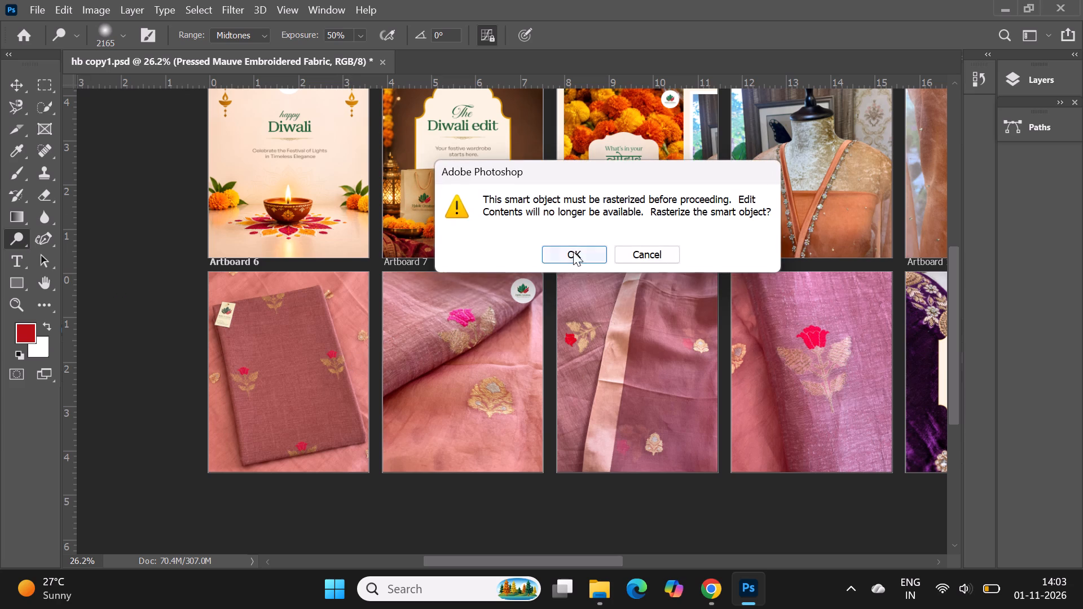
{"action": "left_click", "coordinate": [574, 251]}
{"action": "left_click", "coordinate": [296, 372]}
{"action": "left_click", "coordinate": [14, 239]}
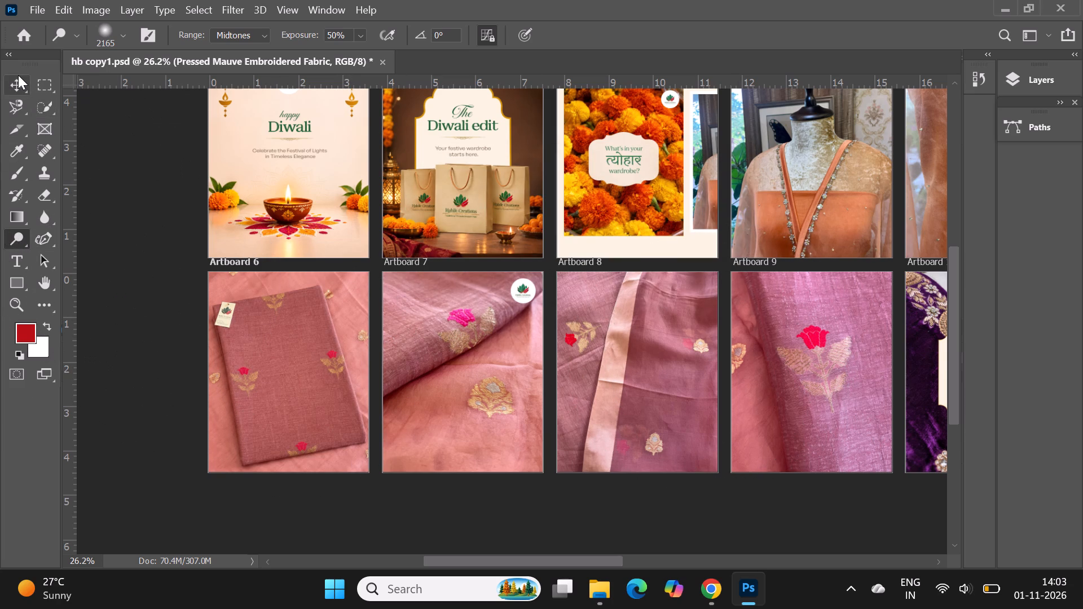
Rasterize the fabric photo on Artboard 8 and lighten its midtones with a Dodge stroke.
{"action": "left_click", "coordinate": [18, 75]}
{"action": "left_click", "coordinate": [619, 385]}
{"action": "left_click", "coordinate": [11, 241]}
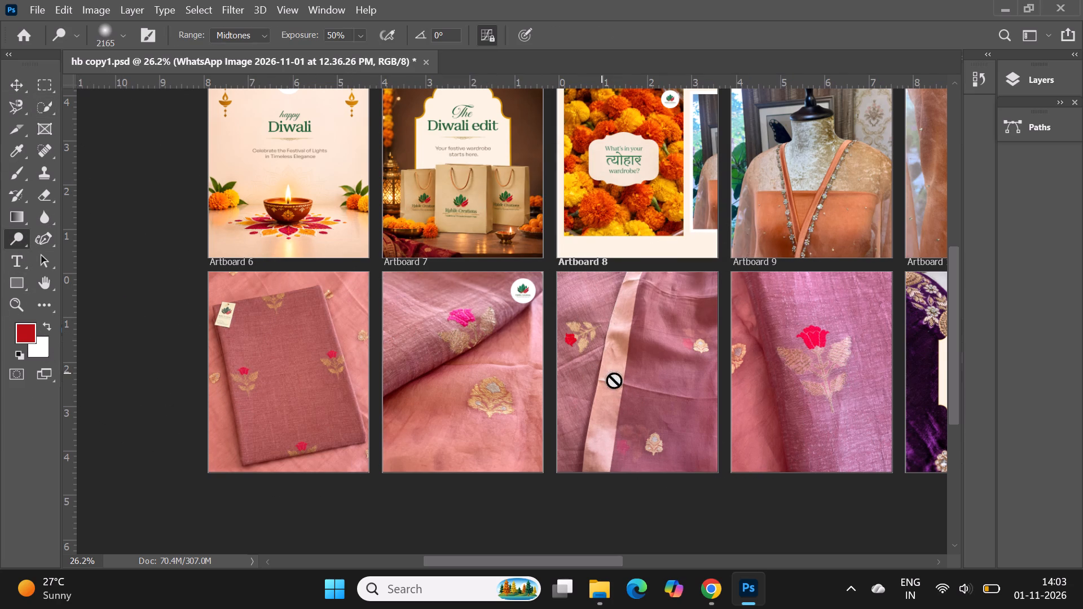
{"action": "left_click", "coordinate": [623, 381]}
{"action": "left_click", "coordinate": [576, 259]}
{"action": "left_click", "coordinate": [646, 371]}
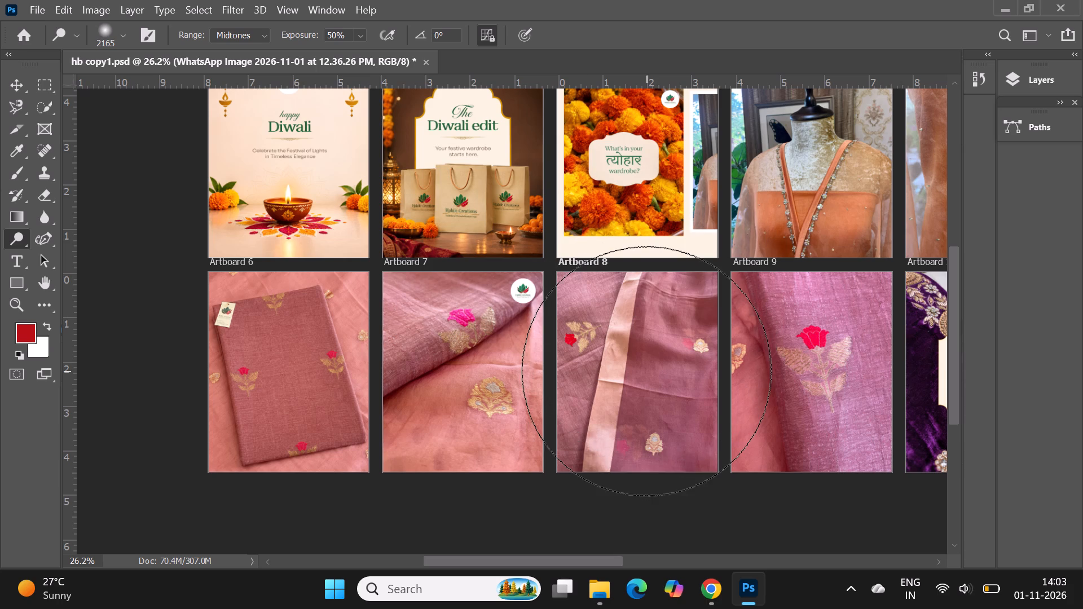
Rasterize the fabric photo on Artboard 9 and lighten its midtones with a Dodge stroke.
{"action": "left_click", "coordinate": [15, 89]}
{"action": "left_click", "coordinate": [772, 373]}
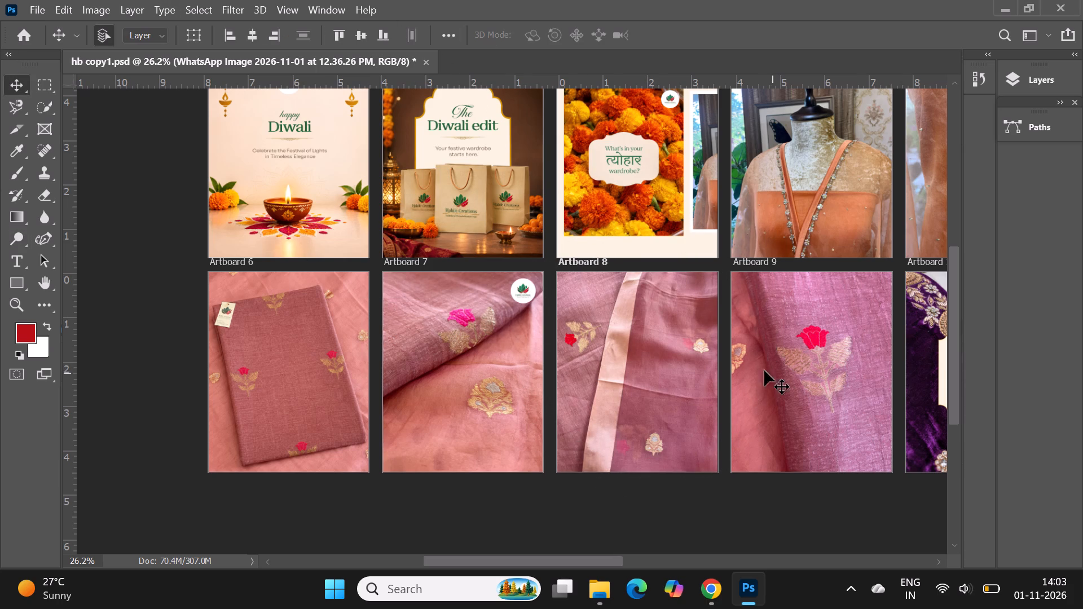
{"action": "left_click", "coordinate": [20, 242]}
{"action": "left_click", "coordinate": [817, 354]}
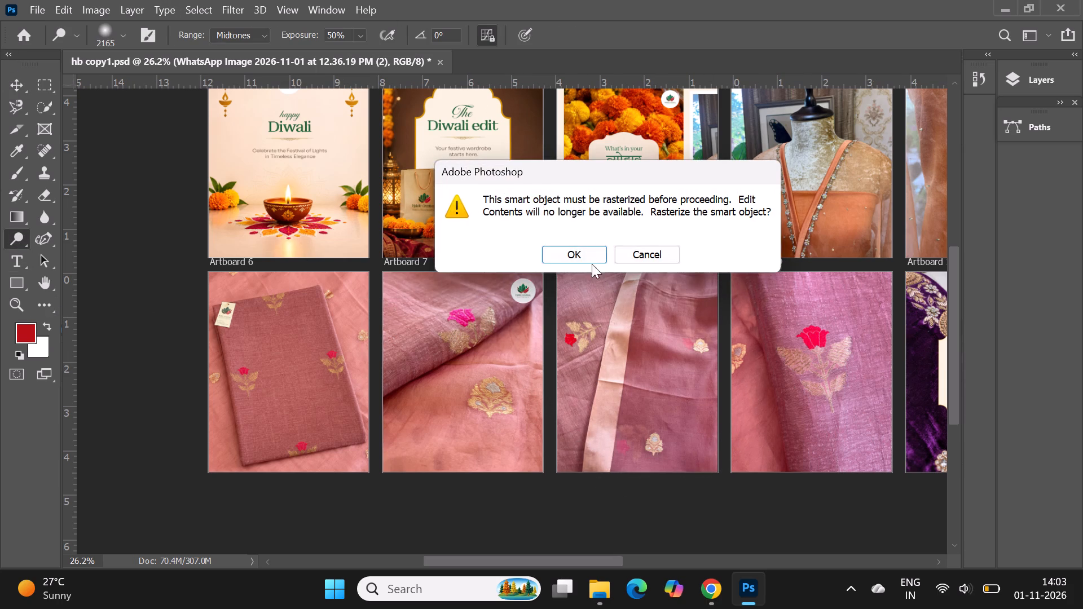
{"action": "left_click", "coordinate": [580, 254]}
{"action": "left_click", "coordinate": [834, 361]}
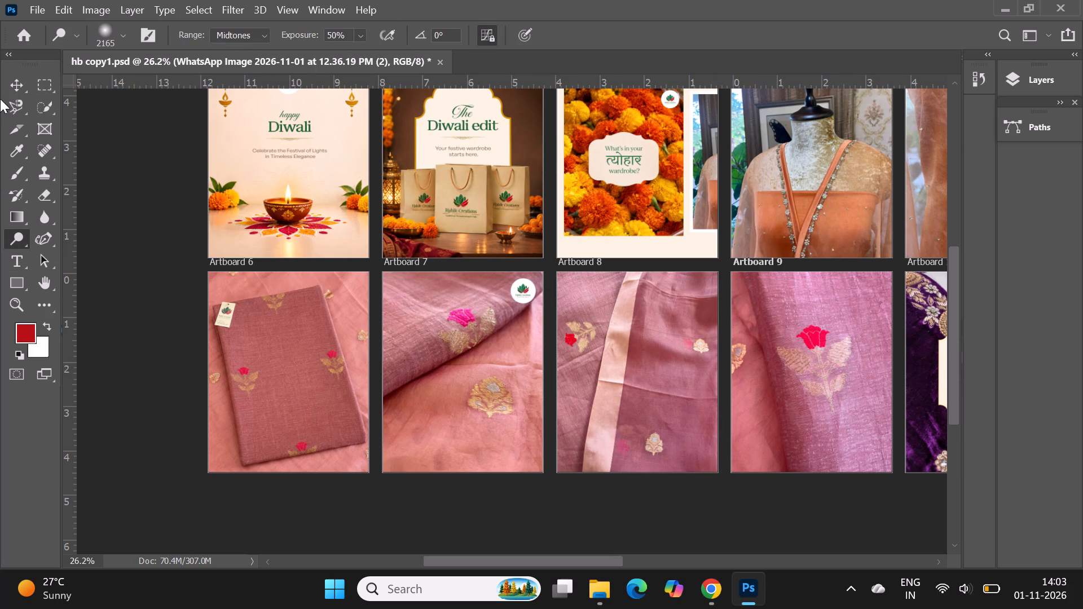
Select Artboard 6 and switch back to the Move tool.
{"action": "left_click", "coordinate": [17, 90]}
{"action": "left_click", "coordinate": [216, 266]}
{"action": "scroll", "coordinate": [372, 328], "scroll_direction": "down", "scroll_amount": 5, "text": "alt"}
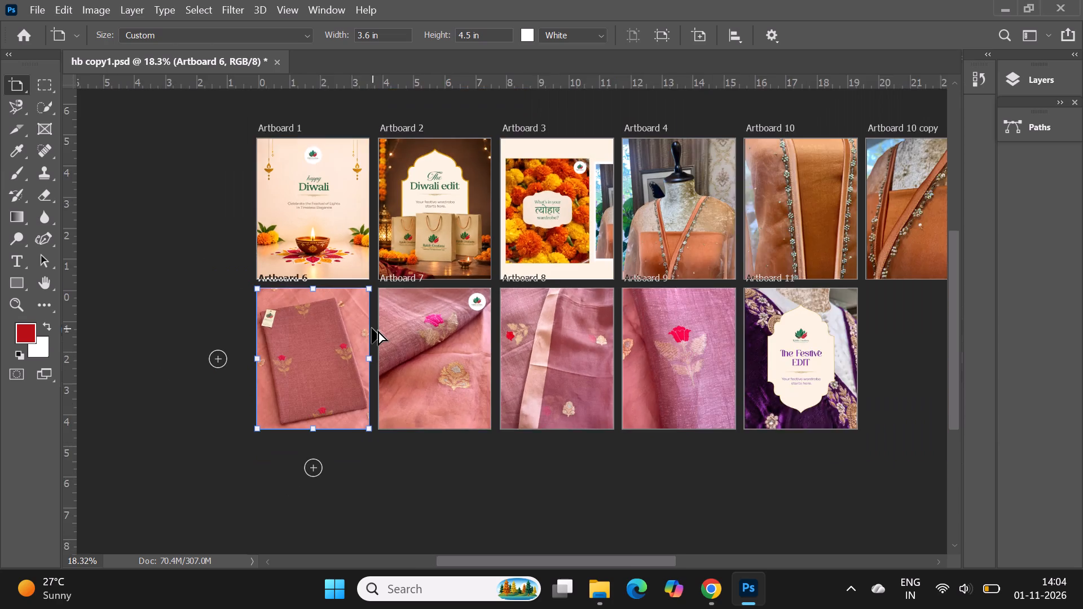
{"action": "scroll", "coordinate": [372, 328], "scroll_direction": "down", "scroll_amount": 1, "text": "alt"}
{"action": "right_click", "coordinate": [22, 91]}
{"action": "left_click", "coordinate": [56, 92]}
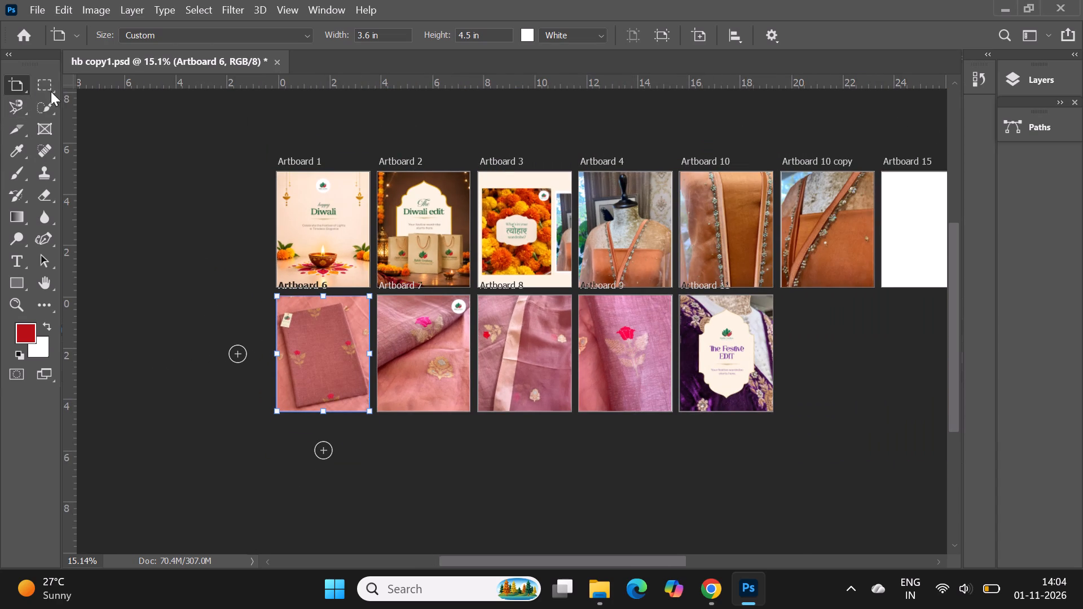
Move the blank Artboard 15 directly below Artboard 6, aligned with its side edges, to start a third row.
{"action": "right_click", "coordinate": [23, 86]}
{"action": "left_click", "coordinate": [59, 85]}
{"action": "left_click", "coordinate": [141, 249]}
{"action": "scroll", "coordinate": [452, 360], "scroll_direction": "up", "scroll_amount": 1, "text": "alt"}
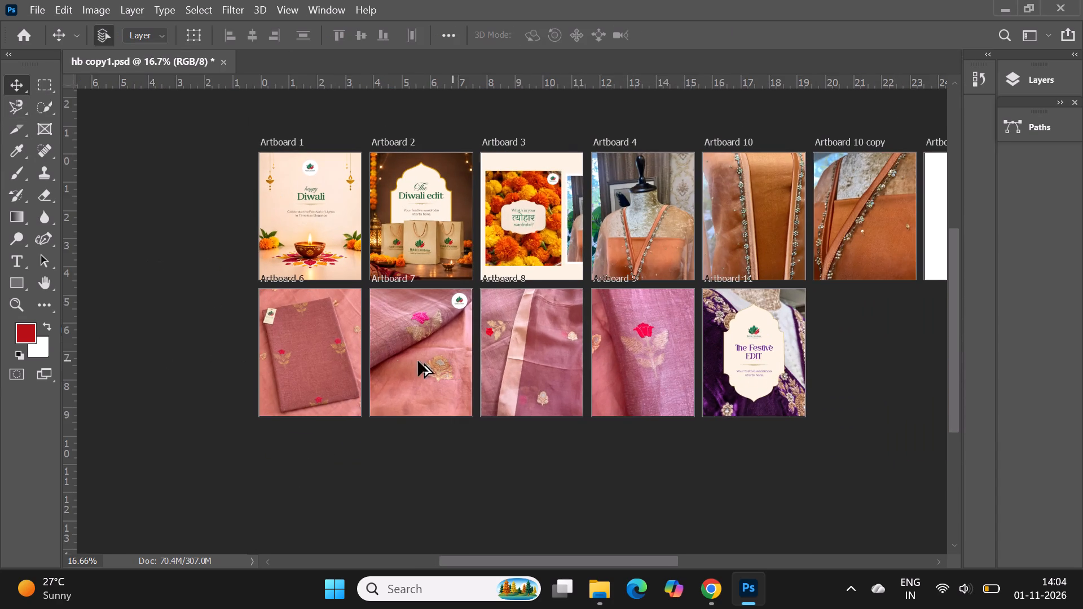
{"action": "scroll", "coordinate": [398, 361], "scroll_direction": "down", "scroll_amount": 2, "text": "alt"}
{"action": "left_click_drag", "start_coordinate": [856, 180], "coordinate": [872, 286]}
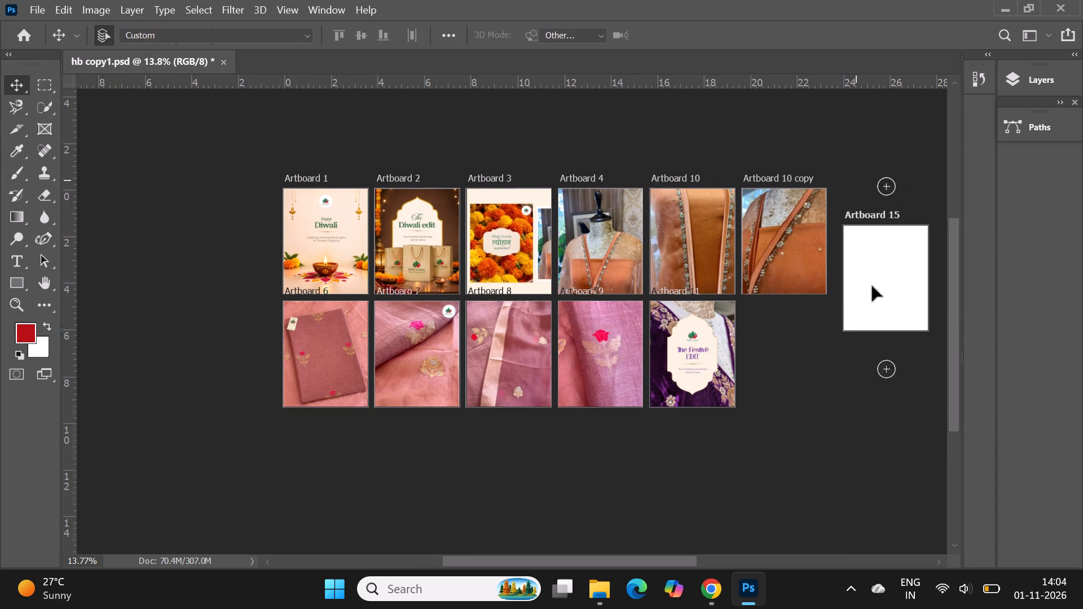
{"action": "left_click_drag", "start_coordinate": [872, 286], "coordinate": [311, 416]}
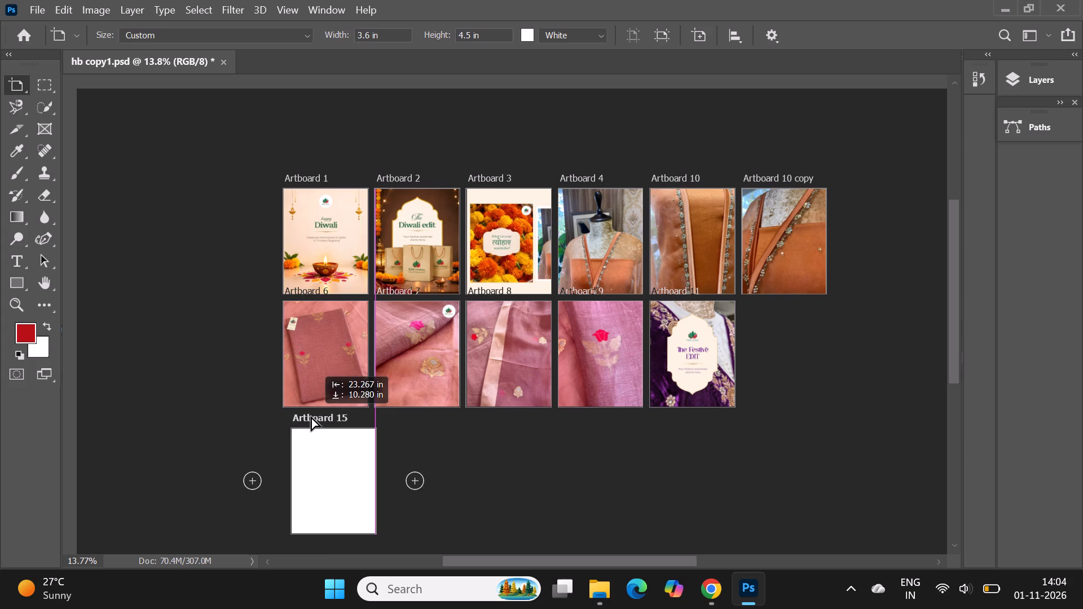
{"action": "left_click_drag", "start_coordinate": [311, 416], "coordinate": [307, 412]}
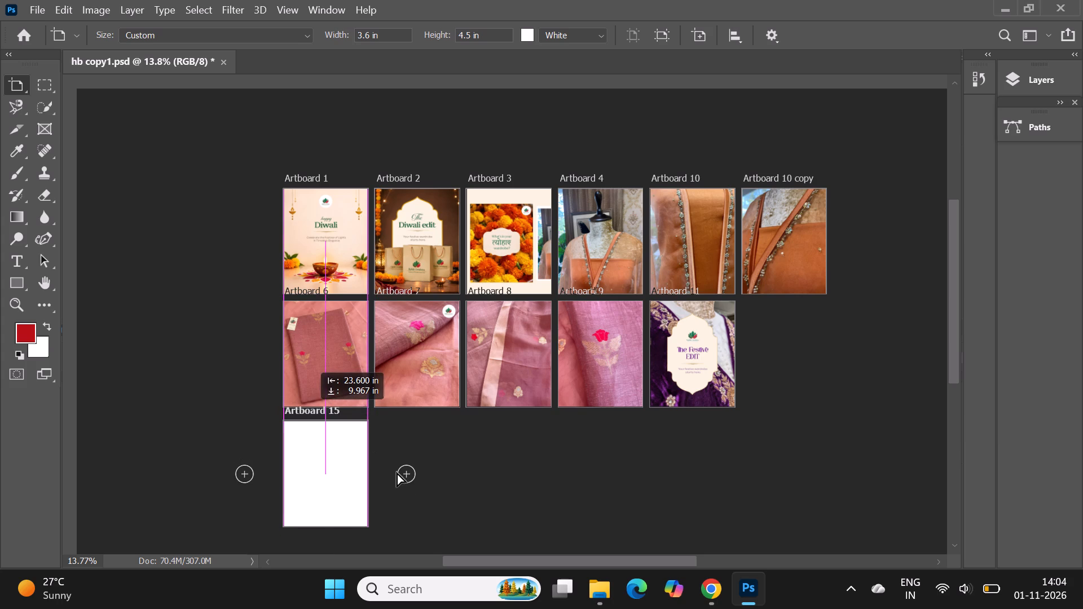
Add three 3.6 × 4.5 in artboards in a row beside Artboard 15 and return to the Move tool with nothing selected.
{"action": "left_click", "coordinate": [405, 476]}
{"action": "left_click", "coordinate": [408, 475]}
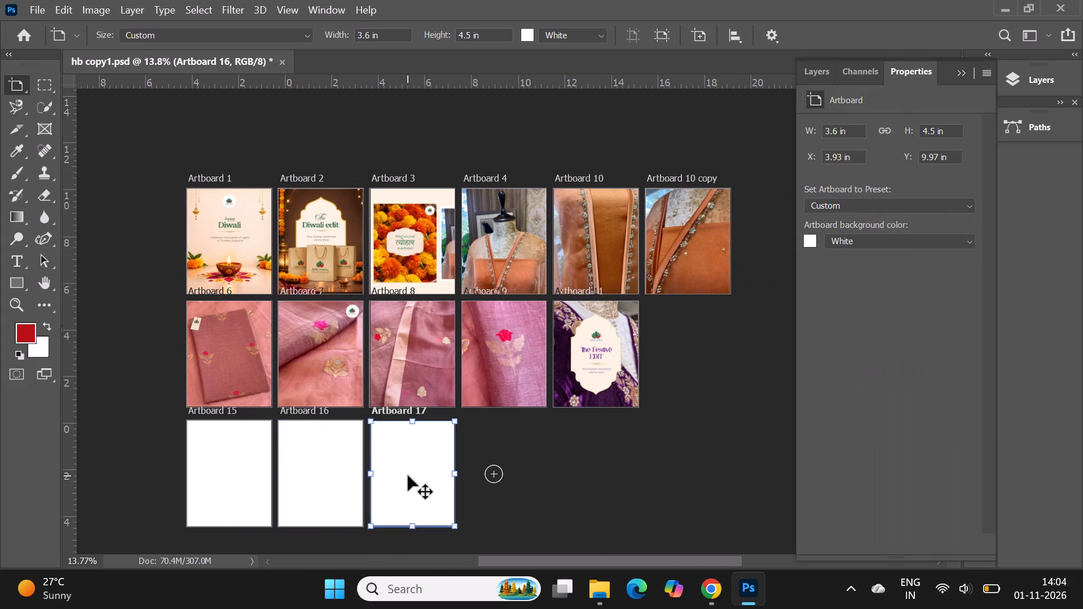
{"action": "left_click", "coordinate": [408, 475]}
{"action": "left_click", "coordinate": [959, 73]}
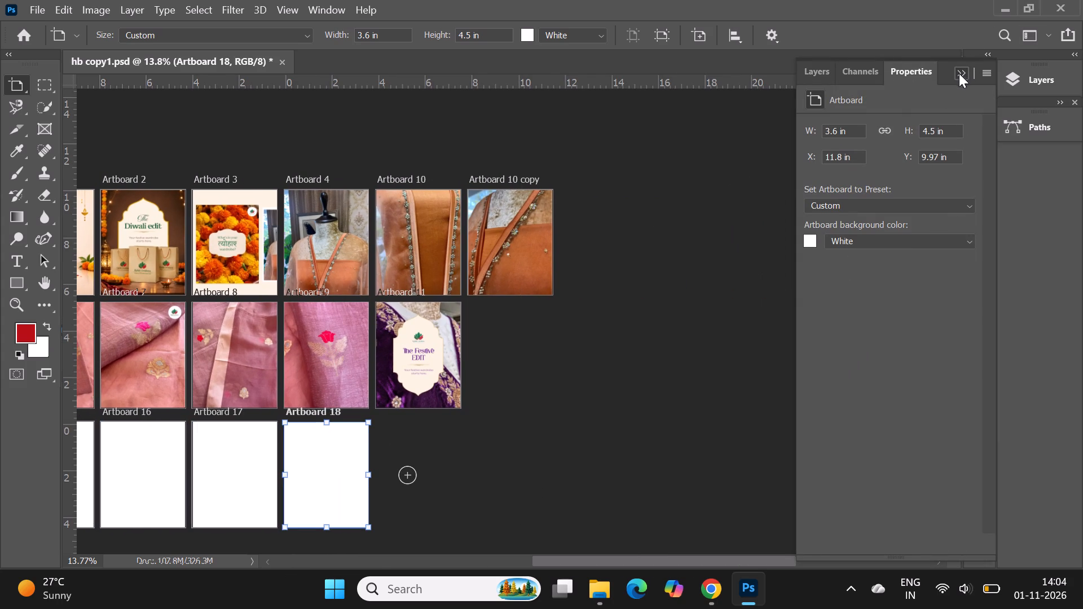
{"action": "right_click", "coordinate": [19, 89]}
{"action": "left_click", "coordinate": [46, 83]}
{"action": "left_click", "coordinate": [177, 113]}
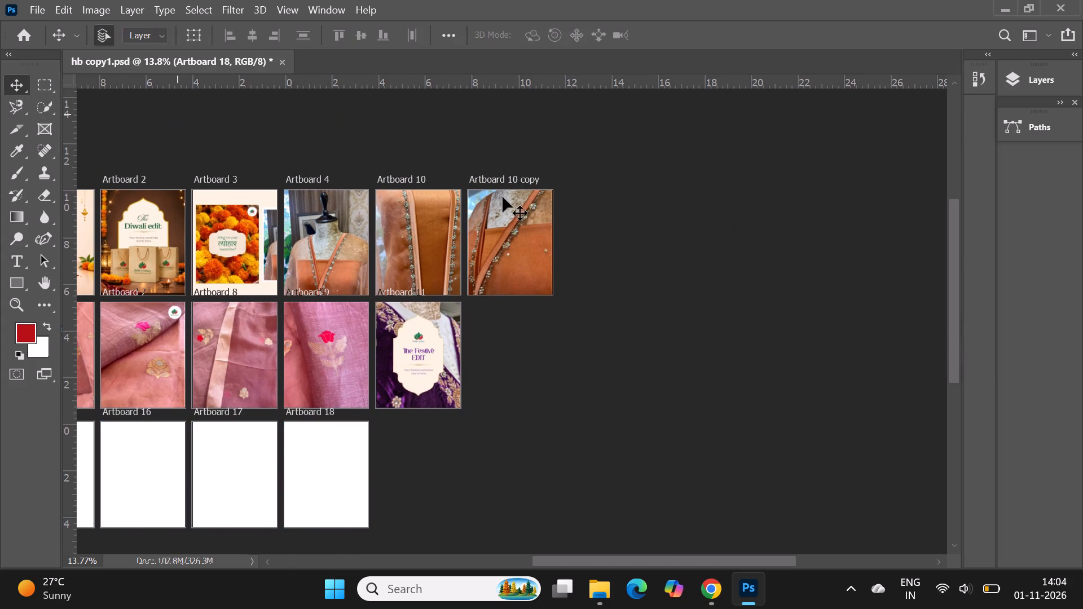
Bring the blue cape outfit photo "WhatsApp Image 2026-11-01 at 12.49.38 PM" from the Downloads folder into the Photoshop document.
{"action": "scroll", "coordinate": [831, 259], "scroll_direction": "down", "scroll_amount": 4, "text": "alt"}
{"action": "scroll", "coordinate": [435, 385], "scroll_direction": "up", "scroll_amount": 3, "text": "alt"}
{"action": "scroll", "coordinate": [206, 193], "scroll_direction": "up", "scroll_amount": 2, "text": "alt"}
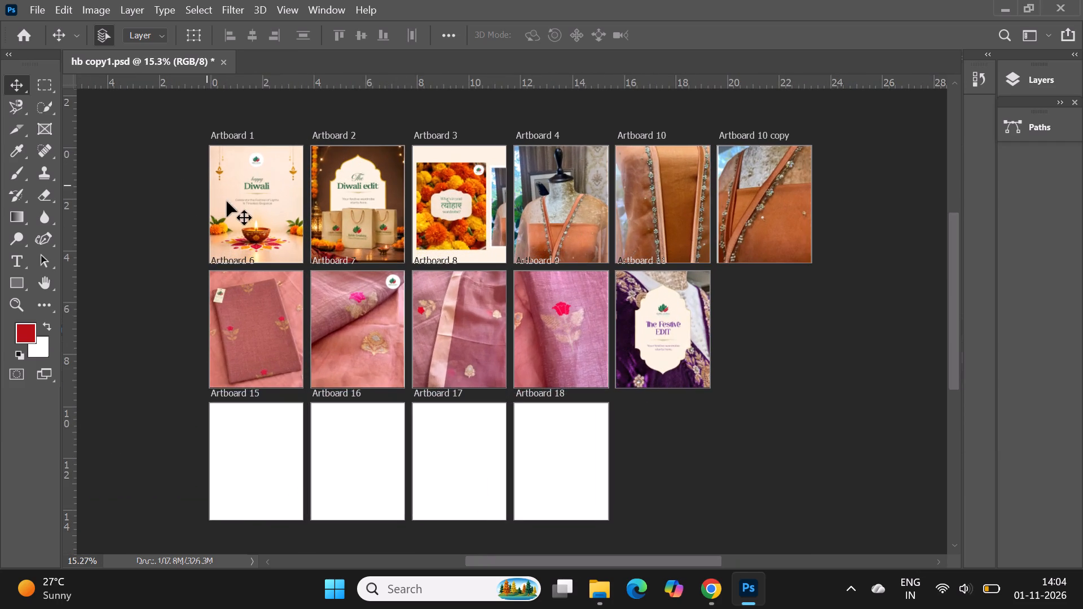
{"action": "scroll", "coordinate": [639, 285], "scroll_direction": "down", "scroll_amount": 1, "text": "alt"}
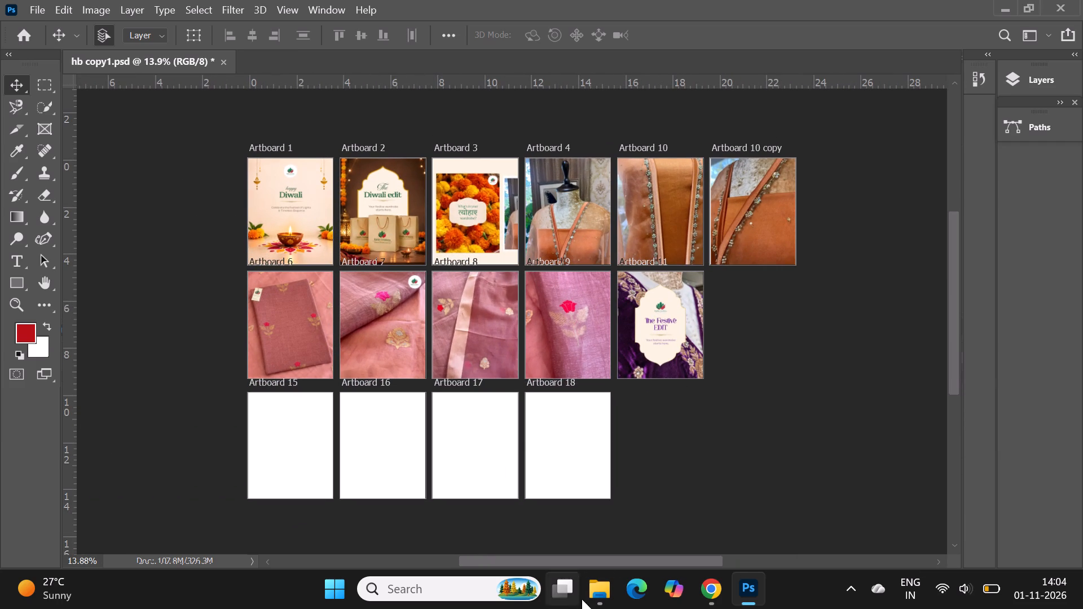
{"action": "left_click", "coordinate": [605, 603]}
{"action": "scroll", "coordinate": [601, 453], "scroll_direction": "down", "scroll_amount": 2}
{"action": "scroll", "coordinate": [601, 453], "scroll_direction": "up", "scroll_amount": 3}
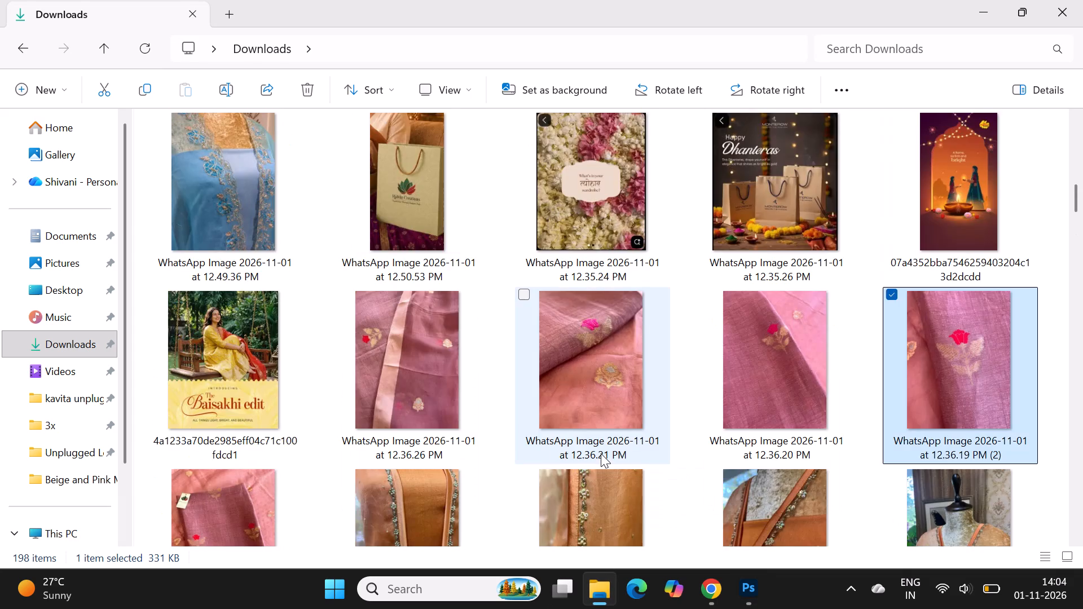
{"action": "scroll", "coordinate": [601, 453], "scroll_direction": "up", "scroll_amount": 2}
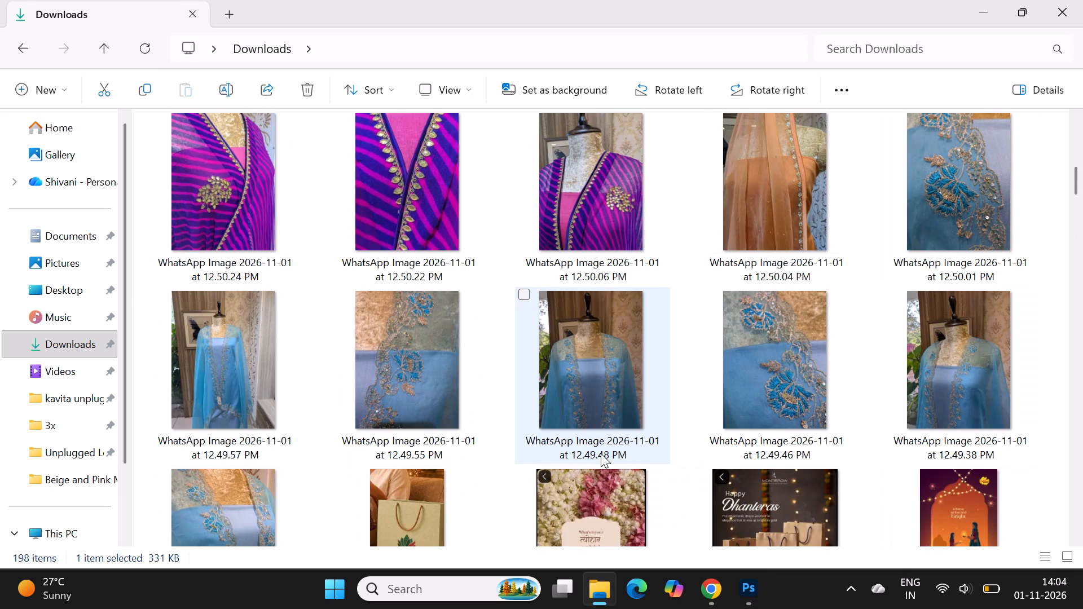
{"action": "scroll", "coordinate": [601, 453], "scroll_direction": "down", "scroll_amount": 1}
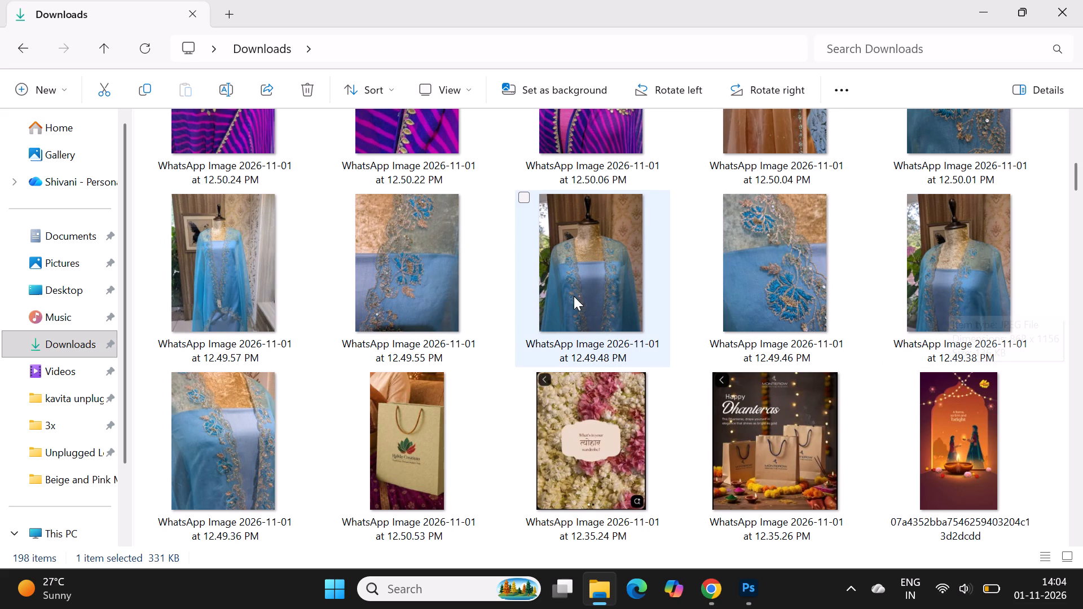
{"action": "left_click_drag", "start_coordinate": [985, 298], "coordinate": [747, 593]}
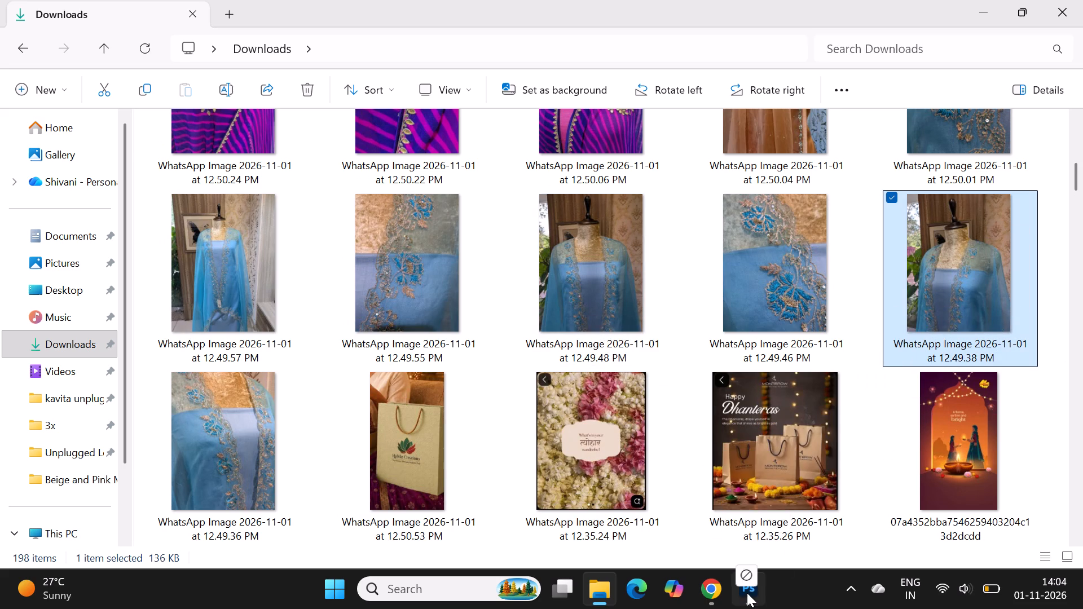
{"action": "left_click_drag", "start_coordinate": [747, 593], "coordinate": [291, 434]}
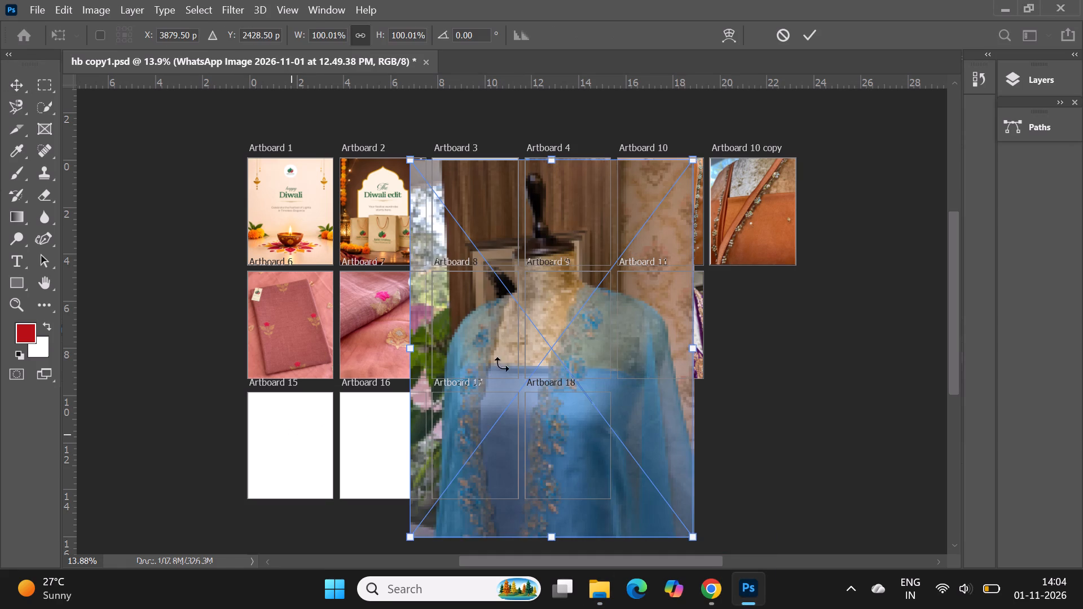
Scale the placed blue outfit photo to about 30.6% and fit it over Artboard 15, with nothing selected at the end.
{"action": "left_click_drag", "start_coordinate": [693, 349], "coordinate": [545, 365]}
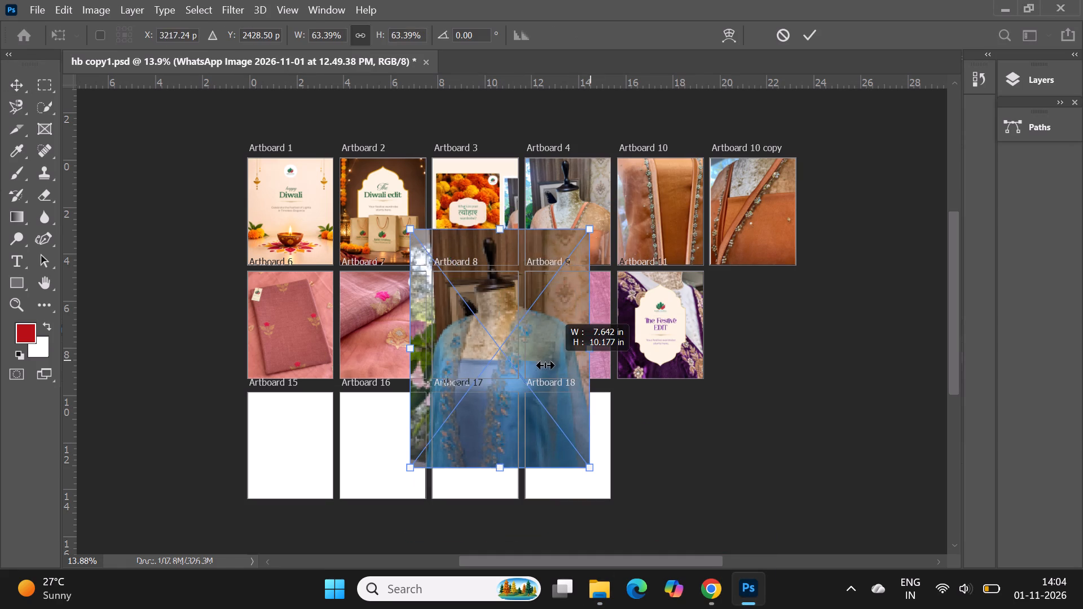
{"action": "left_click_drag", "start_coordinate": [545, 365], "coordinate": [520, 368]}
{"action": "left_click_drag", "start_coordinate": [467, 335], "coordinate": [325, 444]}
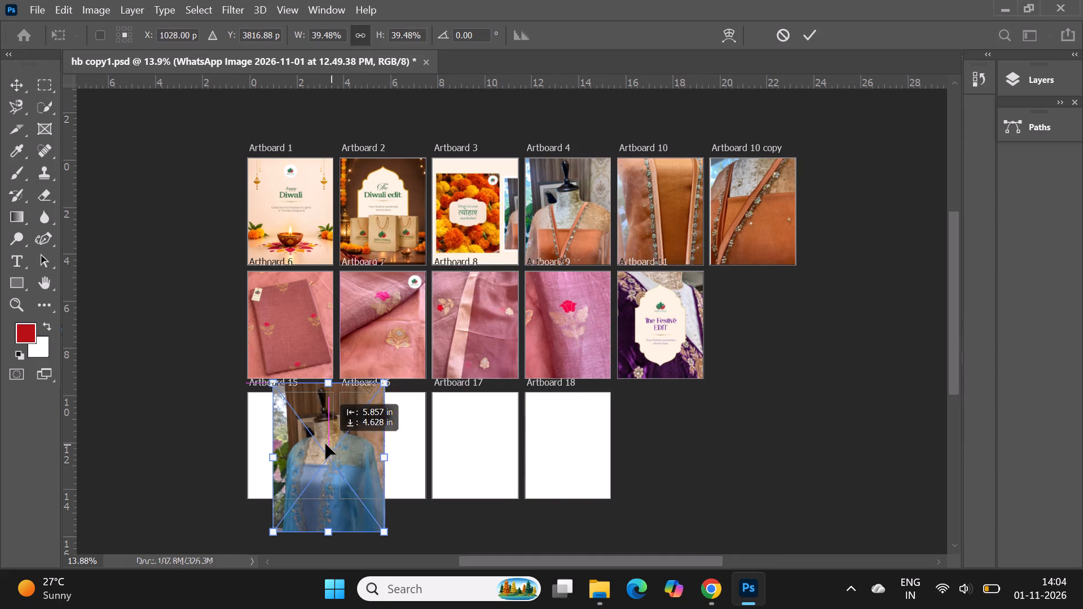
{"action": "left_click_drag", "start_coordinate": [325, 444], "coordinate": [302, 454]}
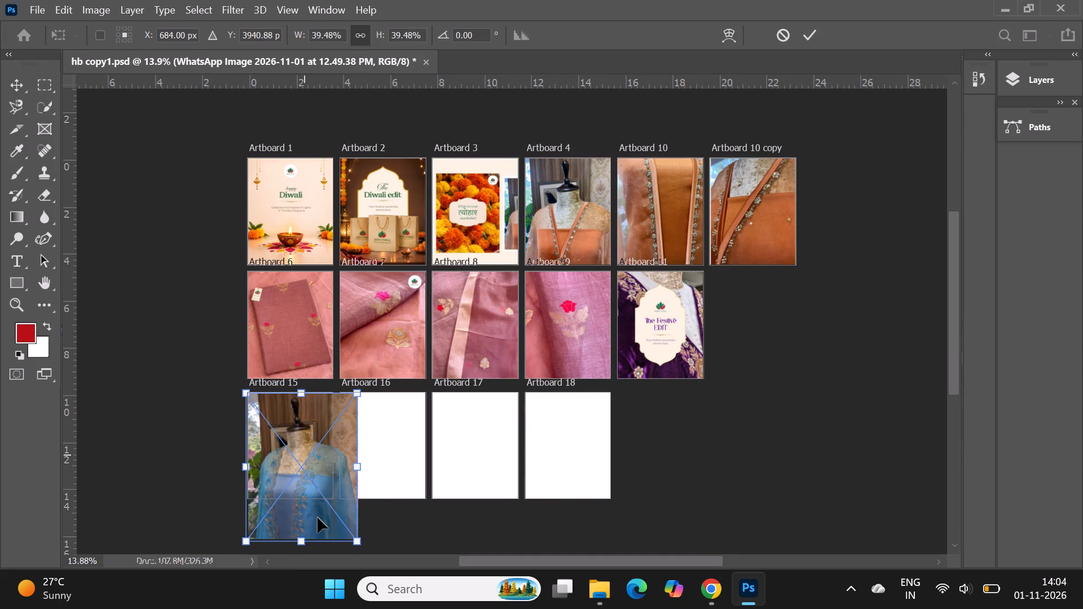
{"action": "left_click_drag", "start_coordinate": [358, 544], "coordinate": [329, 513]}
{"action": "left_click", "coordinate": [809, 30]}
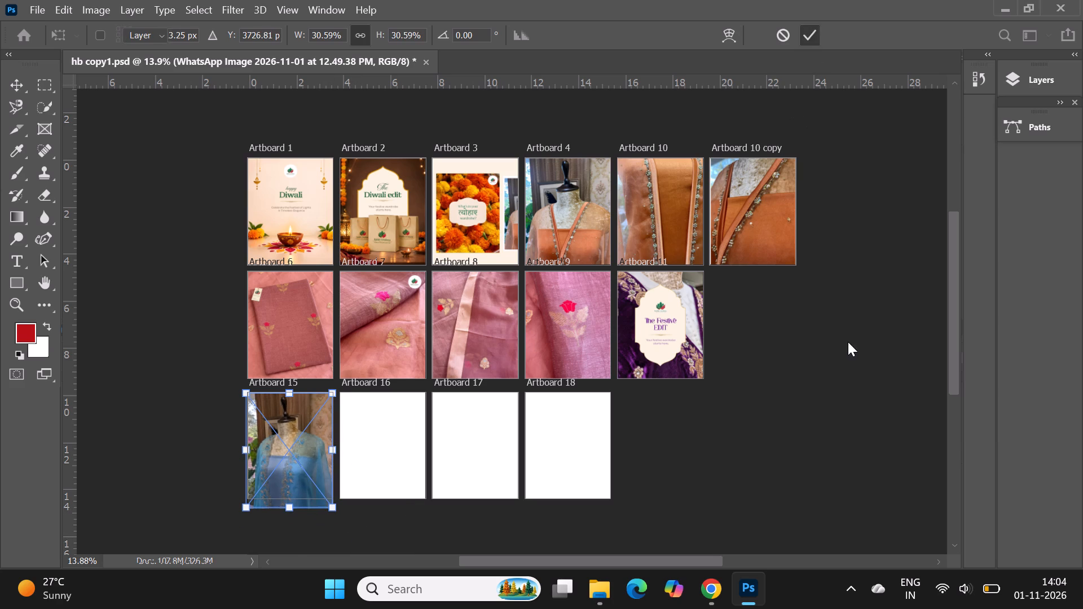
{"action": "left_click", "coordinate": [848, 342]}
Enlarge the blue outfit photo on Artboard 15 to about 30.9% so it reaches past the artboard's side edges.
{"action": "scroll", "coordinate": [250, 488], "scroll_direction": "up", "scroll_amount": 9, "text": "alt"}
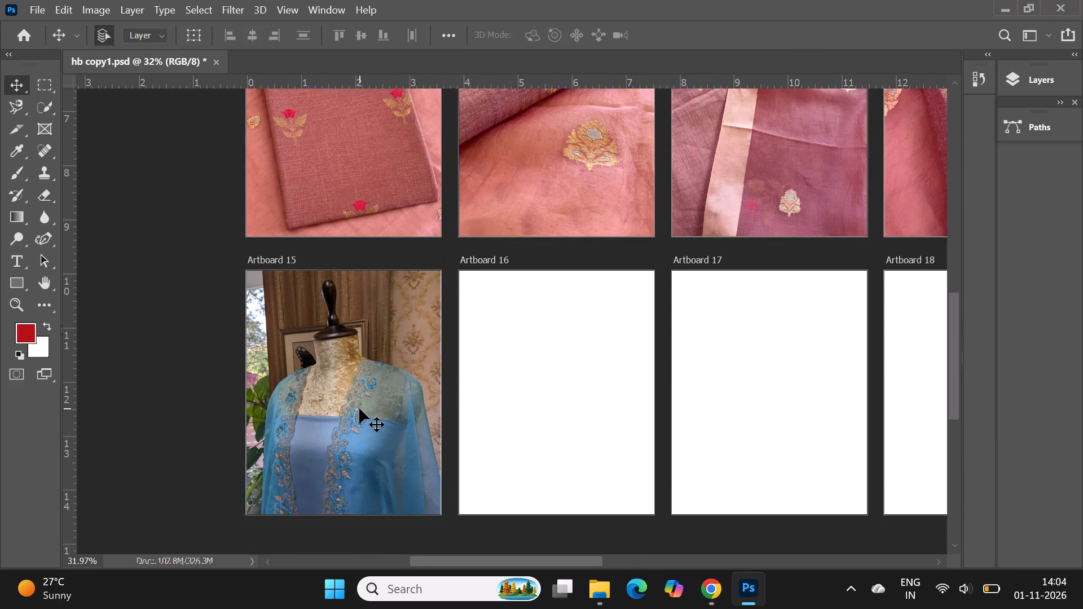
{"action": "left_click", "coordinate": [359, 408]}
{"action": "key", "text": "ctrl+t"}
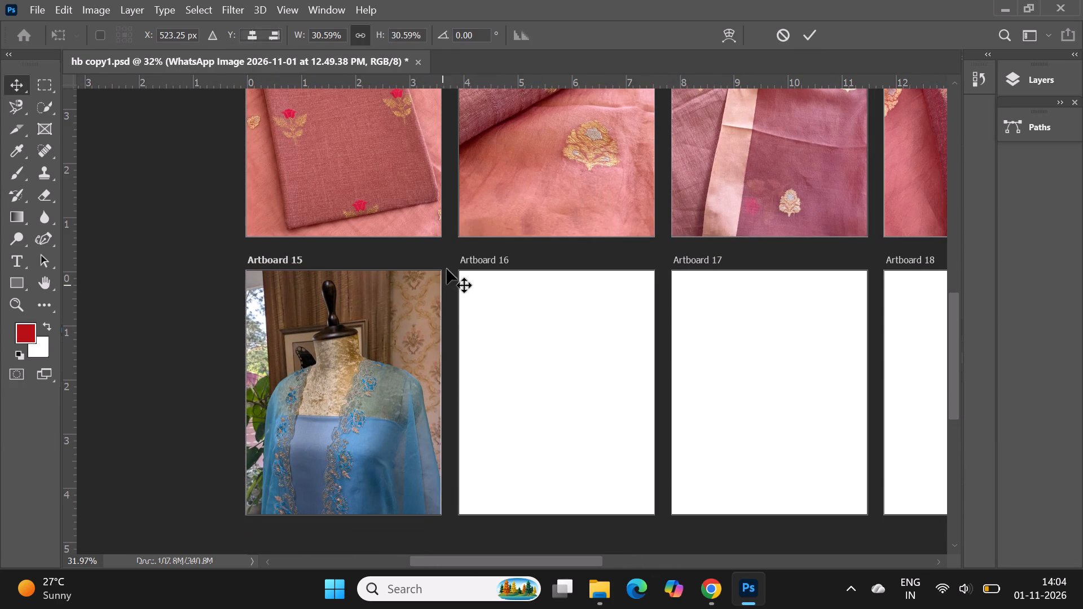
{"action": "left_click", "coordinate": [440, 269]}
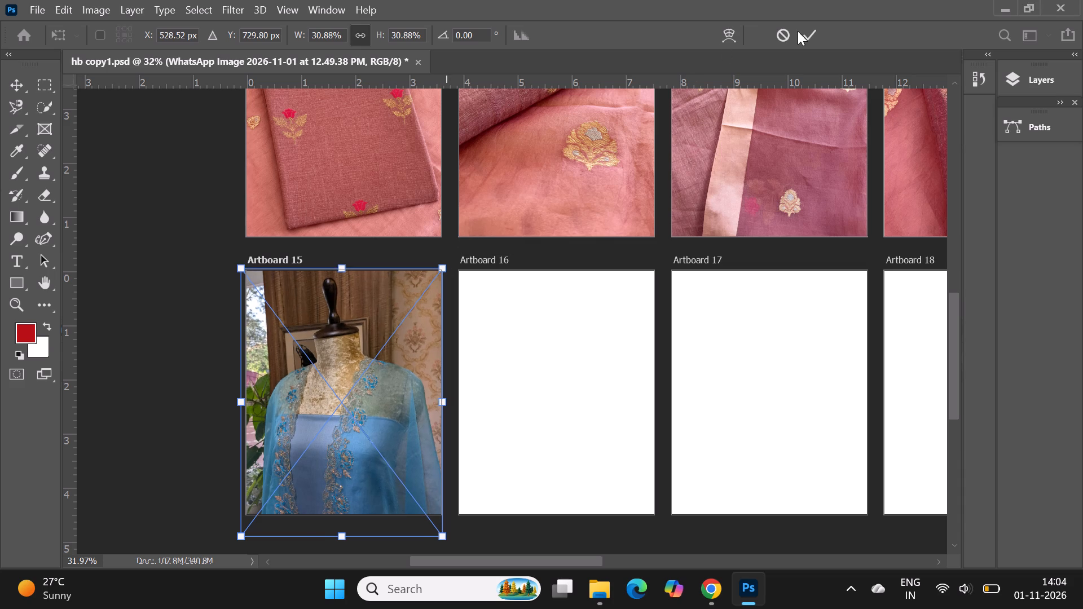
{"action": "left_click", "coordinate": [805, 33]}
Place Downloads photo "WhatsApp Image 2026-11-01 at 12.49.48 PM" on Artboard 16, scaled to about 30.25% to span its width, and shift it slightly down.
{"action": "left_click", "coordinate": [583, 374]}
{"action": "left_click", "coordinate": [596, 593]}
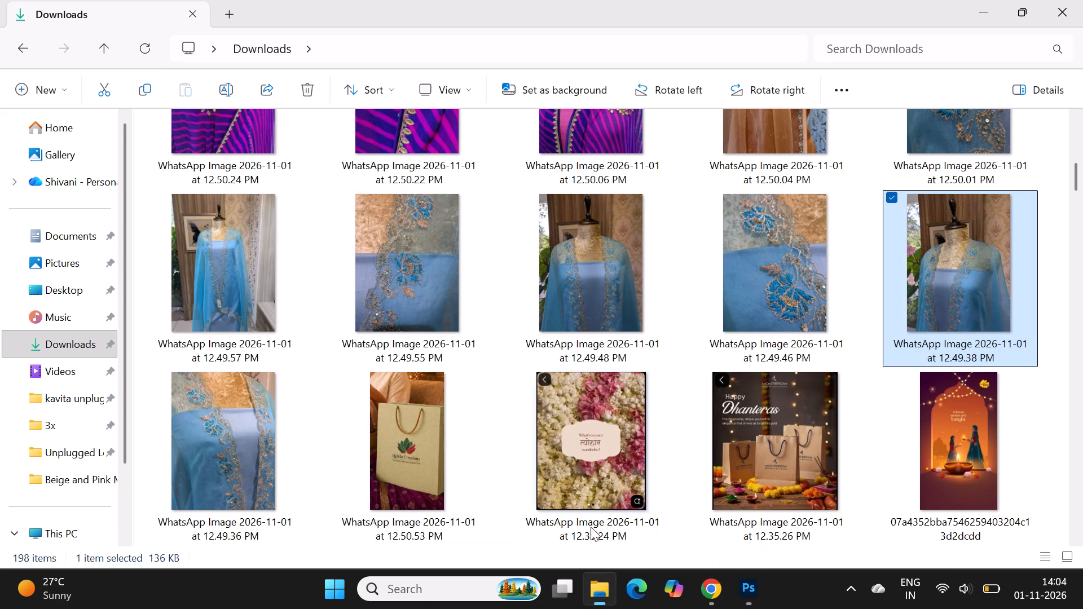
{"action": "left_click_drag", "start_coordinate": [600, 289], "coordinate": [759, 598]}
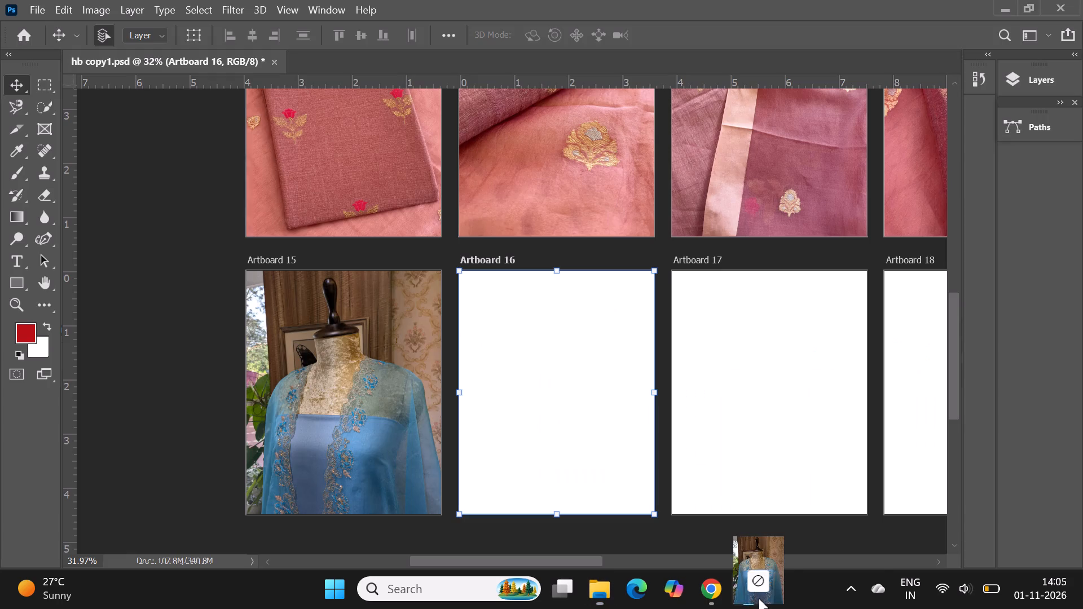
{"action": "left_click_drag", "start_coordinate": [759, 598], "coordinate": [540, 443]}
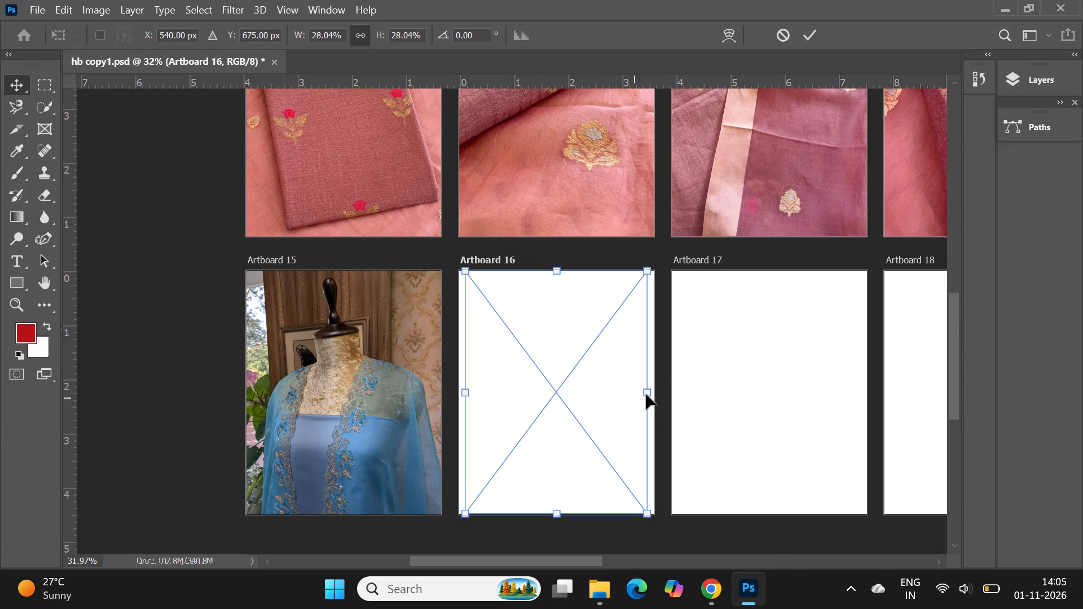
{"action": "left_click_drag", "start_coordinate": [646, 394], "coordinate": [657, 395]}
{"action": "left_click_drag", "start_coordinate": [466, 391], "coordinate": [457, 391]}
{"action": "left_click", "coordinate": [814, 32]}
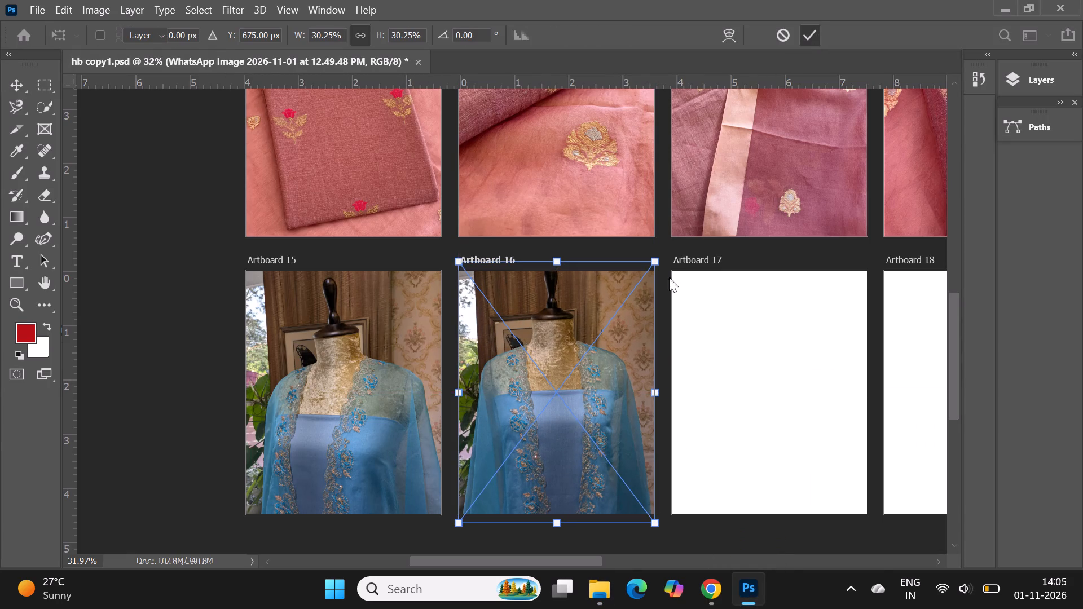
{"action": "left_click_drag", "start_coordinate": [621, 377], "coordinate": [623, 387]}
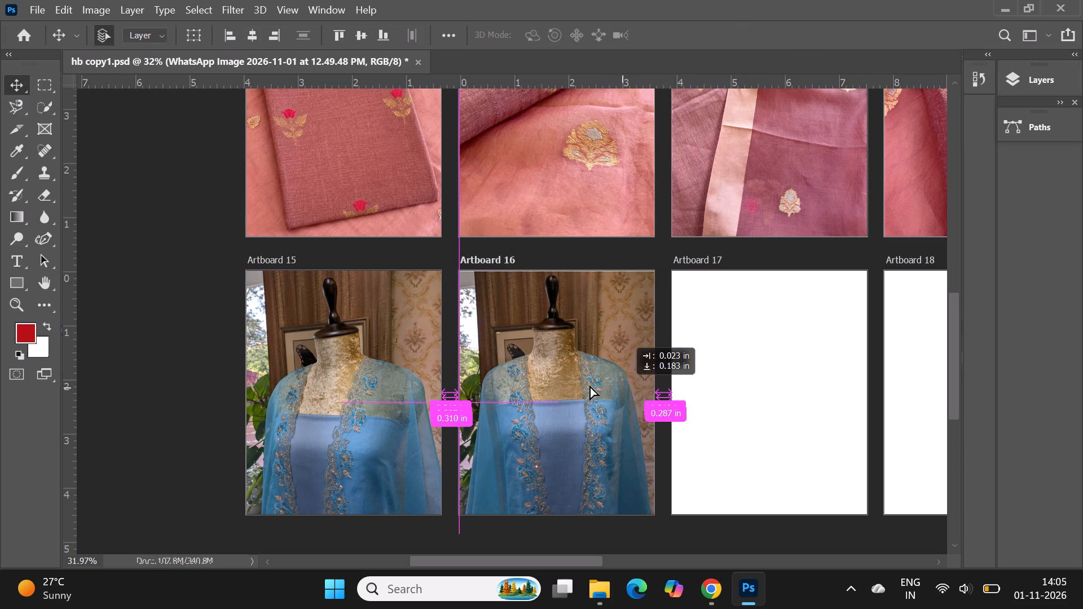
Place the Downloads photo "WhatsApp Image 2026-11-01 at 12.49.36 PM" on Artboard 17, scaled to about 30.86% to fill it.
{"action": "scroll", "coordinate": [201, 341], "scroll_direction": "down", "scroll_amount": 2, "text": "alt"}
{"action": "scroll", "coordinate": [270, 368], "scroll_direction": "up", "scroll_amount": 3, "text": "alt"}
{"action": "scroll", "coordinate": [371, 386], "scroll_direction": "up", "scroll_amount": 3, "text": "alt"}
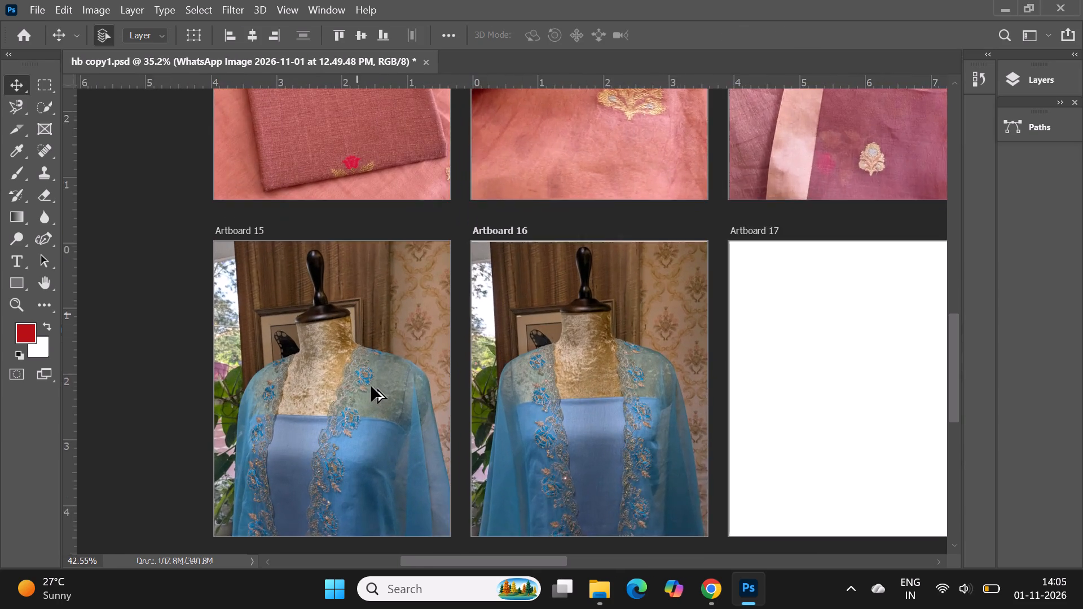
{"action": "scroll", "coordinate": [272, 321], "scroll_direction": "down", "scroll_amount": 2, "text": "alt"}
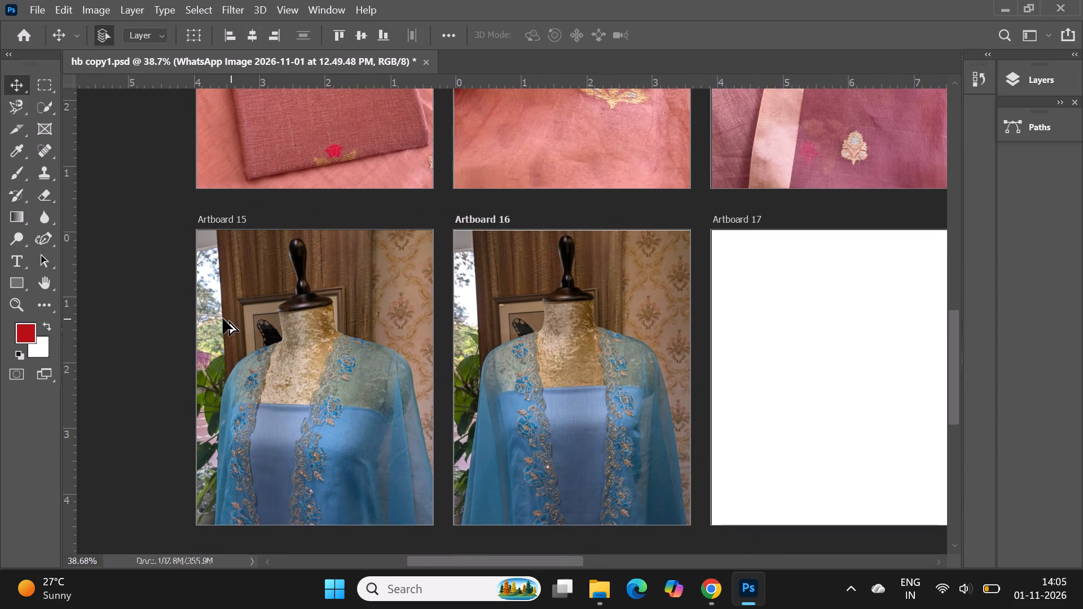
{"action": "scroll", "coordinate": [223, 319], "scroll_direction": "down", "scroll_amount": 1, "text": "alt"}
{"action": "scroll", "coordinate": [723, 362], "scroll_direction": "up", "scroll_amount": 1, "text": "alt"}
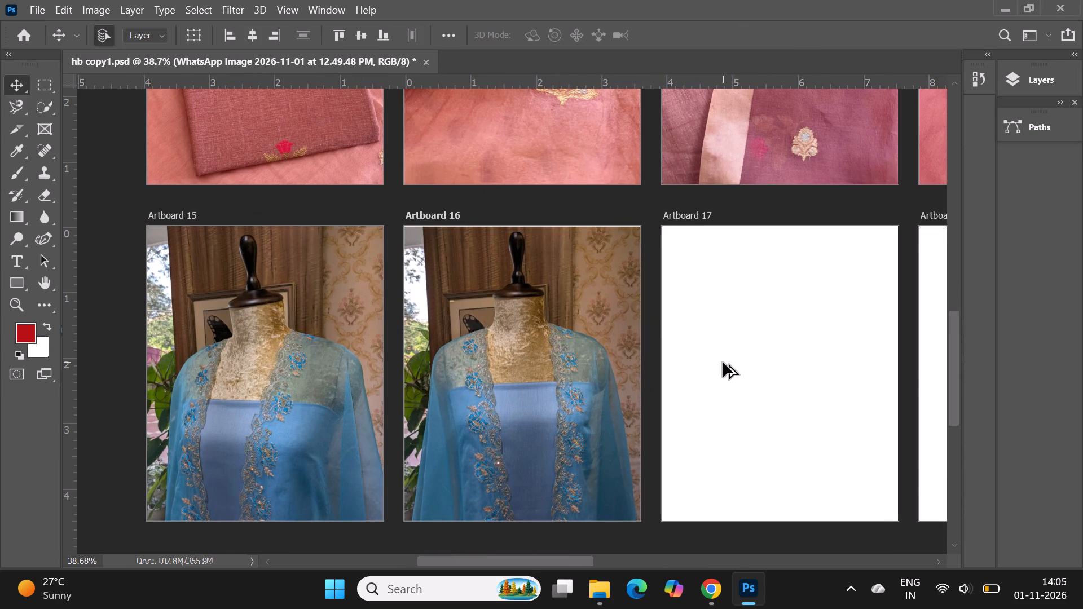
{"action": "scroll", "coordinate": [226, 321], "scroll_direction": "down", "scroll_amount": 1, "text": "alt"}
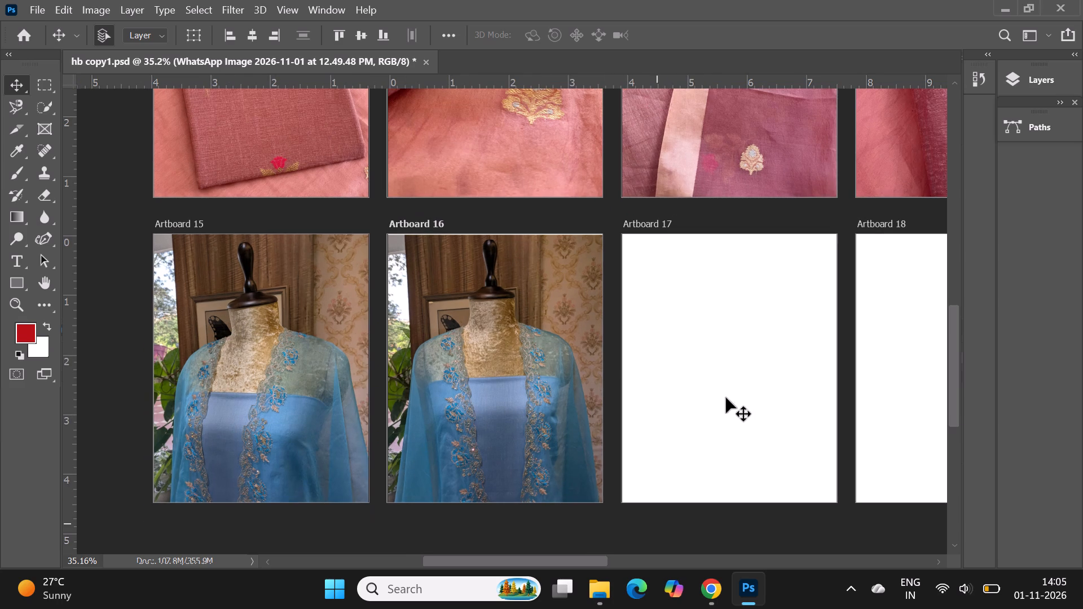
{"action": "left_click", "coordinate": [715, 377]}
{"action": "left_click", "coordinate": [597, 589]}
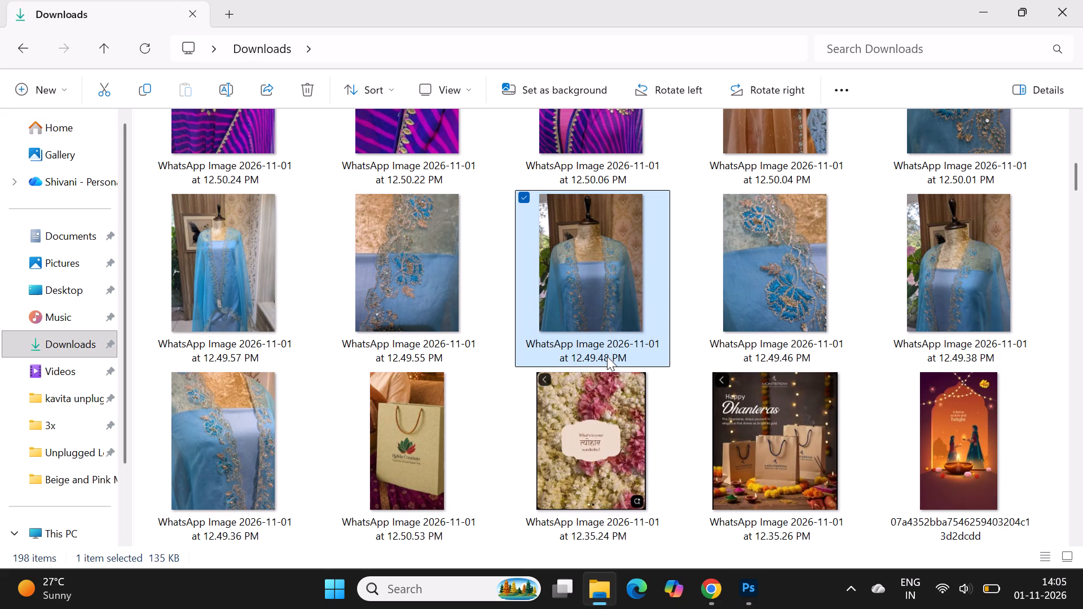
{"action": "left_click_drag", "start_coordinate": [224, 450], "coordinate": [355, 455]}
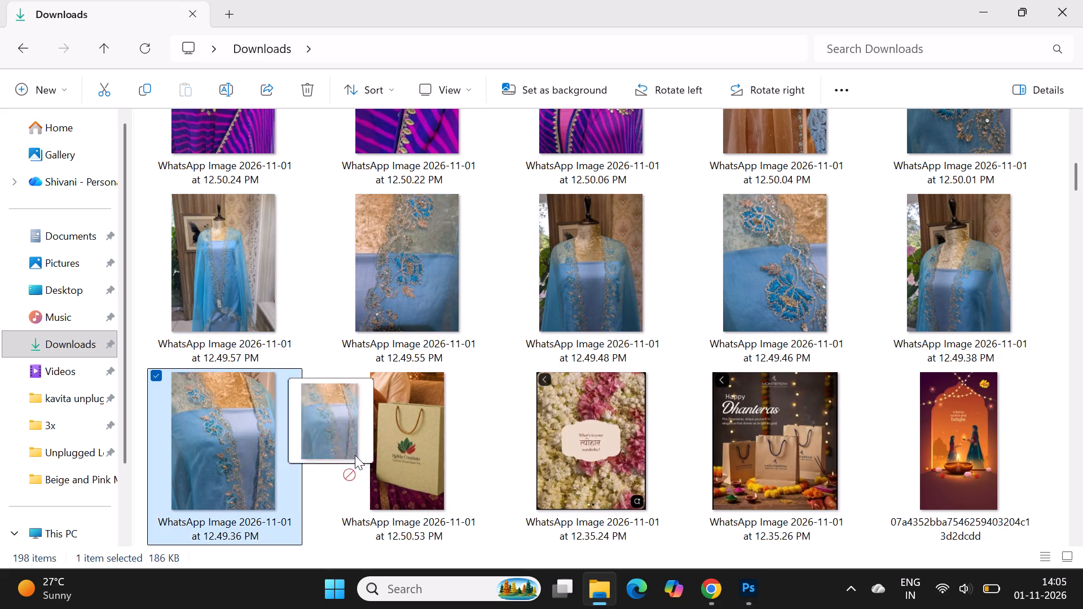
{"action": "left_click_drag", "start_coordinate": [355, 455], "coordinate": [686, 415]}
{"action": "left_click_drag", "start_coordinate": [830, 367], "coordinate": [843, 368]}
{"action": "left_click_drag", "start_coordinate": [626, 369], "coordinate": [616, 371]}
{"action": "left_click", "coordinate": [813, 30]}
Fill Artboard 18 with the Downloads photo "WhatsApp Image 2026-11-01 at 12.49.46 PM" scaled to about 31%, leaving nothing selected.
{"action": "scroll", "coordinate": [191, 308], "scroll_direction": "down", "scroll_amount": 2, "text": "alt"}
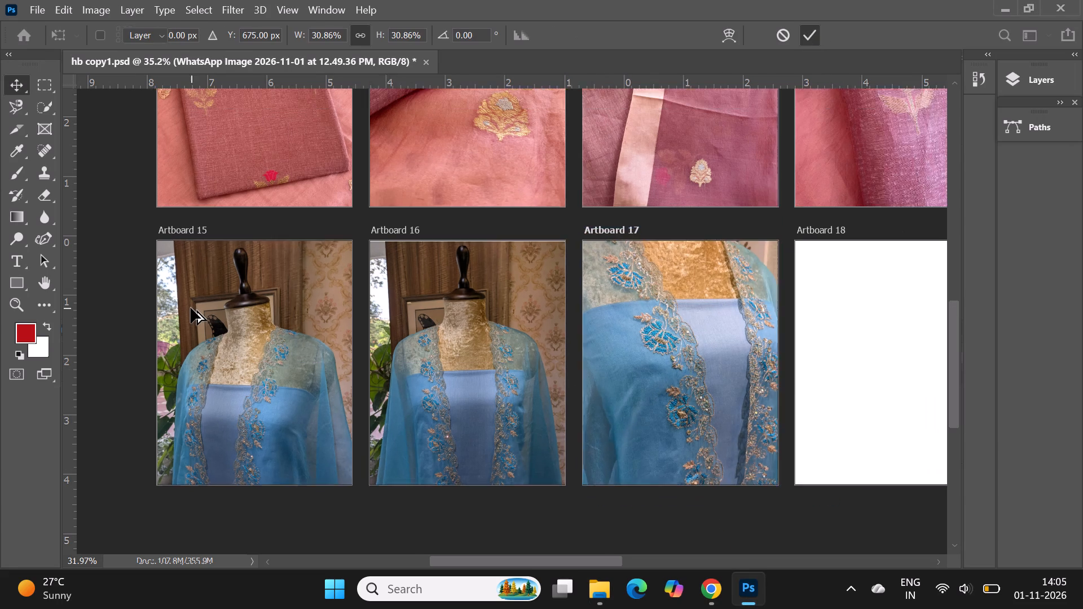
{"action": "scroll", "coordinate": [191, 308], "scroll_direction": "down", "scroll_amount": 3, "text": "alt"}
{"action": "scroll", "coordinate": [830, 321], "scroll_direction": "up", "scroll_amount": 1, "text": "alt"}
{"action": "left_click", "coordinate": [650, 346]}
{"action": "left_click", "coordinate": [609, 588]}
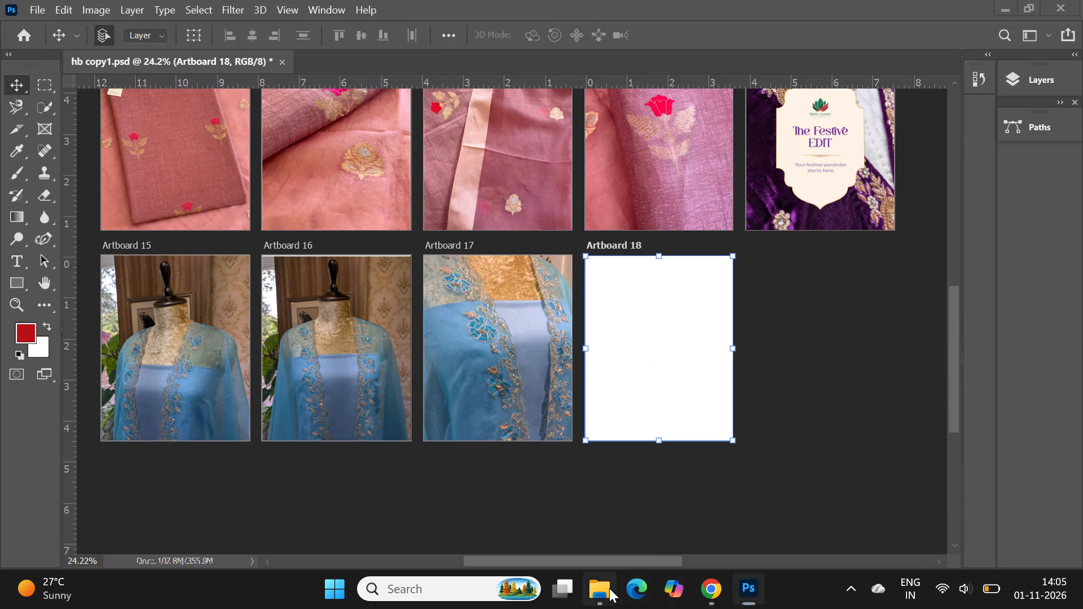
{"action": "left_click", "coordinate": [418, 286]}
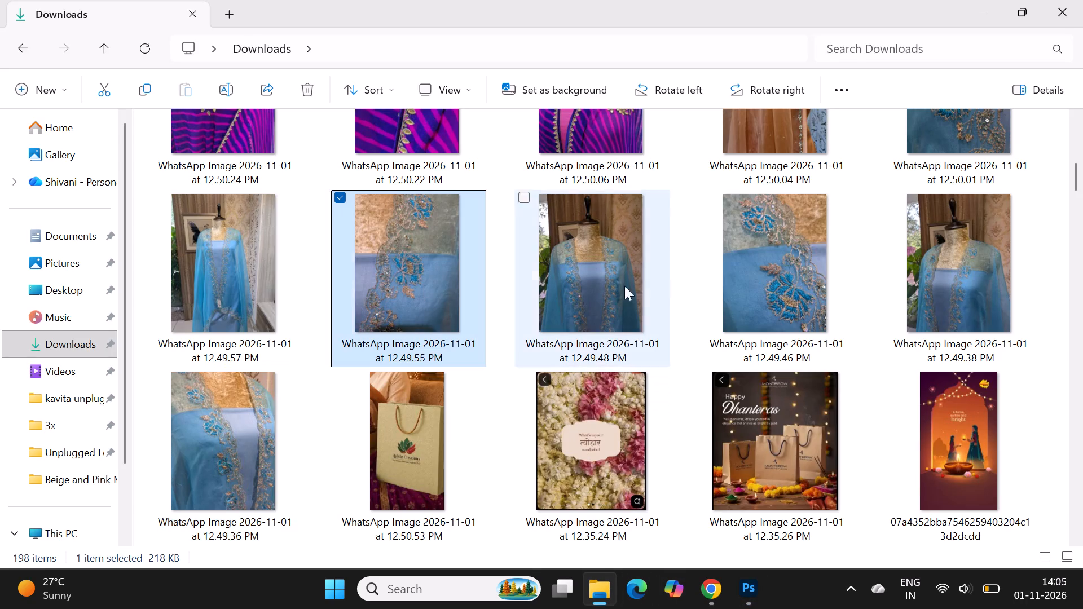
{"action": "left_click", "coordinate": [812, 290]}
{"action": "left_click_drag", "start_coordinate": [771, 305], "coordinate": [755, 599]}
{"action": "left_click", "coordinate": [752, 594]}
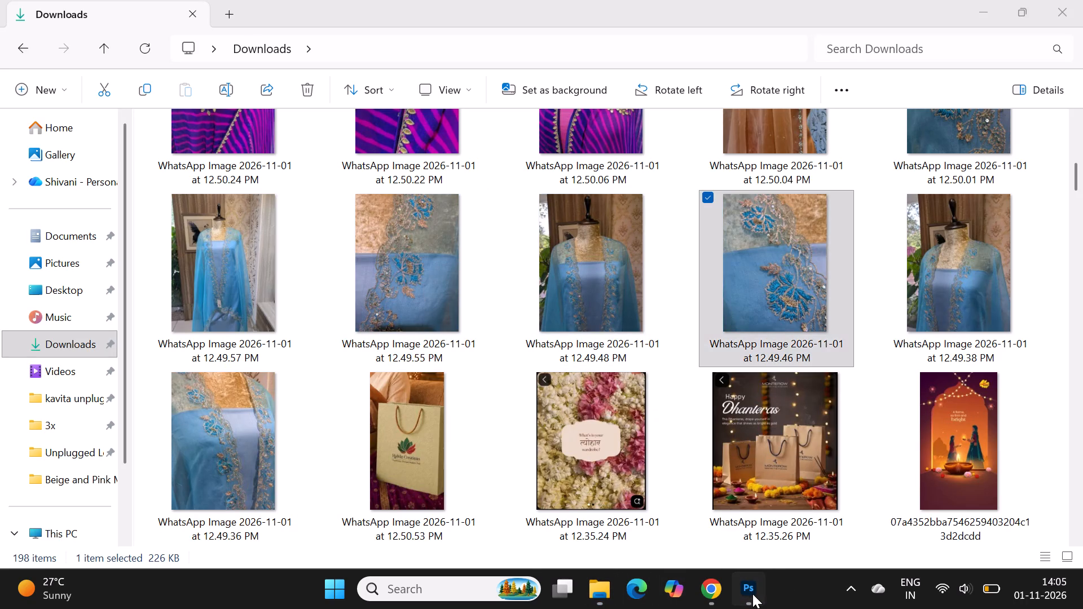
{"action": "left_click", "coordinate": [602, 594]}
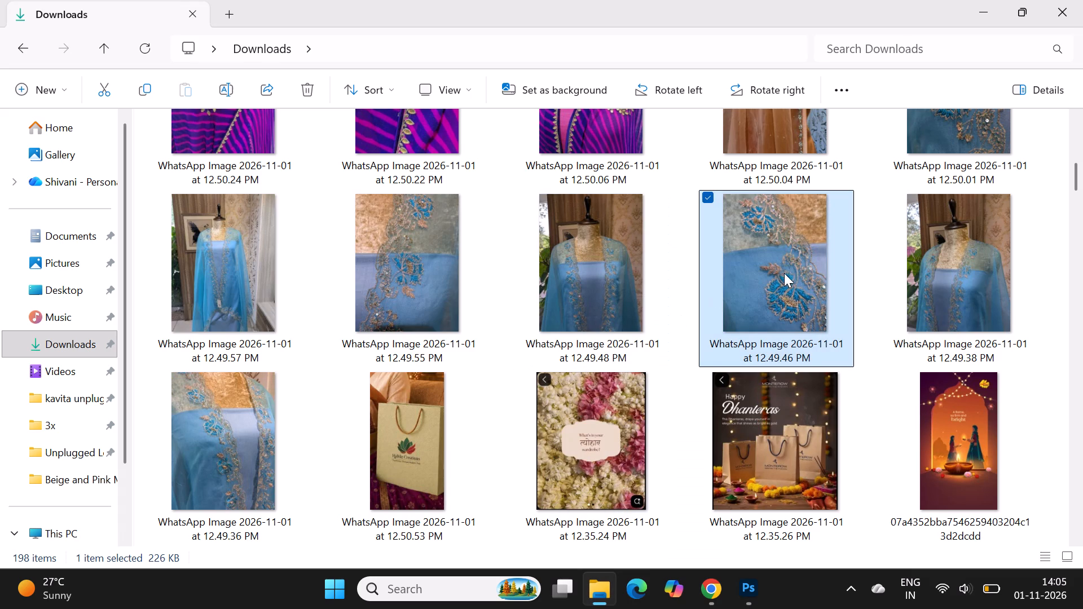
{"action": "left_click_drag", "start_coordinate": [784, 273], "coordinate": [686, 408]}
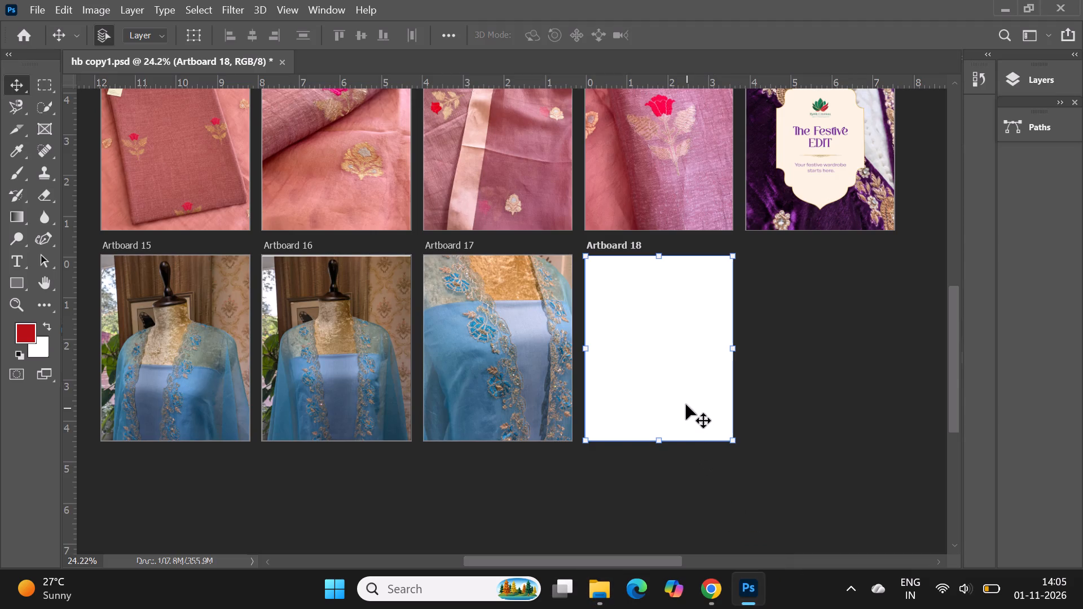
{"action": "left_click_drag", "start_coordinate": [725, 348], "coordinate": [733, 351]}
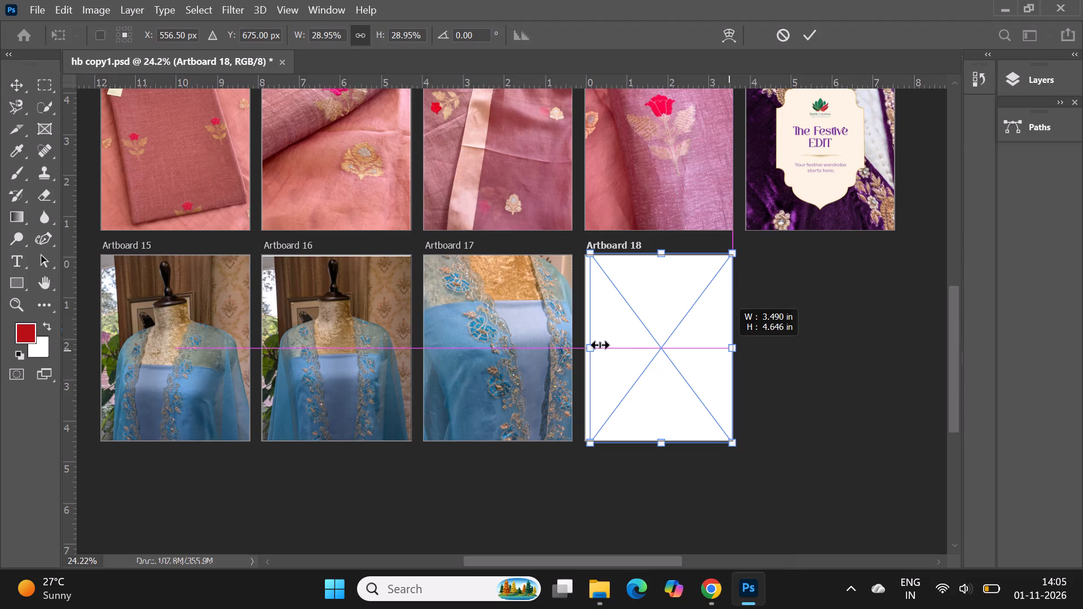
{"action": "left_click_drag", "start_coordinate": [590, 350], "coordinate": [580, 351]}
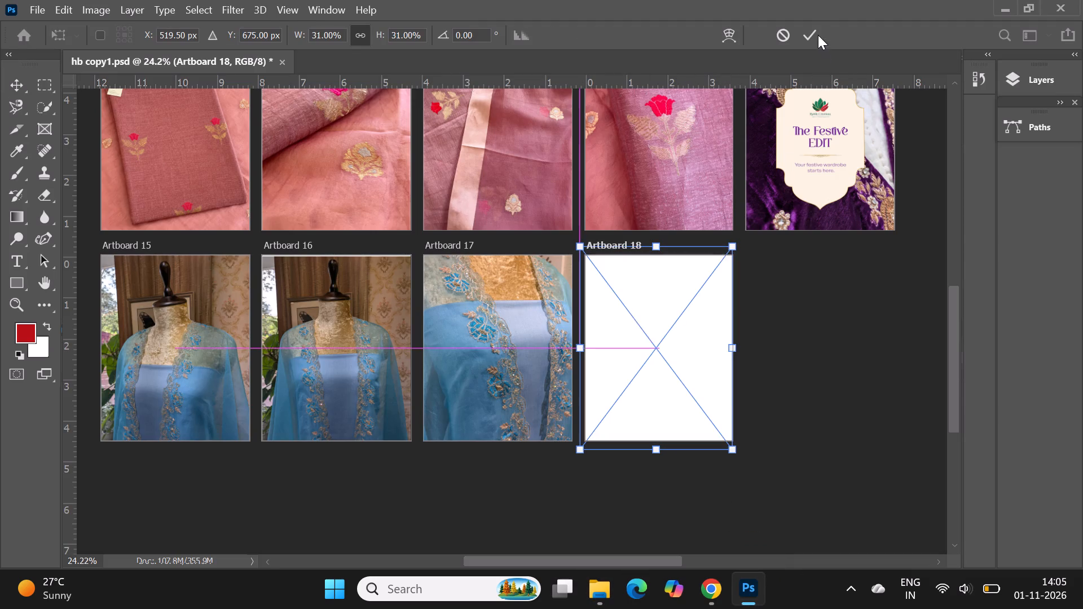
{"action": "left_click", "coordinate": [815, 33]}
{"action": "left_click", "coordinate": [844, 336]}
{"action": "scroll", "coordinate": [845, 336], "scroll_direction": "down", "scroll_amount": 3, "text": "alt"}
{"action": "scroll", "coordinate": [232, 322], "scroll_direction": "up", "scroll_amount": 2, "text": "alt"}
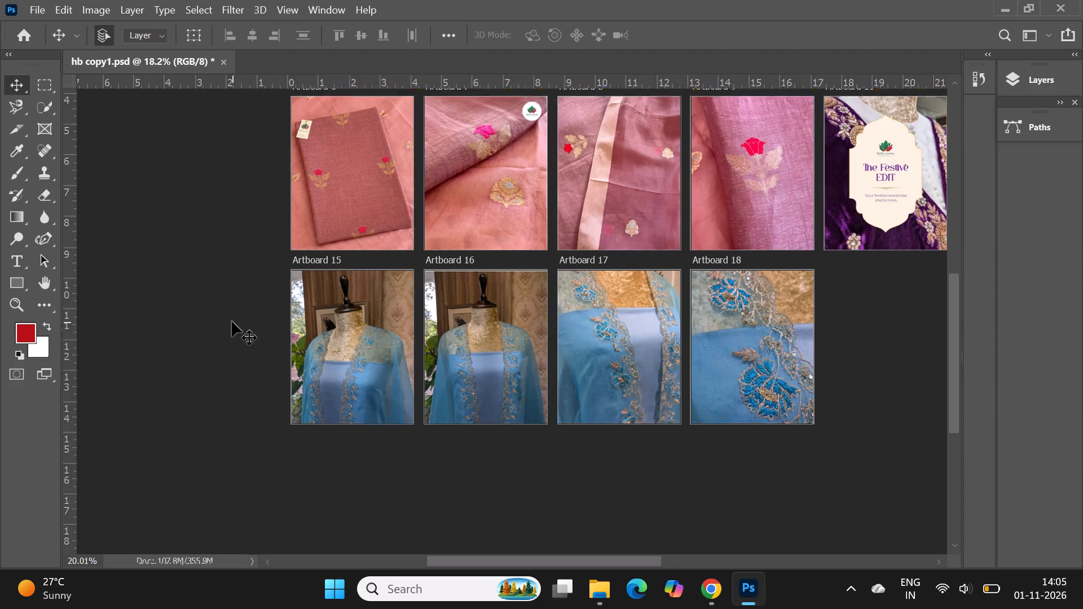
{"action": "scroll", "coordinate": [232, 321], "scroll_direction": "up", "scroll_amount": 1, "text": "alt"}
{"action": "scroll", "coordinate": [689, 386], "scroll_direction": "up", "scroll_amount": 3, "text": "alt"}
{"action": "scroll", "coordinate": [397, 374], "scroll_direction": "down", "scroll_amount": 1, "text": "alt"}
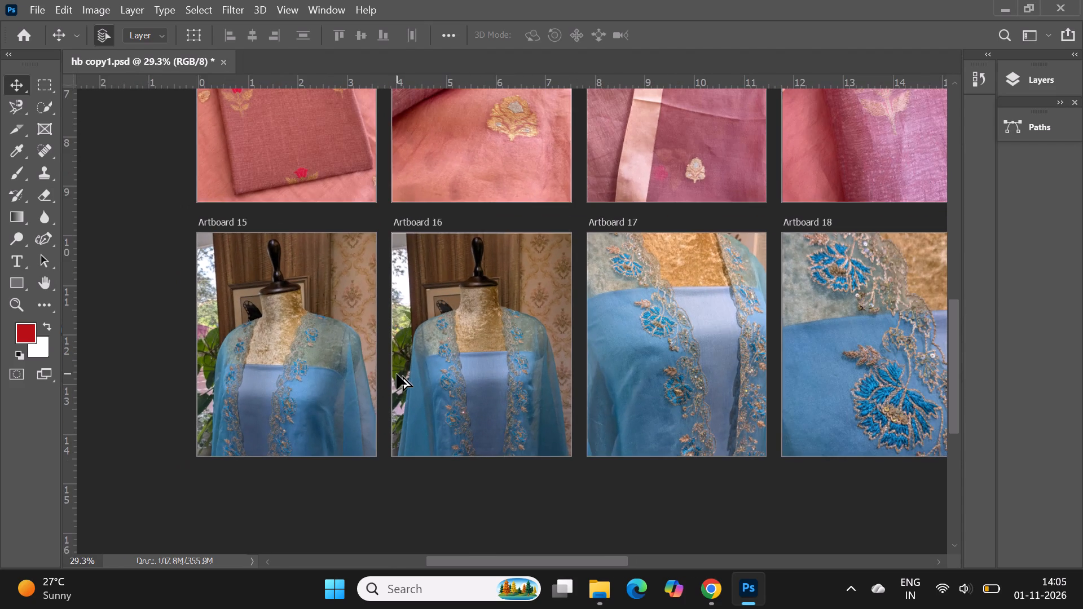
Delete the blue outfit photo from Artboard 16.
{"action": "scroll", "coordinate": [397, 374], "scroll_direction": "down", "scroll_amount": 2, "text": "alt"}
{"action": "left_click", "coordinate": [468, 364]}
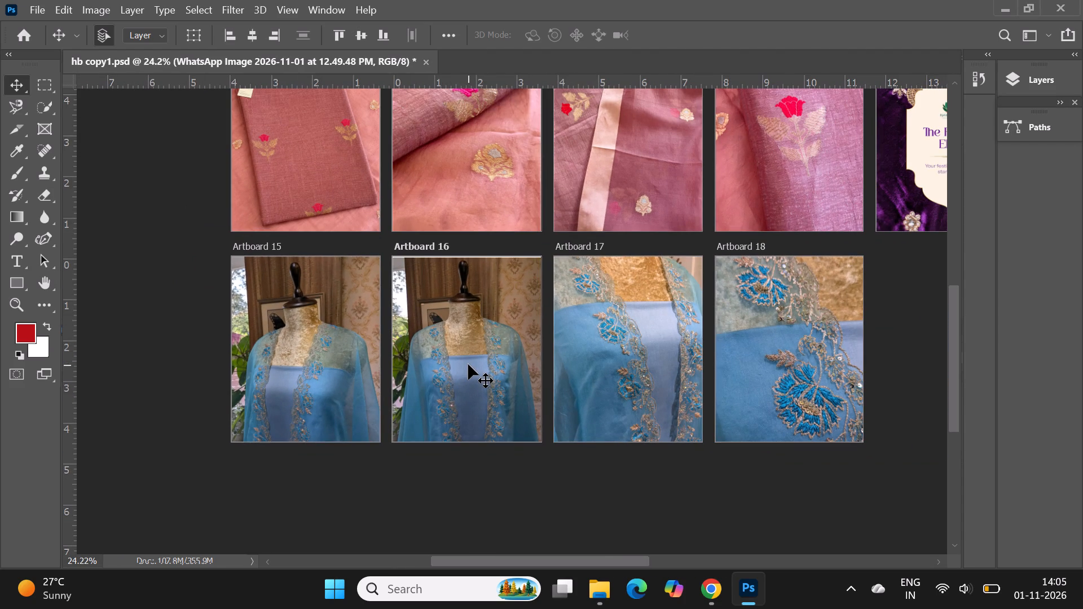
{"action": "key", "text": "Delete"}
Place the Downloads photo "WhatsApp Image 2026-11-01 at 12.49.57 PM" on Artboard 16, scaled to about 31.14% to cover it.
{"action": "left_click", "coordinate": [468, 364]}
{"action": "left_click", "coordinate": [1031, 3]}
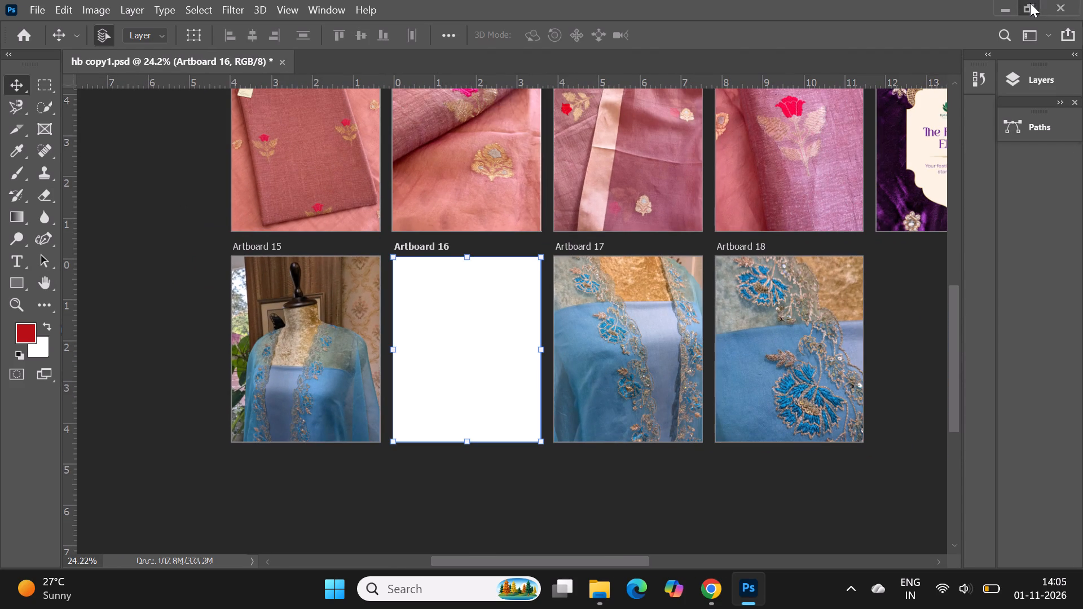
{"action": "left_click_drag", "start_coordinate": [214, 264], "coordinate": [539, 497]}
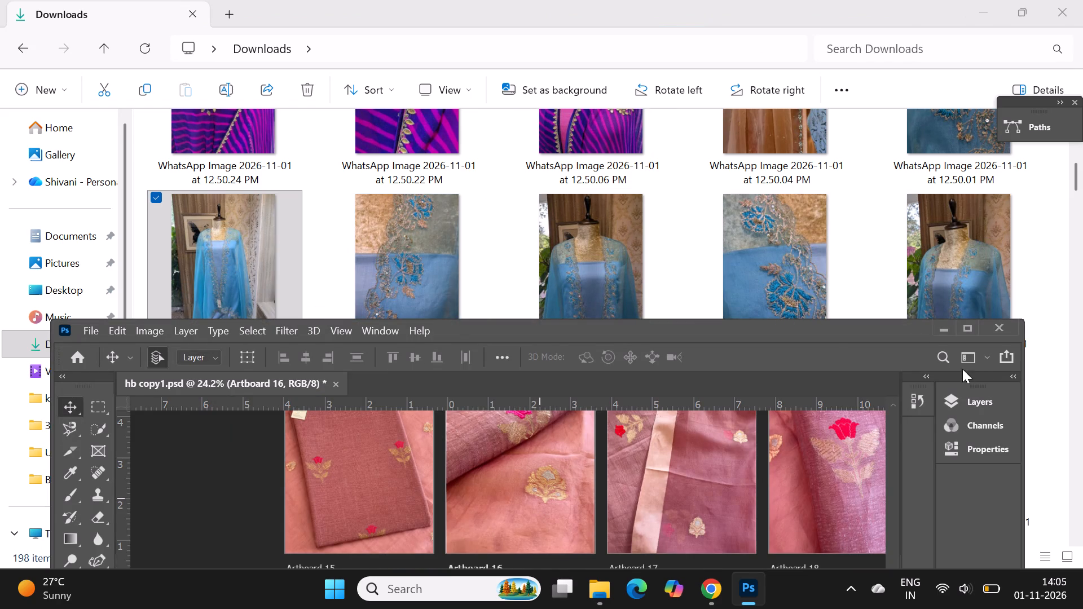
{"action": "left_click", "coordinate": [965, 326]}
{"action": "left_click_drag", "start_coordinate": [533, 349], "coordinate": [534, 349]}
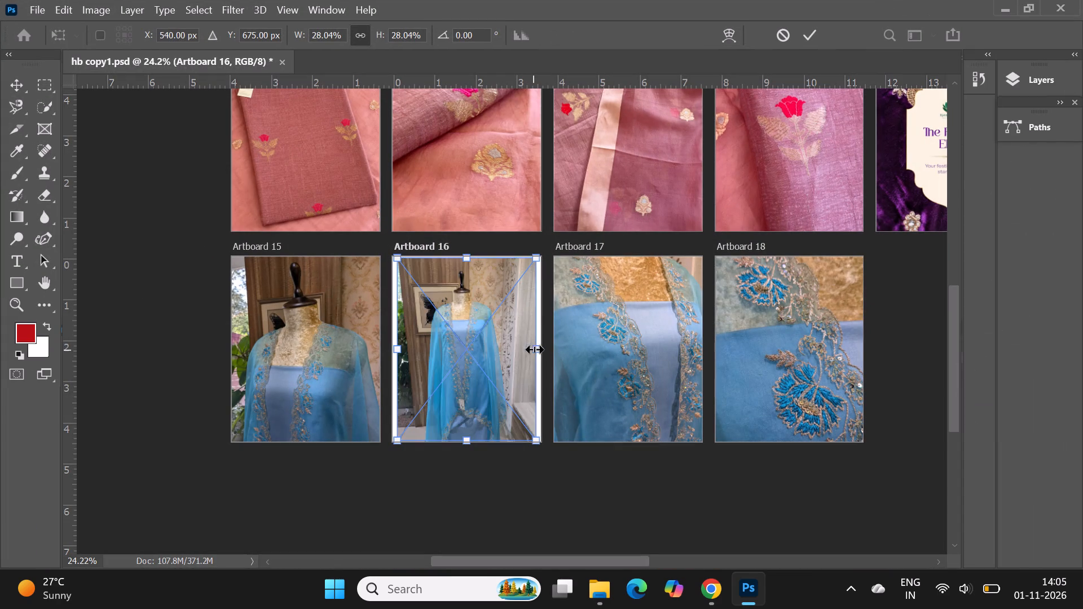
{"action": "left_click_drag", "start_coordinate": [534, 349], "coordinate": [543, 351]}
{"action": "left_click_drag", "start_coordinate": [402, 348], "coordinate": [395, 348]}
{"action": "left_click_drag", "start_coordinate": [547, 251], "coordinate": [554, 250]}
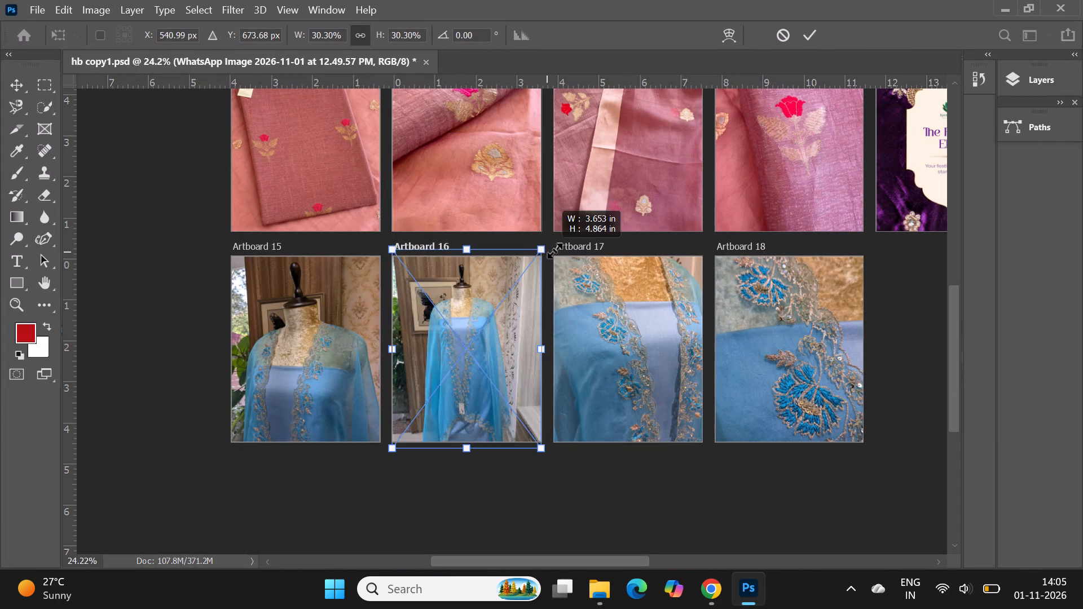
{"action": "left_click_drag", "start_coordinate": [554, 250], "coordinate": [560, 252]}
{"action": "left_click", "coordinate": [810, 33]}
{"action": "left_click", "coordinate": [658, 475]}
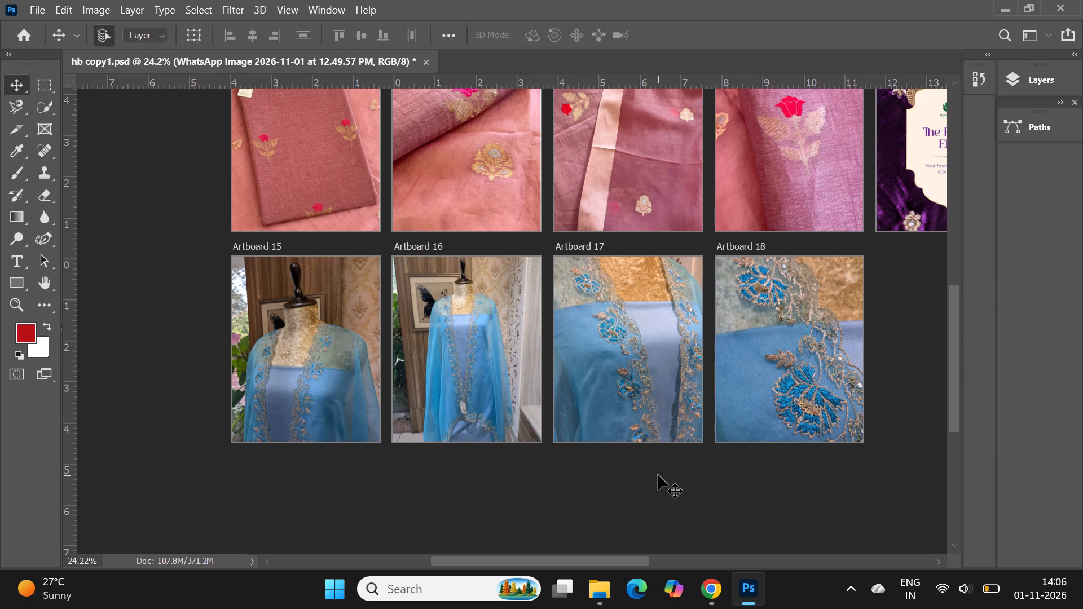
Enlarge the full-length blue outfit photo on Artboard 16 to about 40.8% so the outfit's upper part fills the frame.
{"action": "scroll", "coordinate": [478, 372], "scroll_direction": "up", "scroll_amount": 3, "text": "alt"}
{"action": "scroll", "coordinate": [429, 266], "scroll_direction": "up", "scroll_amount": 3, "text": "alt"}
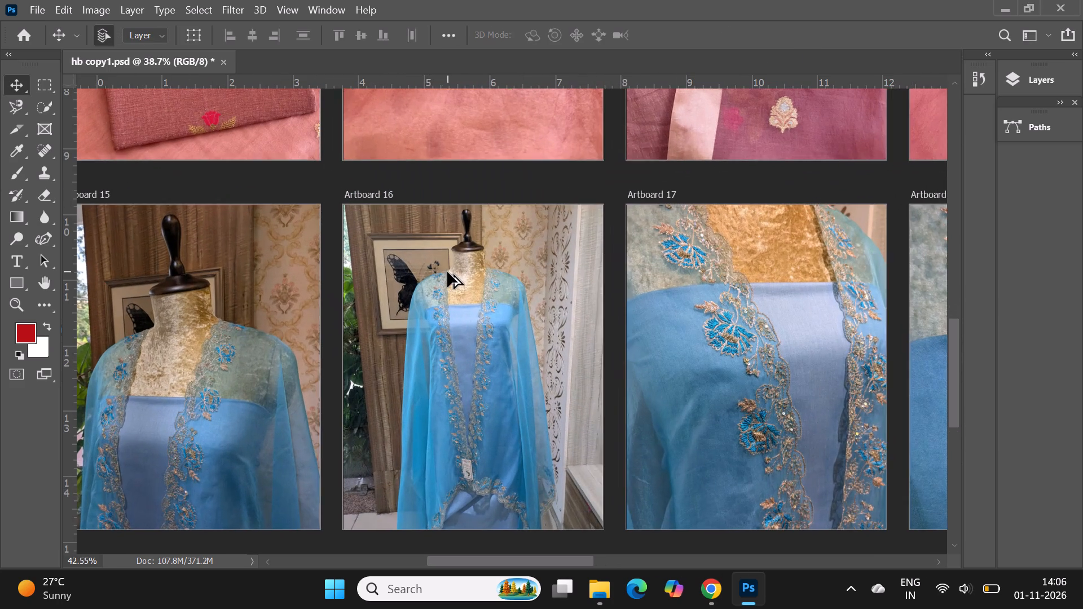
{"action": "scroll", "coordinate": [447, 272], "scroll_direction": "up", "scroll_amount": 3, "text": "alt"}
{"action": "scroll", "coordinate": [447, 272], "scroll_direction": "down", "scroll_amount": 6, "text": "alt"}
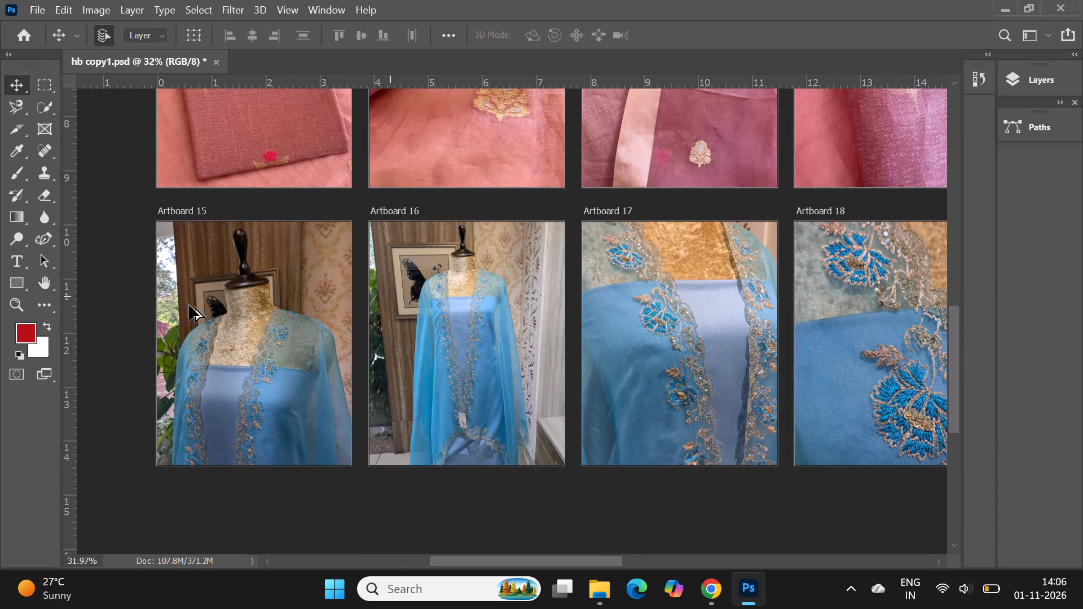
{"action": "scroll", "coordinate": [188, 305], "scroll_direction": "down", "scroll_amount": 1, "text": "alt"}
{"action": "scroll", "coordinate": [490, 297], "scroll_direction": "up", "scroll_amount": 1, "text": "alt"}
{"action": "scroll", "coordinate": [376, 296], "scroll_direction": "down", "scroll_amount": 1, "text": "alt"}
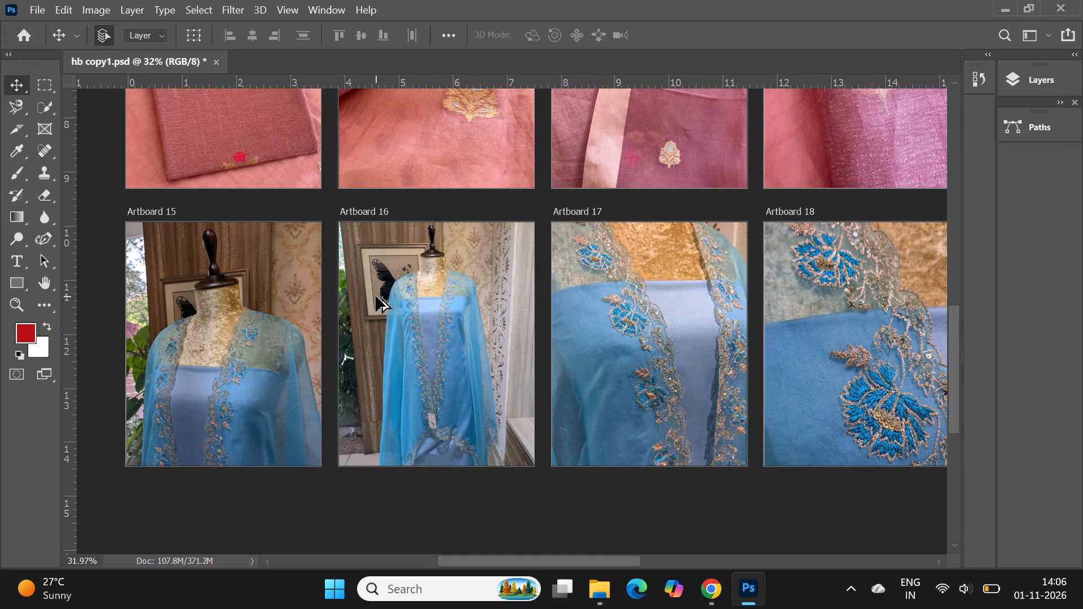
{"action": "left_click", "coordinate": [429, 347]}
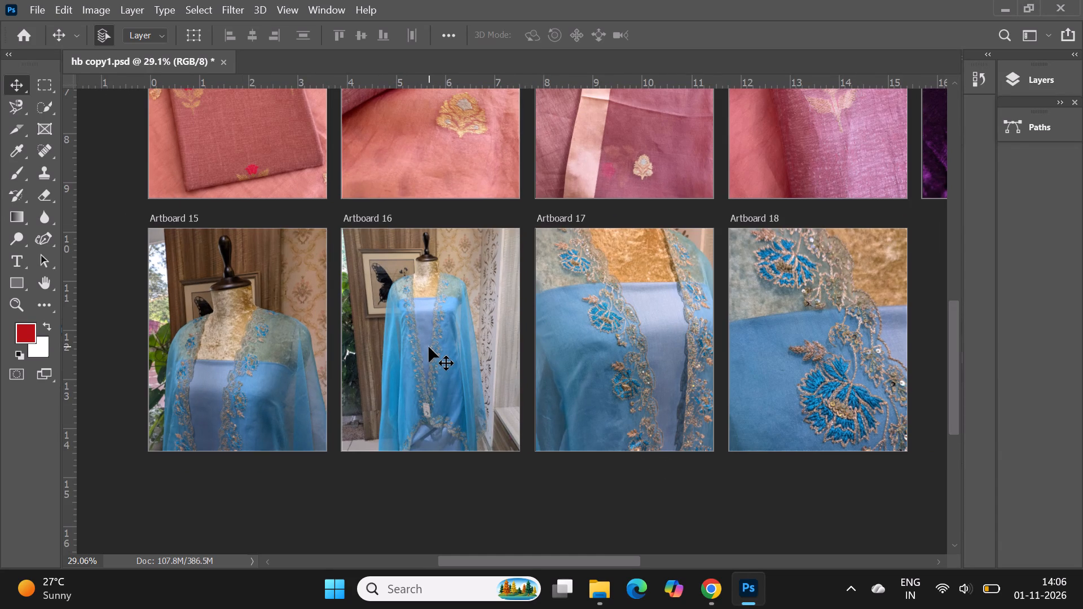
{"action": "key", "text": "ctrl+t"}
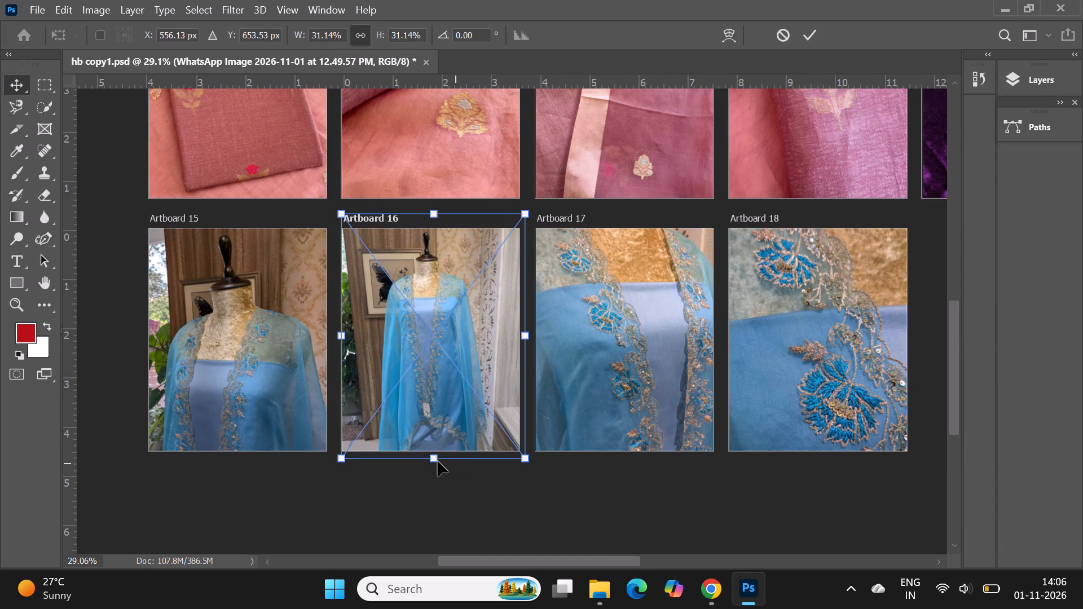
{"action": "left_click_drag", "start_coordinate": [436, 461], "coordinate": [452, 532]}
{"action": "left_click_drag", "start_coordinate": [556, 215], "coordinate": [566, 214]}
{"action": "left_click", "coordinate": [807, 29]}
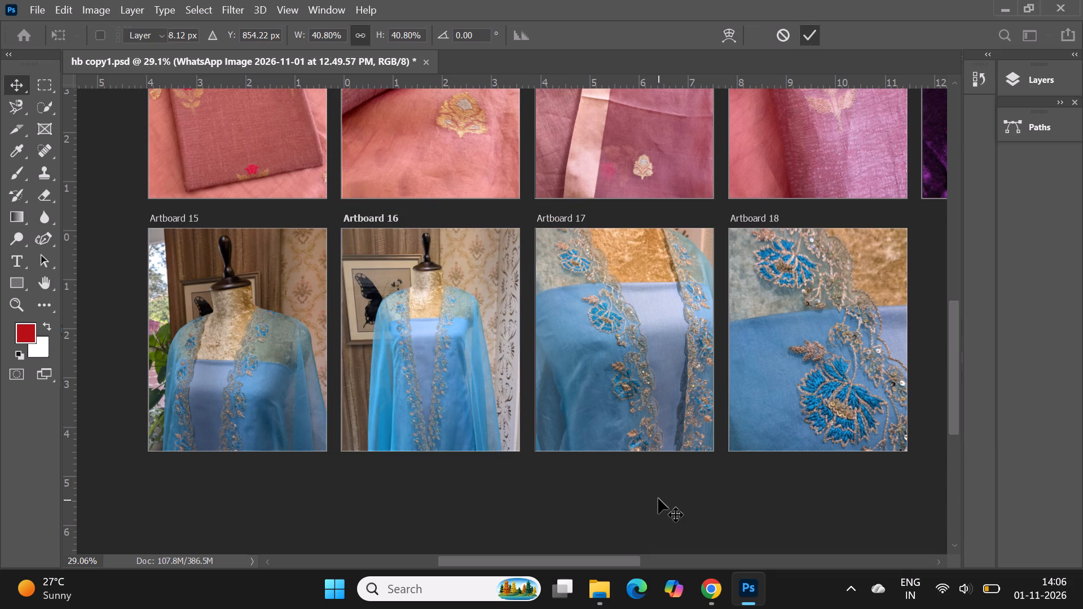
{"action": "left_click", "coordinate": [658, 498]}
Rotate the blue outfit photo on Artboard 16 clockwise by about 2.66° and leave nothing selected.
{"action": "scroll", "coordinate": [364, 343], "scroll_direction": "up", "scroll_amount": 4, "text": "alt"}
{"action": "scroll", "coordinate": [426, 332], "scroll_direction": "down", "scroll_amount": 3, "text": "alt"}
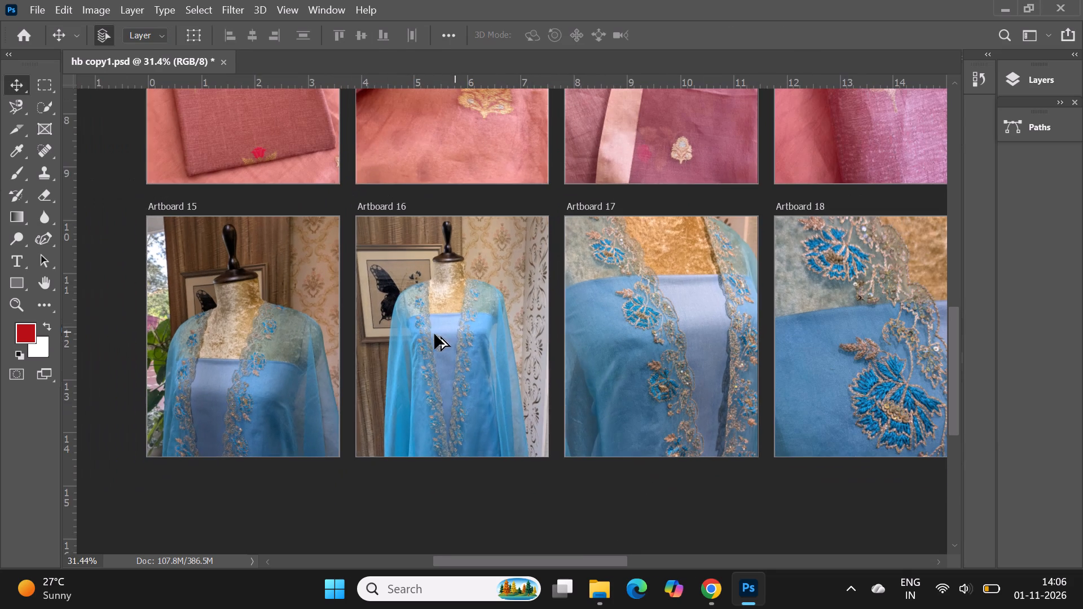
{"action": "left_click", "coordinate": [503, 392]}
{"action": "key", "text": "ctrl+t"}
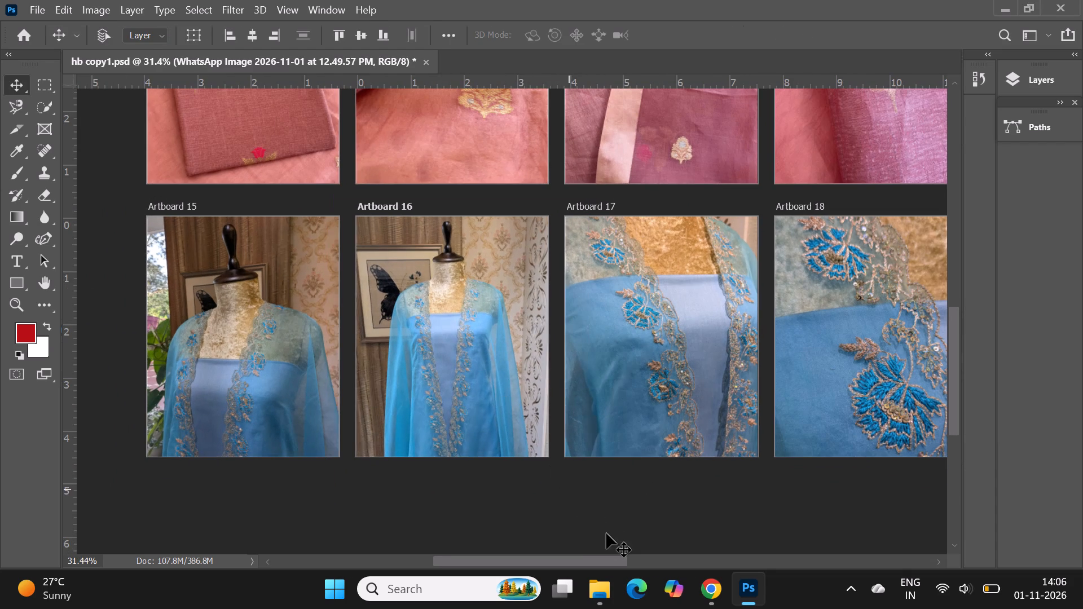
{"action": "left_click_drag", "start_coordinate": [607, 544], "coordinate": [598, 549]}
{"action": "left_click", "coordinate": [810, 28]}
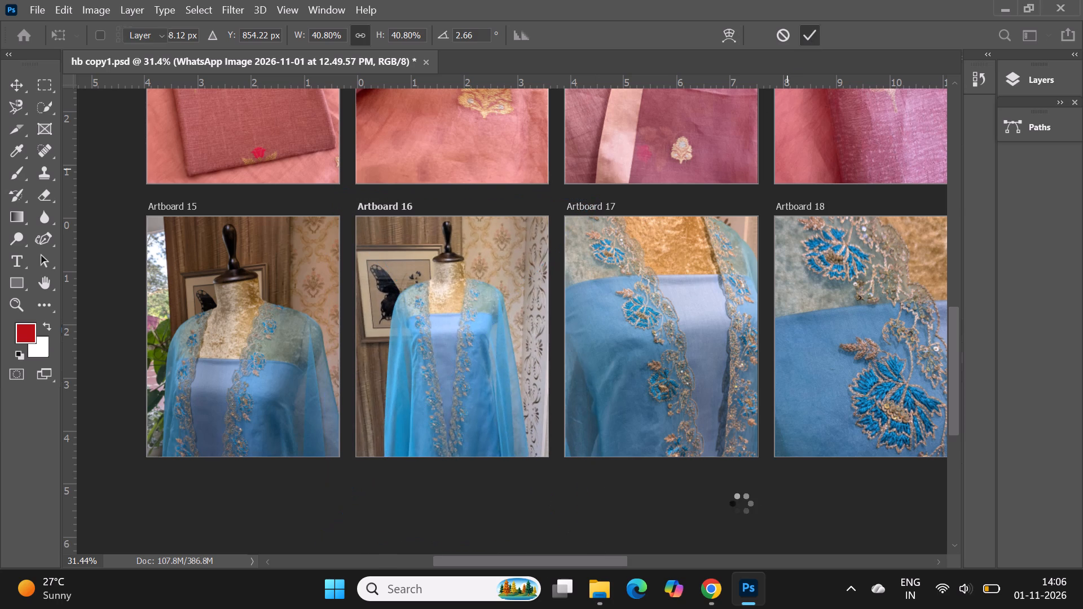
{"action": "left_click", "coordinate": [740, 506]}
Rasterize the blue outfit photo on Artboard 15 and brighten it with the Dodge tool's large soft brush.
{"action": "scroll", "coordinate": [299, 350], "scroll_direction": "down", "scroll_amount": 3, "text": "alt"}
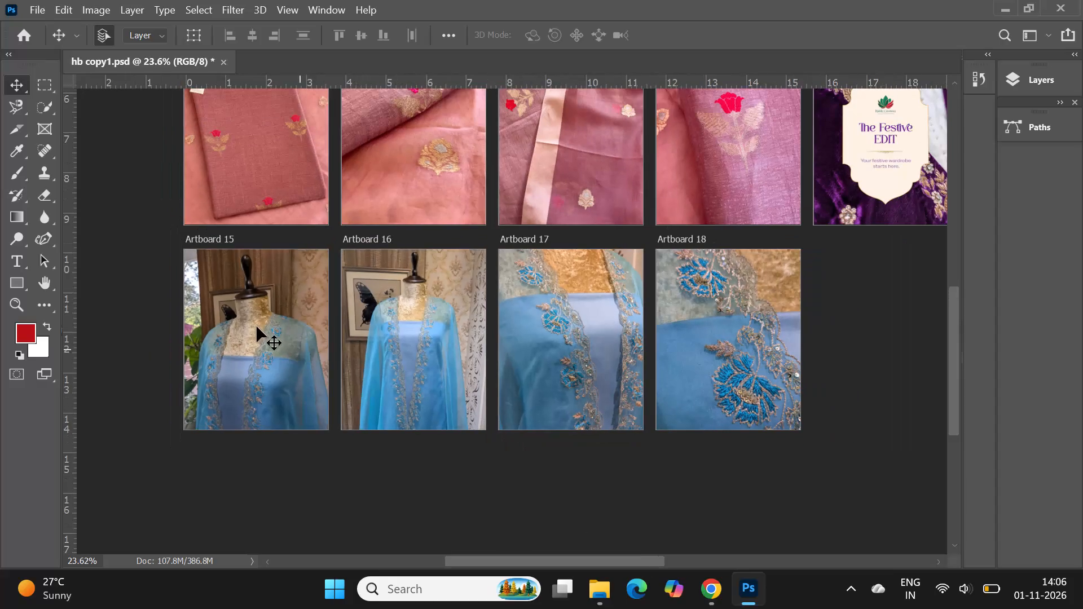
{"action": "left_click", "coordinate": [254, 326]}
{"action": "left_click", "coordinate": [12, 240]}
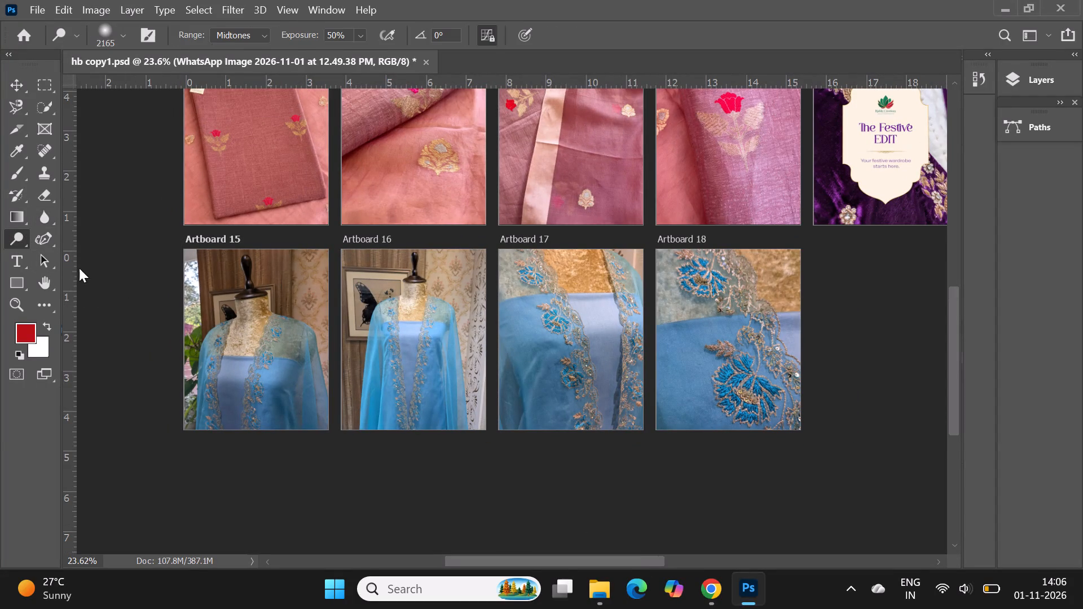
{"action": "left_click", "coordinate": [235, 339]}
{"action": "left_click", "coordinate": [551, 257]}
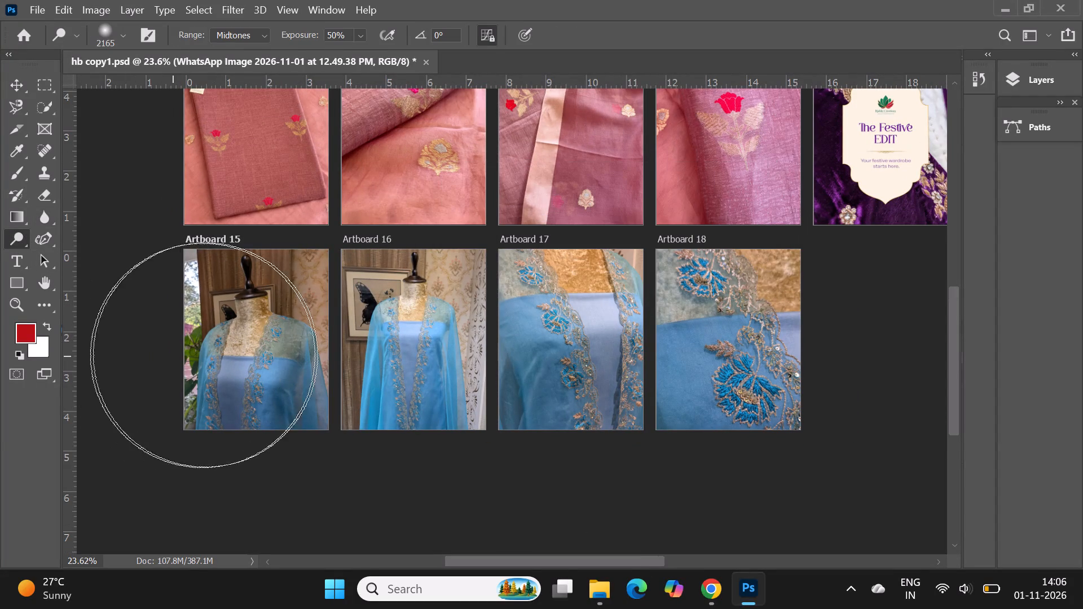
{"action": "left_click", "coordinate": [250, 343]}
{"action": "left_click", "coordinate": [355, 415]}
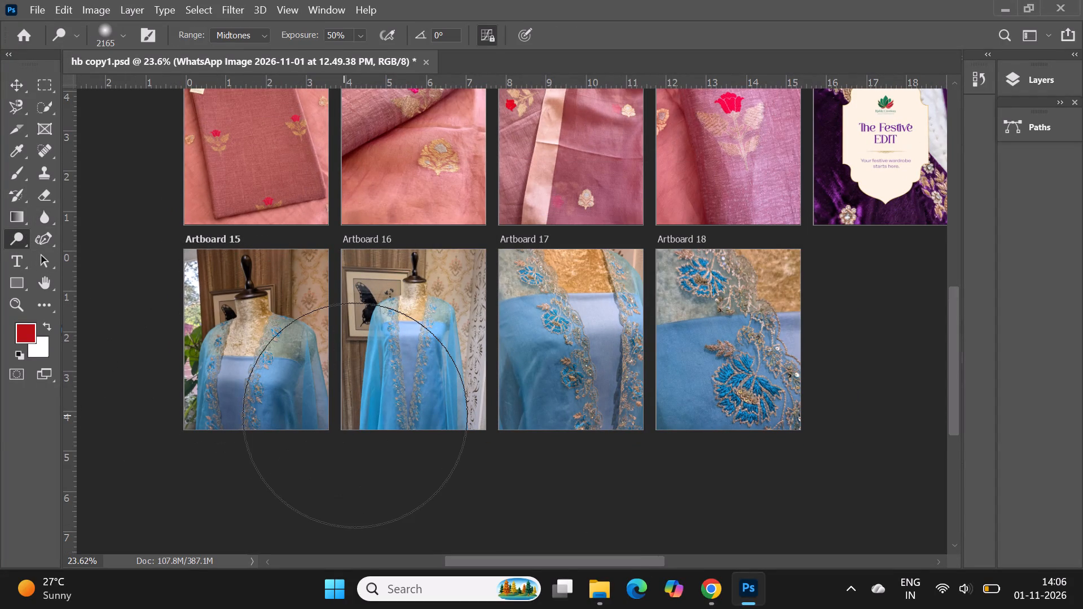
{"action": "left_click", "coordinate": [330, 249]}
Rasterize the blue outfit photo on Artboard 17 and brighten it with the Dodge tool.
{"action": "left_click", "coordinate": [11, 86]}
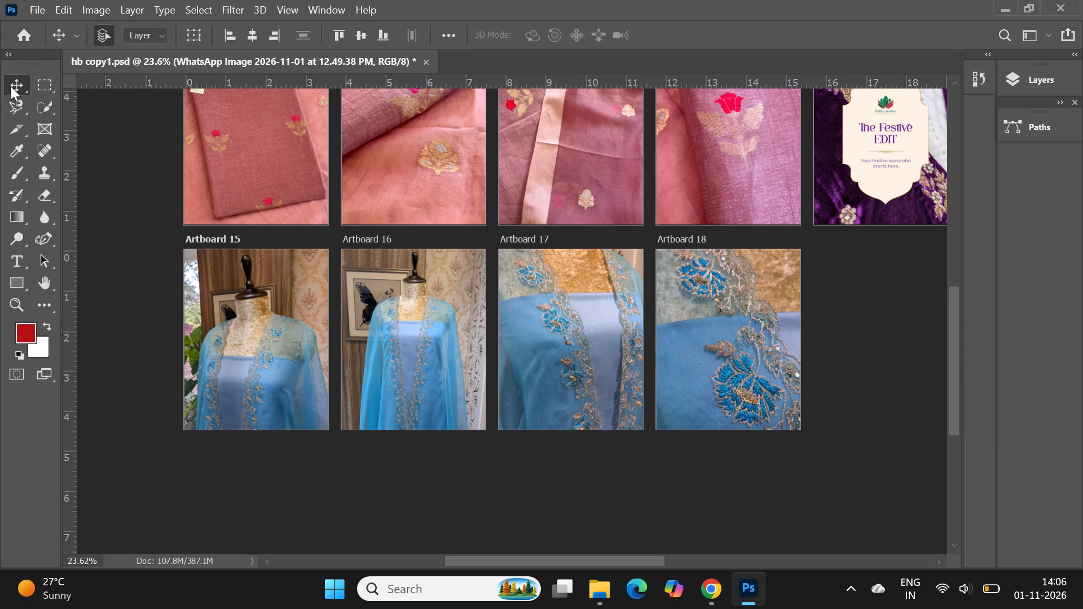
{"action": "left_click", "coordinate": [584, 373]}
{"action": "left_click", "coordinate": [20, 236]}
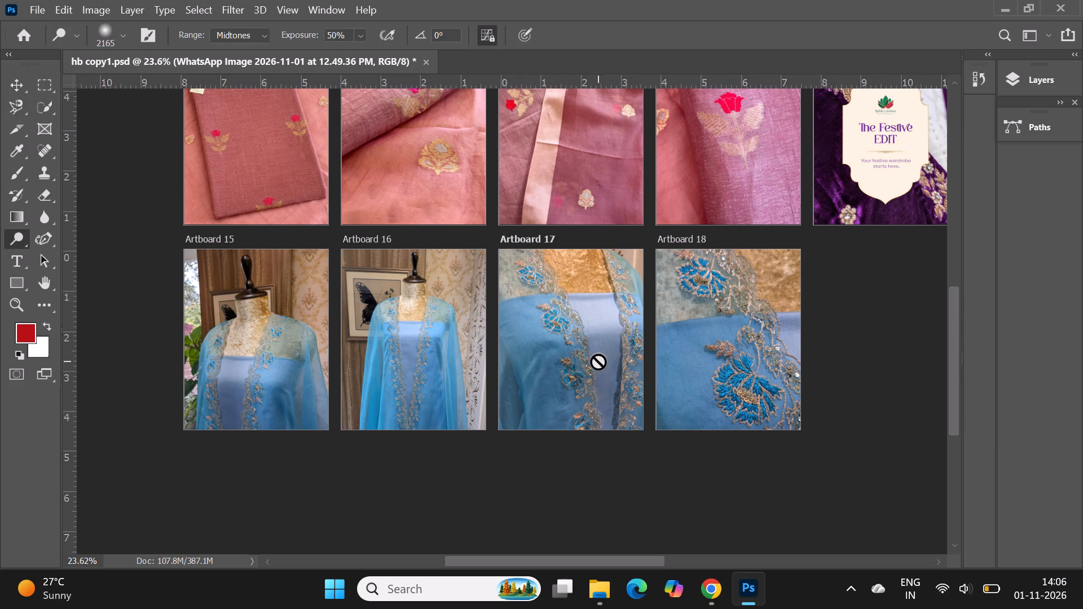
{"action": "left_click", "coordinate": [598, 361]}
{"action": "left_click", "coordinate": [558, 255]}
{"action": "left_click", "coordinate": [565, 340]}
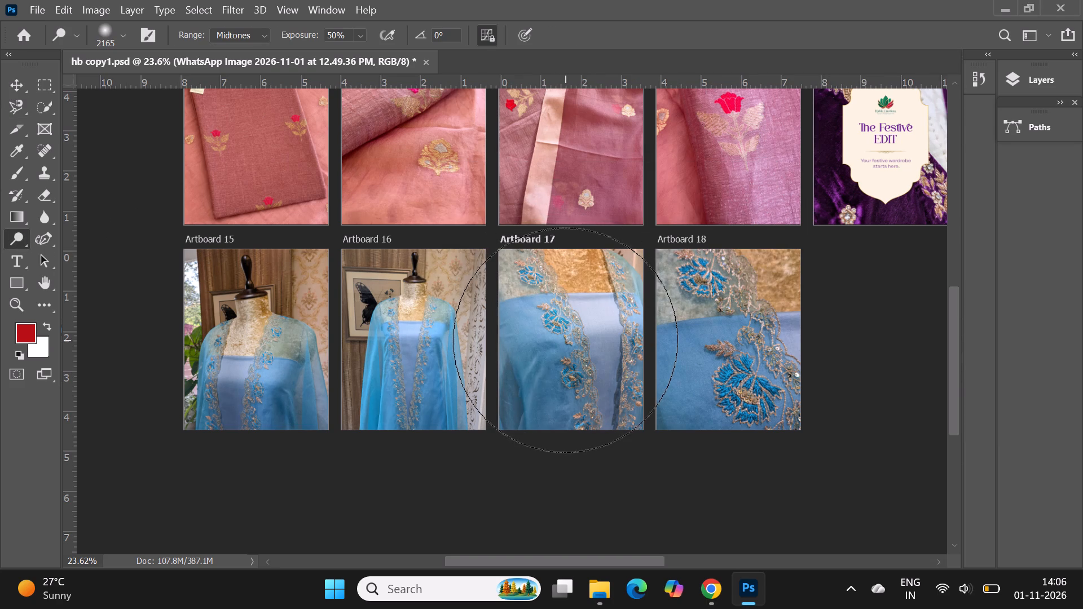
Rasterize the embroidery close-up photo on Artboard 18 and brighten it with the Dodge tool.
{"action": "left_click", "coordinate": [16, 83]}
{"action": "right_click", "coordinate": [677, 309]}
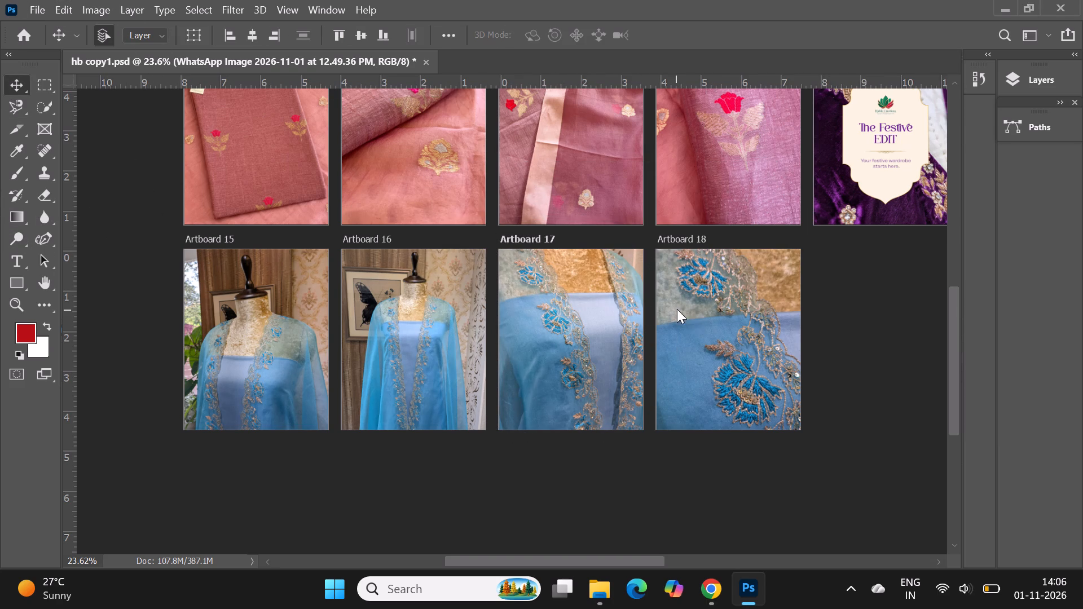
{"action": "left_click", "coordinate": [702, 328]}
{"action": "left_click", "coordinate": [15, 240]}
{"action": "left_click", "coordinate": [735, 327]}
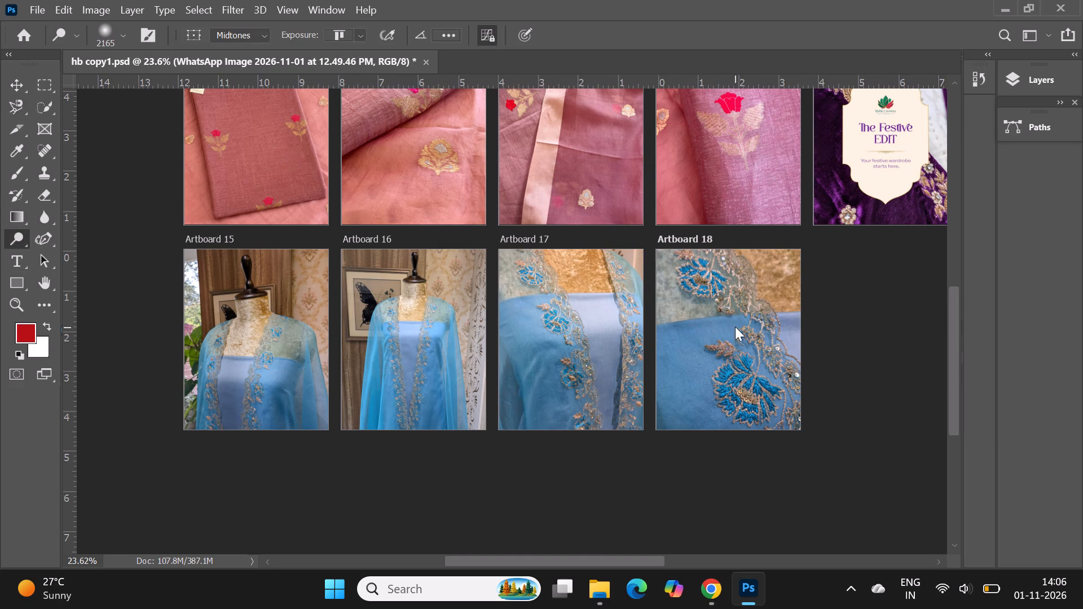
Dodge the midtones of the blue embroidery close-up on Artboard 18 at 50% exposure, and deselect it.
{"action": "left_click", "coordinate": [575, 252]}
{"action": "left_click", "coordinate": [746, 347]}
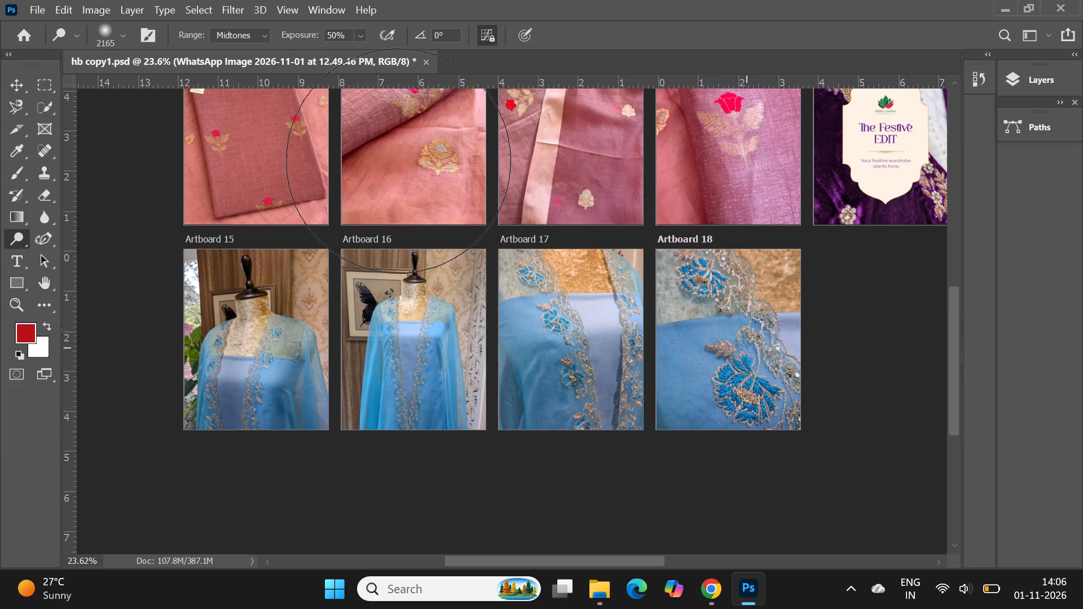
{"action": "left_click", "coordinate": [15, 88]}
{"action": "left_click", "coordinate": [120, 220]}
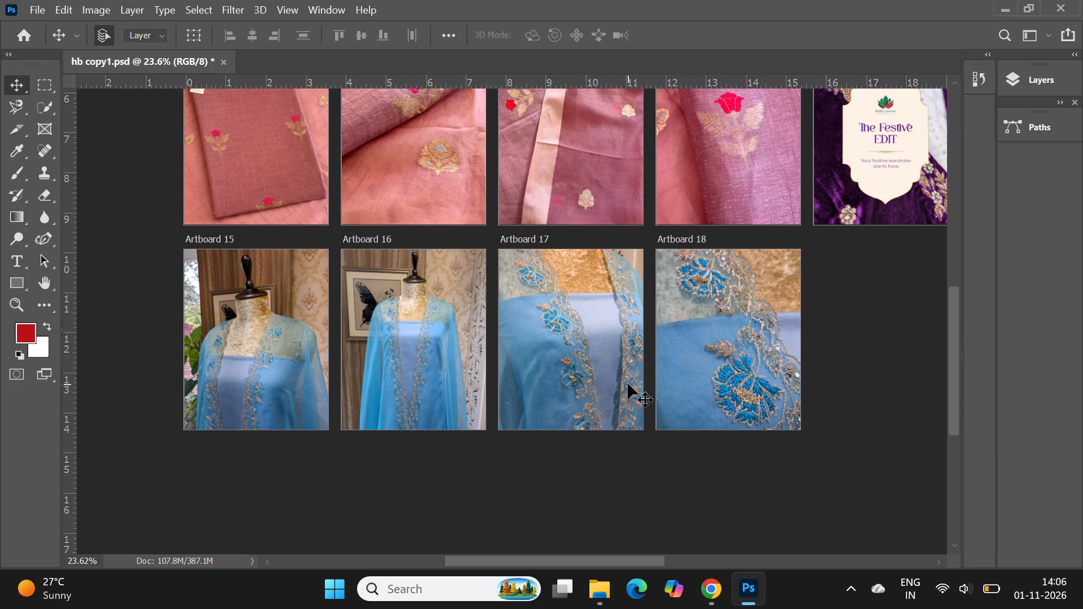
Review the artboard rows, comparing the blue outfit photos on Artboards 15 to 18 with the pink fabric and Diwali designs.
{"action": "left_click_drag", "start_coordinate": [513, 377], "coordinate": [461, 364]}
{"action": "scroll", "coordinate": [461, 364], "scroll_direction": "up", "scroll_amount": 3, "text": "alt"}
{"action": "scroll", "coordinate": [514, 396], "scroll_direction": "down", "scroll_amount": 7, "text": "alt"}
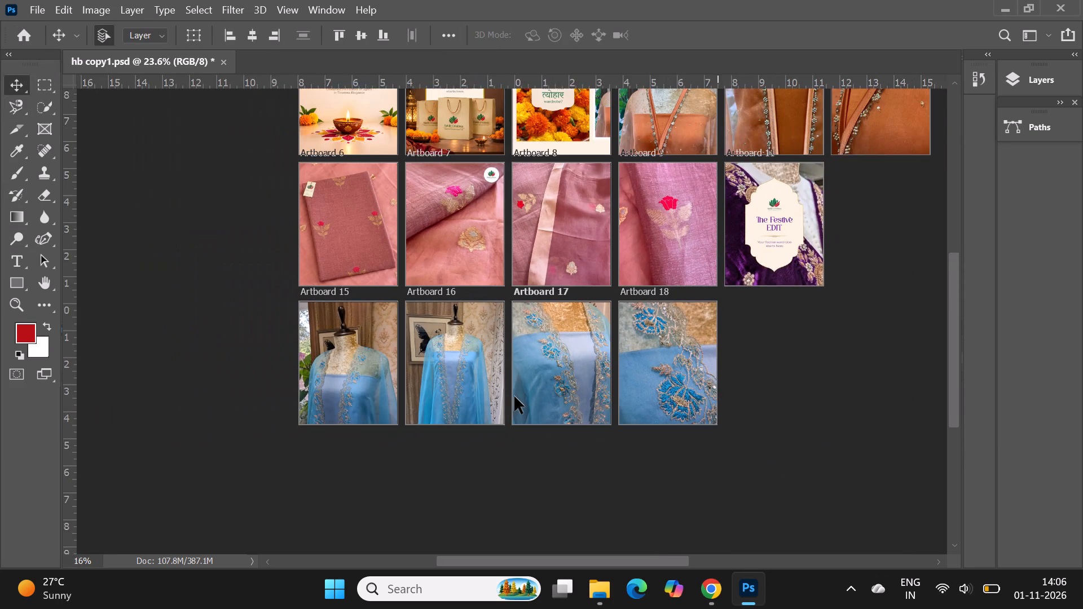
{"action": "scroll", "coordinate": [514, 396], "scroll_direction": "up", "scroll_amount": 8}
{"action": "scroll", "coordinate": [514, 396], "scroll_direction": "down", "scroll_amount": 2}
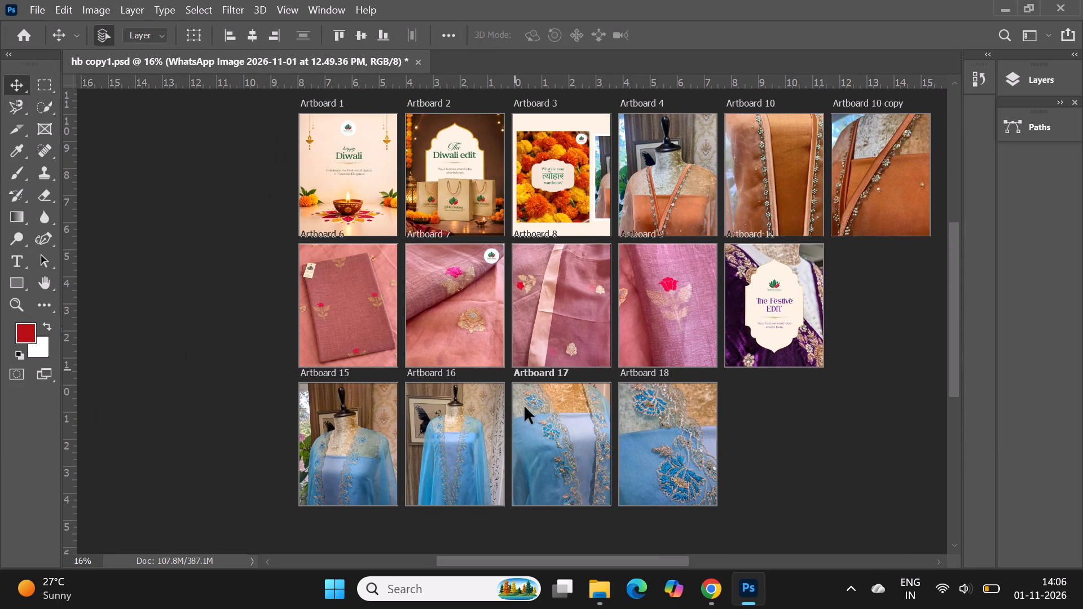
{"action": "scroll", "coordinate": [580, 447], "scroll_direction": "up", "scroll_amount": 4, "text": "alt"}
{"action": "scroll", "coordinate": [448, 374], "scroll_direction": "down", "scroll_amount": 1, "text": "alt"}
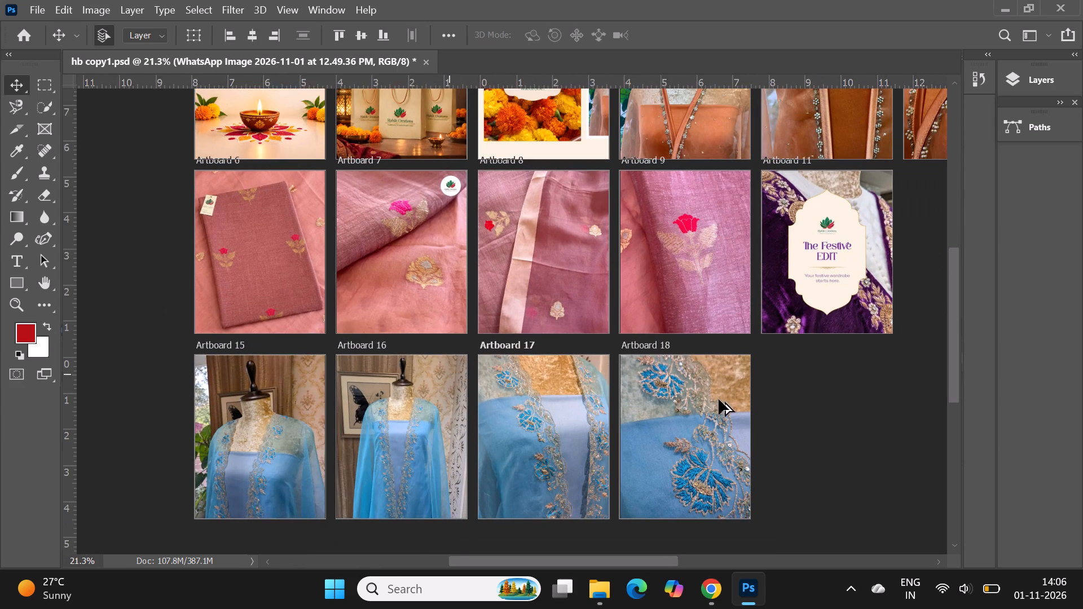
{"action": "scroll", "coordinate": [741, 404], "scroll_direction": "up", "scroll_amount": 4, "text": "alt"}
{"action": "scroll", "coordinate": [742, 404], "scroll_direction": "down", "scroll_amount": 5, "text": "alt"}
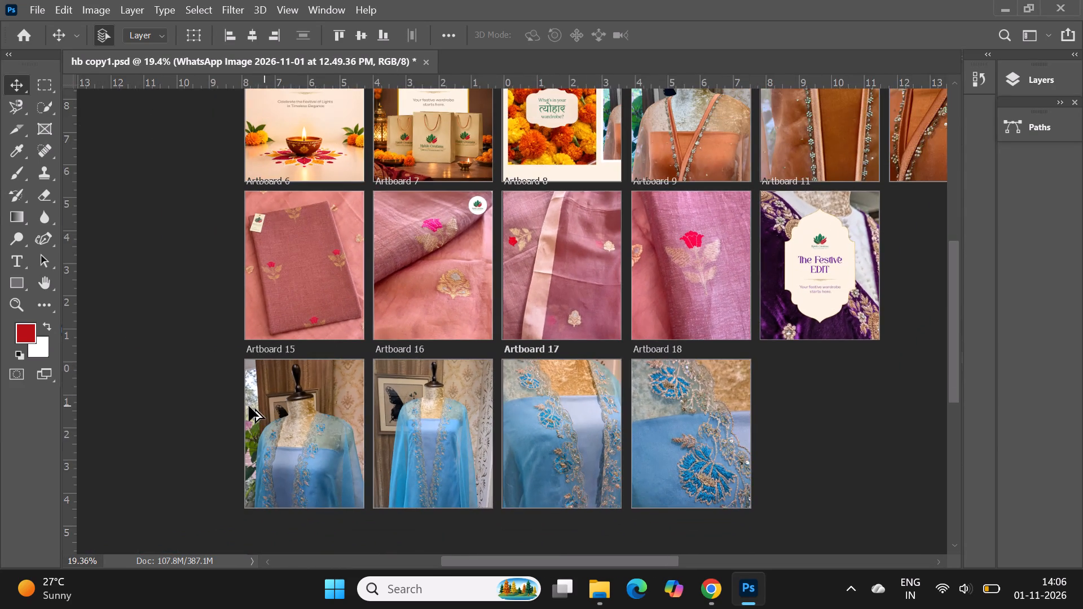
{"action": "scroll", "coordinate": [249, 406], "scroll_direction": "up", "scroll_amount": 4, "text": "alt"}
{"action": "scroll", "coordinate": [410, 398], "scroll_direction": "down", "scroll_amount": 1, "text": "alt"}
{"action": "scroll", "coordinate": [604, 395], "scroll_direction": "up", "scroll_amount": 1, "text": "alt"}
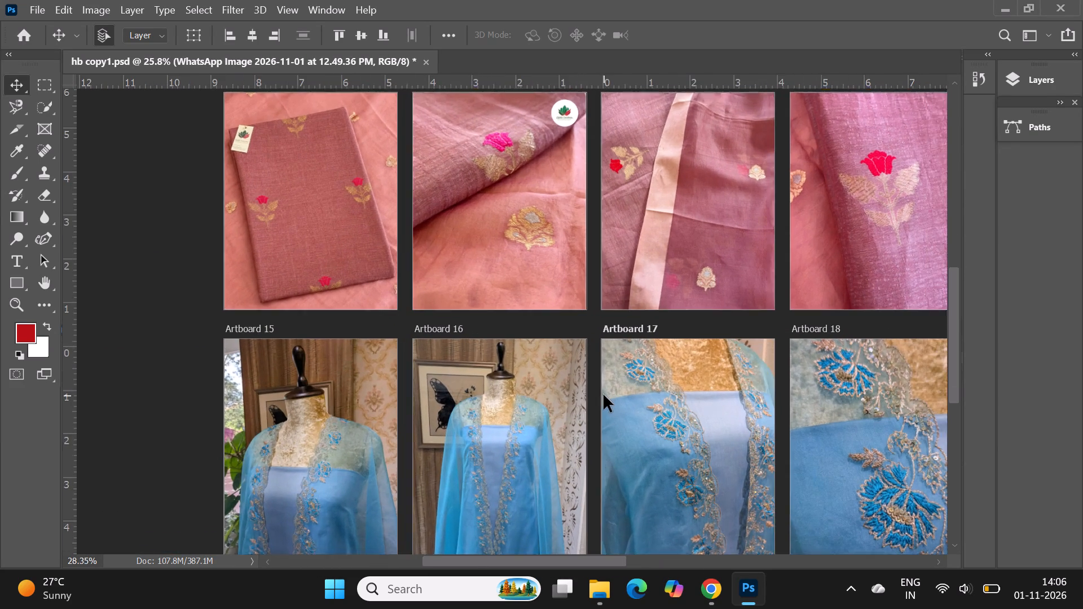
Select the logo and its white circle on Artboard 7 and place a copy of them on Artboard 15.
{"action": "scroll", "coordinate": [604, 395], "scroll_direction": "up", "scroll_amount": 2, "text": "alt"}
{"action": "scroll", "coordinate": [424, 393], "scroll_direction": "down", "scroll_amount": 7, "text": "alt"}
{"action": "scroll", "coordinate": [462, 394], "scroll_direction": "up", "scroll_amount": 4}
{"action": "scroll", "coordinate": [498, 263], "scroll_direction": "up", "scroll_amount": 4, "text": "alt"}
{"action": "scroll", "coordinate": [491, 266], "scroll_direction": "down", "scroll_amount": 1, "text": "alt"}
{"action": "scroll", "coordinate": [491, 266], "scroll_direction": "up", "scroll_amount": 9, "text": "alt"}
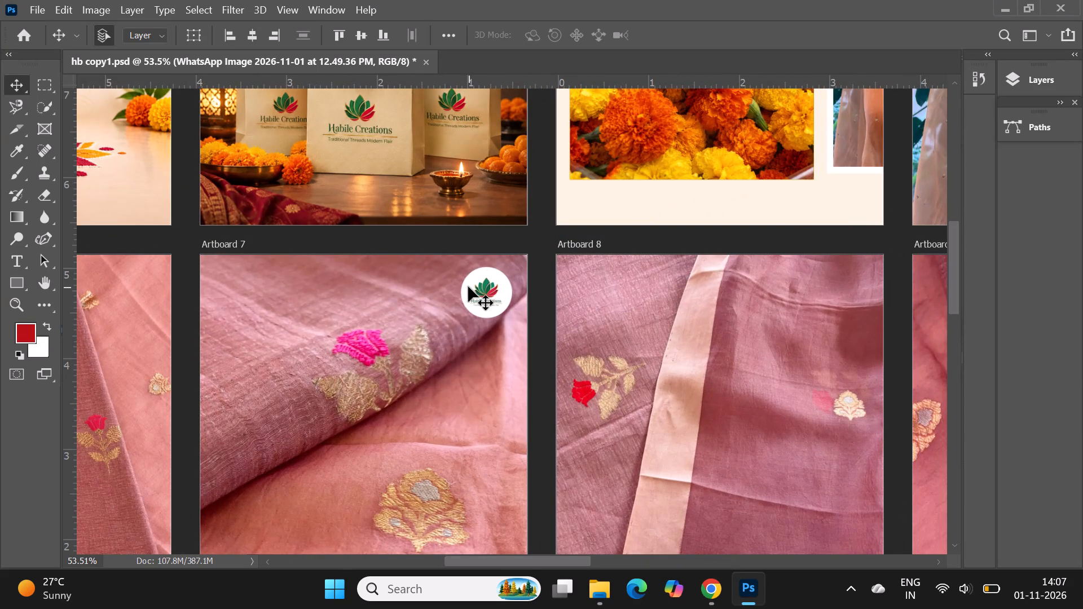
{"action": "left_click", "coordinate": [464, 285]}
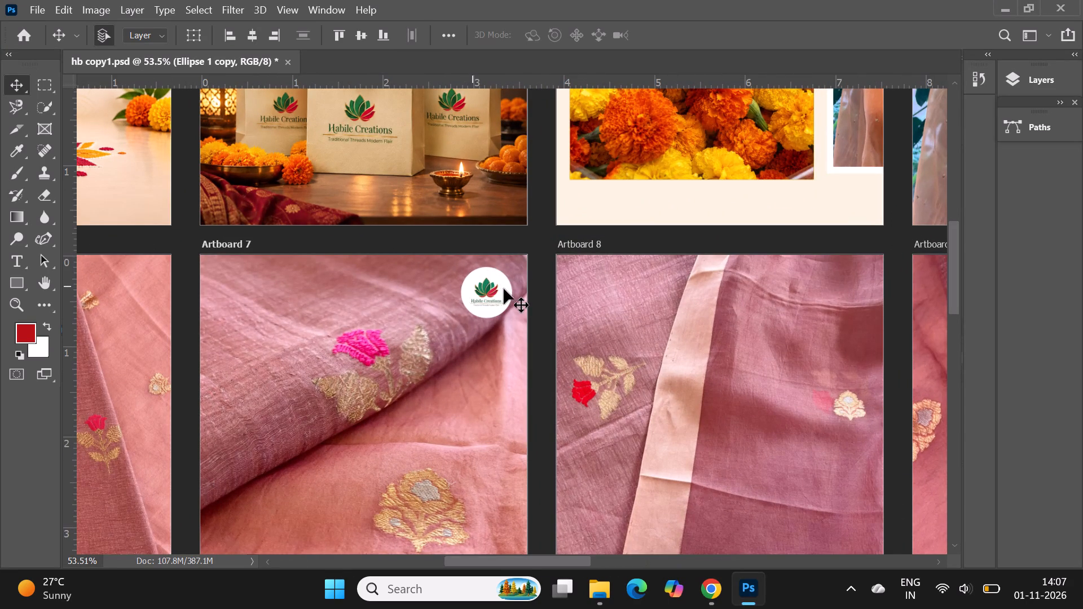
{"action": "left_click", "coordinate": [485, 288], "text": "shift"}
{"action": "scroll", "coordinate": [529, 240], "scroll_direction": "down", "scroll_amount": 8, "text": "alt"}
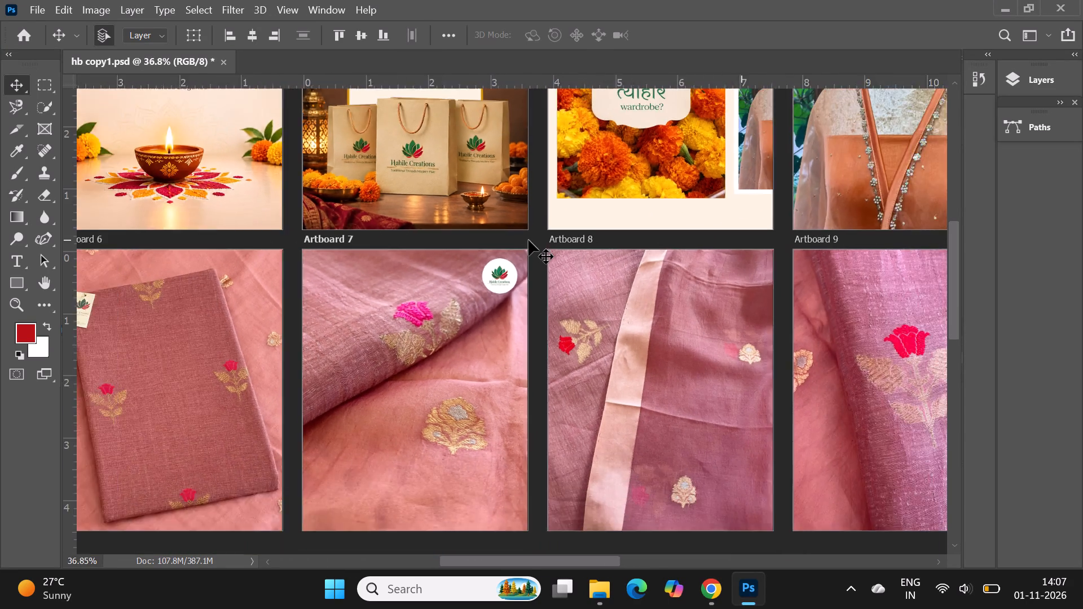
{"action": "scroll", "coordinate": [529, 240], "scroll_direction": "down", "scroll_amount": 4, "text": "alt"}
{"action": "left_click_drag", "start_coordinate": [516, 256], "coordinate": [454, 429], "text": "alt"}
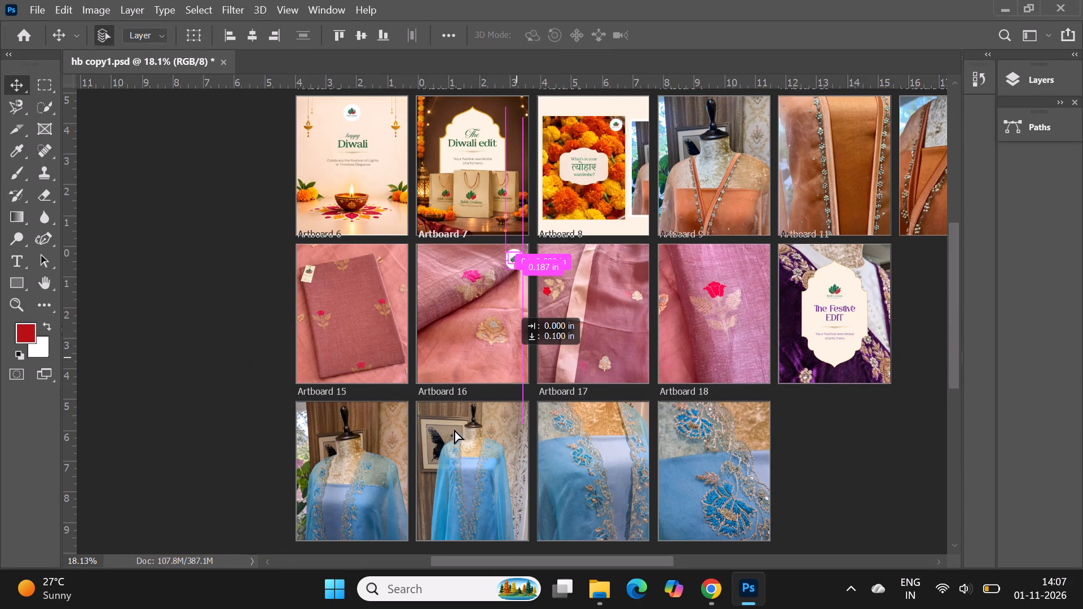
{"action": "left_click_drag", "start_coordinate": [454, 429], "coordinate": [373, 424], "text": "alt"}
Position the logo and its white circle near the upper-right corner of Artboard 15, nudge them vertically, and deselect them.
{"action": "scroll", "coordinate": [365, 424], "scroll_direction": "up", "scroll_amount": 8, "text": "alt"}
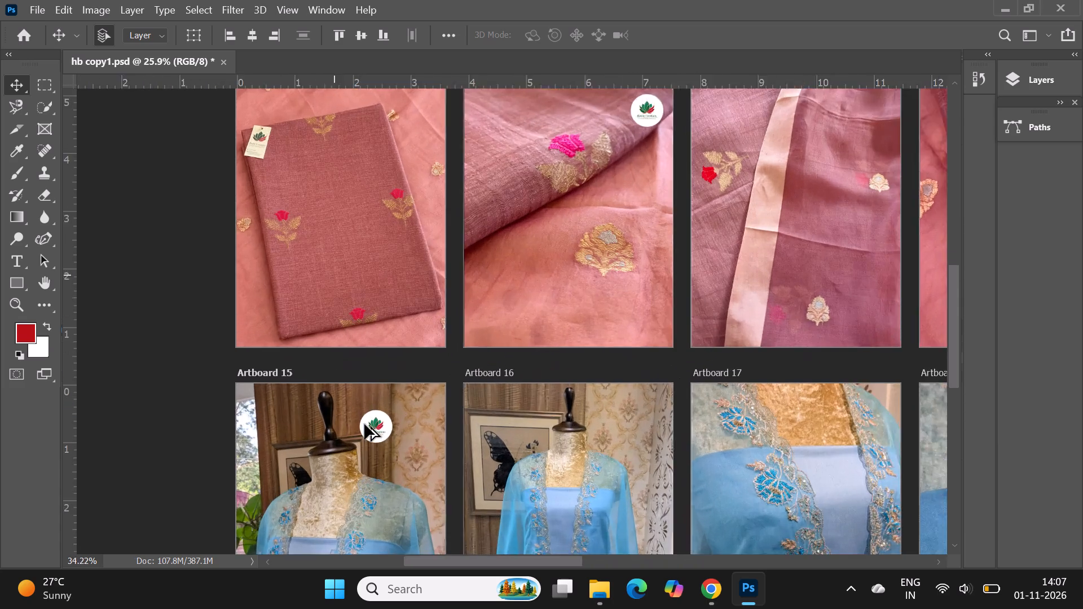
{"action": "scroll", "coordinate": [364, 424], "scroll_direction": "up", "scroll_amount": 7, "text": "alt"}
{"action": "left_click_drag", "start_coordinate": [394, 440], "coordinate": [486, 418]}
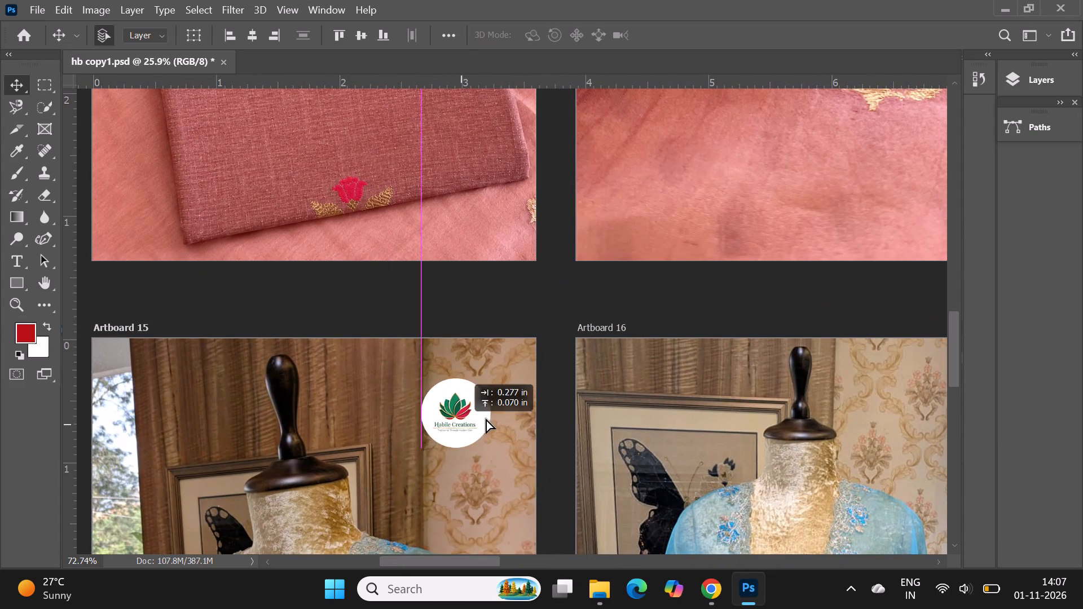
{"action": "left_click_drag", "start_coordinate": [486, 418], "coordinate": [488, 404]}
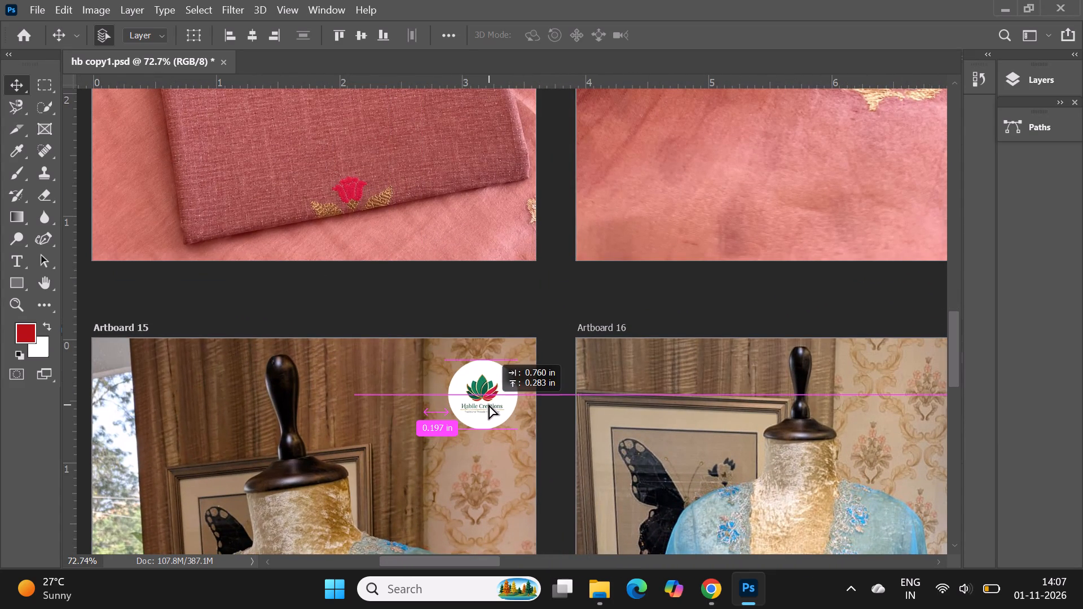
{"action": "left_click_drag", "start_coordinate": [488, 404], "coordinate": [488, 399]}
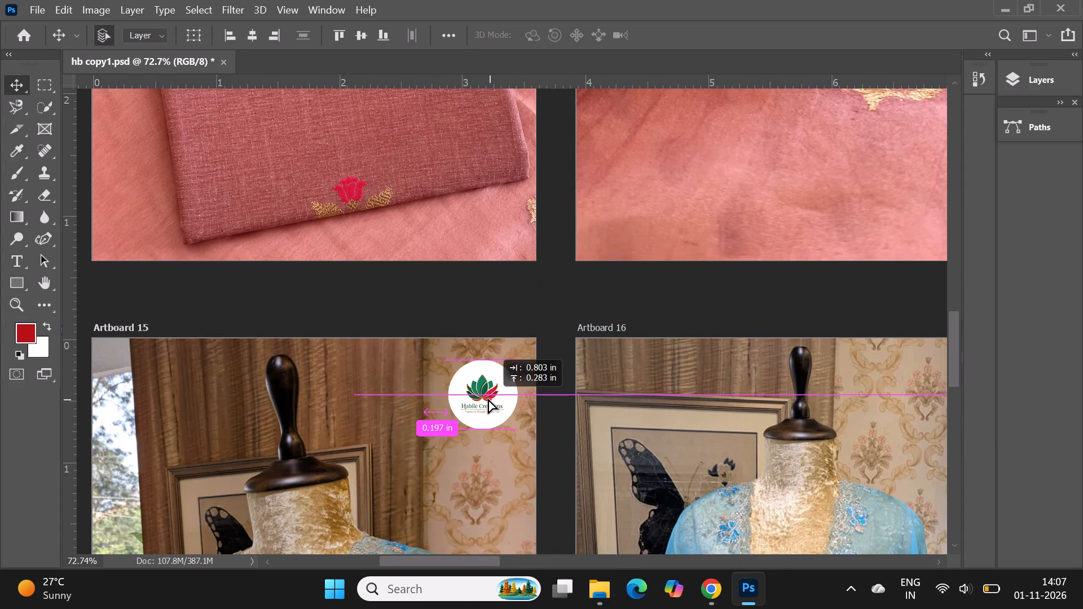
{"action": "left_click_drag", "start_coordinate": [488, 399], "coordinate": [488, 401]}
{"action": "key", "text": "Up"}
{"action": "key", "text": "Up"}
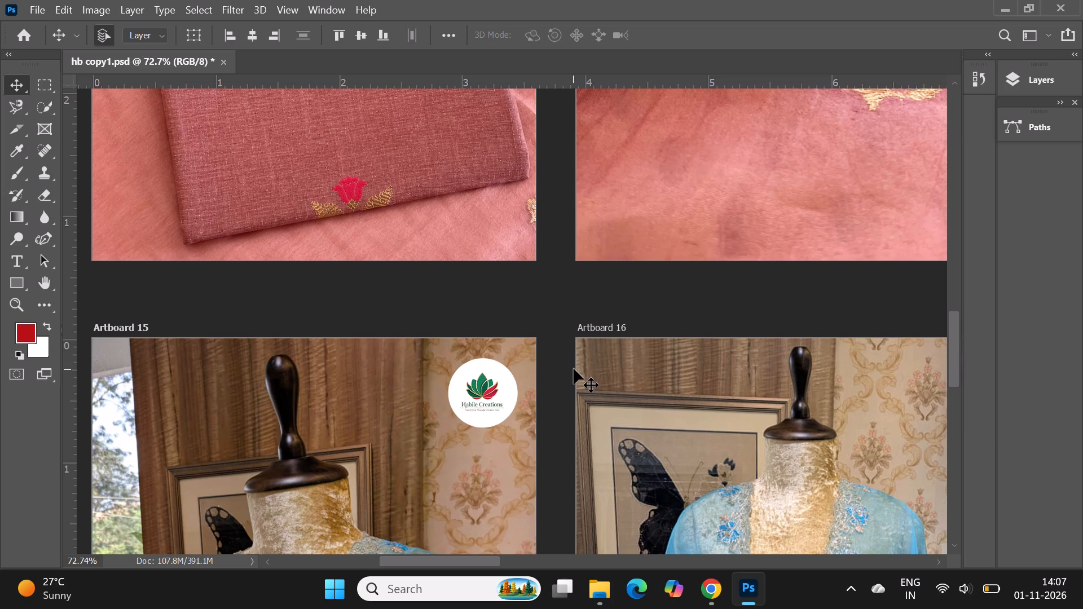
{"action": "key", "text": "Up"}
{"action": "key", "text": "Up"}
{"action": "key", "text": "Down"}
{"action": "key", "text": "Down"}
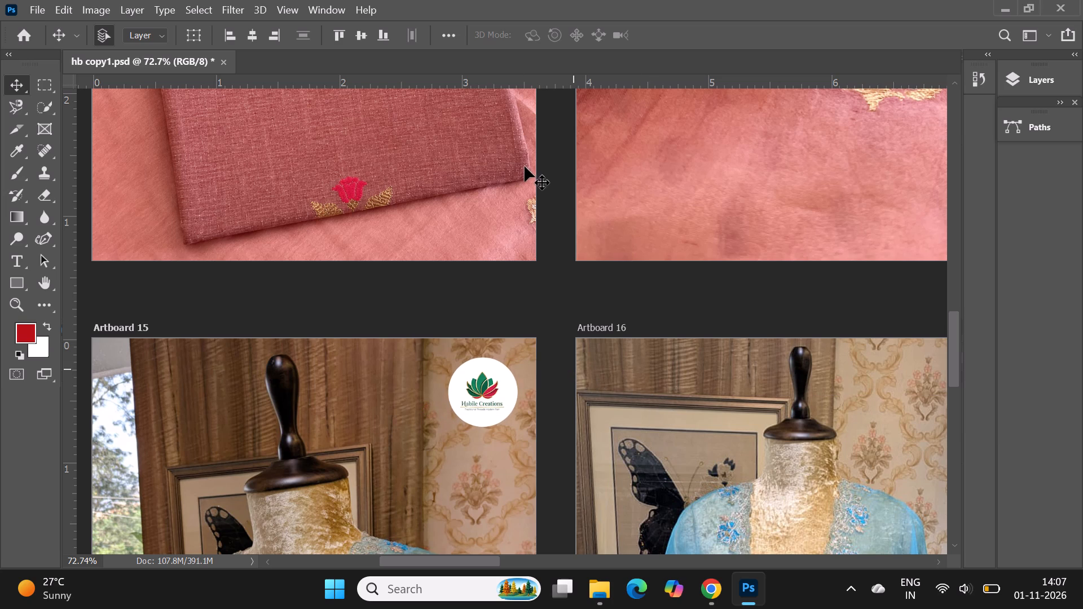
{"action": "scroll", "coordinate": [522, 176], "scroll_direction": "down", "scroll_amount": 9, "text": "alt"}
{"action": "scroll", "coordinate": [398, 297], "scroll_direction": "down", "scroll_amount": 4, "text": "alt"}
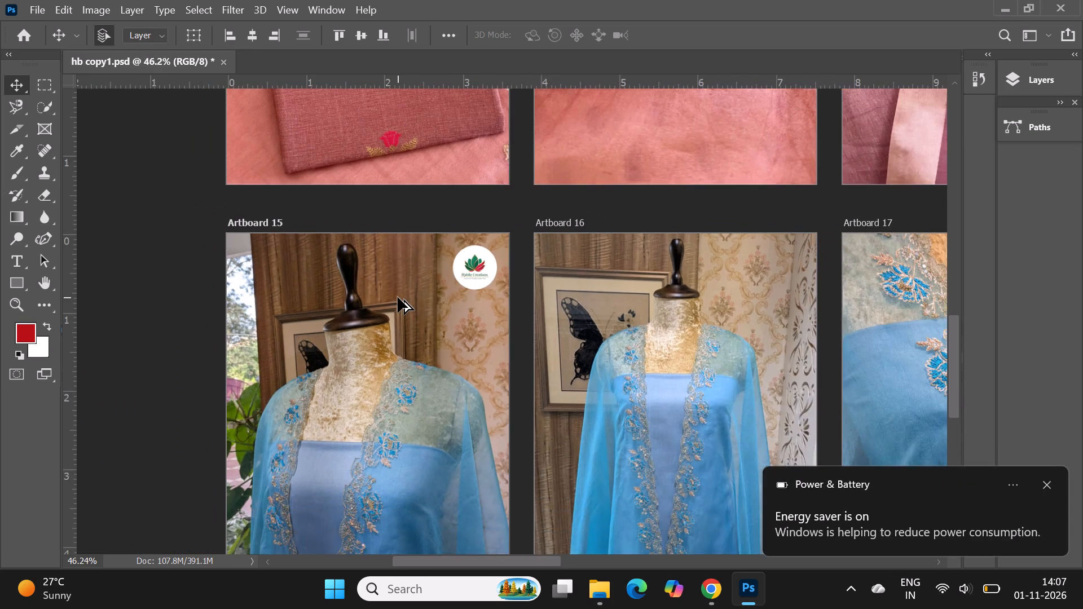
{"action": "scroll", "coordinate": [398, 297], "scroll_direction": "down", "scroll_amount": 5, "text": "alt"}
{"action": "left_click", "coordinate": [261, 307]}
Review the pink fabric and blue outfit artboards with the logo on Artboard 15, dismissing the energy saver notification.
{"action": "scroll", "coordinate": [247, 307], "scroll_direction": "down", "scroll_amount": 1, "text": "alt"}
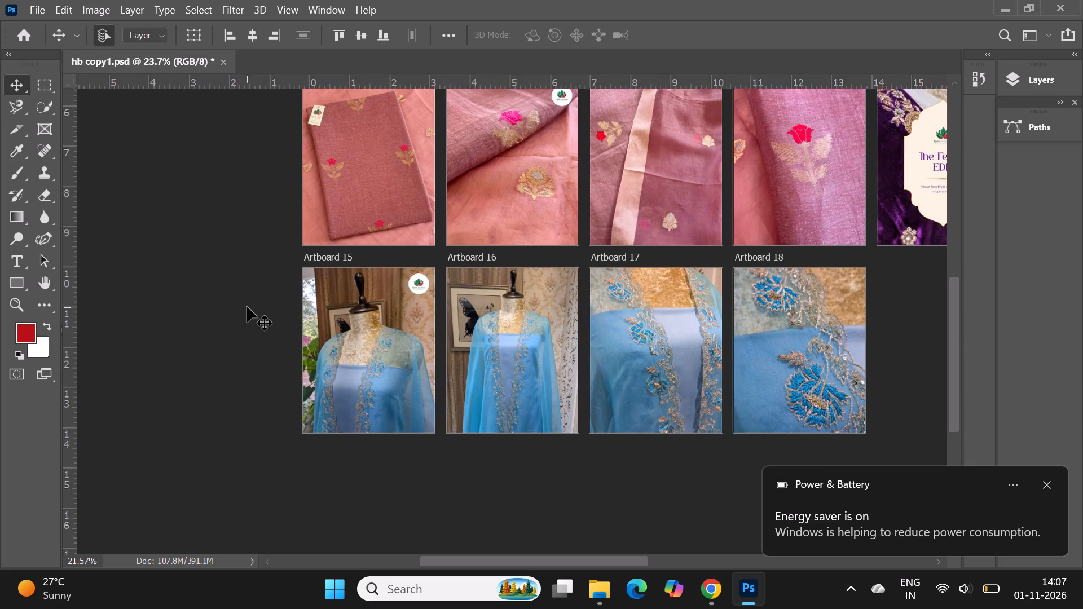
{"action": "scroll", "coordinate": [247, 307], "scroll_direction": "down", "scroll_amount": 1, "text": "alt"}
{"action": "scroll", "coordinate": [520, 374], "scroll_direction": "up", "scroll_amount": 5}
{"action": "scroll", "coordinate": [655, 407], "scroll_direction": "up", "scroll_amount": 2, "text": "alt"}
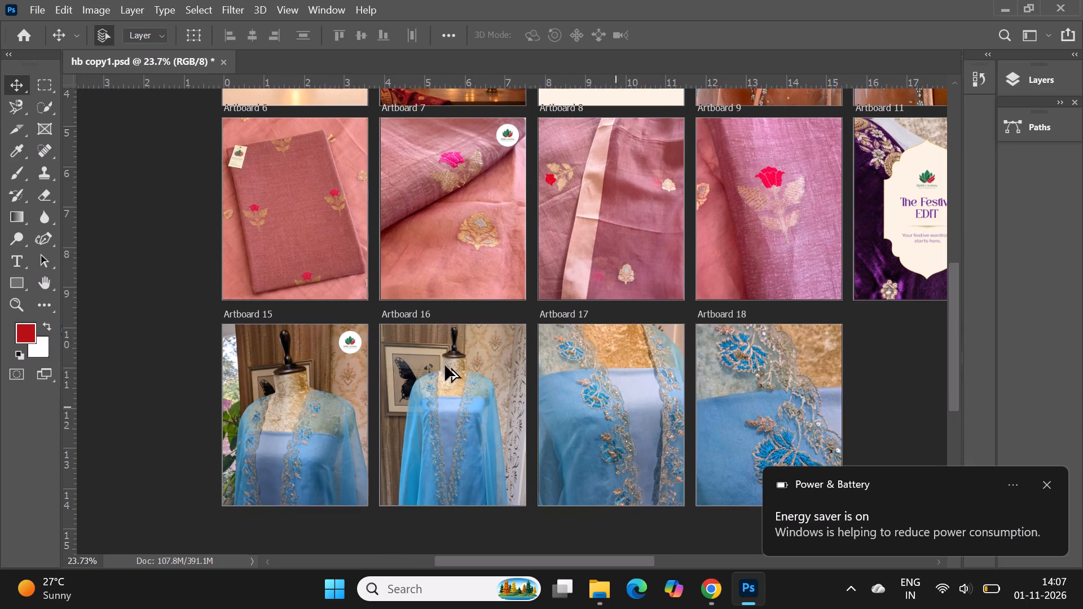
{"action": "scroll", "coordinate": [262, 311], "scroll_direction": "down", "scroll_amount": 2, "text": "alt"}
{"action": "scroll", "coordinate": [378, 365], "scroll_direction": "up", "scroll_amount": 3, "text": "alt"}
{"action": "scroll", "coordinate": [328, 360], "scroll_direction": "up", "scroll_amount": 2, "text": "alt"}
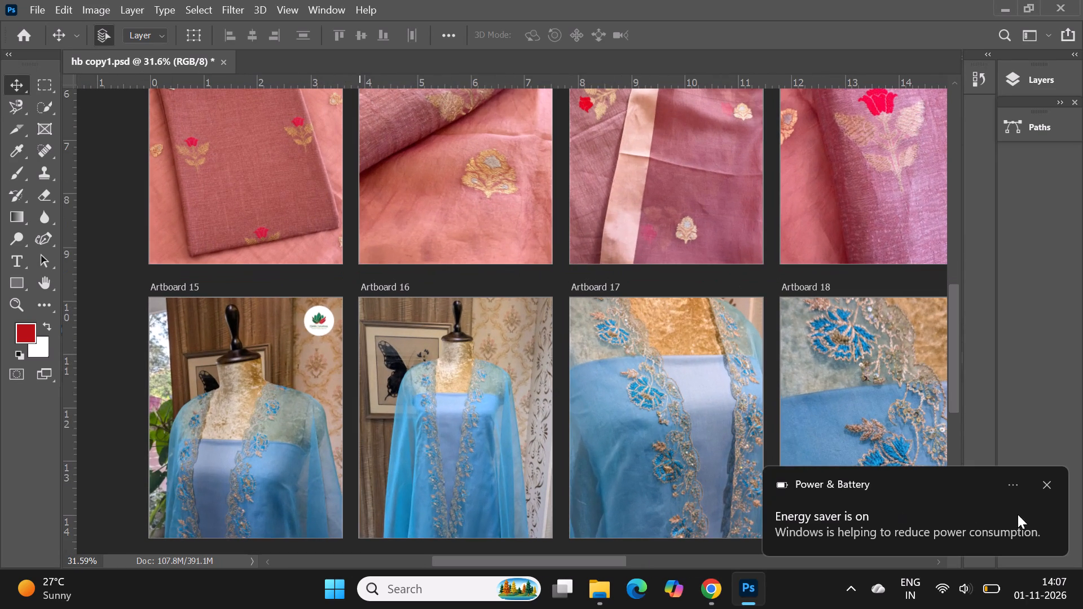
{"action": "left_click", "coordinate": [1046, 483]}
{"action": "scroll", "coordinate": [385, 437], "scroll_direction": "down", "scroll_amount": 2, "text": "alt"}
{"action": "scroll", "coordinate": [283, 420], "scroll_direction": "down", "scroll_amount": 4, "text": "alt"}
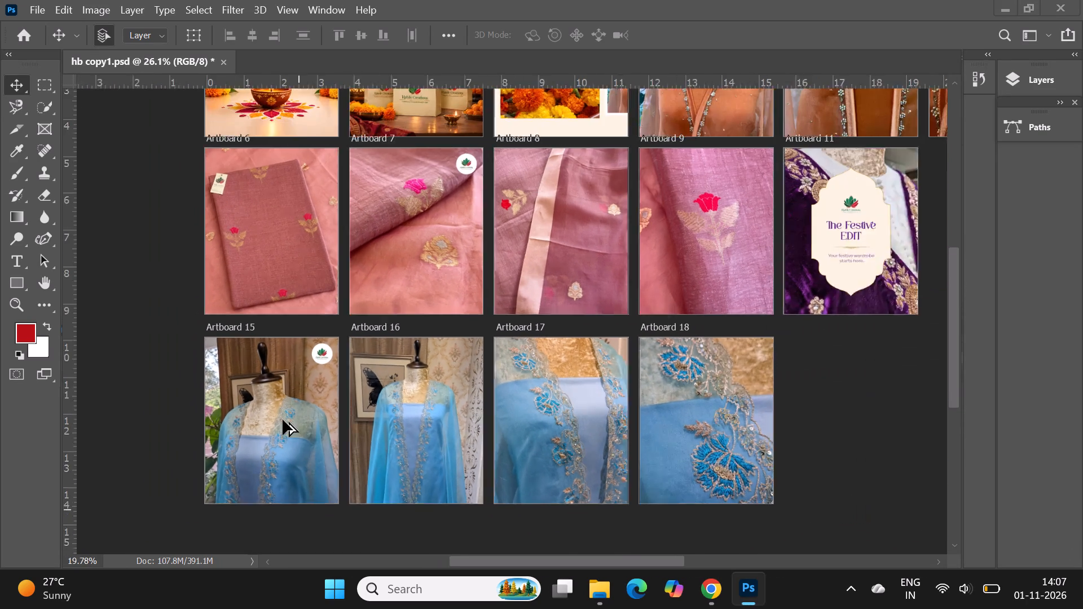
{"action": "scroll", "coordinate": [457, 431], "scroll_direction": "up", "scroll_amount": 9}
{"action": "scroll", "coordinate": [457, 431], "scroll_direction": "down", "scroll_amount": 7}
{"action": "scroll", "coordinate": [408, 438], "scroll_direction": "up", "scroll_amount": 4, "text": "alt"}
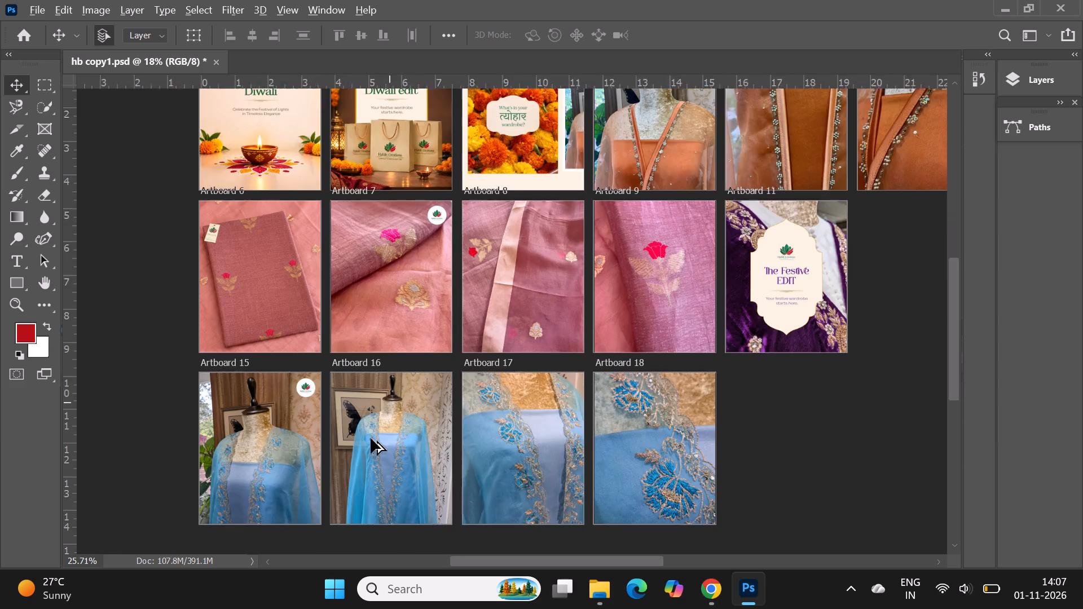
Select the logo and its white circle on Artboard 15 and move them to the upper-right corner of Artboard 16.
{"action": "scroll", "coordinate": [371, 438], "scroll_direction": "up", "scroll_amount": 4, "text": "alt"}
{"action": "scroll", "coordinate": [292, 369], "scroll_direction": "up", "scroll_amount": 8, "text": "alt"}
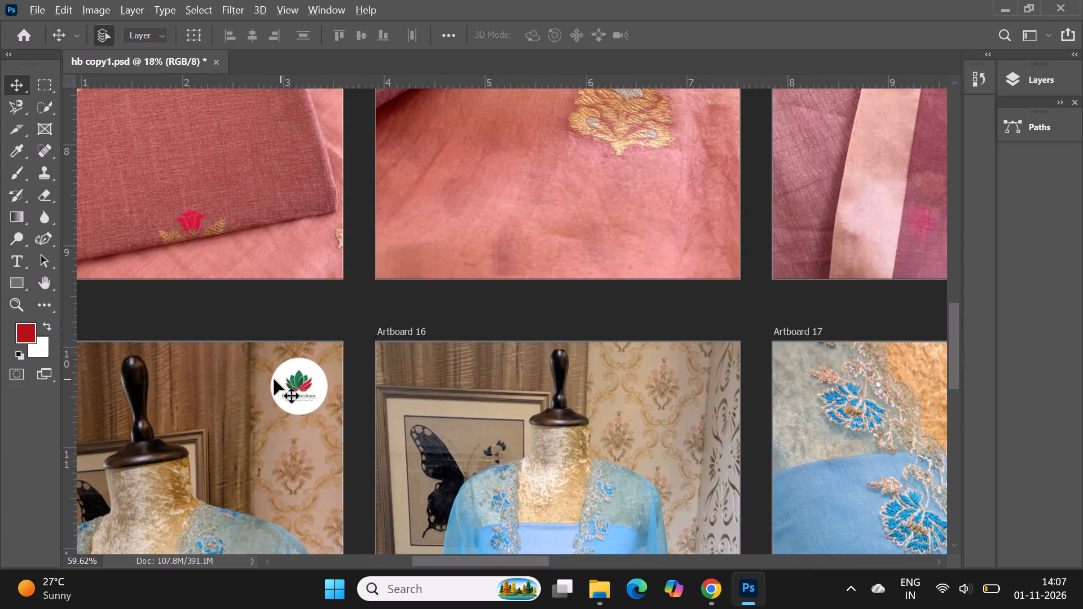
{"action": "left_click", "coordinate": [273, 382]}
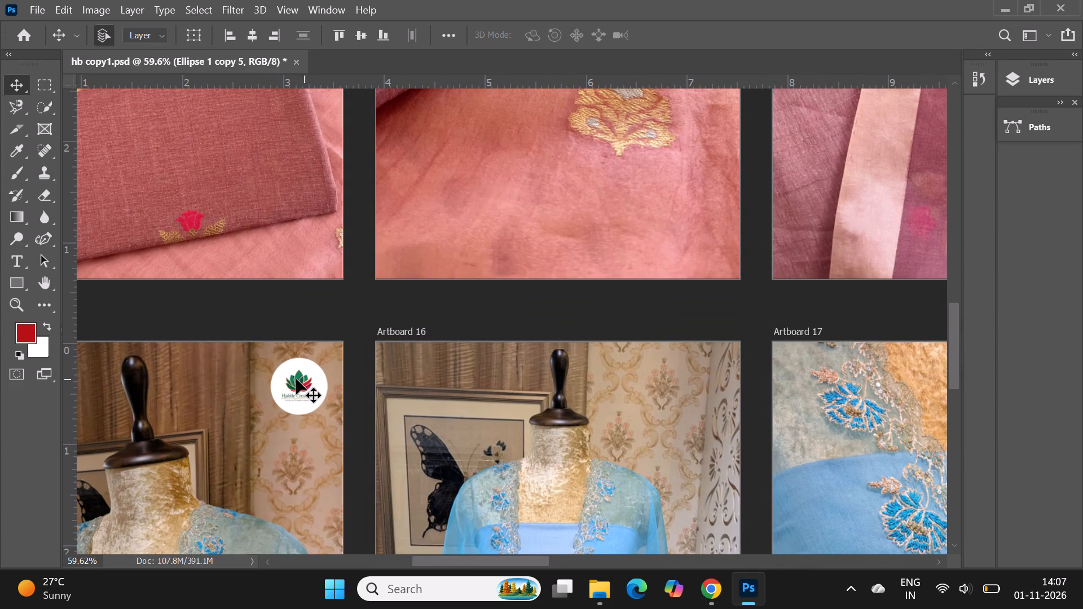
{"action": "left_click", "coordinate": [296, 379], "text": "shift"}
{"action": "scroll", "coordinate": [356, 371], "scroll_direction": "down", "scroll_amount": 6, "text": "alt"}
{"action": "left_click_drag", "start_coordinate": [318, 381], "coordinate": [331, 382]}
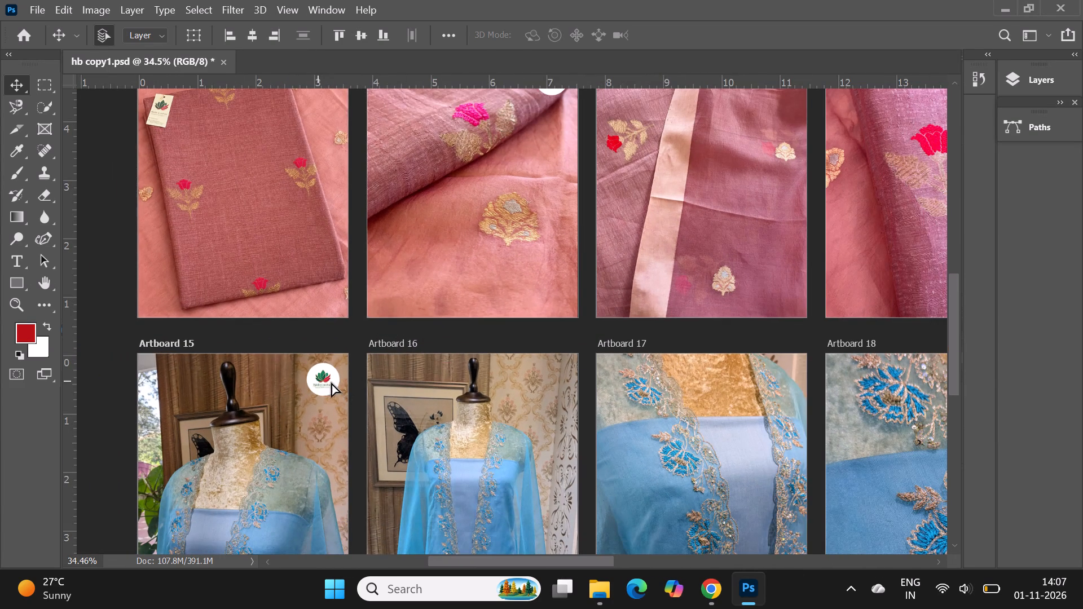
{"action": "left_click_drag", "start_coordinate": [331, 382], "coordinate": [546, 381]}
Examine the logo placement on Artboard 16 up close and against Artboards 15, 17 and 18 and the rows above.
{"action": "scroll", "coordinate": [411, 296], "scroll_direction": "down", "scroll_amount": 5, "text": "alt"}
{"action": "scroll", "coordinate": [411, 296], "scroll_direction": "down", "scroll_amount": 2}
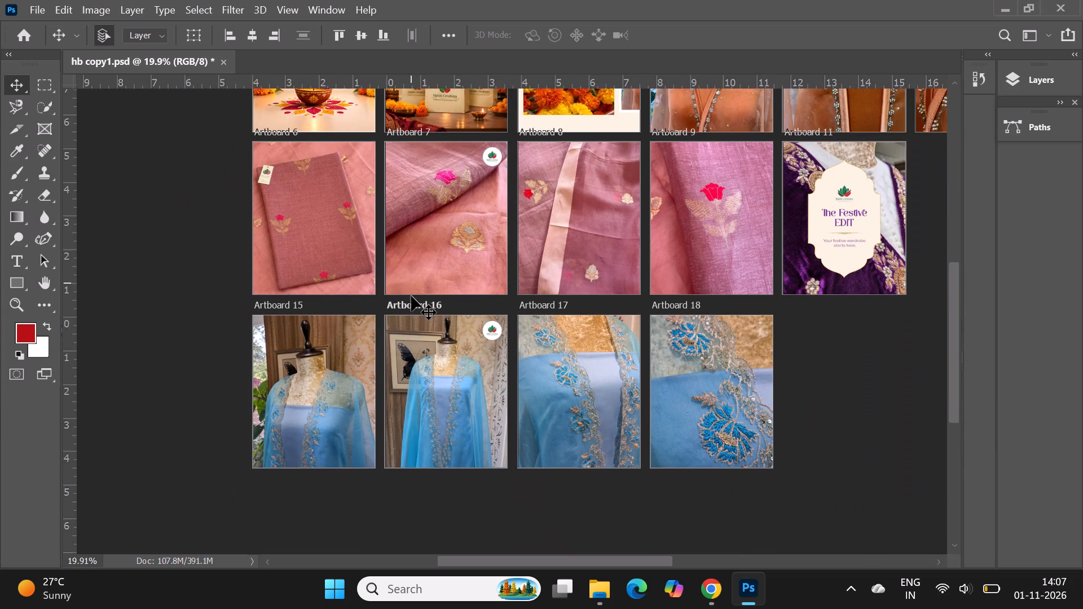
{"action": "scroll", "coordinate": [441, 310], "scroll_direction": "up", "scroll_amount": 9, "text": "alt"}
{"action": "scroll", "coordinate": [248, 280], "scroll_direction": "down", "scroll_amount": 1, "text": "alt"}
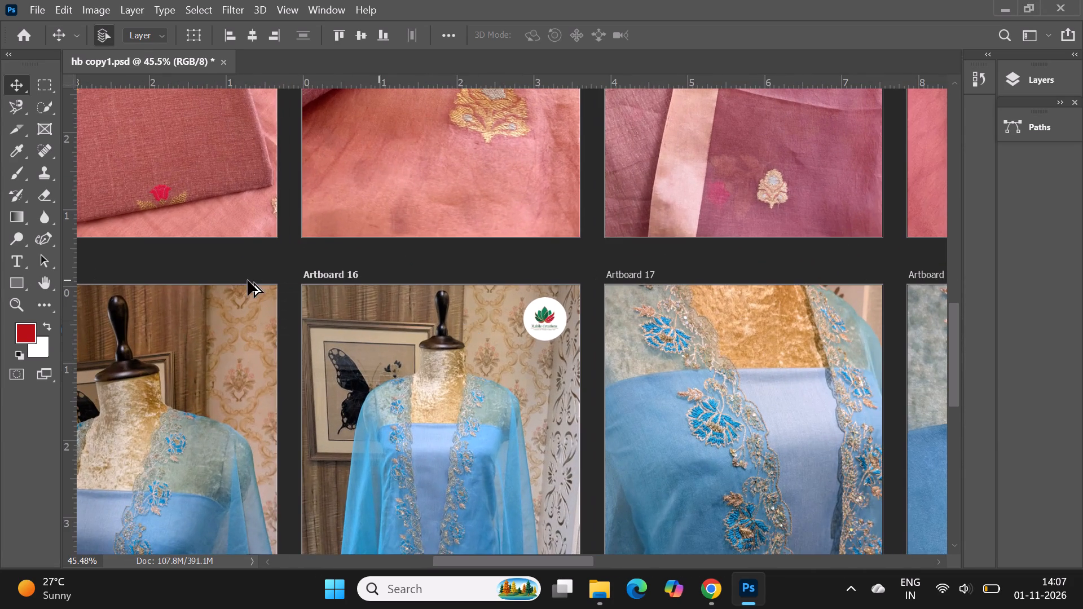
{"action": "scroll", "coordinate": [248, 280], "scroll_direction": "down", "scroll_amount": 4, "text": "alt"}
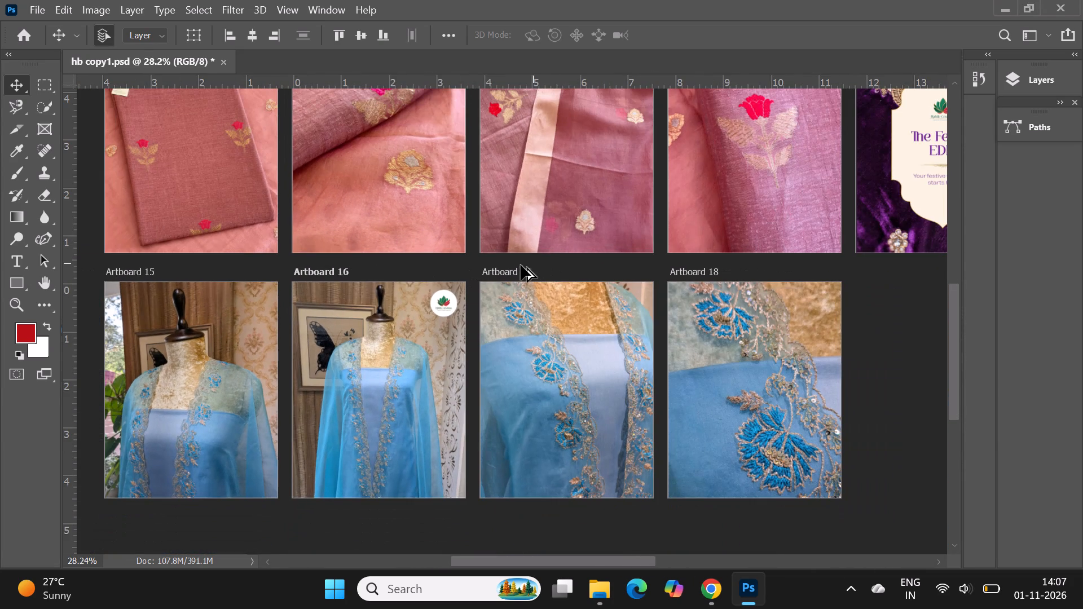
{"action": "scroll", "coordinate": [408, 312], "scroll_direction": "up", "scroll_amount": 9, "text": "alt"}
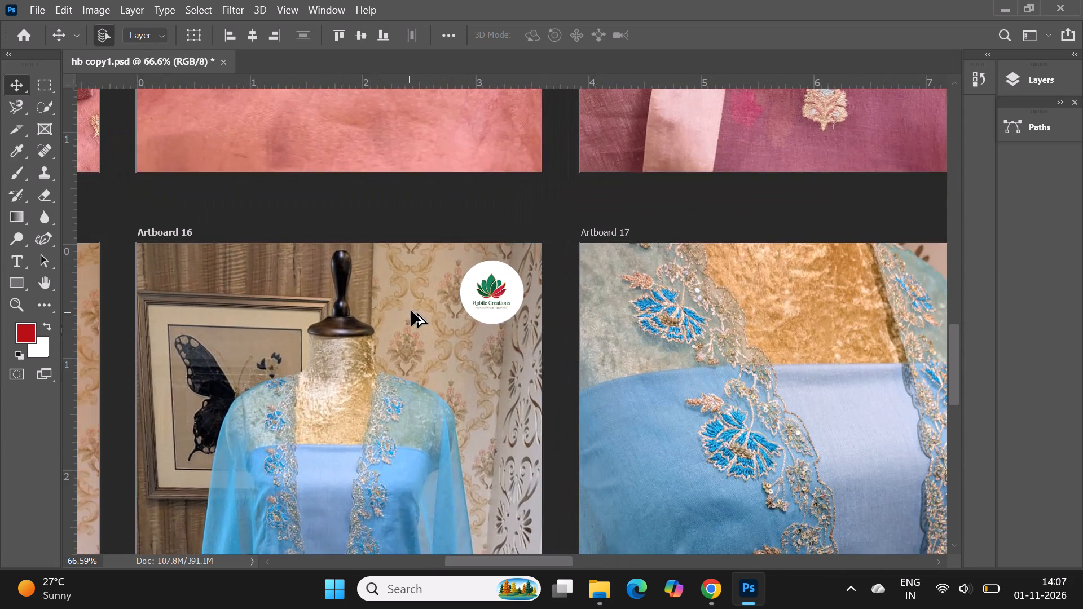
{"action": "scroll", "coordinate": [500, 278], "scroll_direction": "down", "scroll_amount": 7, "text": "alt"}
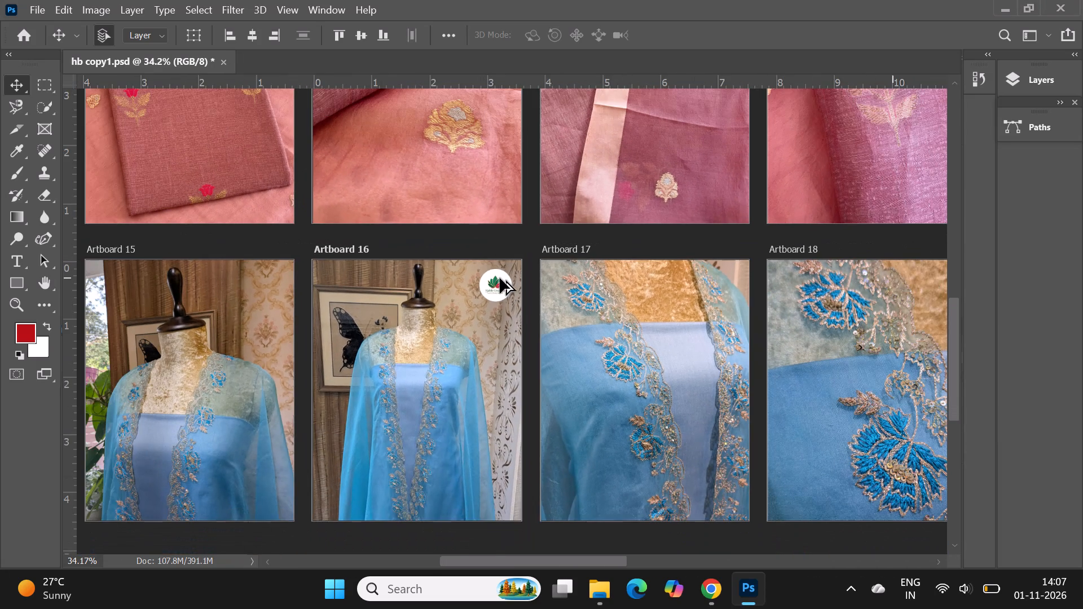
{"action": "scroll", "coordinate": [169, 306], "scroll_direction": "down", "scroll_amount": 3, "text": "alt"}
{"action": "scroll", "coordinate": [347, 363], "scroll_direction": "up", "scroll_amount": 5}
{"action": "scroll", "coordinate": [347, 363], "scroll_direction": "down", "scroll_amount": 2}
{"action": "scroll", "coordinate": [347, 363], "scroll_direction": "down", "scroll_amount": 3, "text": "alt"}
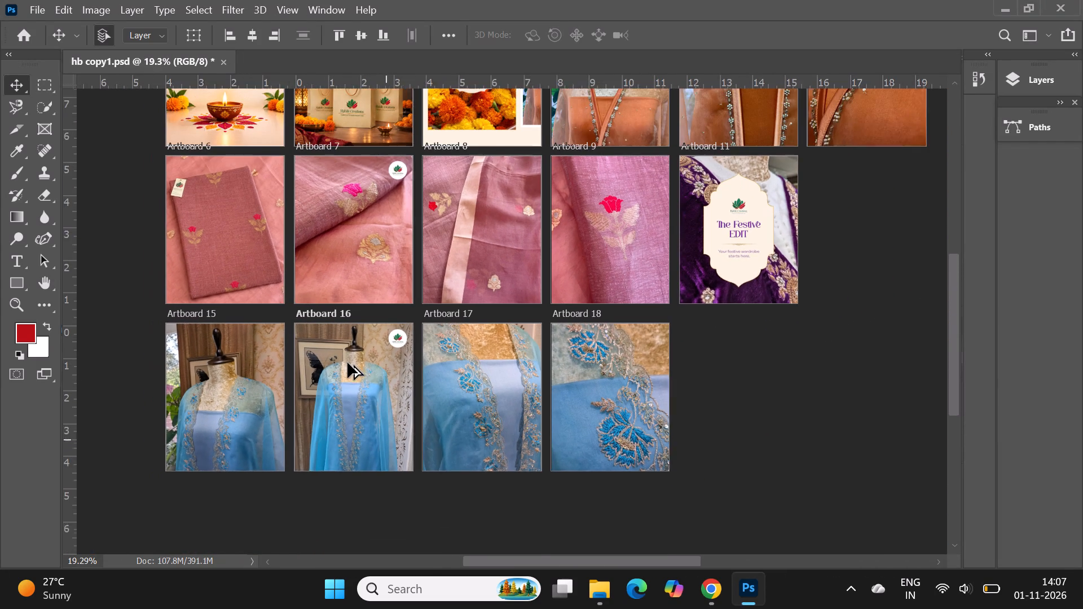
{"action": "scroll", "coordinate": [347, 363], "scroll_direction": "up", "scroll_amount": 10}
{"action": "scroll", "coordinate": [347, 363], "scroll_direction": "down", "scroll_amount": 5}
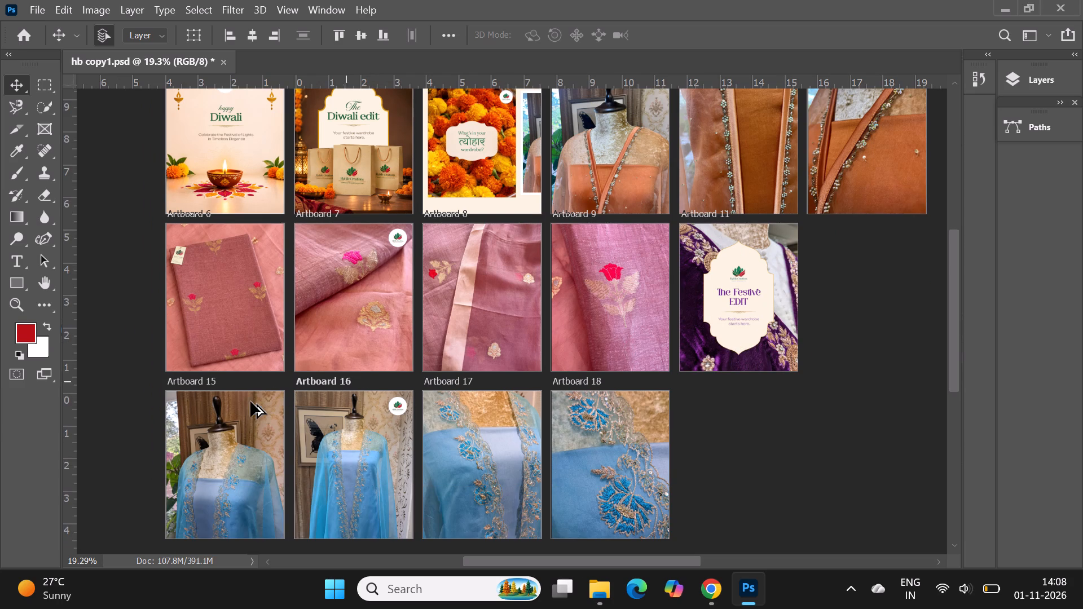
{"action": "scroll", "coordinate": [639, 378], "scroll_direction": "down", "scroll_amount": 2, "text": "alt"}
{"action": "scroll", "coordinate": [639, 378], "scroll_direction": "up", "scroll_amount": 4}
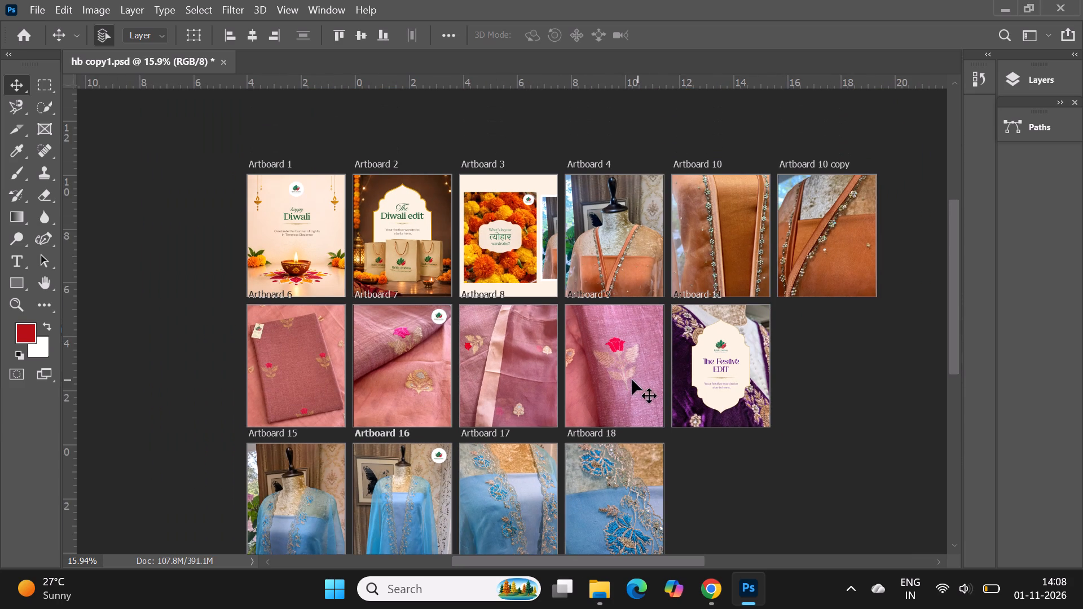
{"action": "scroll", "coordinate": [318, 480], "scroll_direction": "up", "scroll_amount": 8, "text": "alt"}
{"action": "scroll", "coordinate": [324, 472], "scroll_direction": "down", "scroll_amount": 5}
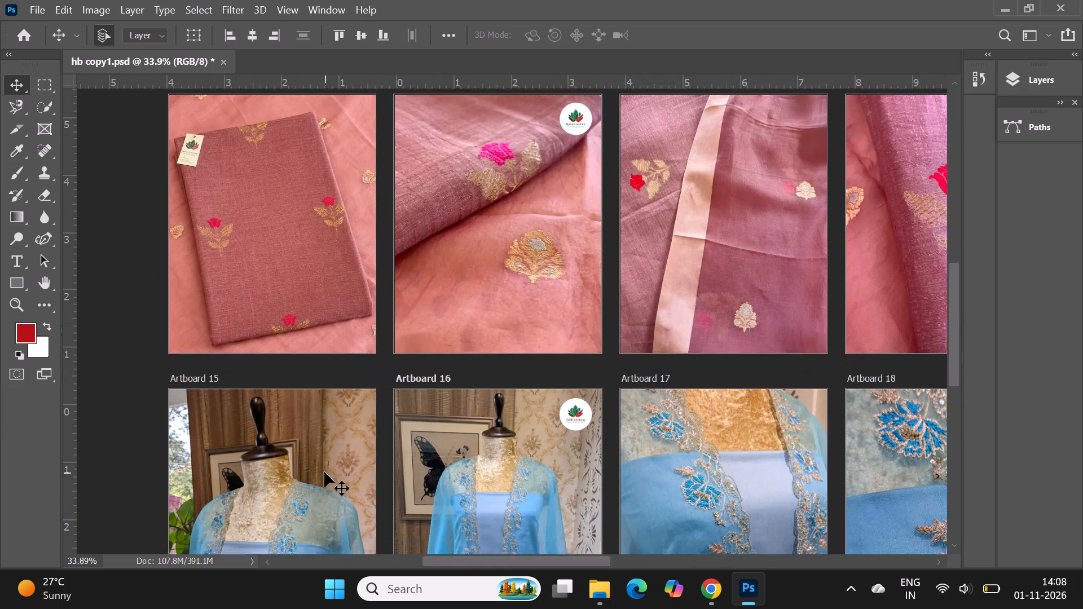
{"action": "scroll", "coordinate": [324, 472], "scroll_direction": "down", "scroll_amount": 7}
{"action": "scroll", "coordinate": [618, 279], "scroll_direction": "up", "scroll_amount": 4, "text": "alt"}
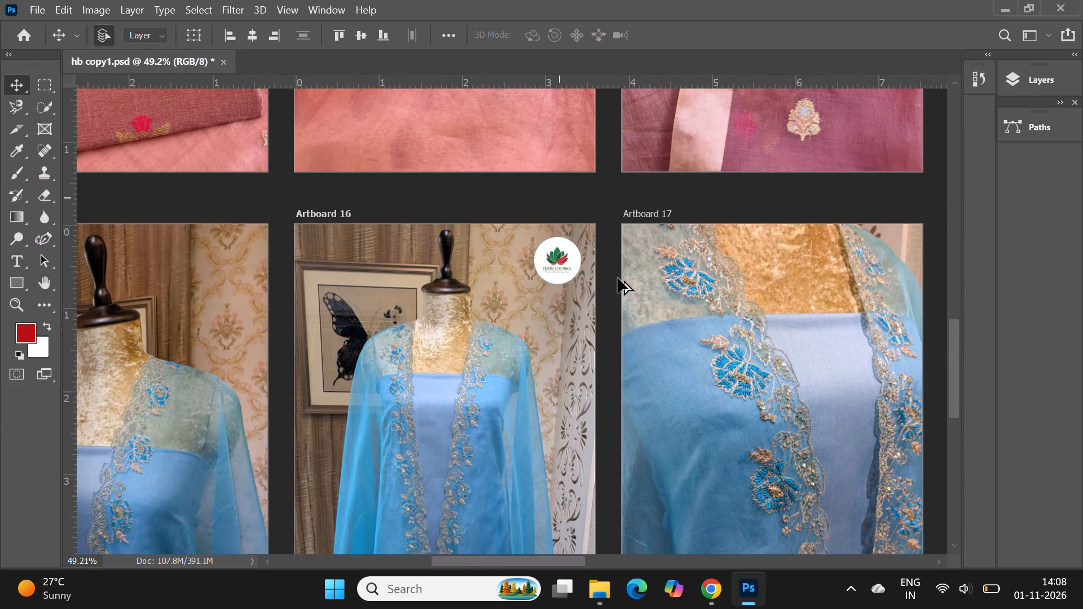
{"action": "scroll", "coordinate": [576, 251], "scroll_direction": "up", "scroll_amount": 2, "text": "alt"}
{"action": "scroll", "coordinate": [243, 292], "scroll_direction": "down", "scroll_amount": 5, "text": "alt"}
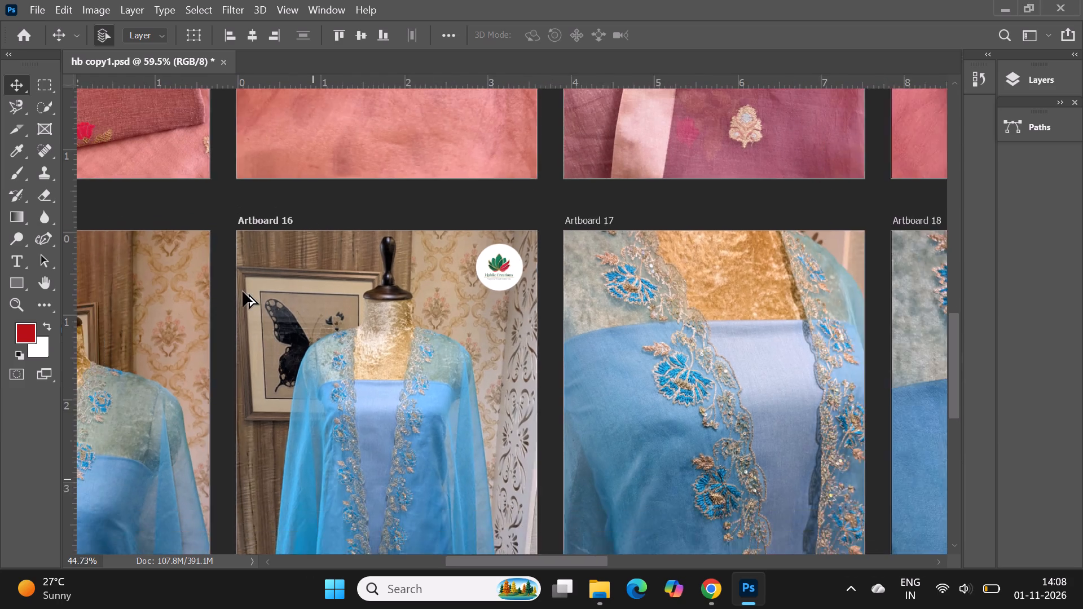
{"action": "scroll", "coordinate": [243, 292], "scroll_direction": "down", "scroll_amount": 2, "text": "alt"}
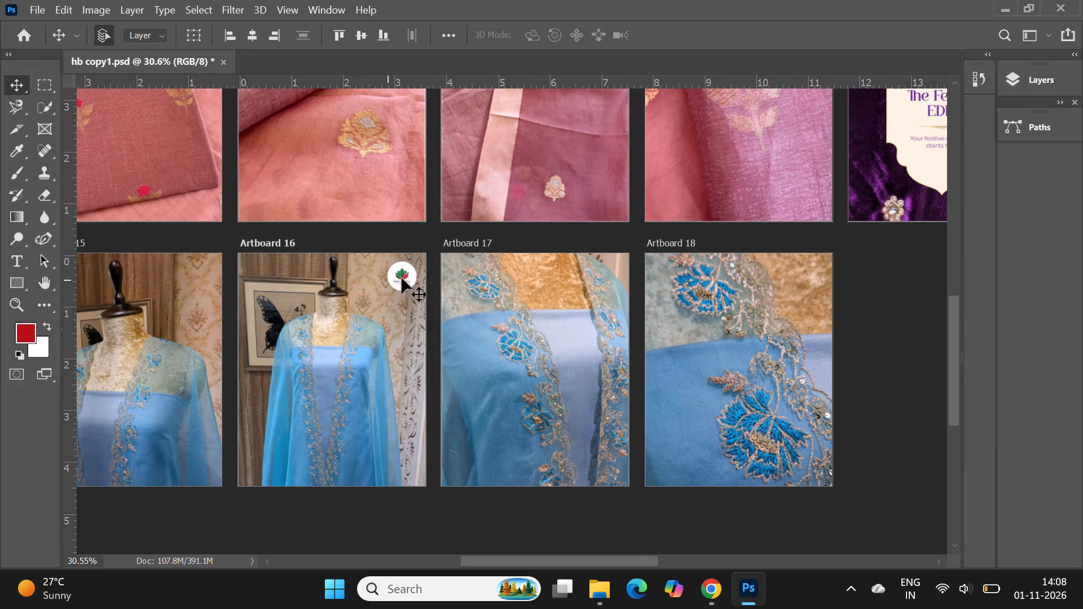
Move the logo and its white circle from Artboard 16 to the upper-right corner of Artboard 18, fine-tuning their position.
{"action": "left_click_drag", "start_coordinate": [402, 277], "coordinate": [602, 275]}
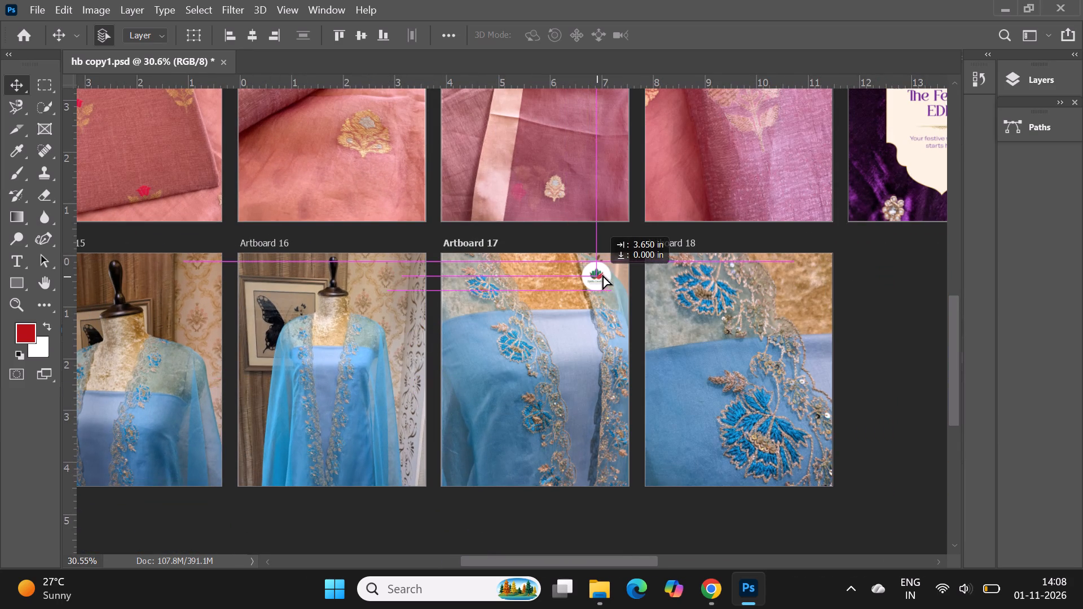
{"action": "left_click_drag", "start_coordinate": [602, 275], "coordinate": [800, 277]}
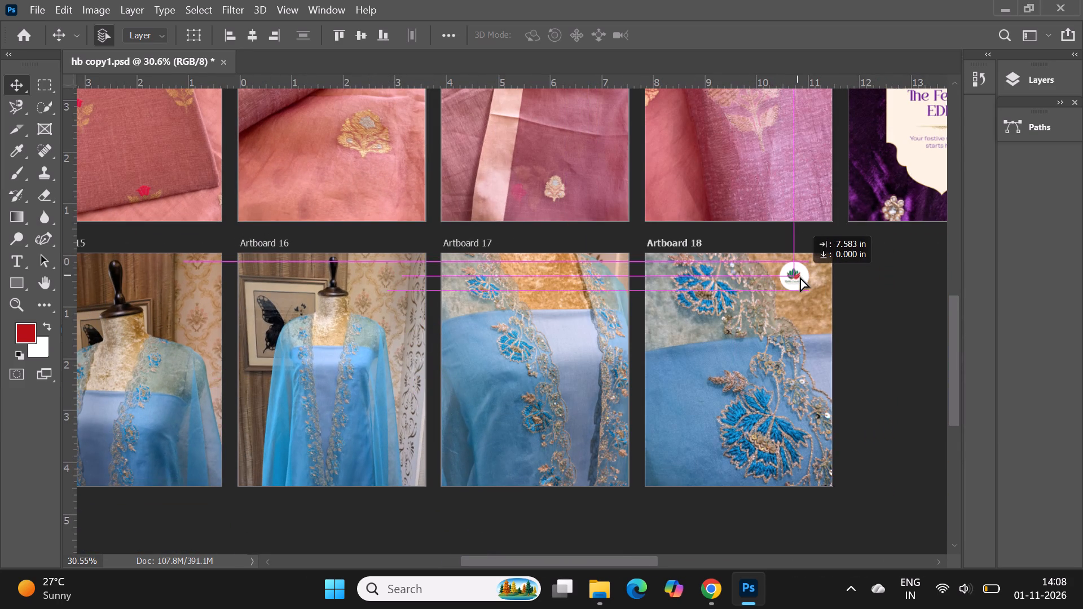
{"action": "left_click_drag", "start_coordinate": [800, 277], "coordinate": [805, 278]}
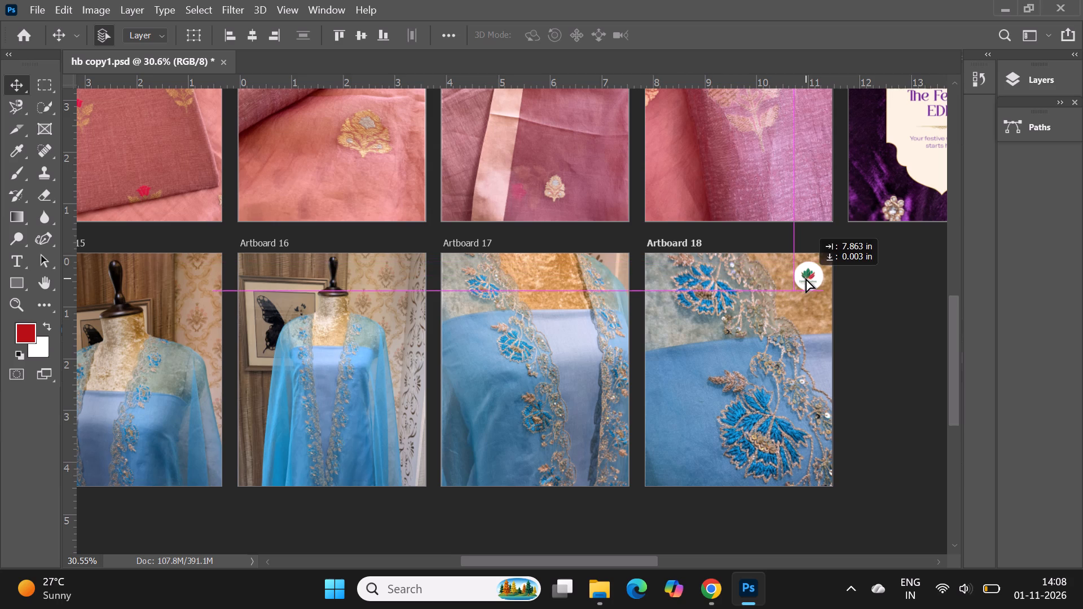
{"action": "scroll", "coordinate": [860, 270], "scroll_direction": "up", "scroll_amount": 6, "text": "alt"}
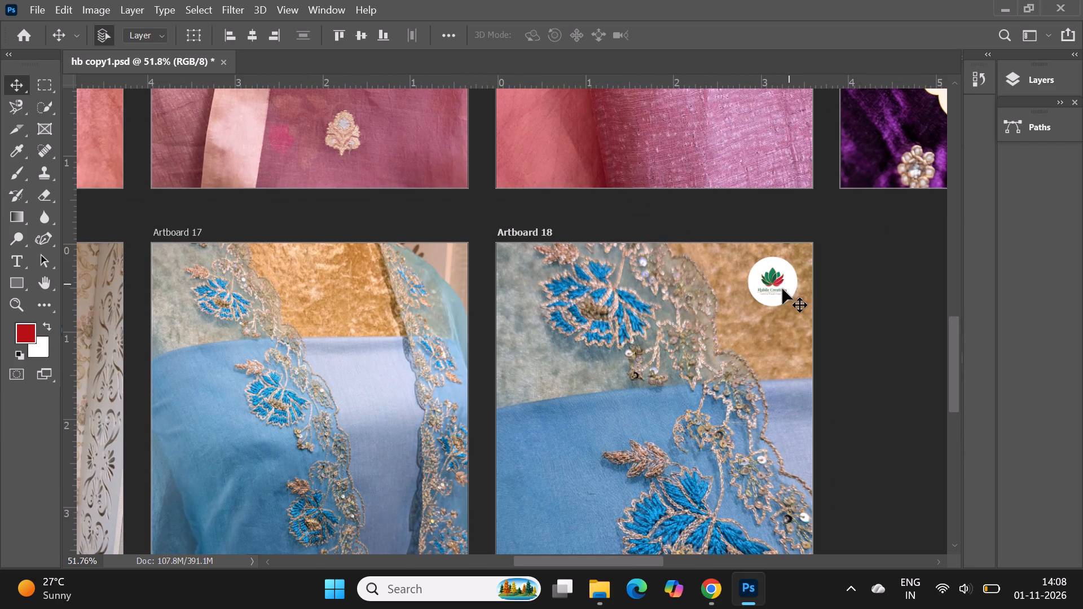
{"action": "left_click", "coordinate": [782, 289]}
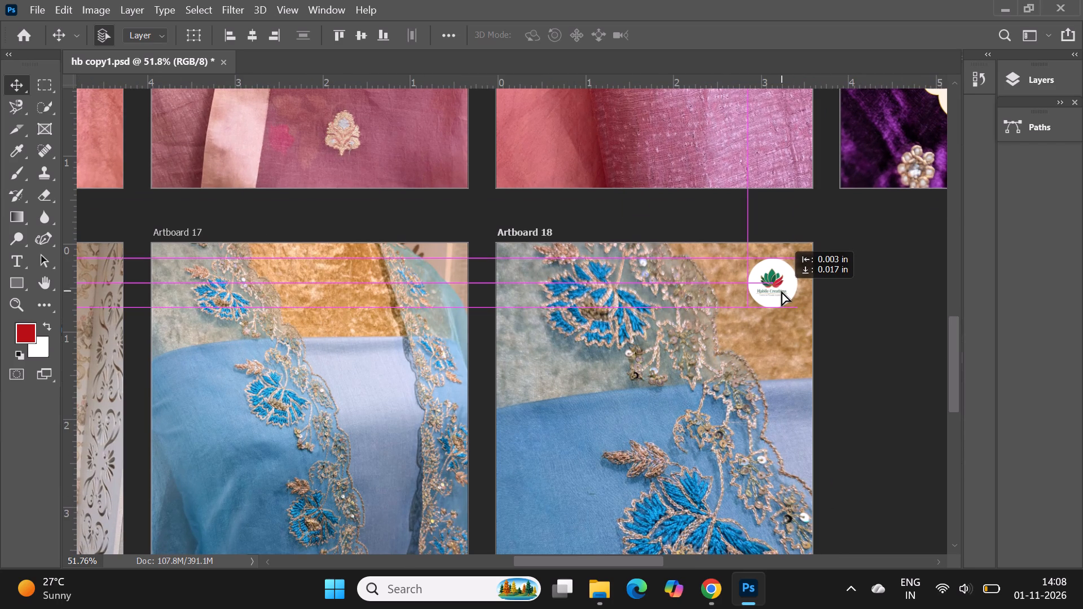
{"action": "scroll", "coordinate": [743, 267], "scroll_direction": "down", "scroll_amount": 7, "text": "alt"}
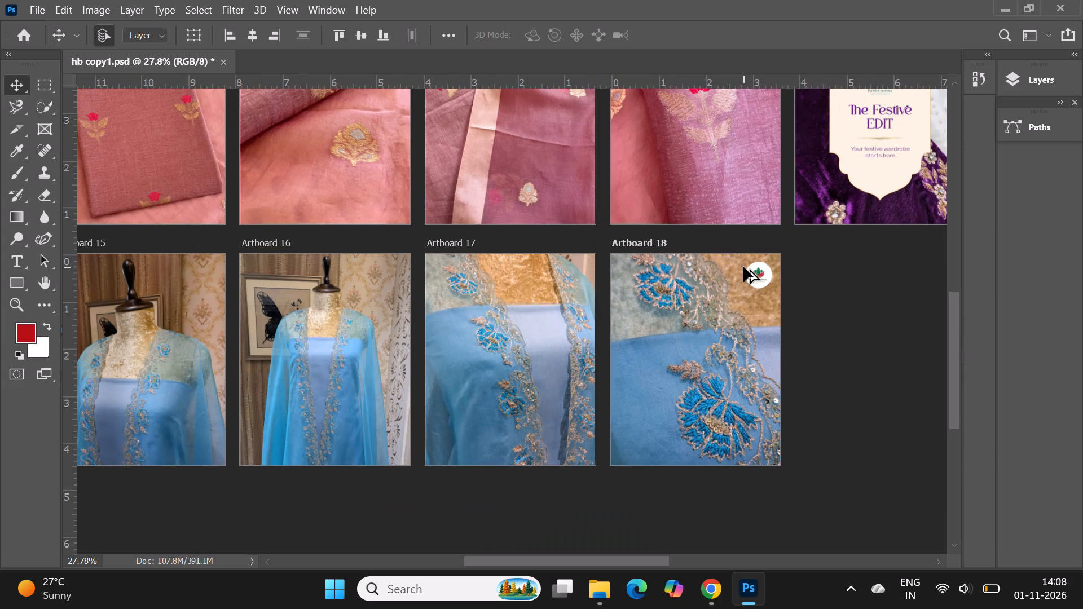
{"action": "scroll", "coordinate": [857, 348], "scroll_direction": "up", "scroll_amount": 4}
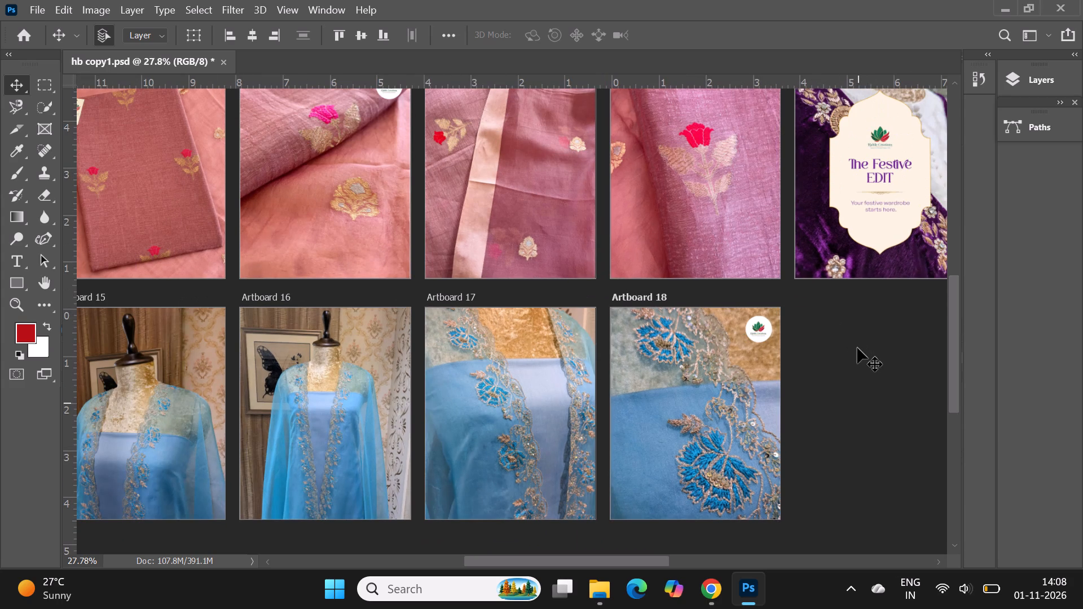
{"action": "scroll", "coordinate": [763, 331], "scroll_direction": "up", "scroll_amount": 3, "text": "alt"}
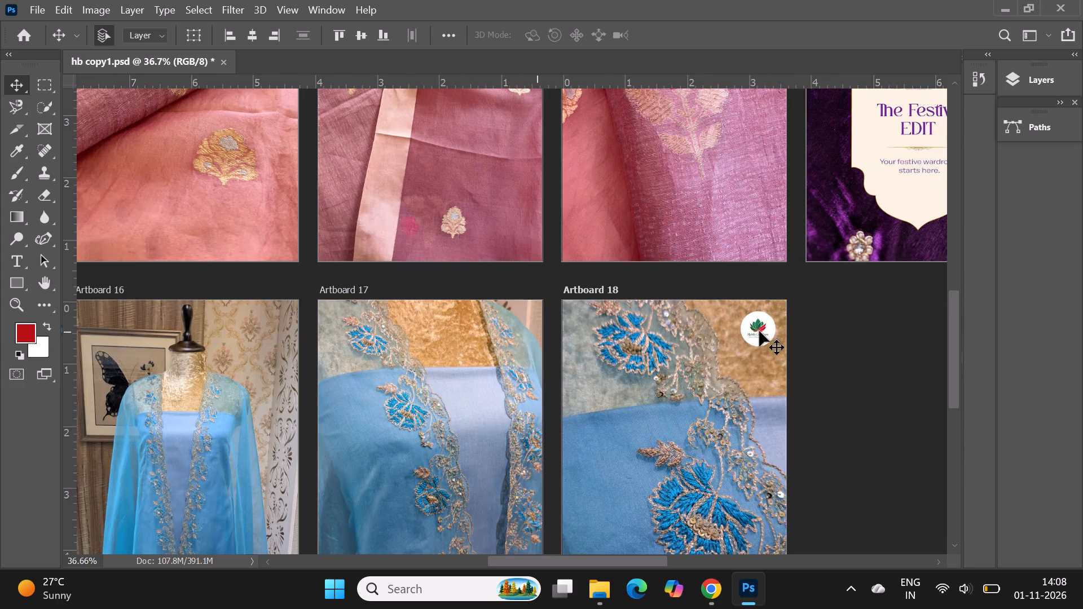
Move the logo and its white circle from Artboard 18 to the upper-right corner of Artboard 15, fine-tuning their position.
{"action": "scroll", "coordinate": [798, 304], "scroll_direction": "down", "scroll_amount": 6, "text": "alt"}
{"action": "scroll", "coordinate": [385, 372], "scroll_direction": "up", "scroll_amount": 2, "text": "alt"}
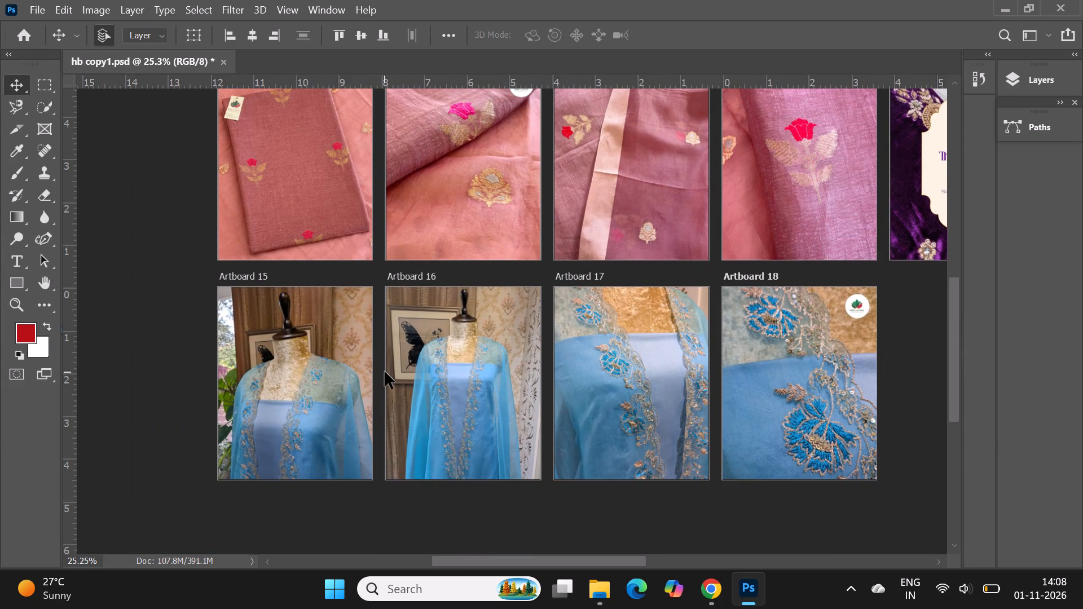
{"action": "scroll", "coordinate": [385, 372], "scroll_direction": "up", "scroll_amount": 1, "text": "alt"}
{"action": "left_click_drag", "start_coordinate": [907, 304], "coordinate": [818, 310]}
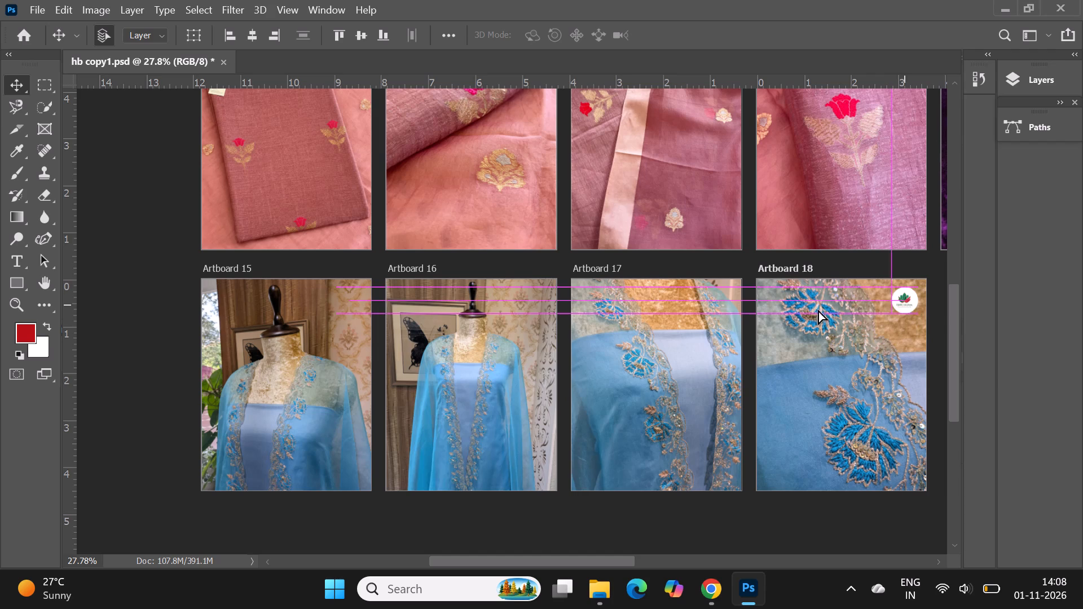
{"action": "left_click_drag", "start_coordinate": [818, 310], "coordinate": [372, 316]}
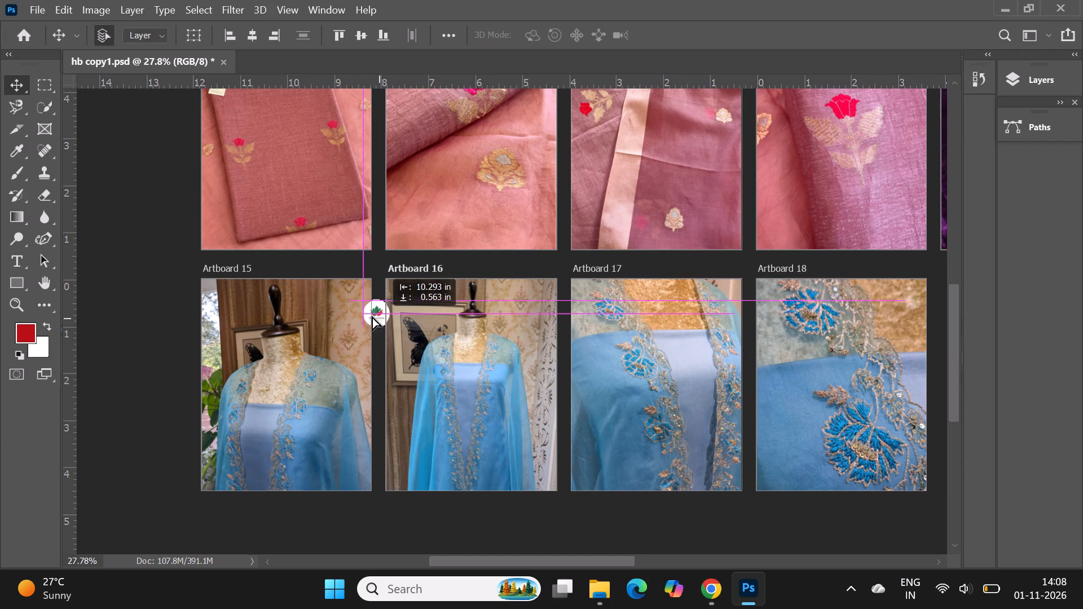
{"action": "left_click_drag", "start_coordinate": [372, 316], "coordinate": [354, 306]}
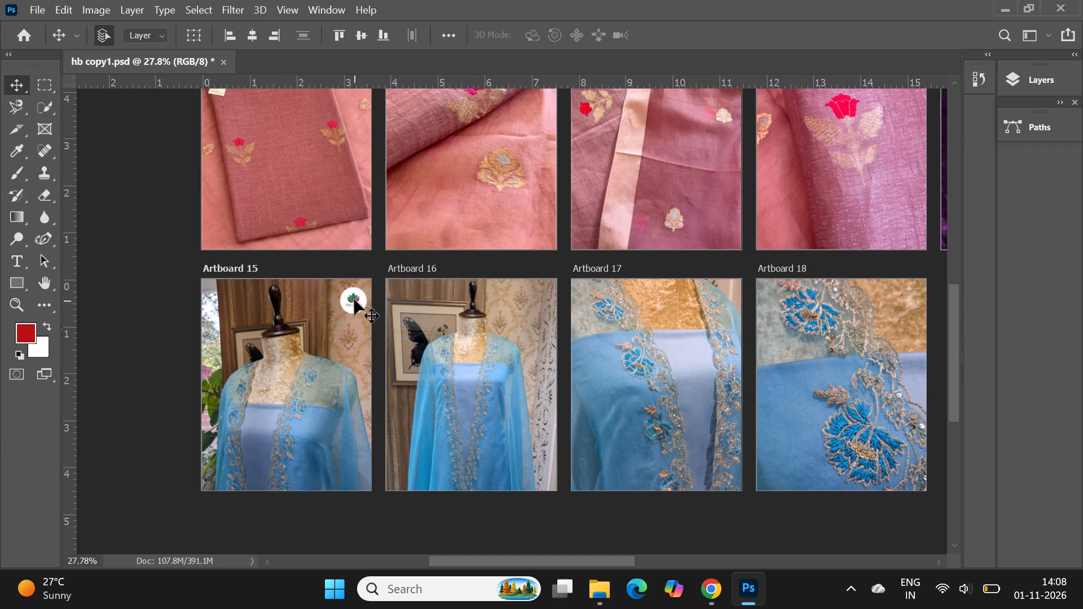
{"action": "scroll", "coordinate": [349, 293], "scroll_direction": "up", "scroll_amount": 7, "text": "alt"}
{"action": "left_click_drag", "start_coordinate": [355, 307], "coordinate": [347, 307]}
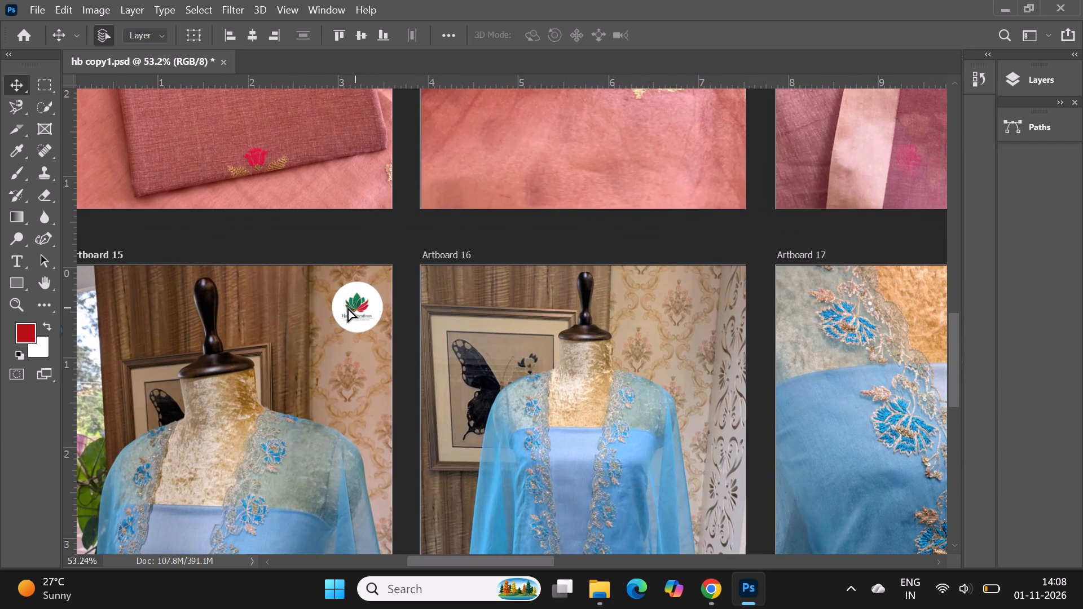
{"action": "left_click_drag", "start_coordinate": [347, 307], "coordinate": [349, 306]}
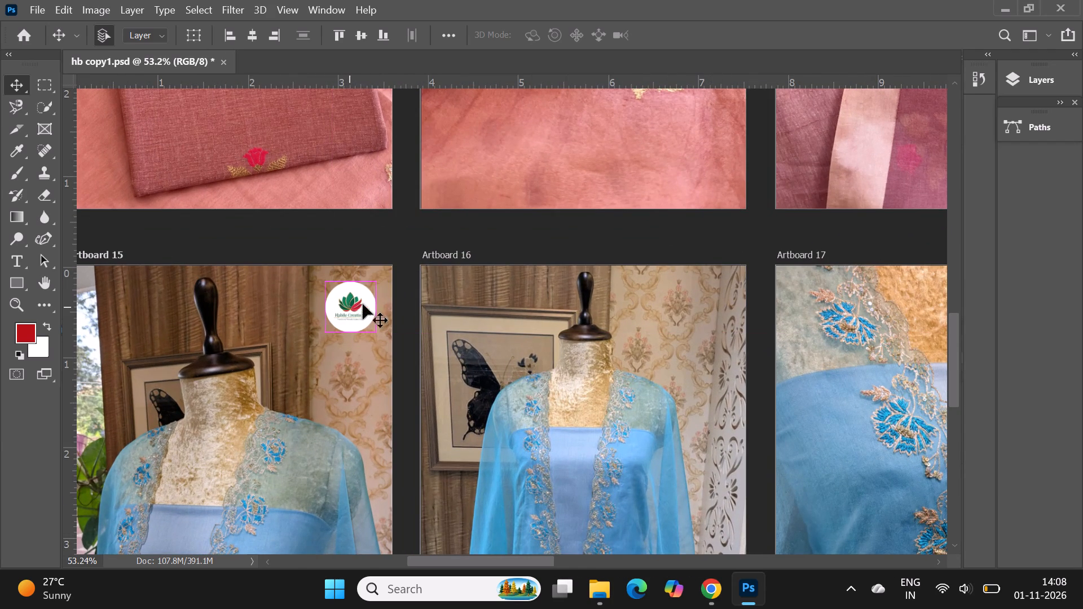
{"action": "scroll", "coordinate": [407, 270], "scroll_direction": "down", "scroll_amount": 4, "text": "alt"}
{"action": "scroll", "coordinate": [299, 281], "scroll_direction": "down", "scroll_amount": 3, "text": "alt"}
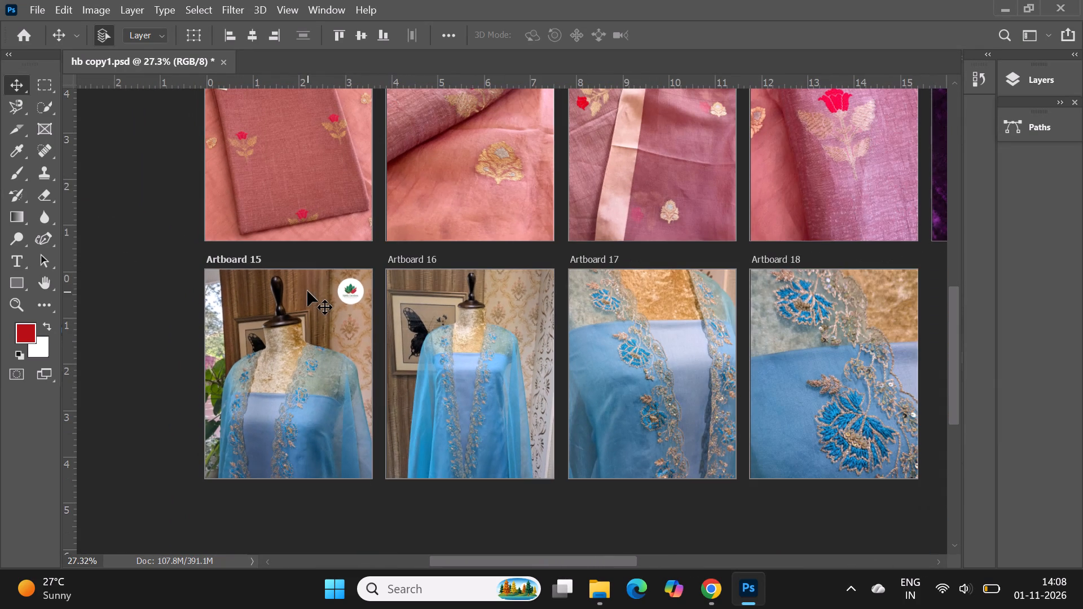
{"action": "key", "text": "Down"}
Add a row of four blank white 3.6 × 4.5 in artboards directly below Artboards 15 to 18.
{"action": "left_click", "coordinate": [138, 273]}
{"action": "scroll", "coordinate": [141, 260], "scroll_direction": "down", "scroll_amount": 6, "text": "alt"}
{"action": "scroll", "coordinate": [271, 283], "scroll_direction": "up", "scroll_amount": 4}
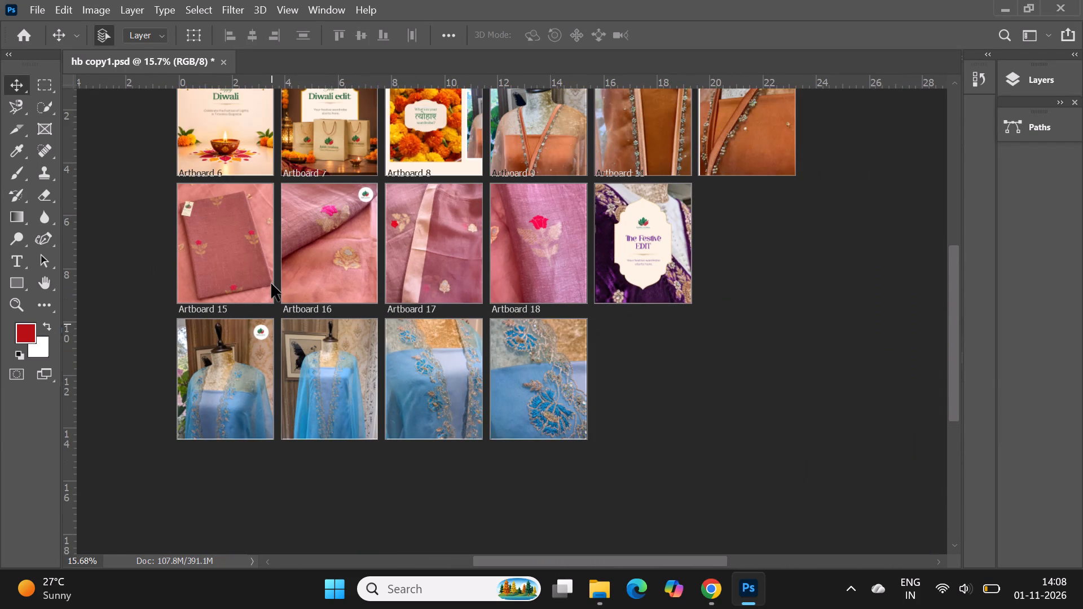
{"action": "scroll", "coordinate": [271, 284], "scroll_direction": "up", "scroll_amount": 7}
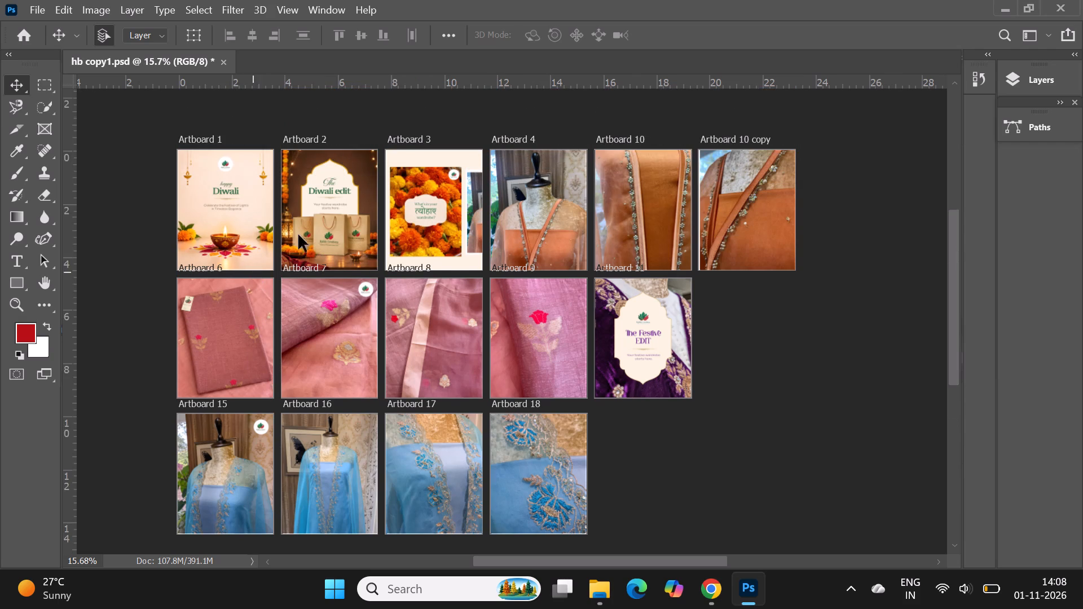
{"action": "scroll", "coordinate": [298, 235], "scroll_direction": "down", "scroll_amount": 10}
{"action": "left_click", "coordinate": [205, 273]}
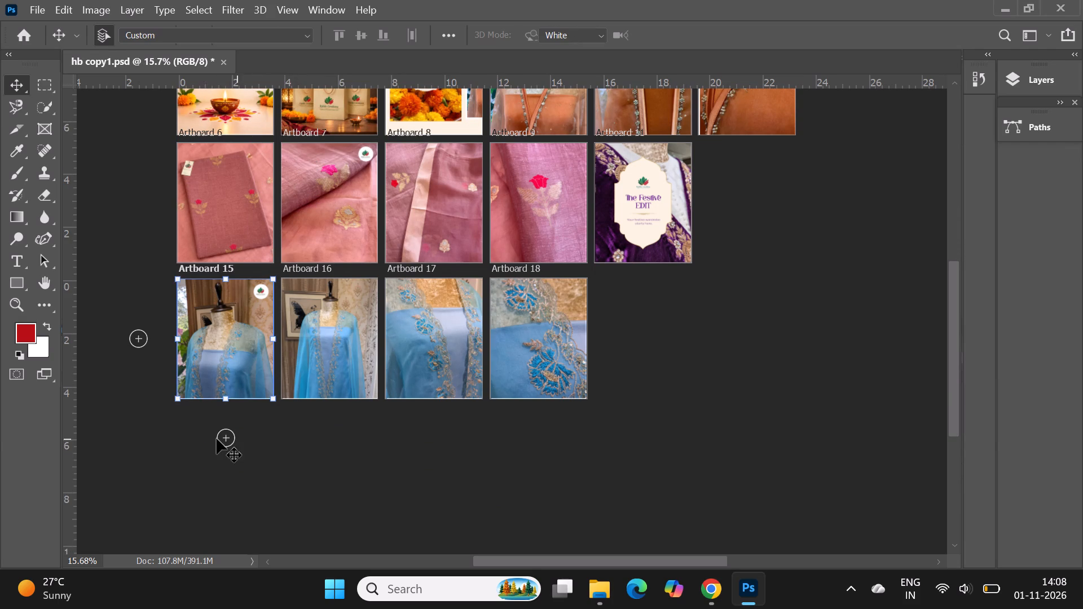
{"action": "left_click", "coordinate": [217, 439]}
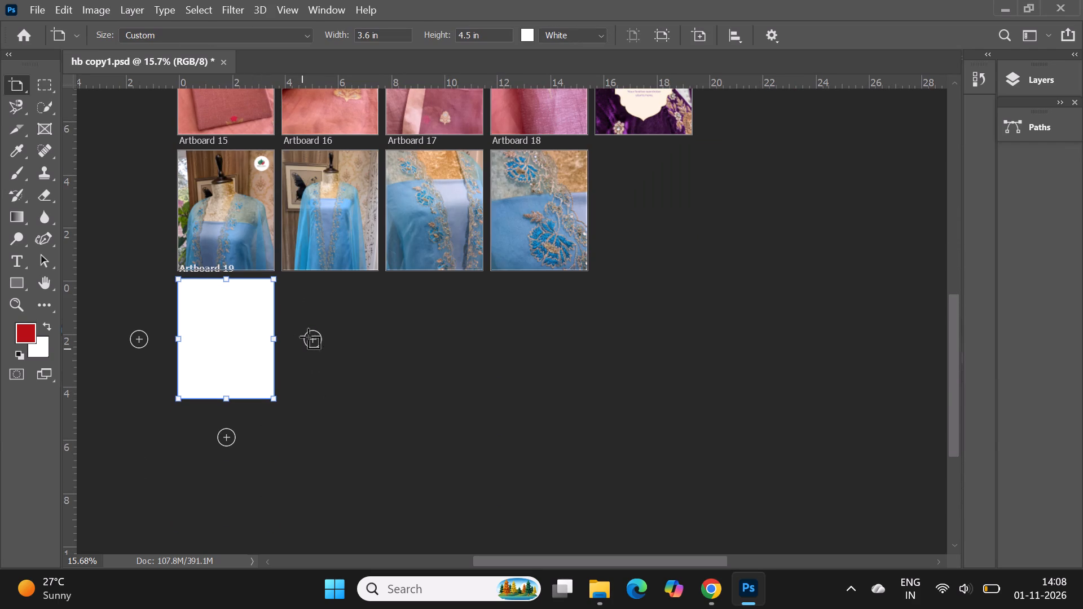
{"action": "left_click", "coordinate": [310, 344]}
{"action": "left_click", "coordinate": [310, 344]}
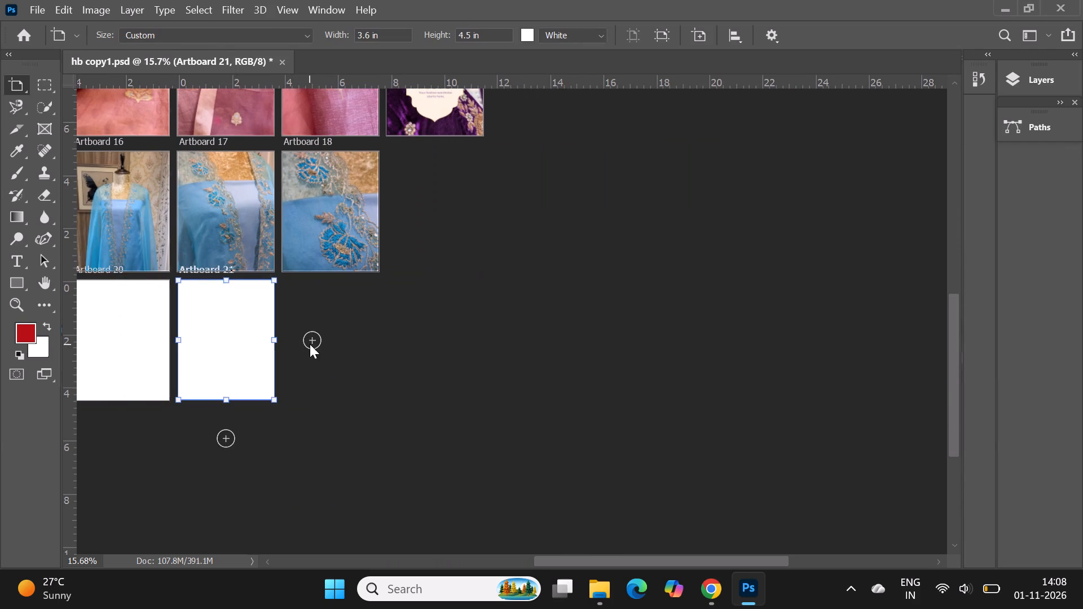
{"action": "left_click", "coordinate": [310, 344]}
{"action": "right_click", "coordinate": [19, 89]}
{"action": "left_click", "coordinate": [50, 81]}
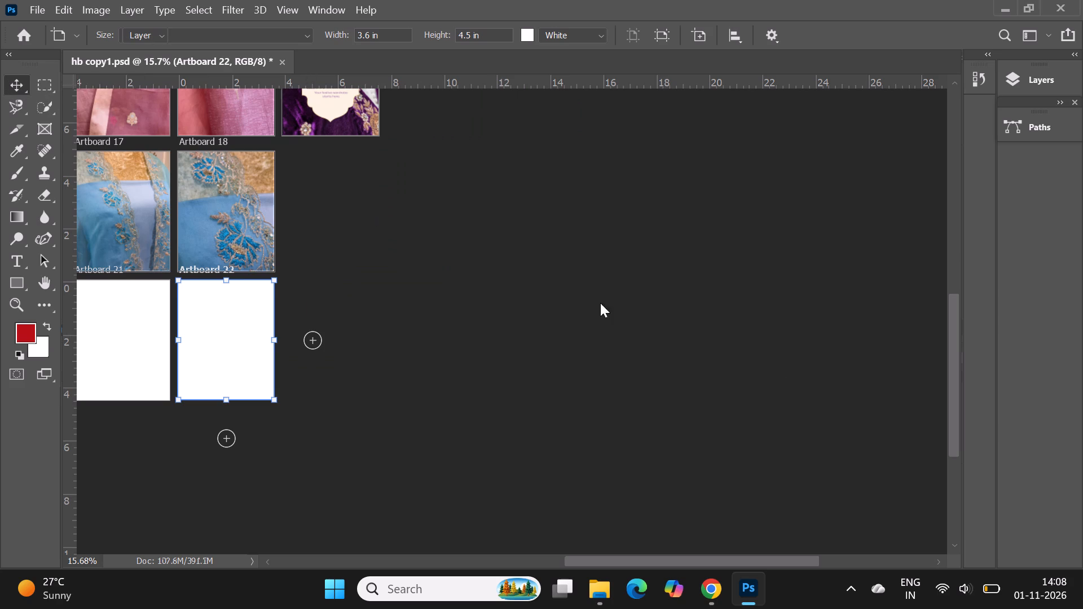
{"action": "left_click", "coordinate": [774, 367]}
{"action": "scroll", "coordinate": [787, 351], "scroll_direction": "down", "scroll_amount": 8, "text": "alt"}
{"action": "scroll", "coordinate": [756, 351], "scroll_direction": "up", "scroll_amount": 5}
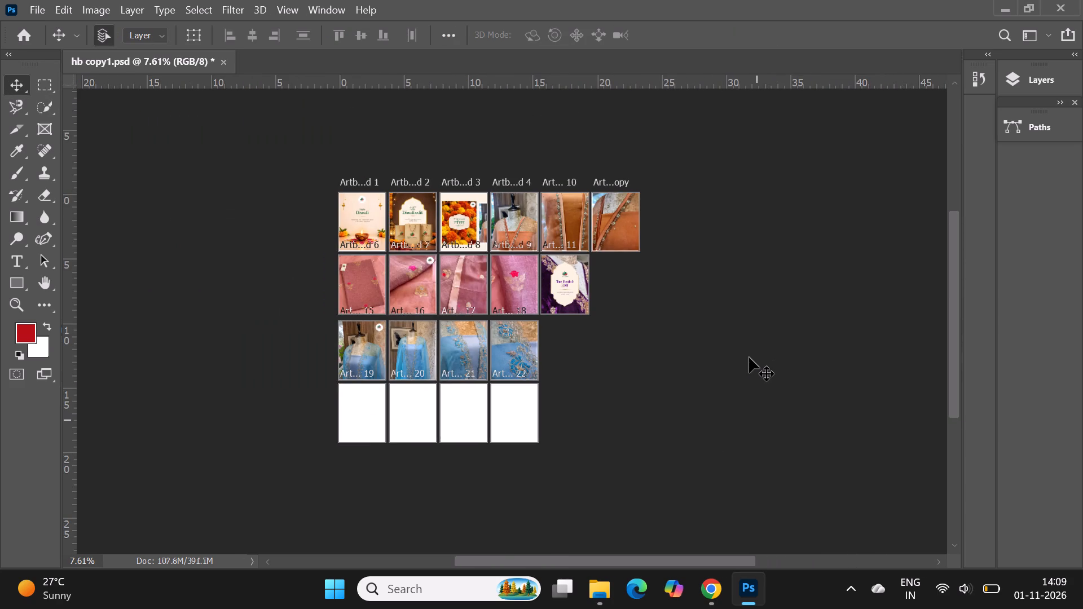
Look through the outfit photos in the Downloads folder for the purple and pink striped set.
{"action": "left_click", "coordinate": [609, 598]}
{"action": "left_click", "coordinate": [86, 329]}
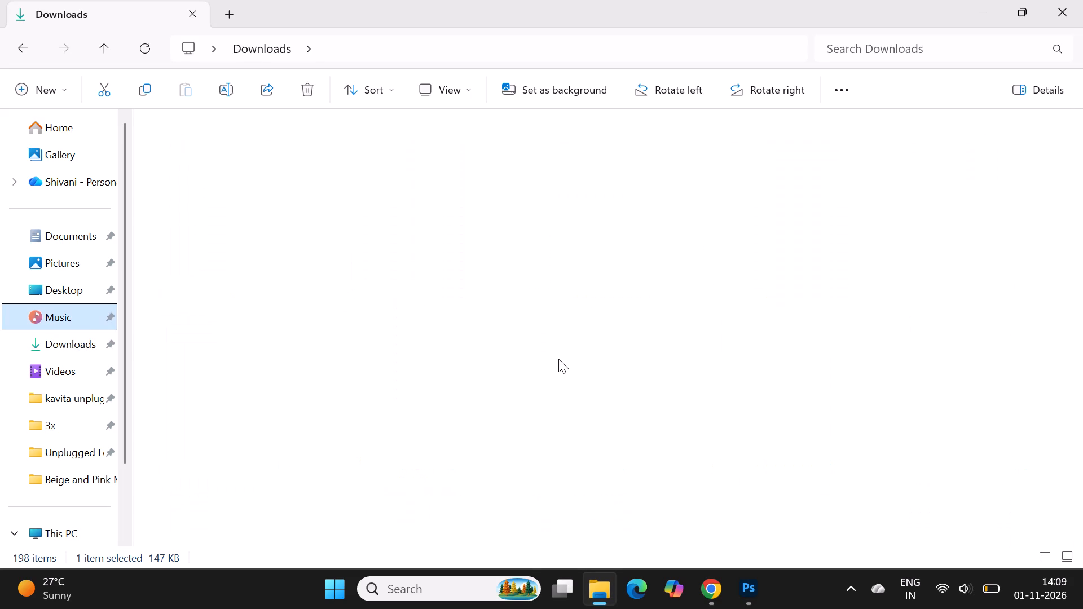
{"action": "left_click", "coordinate": [74, 346]}
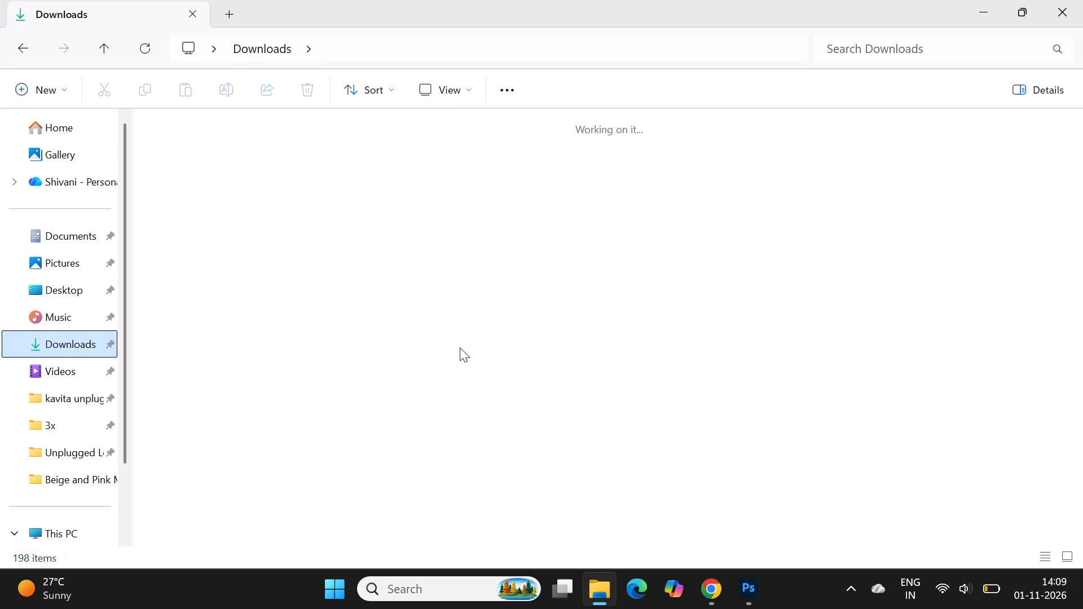
{"action": "scroll", "coordinate": [460, 347], "scroll_direction": "up", "scroll_amount": 5}
{"action": "scroll", "coordinate": [460, 347], "scroll_direction": "down", "scroll_amount": 3}
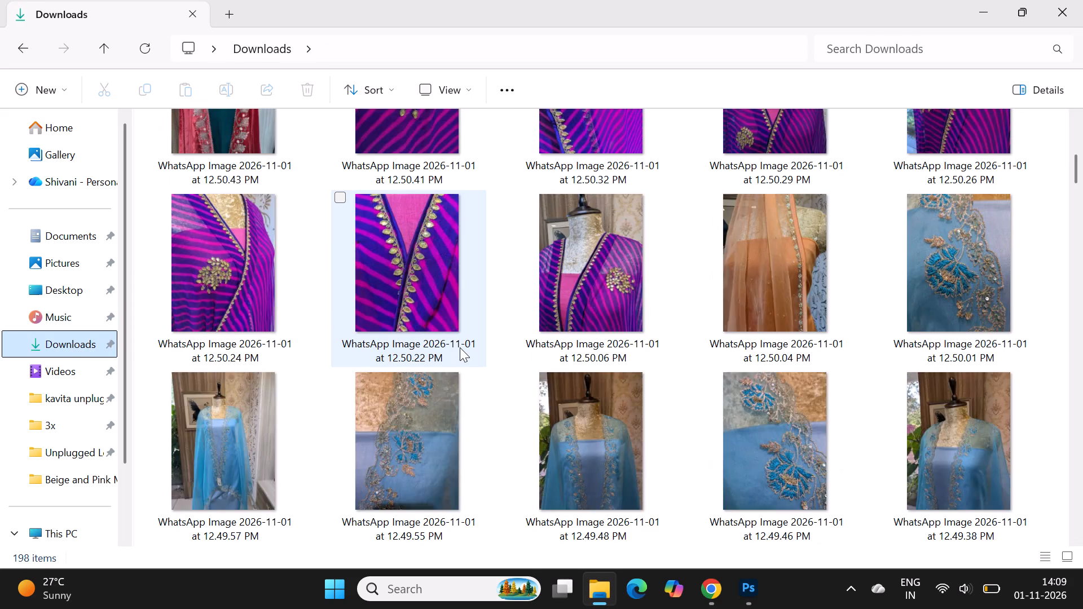
{"action": "scroll", "coordinate": [460, 347], "scroll_direction": "down", "scroll_amount": 3}
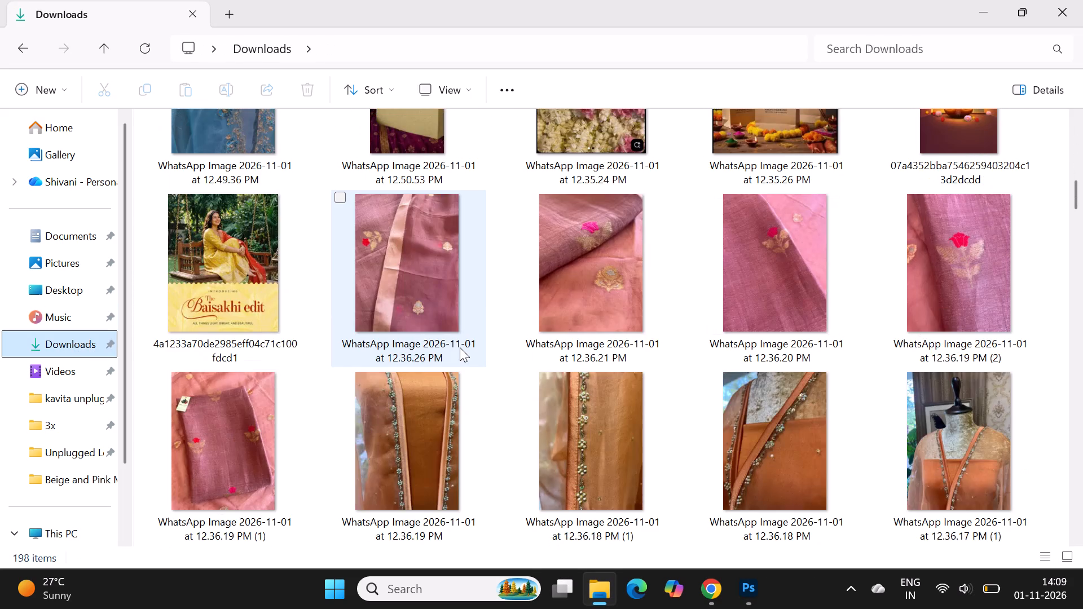
{"action": "scroll", "coordinate": [460, 347], "scroll_direction": "down", "scroll_amount": 1}
{"action": "scroll", "coordinate": [460, 347], "scroll_direction": "up", "scroll_amount": 4}
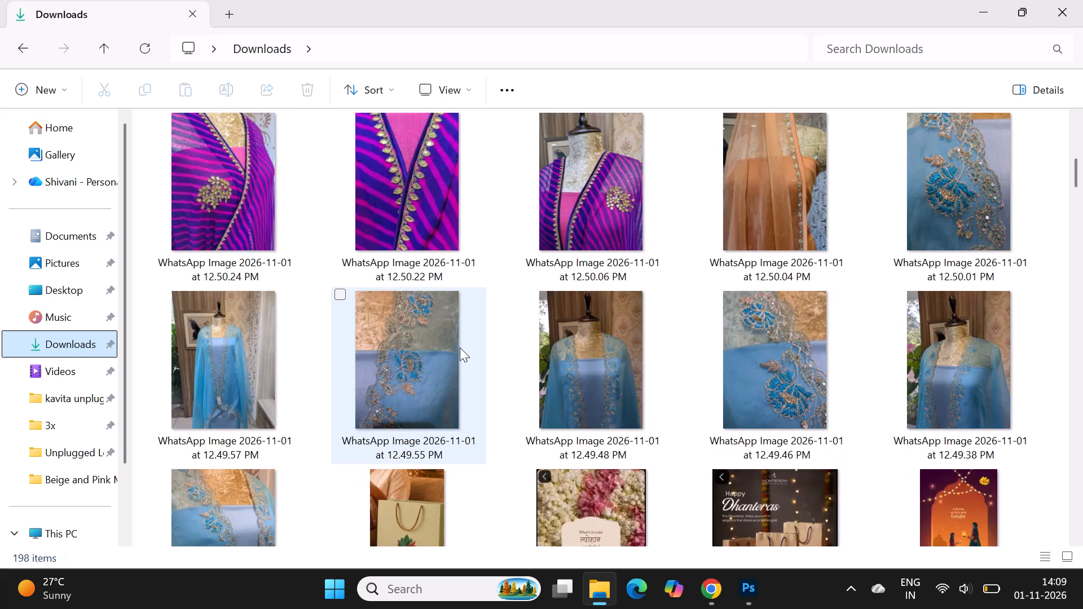
{"action": "scroll", "coordinate": [460, 347], "scroll_direction": "up", "scroll_amount": 2}
{"action": "scroll", "coordinate": [460, 347], "scroll_direction": "down", "scroll_amount": 1}
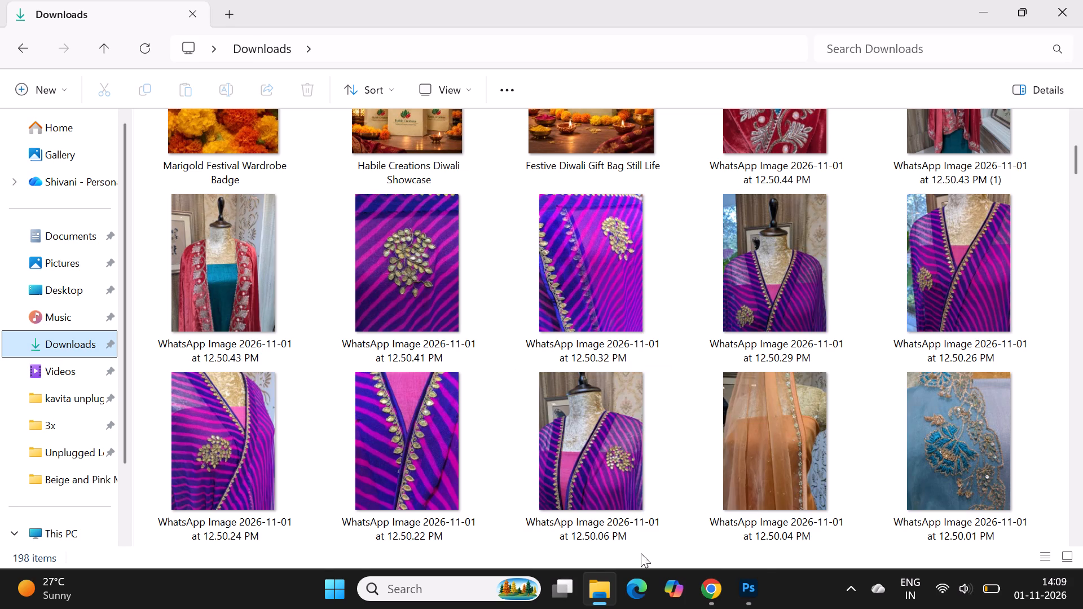
Place the 12.50.29 PM purple striped outfit photo on Artboard 19 and scale it to about 33.26% so it fills the artboard.
{"action": "left_click", "coordinate": [751, 592]}
{"action": "left_click", "coordinate": [357, 418]}
{"action": "scroll", "coordinate": [350, 423], "scroll_direction": "up", "scroll_amount": 8, "text": "alt"}
{"action": "scroll", "coordinate": [411, 431], "scroll_direction": "up", "scroll_amount": 3, "text": "alt"}
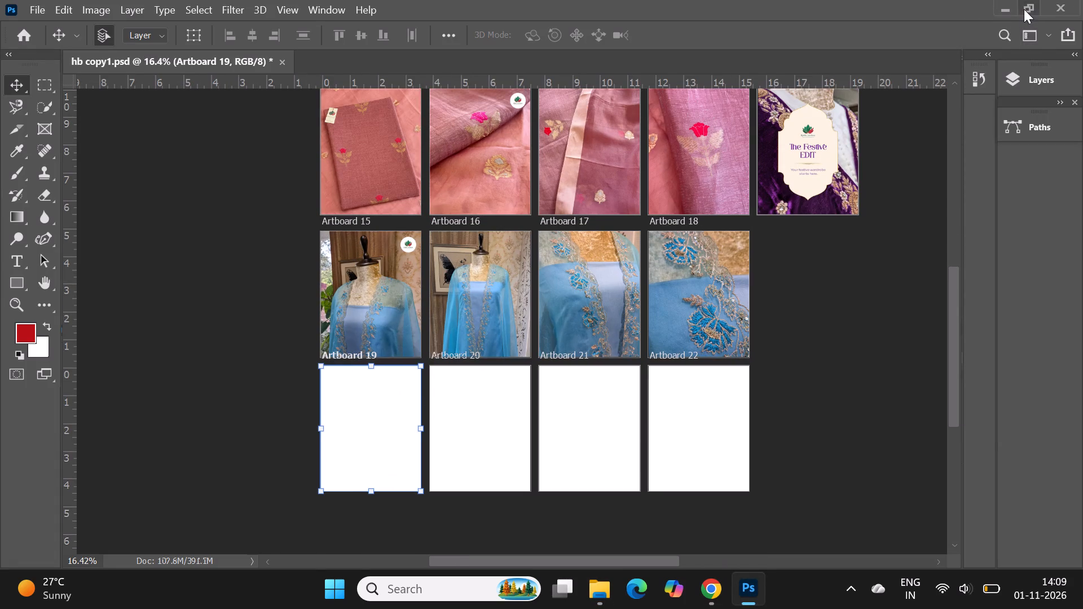
{"action": "left_click", "coordinate": [1024, 9]}
{"action": "left_click_drag", "start_coordinate": [761, 273], "coordinate": [620, 464]}
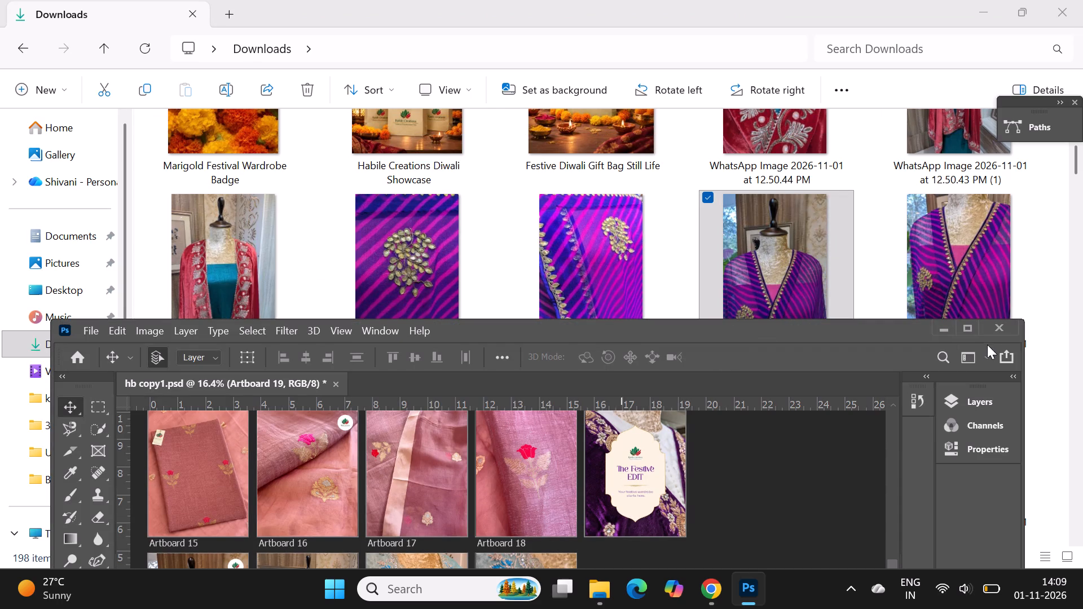
{"action": "left_click", "coordinate": [968, 330]}
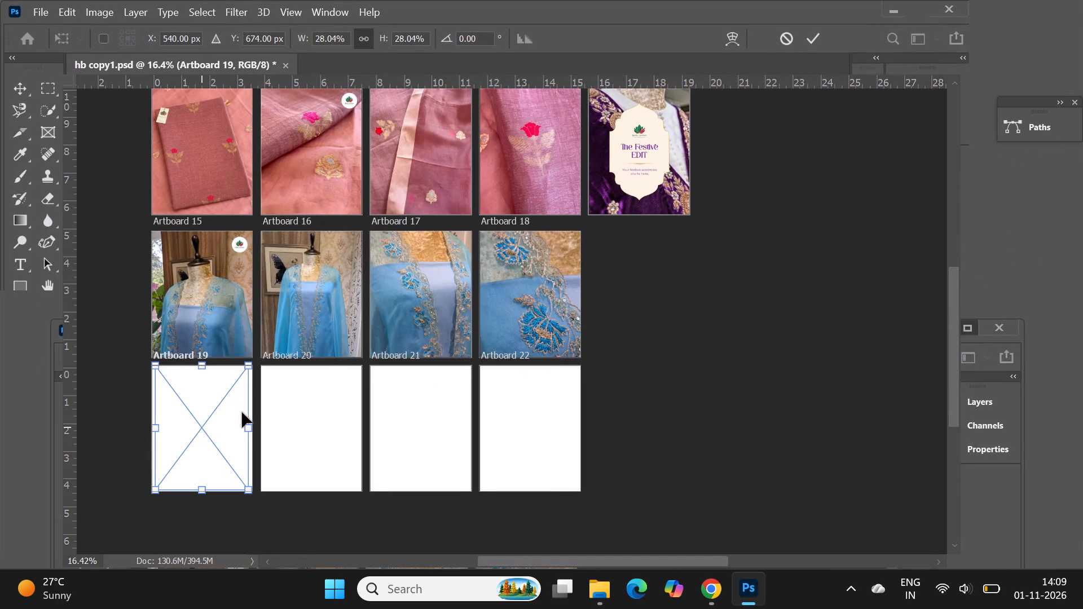
{"action": "left_click_drag", "start_coordinate": [250, 428], "coordinate": [260, 431]}
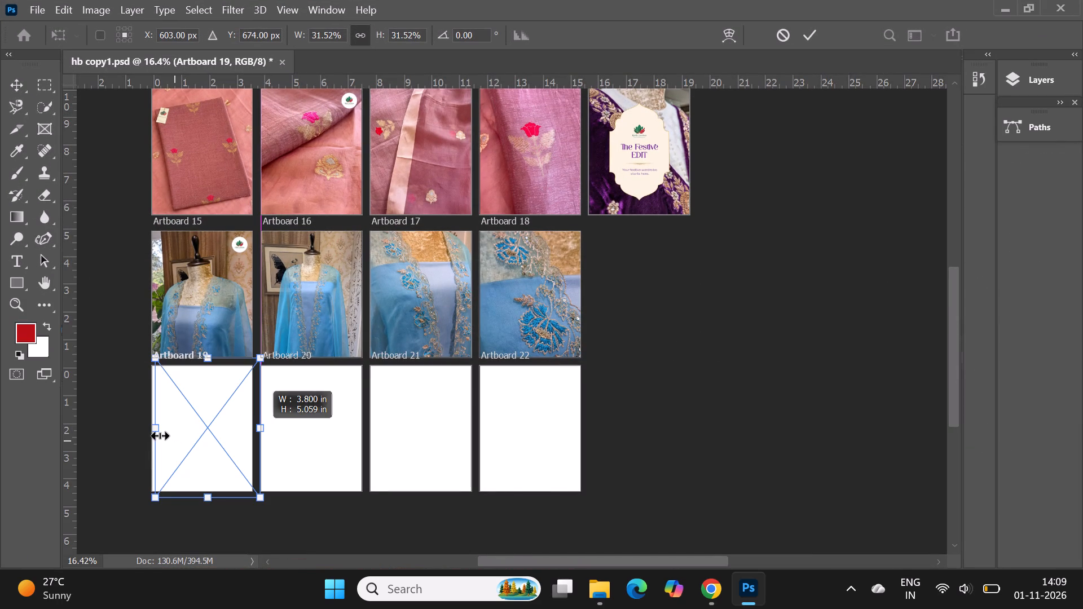
{"action": "left_click_drag", "start_coordinate": [159, 435], "coordinate": [152, 435]}
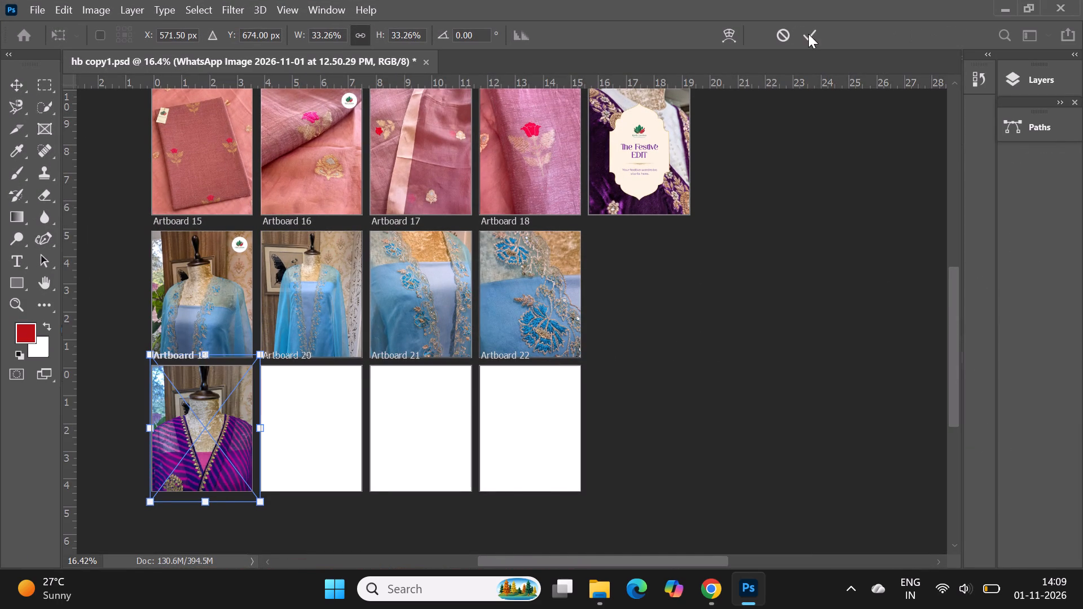
{"action": "left_click", "coordinate": [808, 34]}
{"action": "left_click", "coordinate": [738, 290]}
Reposition the purple striped mannequin photo within Artboard 19.
{"action": "scroll", "coordinate": [144, 493], "scroll_direction": "up", "scroll_amount": 5, "text": "alt"}
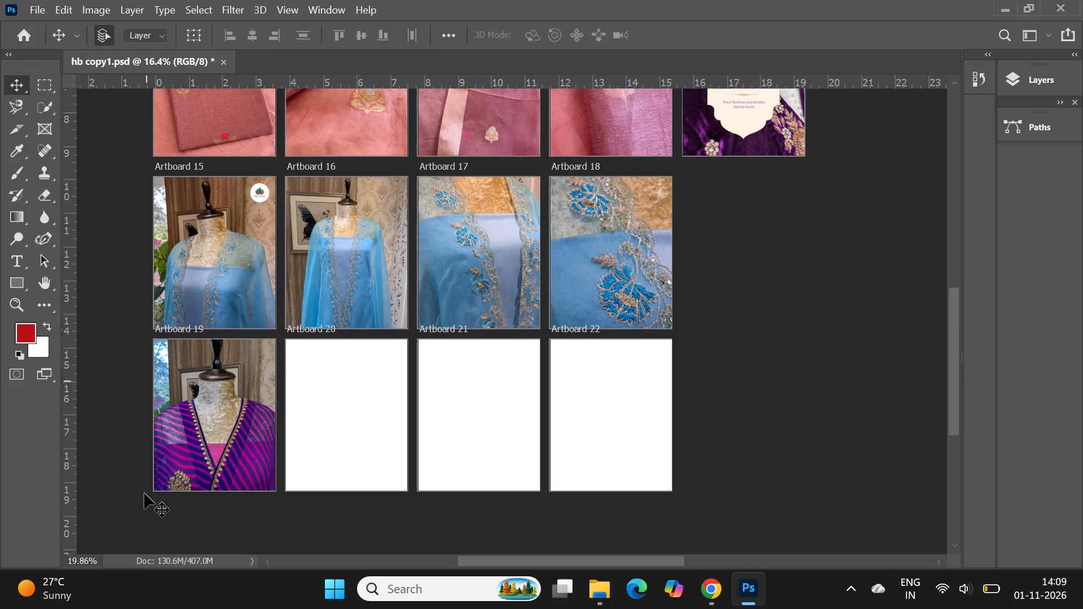
{"action": "scroll", "coordinate": [195, 370], "scroll_direction": "up", "scroll_amount": 2, "text": "alt"}
{"action": "left_click", "coordinate": [252, 399]}
{"action": "left_click_drag", "start_coordinate": [259, 400], "coordinate": [261, 416]}
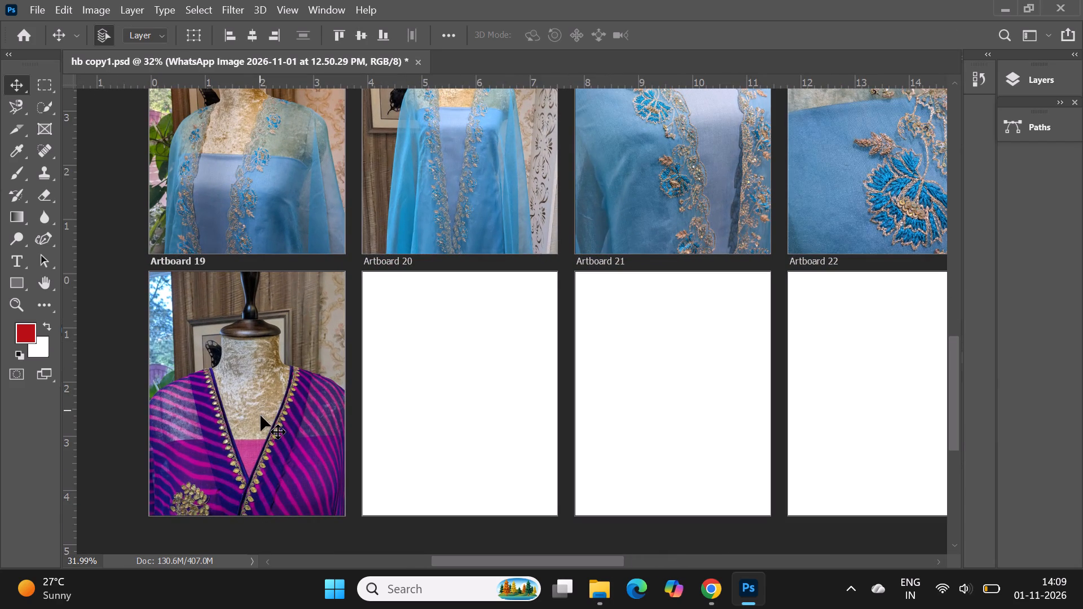
Shift the purple striped mannequin photo vertically in Artboard 19 until its bottom edge meets the artboard's bottom edge.
{"action": "left_click_drag", "start_coordinate": [261, 416], "coordinate": [261, 423]}
{"action": "left_click_drag", "start_coordinate": [244, 329], "coordinate": [244, 342]}
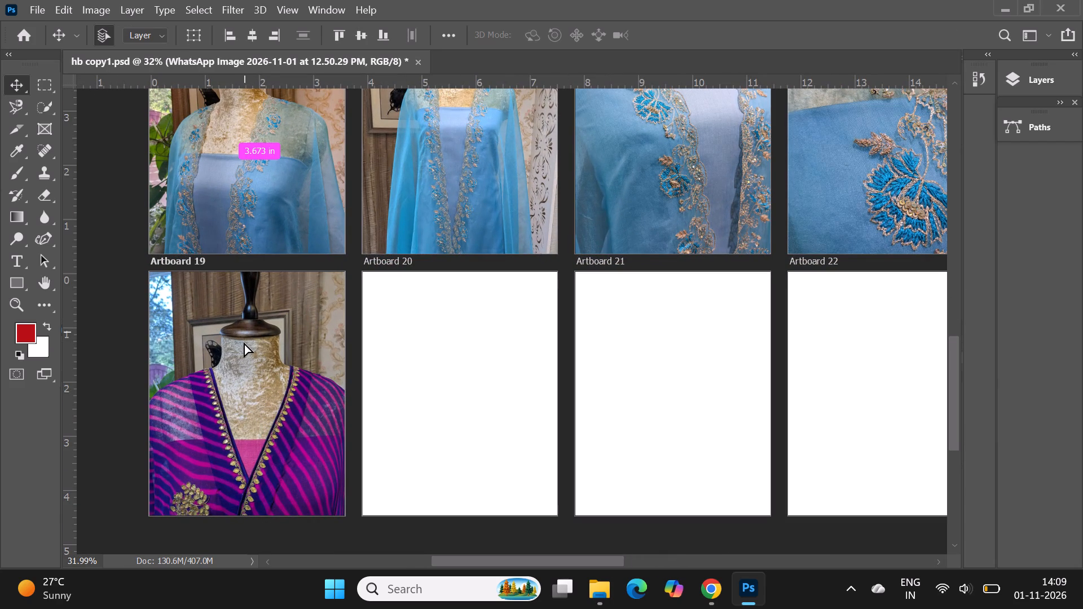
{"action": "left_click_drag", "start_coordinate": [244, 342], "coordinate": [243, 351]}
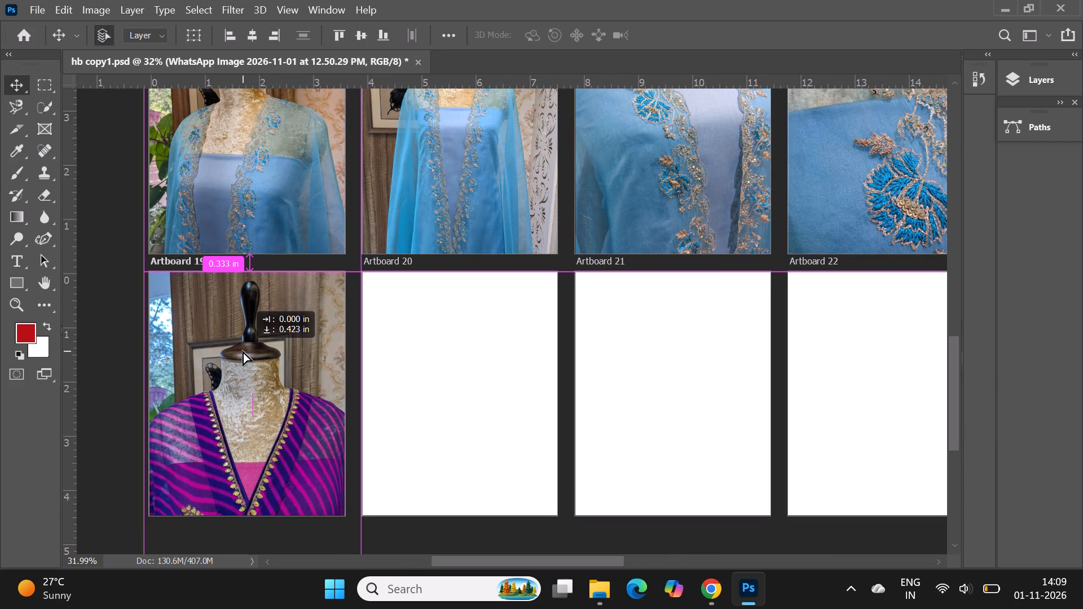
{"action": "left_click_drag", "start_coordinate": [264, 432], "coordinate": [263, 426]}
{"action": "left_click_drag", "start_coordinate": [270, 471], "coordinate": [270, 467]}
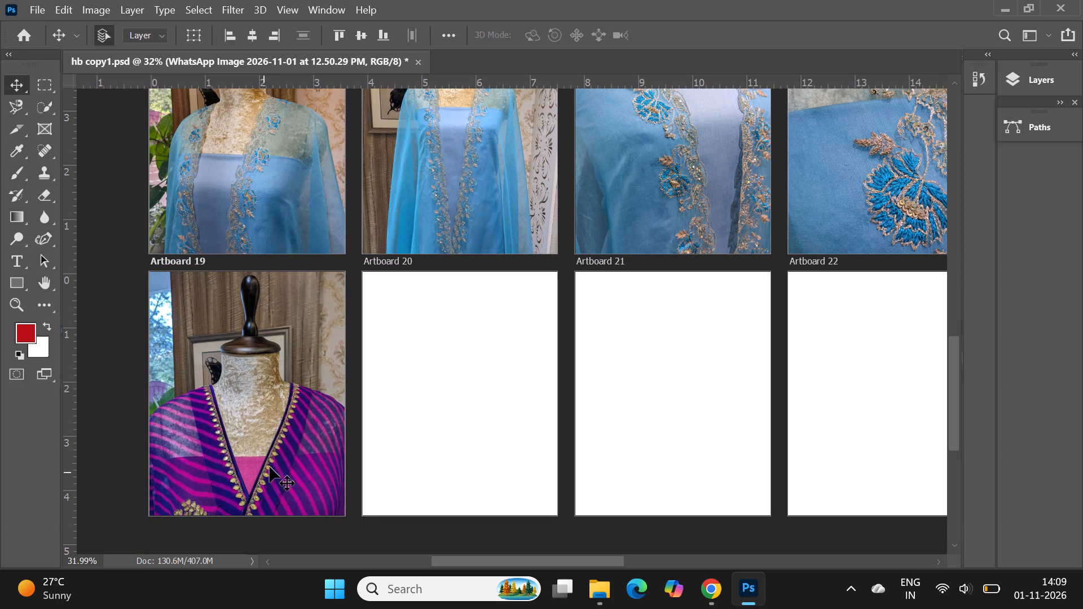
{"action": "left_click_drag", "start_coordinate": [270, 467], "coordinate": [269, 415]}
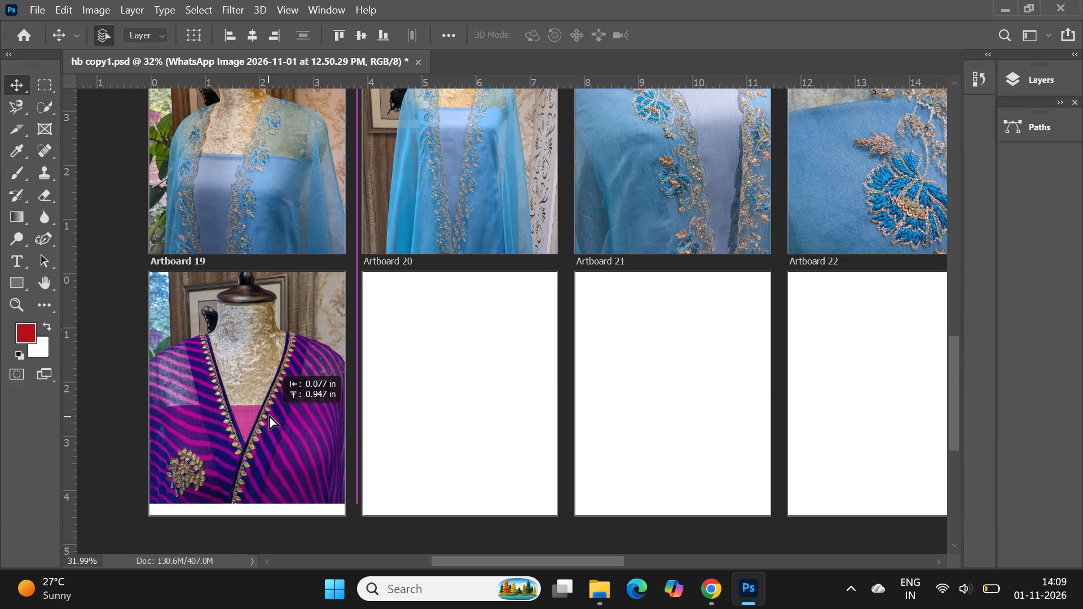
{"action": "left_click_drag", "start_coordinate": [269, 415], "coordinate": [268, 437]}
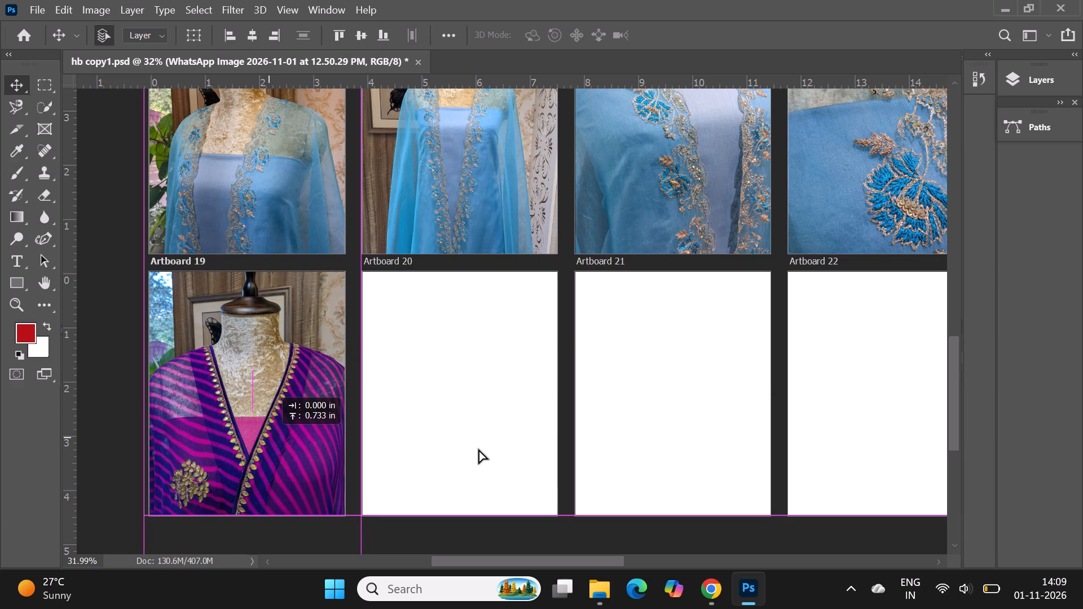
Place the 12.50.32 PM purple striped fabric photo from Downloads on Artboard 20 and scale it to about 30.25% so it fills the artboard.
{"action": "scroll", "coordinate": [222, 374], "scroll_direction": "down", "scroll_amount": 1, "text": "alt"}
{"action": "scroll", "coordinate": [337, 385], "scroll_direction": "up", "scroll_amount": 1, "text": "alt"}
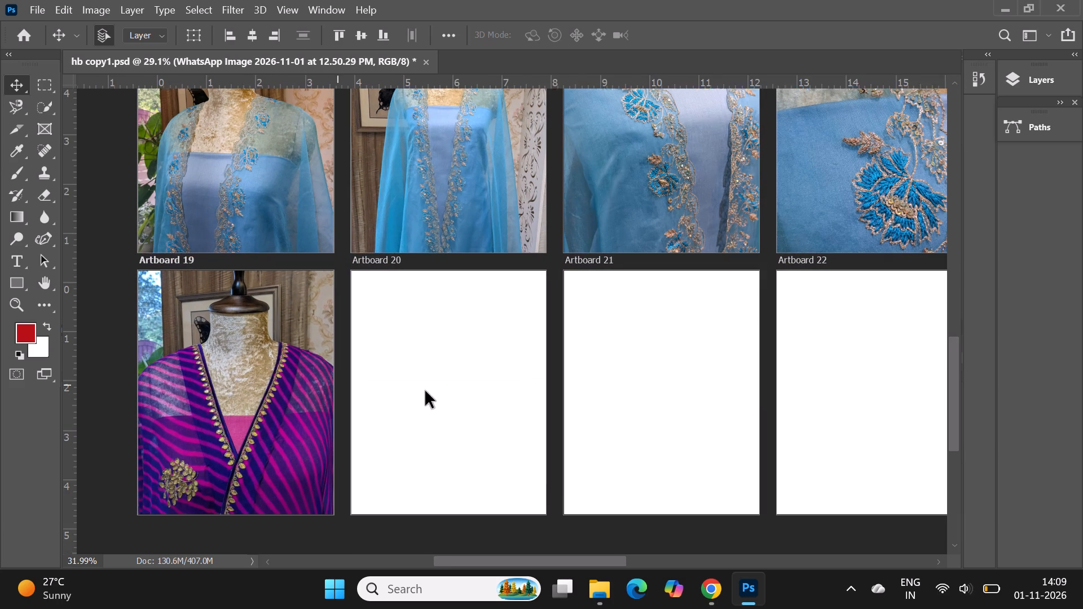
{"action": "left_click", "coordinate": [432, 391]}
{"action": "left_click", "coordinate": [601, 592]}
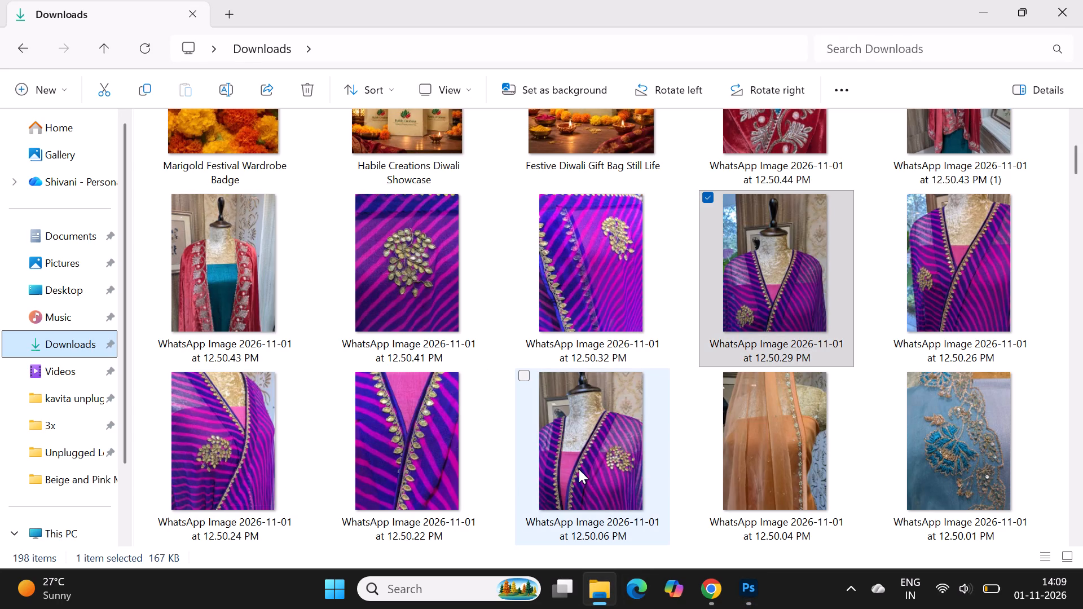
{"action": "left_click_drag", "start_coordinate": [230, 461], "coordinate": [250, 479]}
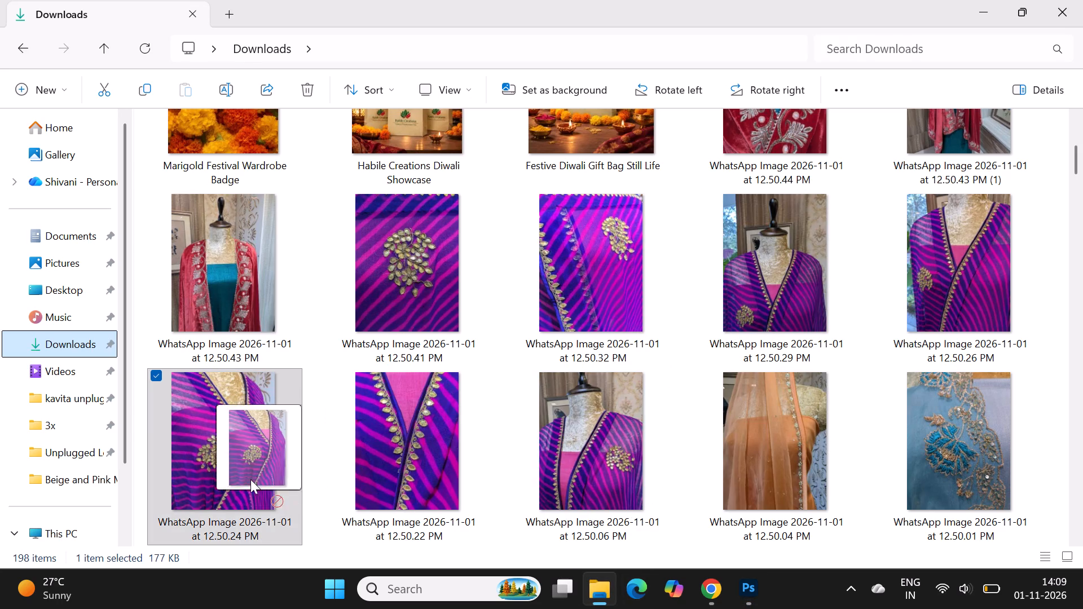
{"action": "left_click_drag", "start_coordinate": [250, 479], "coordinate": [241, 479]}
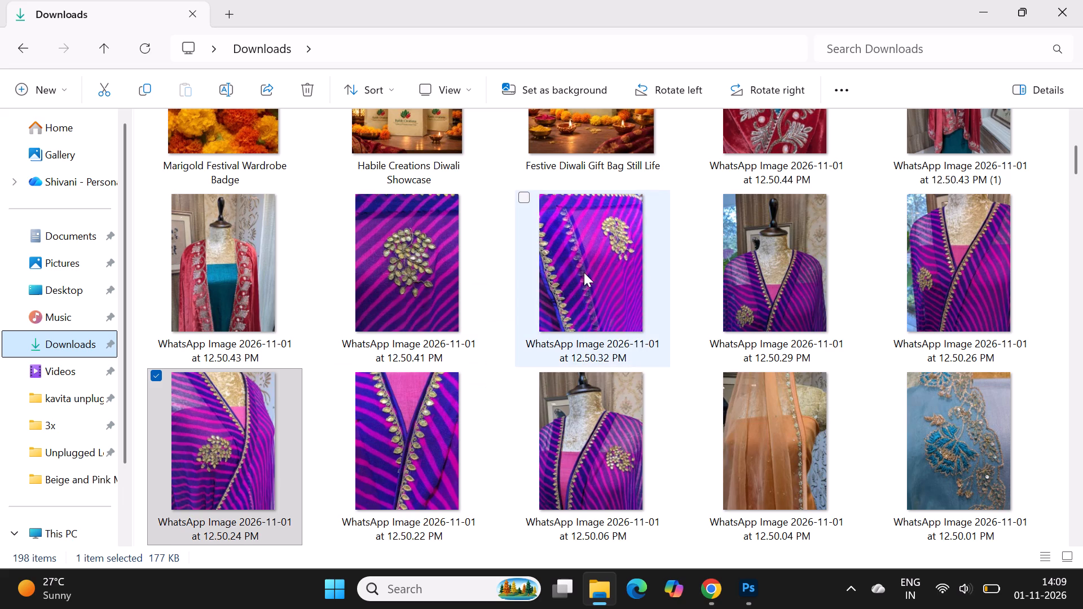
{"action": "left_click_drag", "start_coordinate": [584, 273], "coordinate": [493, 439]}
{"action": "left_click_drag", "start_coordinate": [541, 396], "coordinate": [549, 396]}
{"action": "left_click_drag", "start_coordinate": [355, 393], "coordinate": [355, 394]}
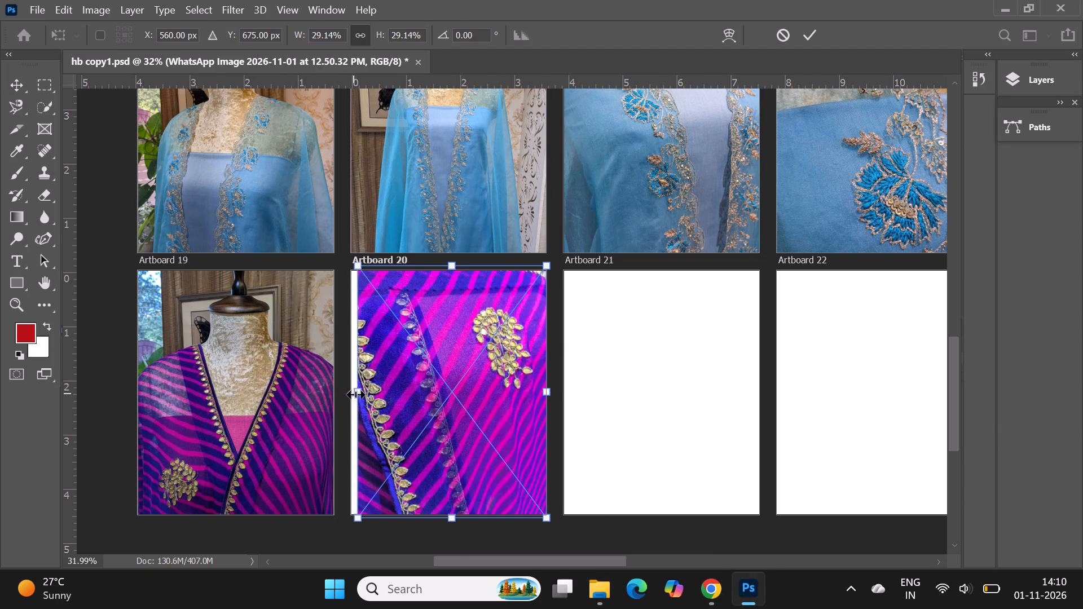
{"action": "left_click_drag", "start_coordinate": [355, 394], "coordinate": [345, 395]}
{"action": "left_click", "coordinate": [804, 34]}
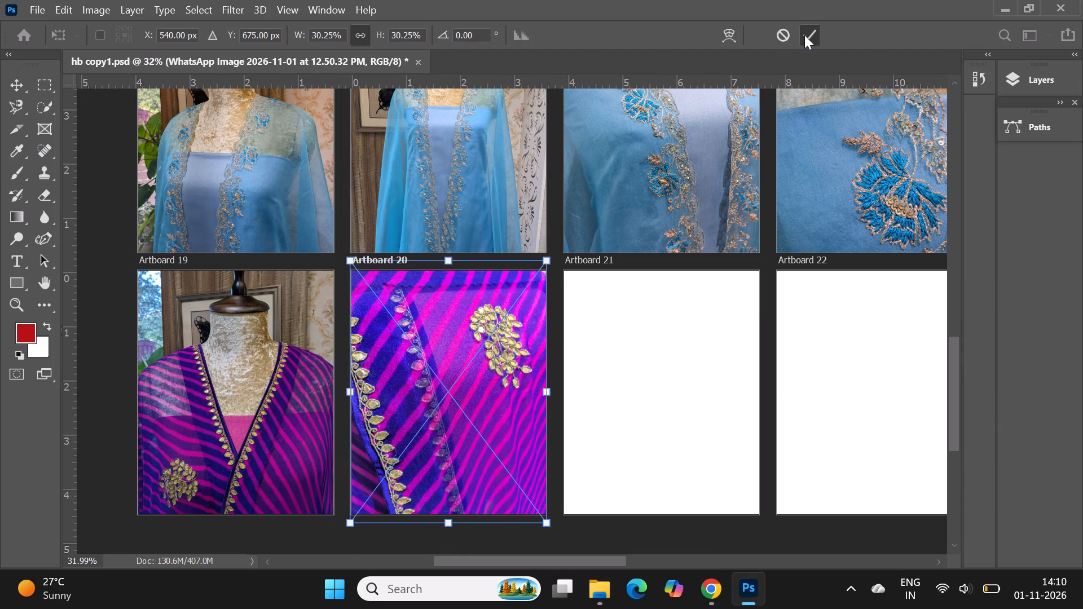
Place the 12.50.41 PM gold embroidery close-up from Downloads on Artboard 21 and scale it to about 32.27% so it fills the artboard.
{"action": "scroll", "coordinate": [165, 340], "scroll_direction": "down", "scroll_amount": 3, "text": "alt"}
{"action": "left_click", "coordinate": [503, 372]}
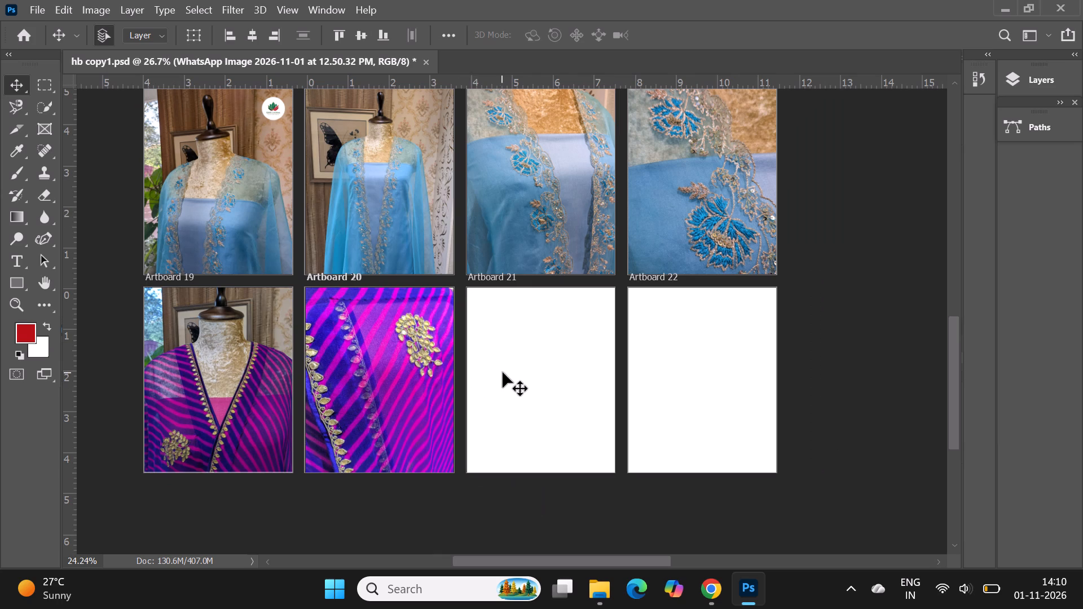
{"action": "left_click", "coordinate": [599, 587]}
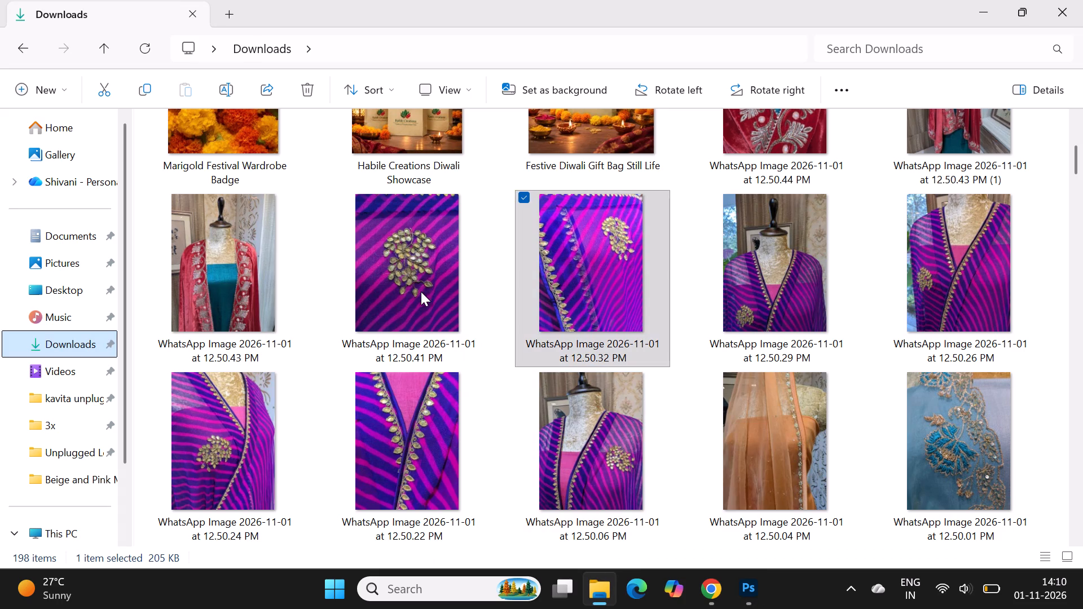
{"action": "left_click_drag", "start_coordinate": [415, 270], "coordinate": [754, 575]}
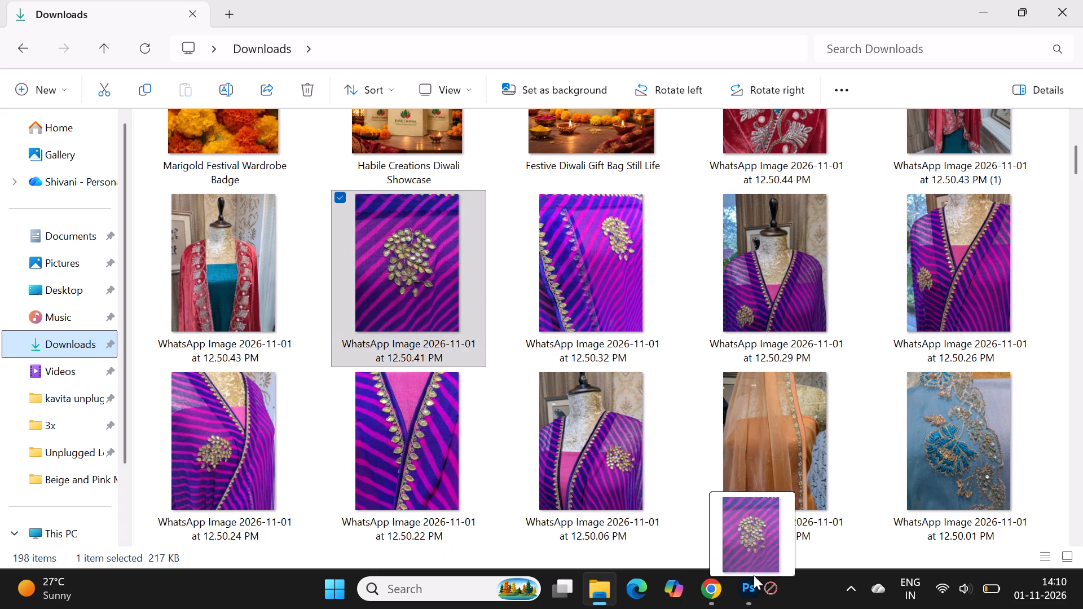
{"action": "left_click_drag", "start_coordinate": [754, 575], "coordinate": [553, 386]}
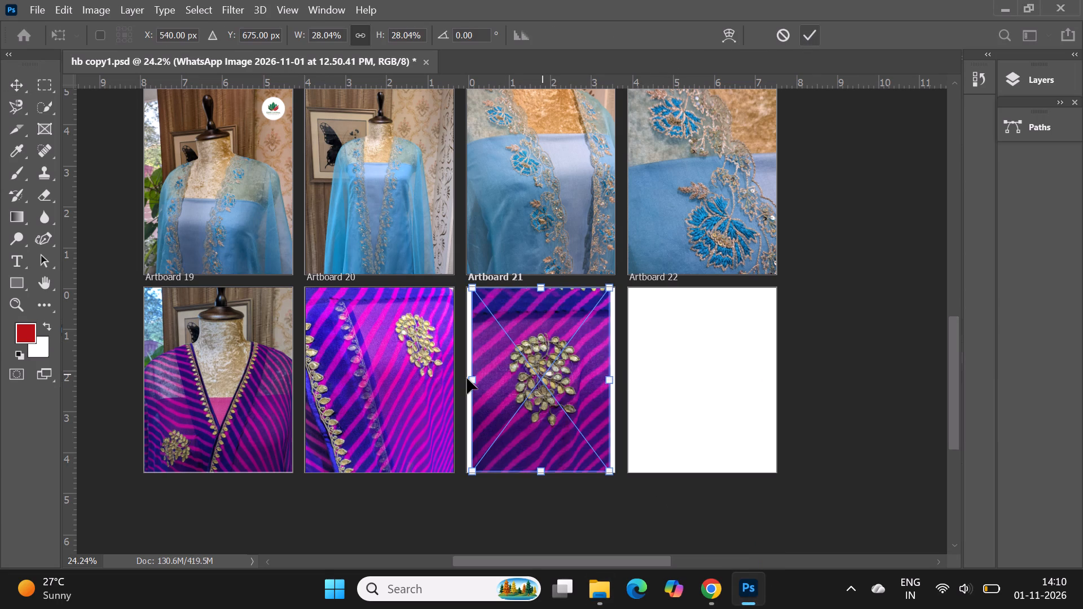
{"action": "left_click_drag", "start_coordinate": [474, 378], "coordinate": [465, 378]}
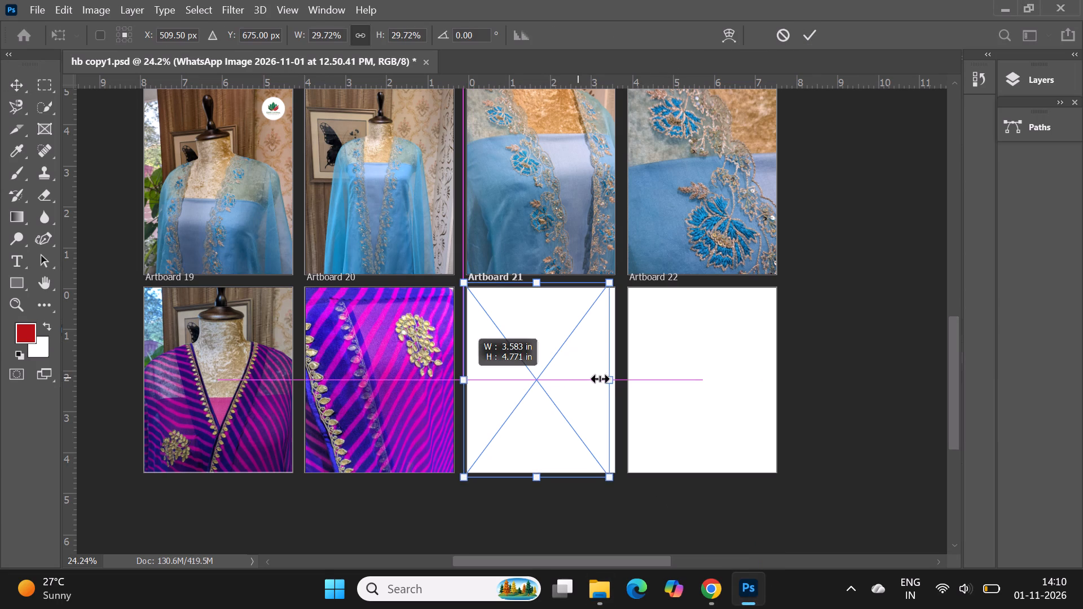
{"action": "left_click_drag", "start_coordinate": [604, 381], "coordinate": [619, 383]}
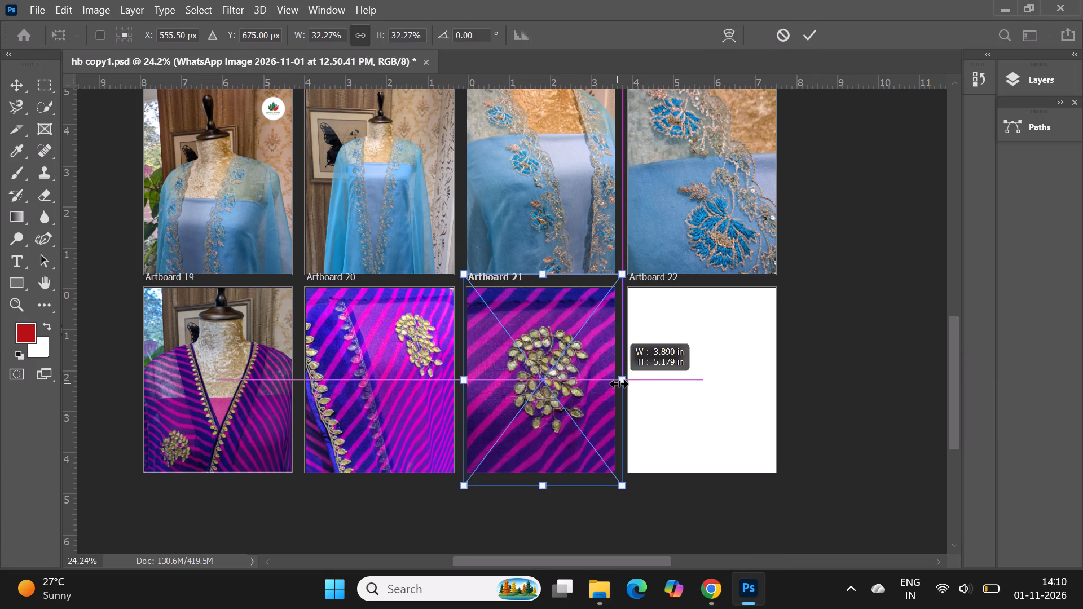
{"action": "left_click_drag", "start_coordinate": [619, 383], "coordinate": [616, 383]}
{"action": "left_click", "coordinate": [807, 31]}
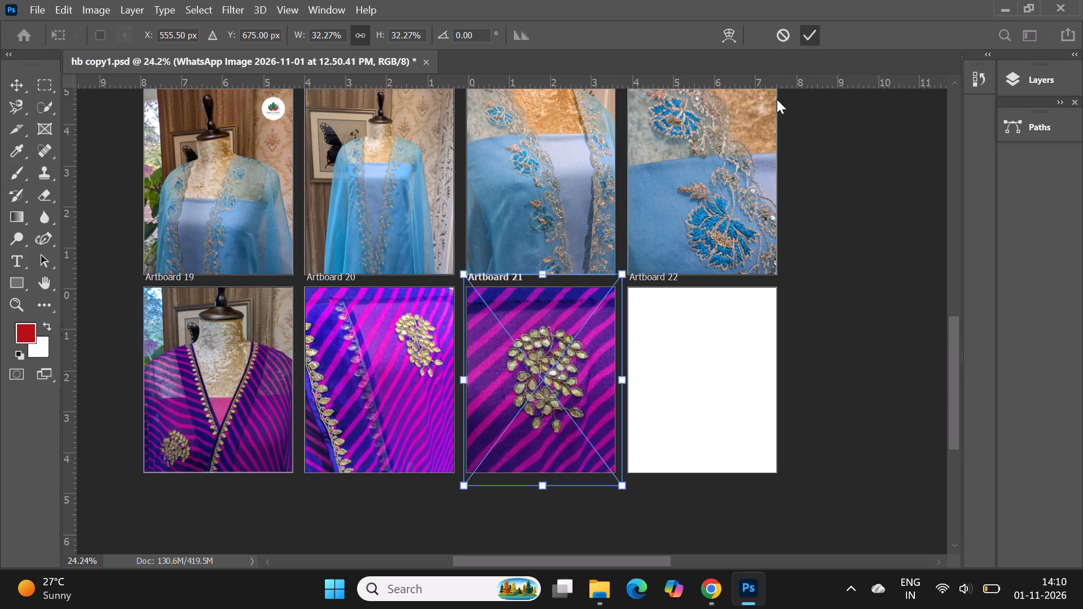
Place the 12.50.22 PM purple striped neckline photo from Downloads on Artboard 22.
{"action": "left_click", "coordinate": [664, 391]}
{"action": "left_click", "coordinate": [604, 608]}
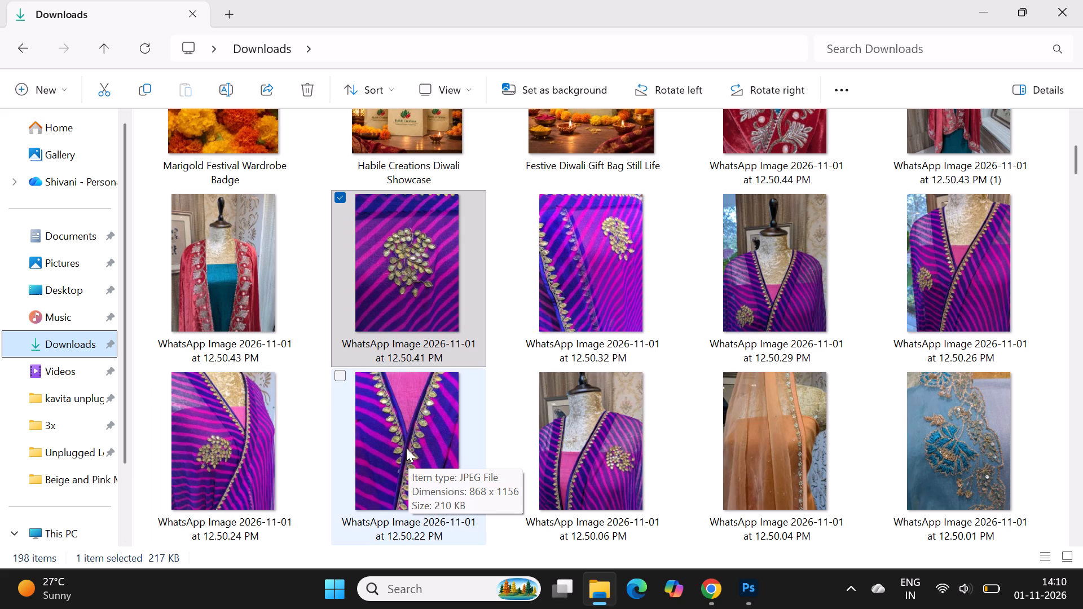
{"action": "left_click_drag", "start_coordinate": [404, 441], "coordinate": [754, 593]}
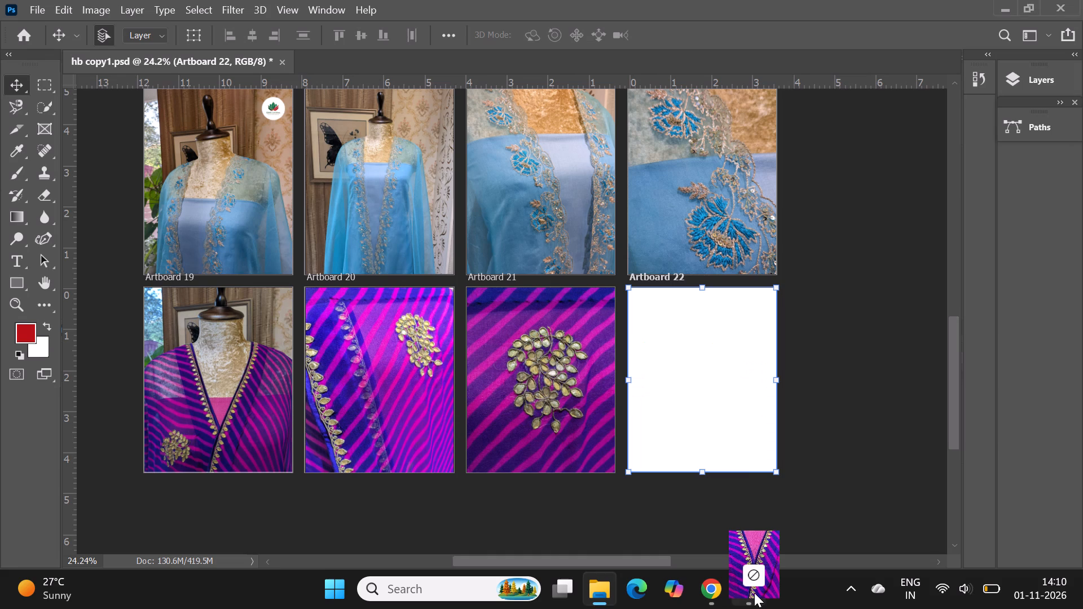
Place the purple neckline close-up photo on Artboard 22 and scale it to about 32.90% so it fills the artboard.
{"action": "left_click_drag", "start_coordinate": [754, 593], "coordinate": [733, 473]}
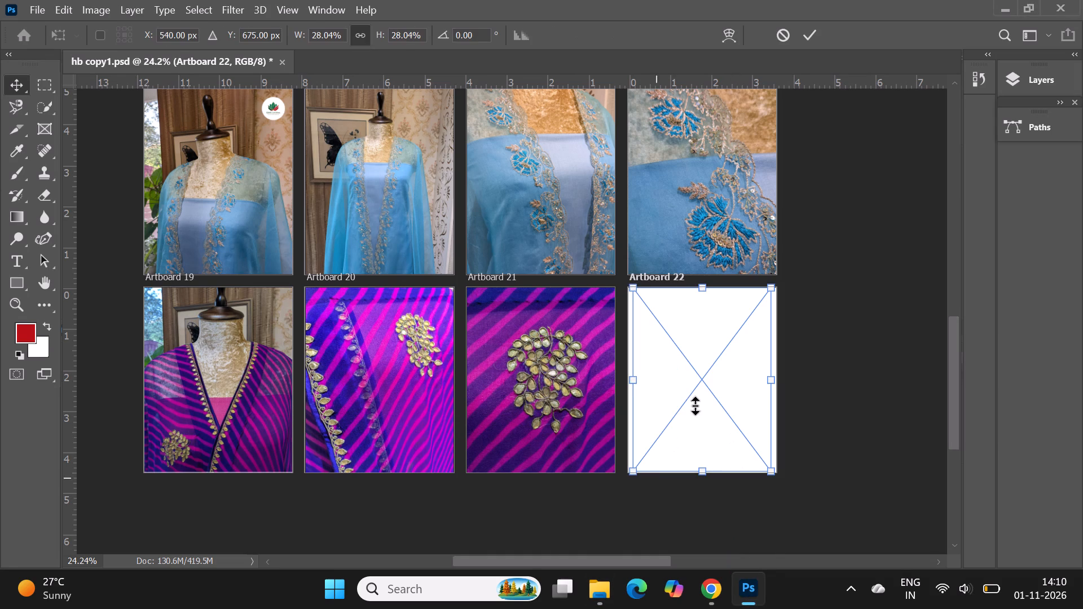
{"action": "left_click_drag", "start_coordinate": [632, 381], "coordinate": [624, 381]}
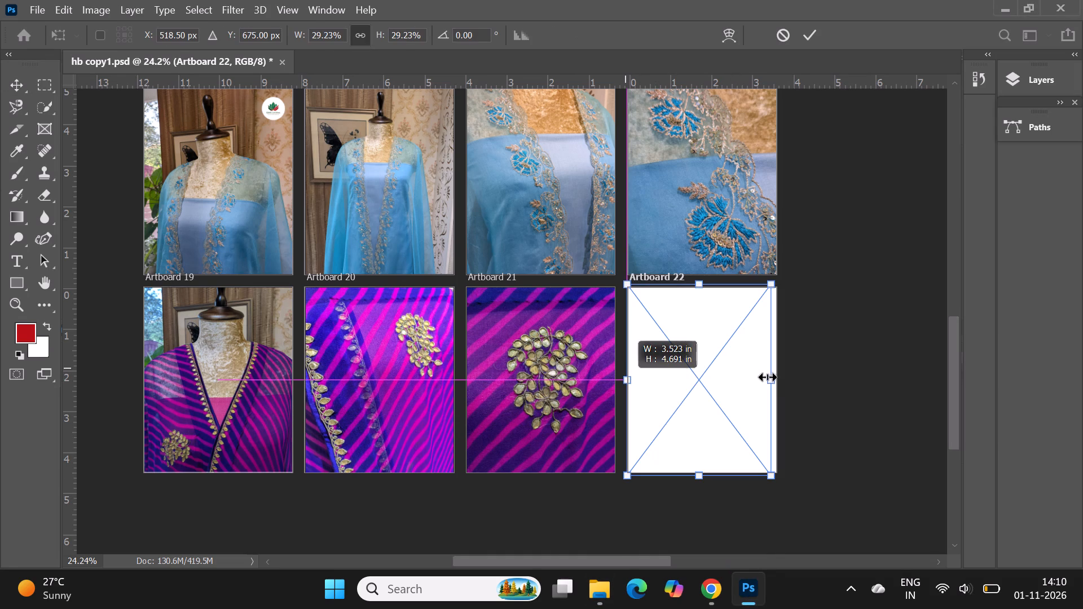
{"action": "left_click_drag", "start_coordinate": [773, 379], "coordinate": [789, 382]}
{"action": "left_click", "coordinate": [817, 33]}
{"action": "left_click", "coordinate": [879, 329]}
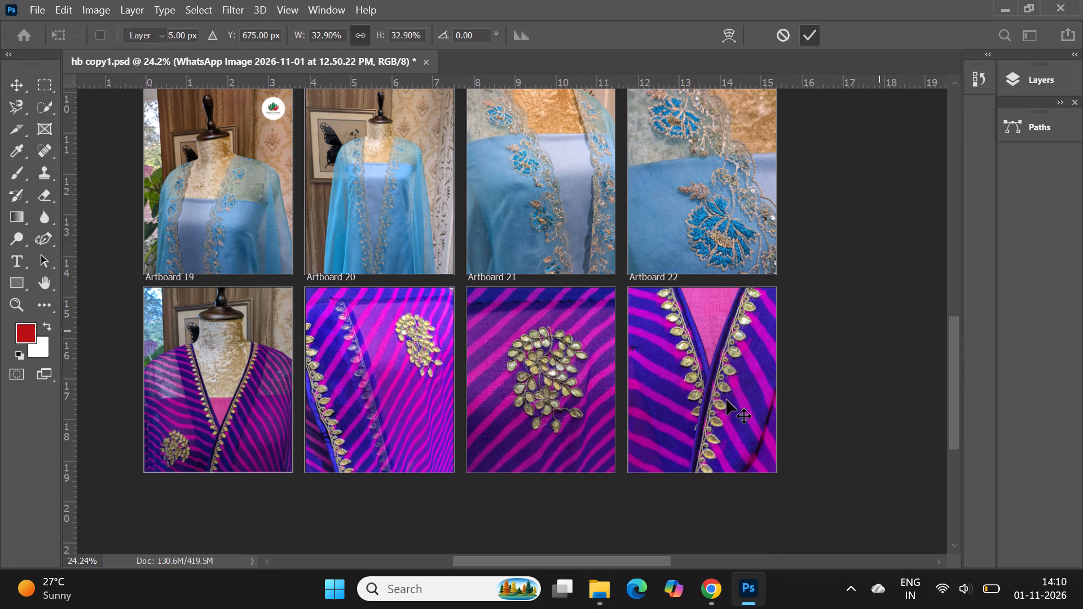
Shift the neckline photo on Artboard 22 down about 0.367 in and left about 0.080 in, keeping the artboard covered.
{"action": "left_click_drag", "start_coordinate": [725, 400], "coordinate": [723, 407]}
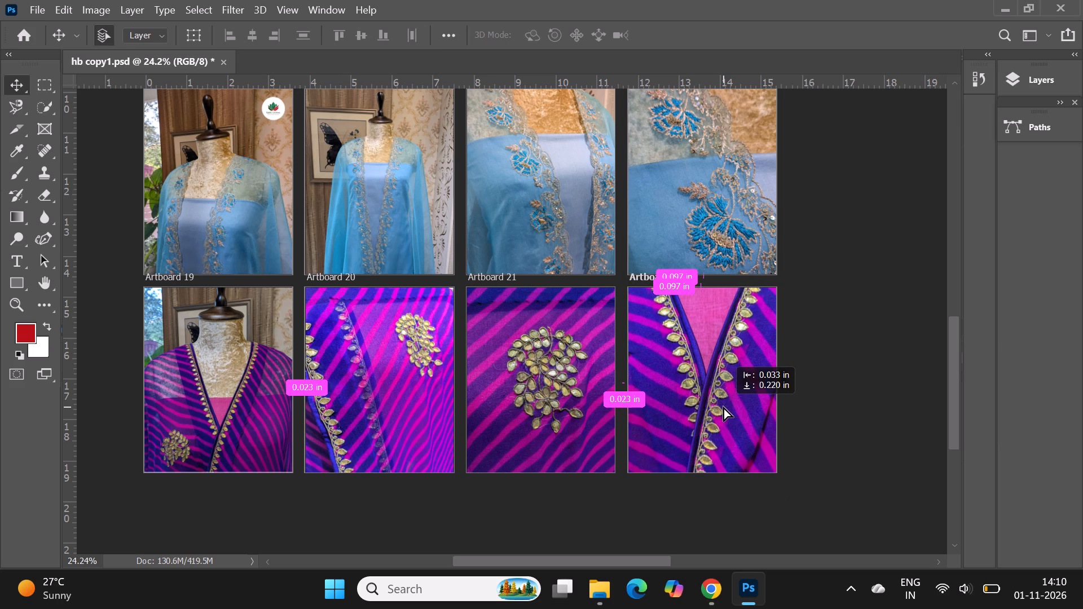
{"action": "left_click_drag", "start_coordinate": [723, 407], "coordinate": [723, 418]}
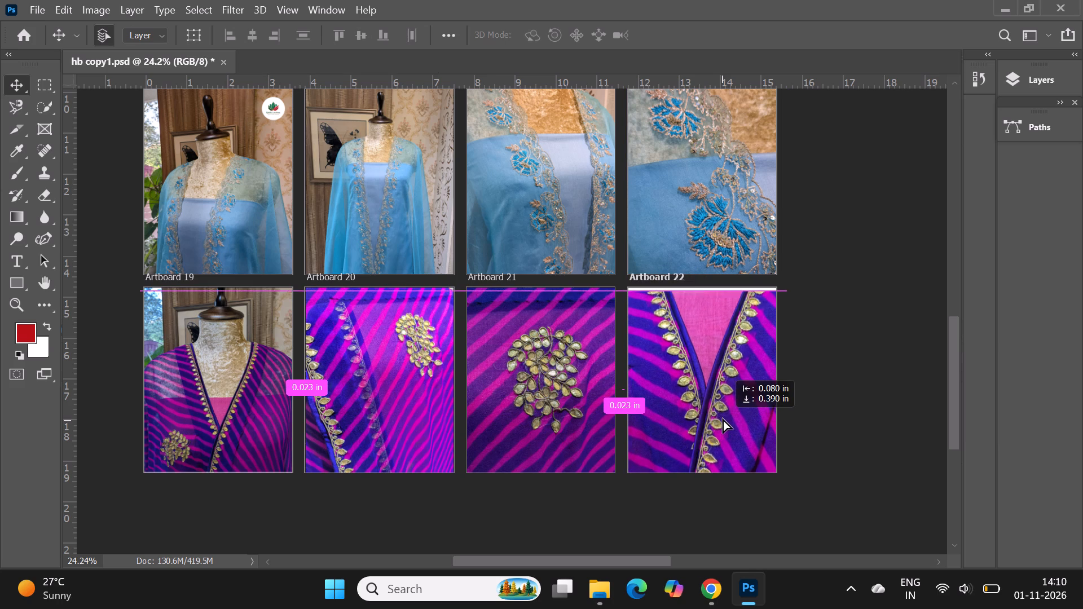
{"action": "left_click_drag", "start_coordinate": [723, 418], "coordinate": [722, 414]}
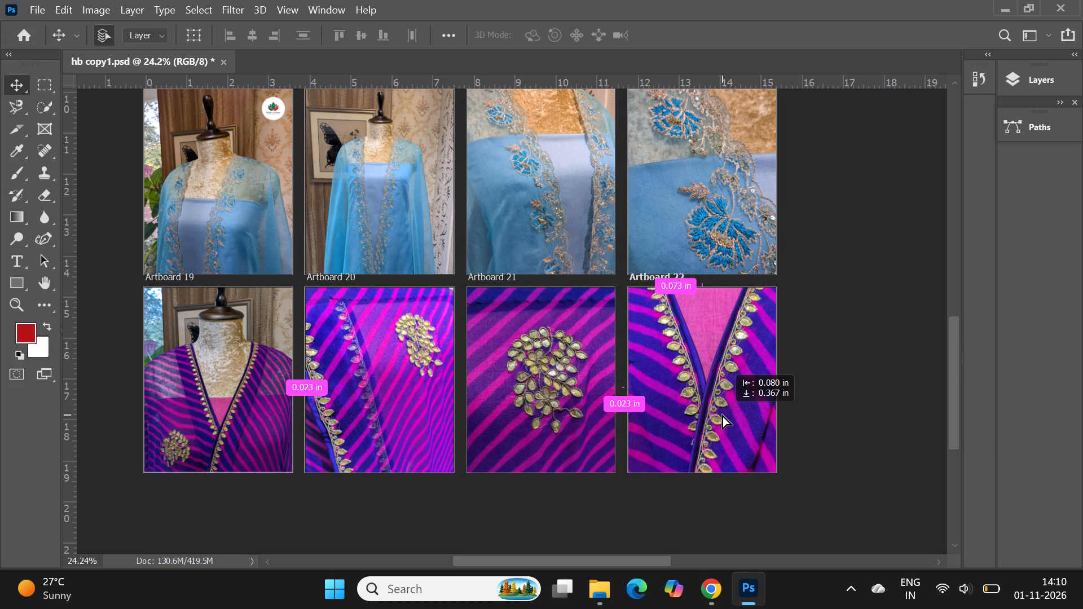
{"action": "left_click", "coordinate": [801, 426]}
Rasterize the purple striped mannequin photo on Artboard 19 and brighten it with one Dodge dab, midtones at 50% exposure.
{"action": "right_click", "coordinate": [183, 380]}
{"action": "left_click", "coordinate": [211, 407]}
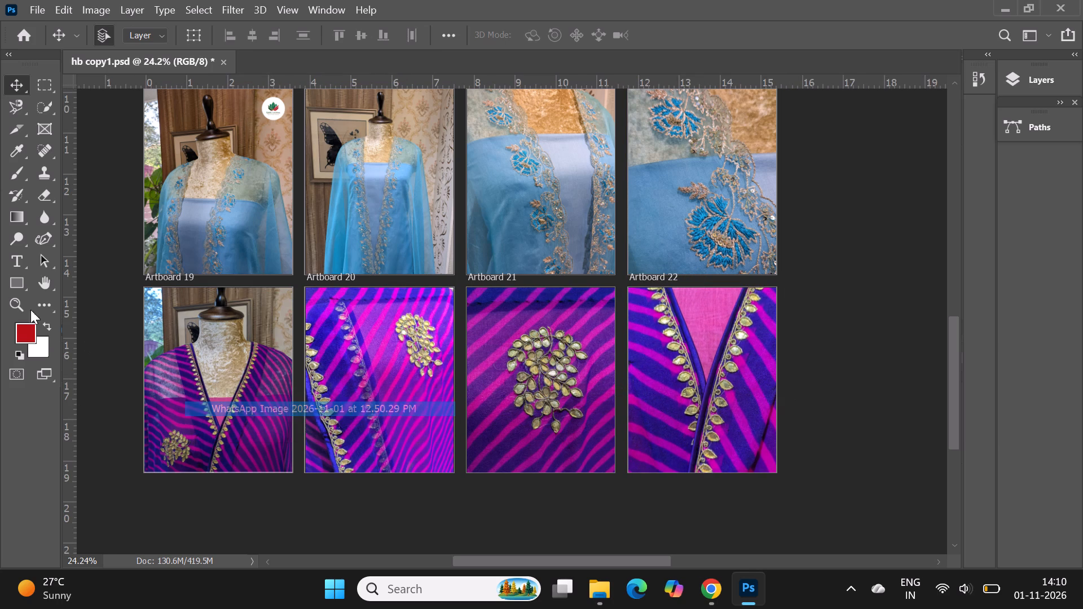
{"action": "left_click", "coordinate": [14, 241]}
{"action": "left_click", "coordinate": [220, 377]}
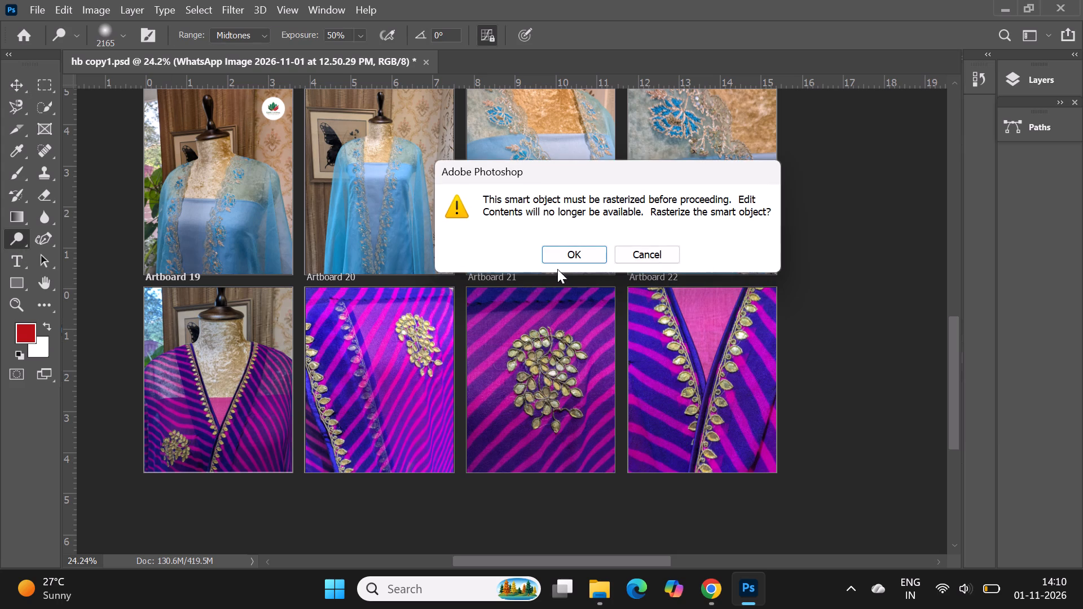
{"action": "left_click", "coordinate": [556, 251]}
{"action": "left_click", "coordinate": [231, 372]}
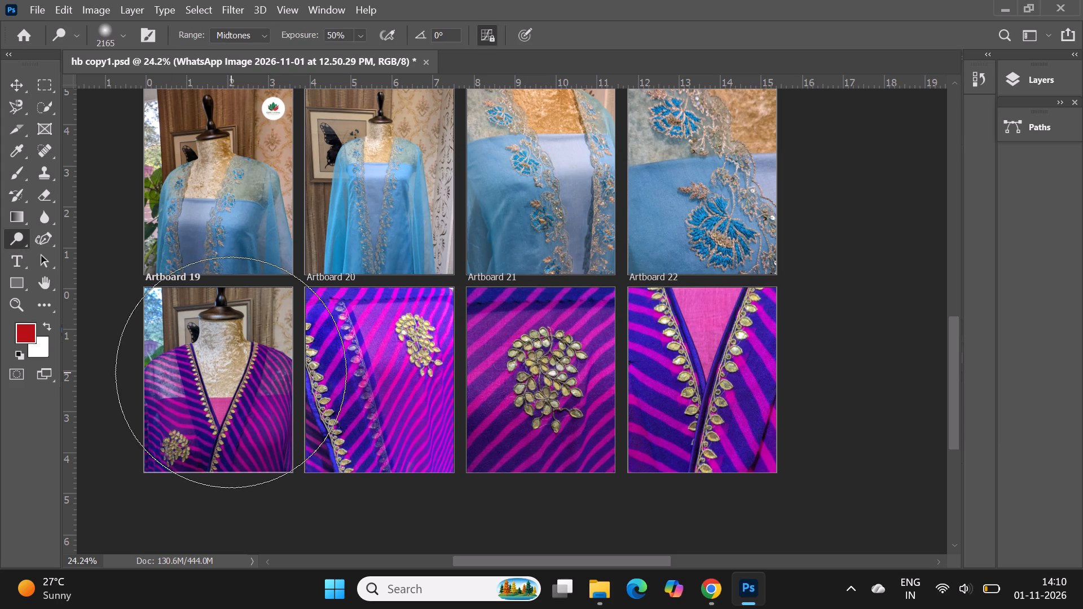
Rasterize the 12.50.32 PM purple fabric photo on Artboard 20 and brighten it with one Dodge dab, midtones at 50% exposure.
{"action": "left_click", "coordinate": [10, 90]}
{"action": "right_click", "coordinate": [348, 330]}
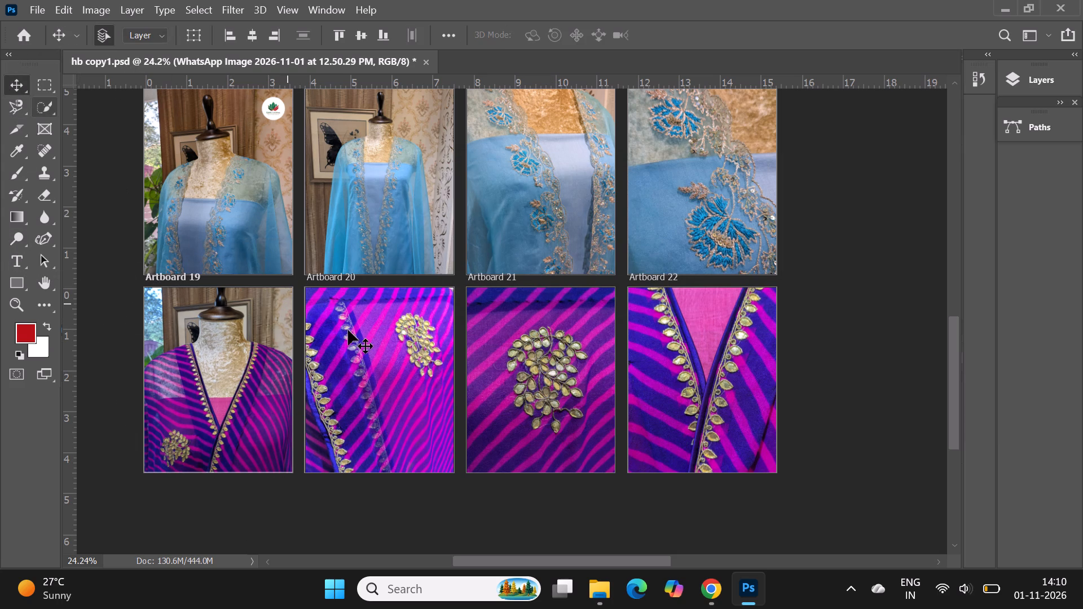
{"action": "left_click", "coordinate": [379, 352]}
{"action": "left_click", "coordinate": [14, 238]}
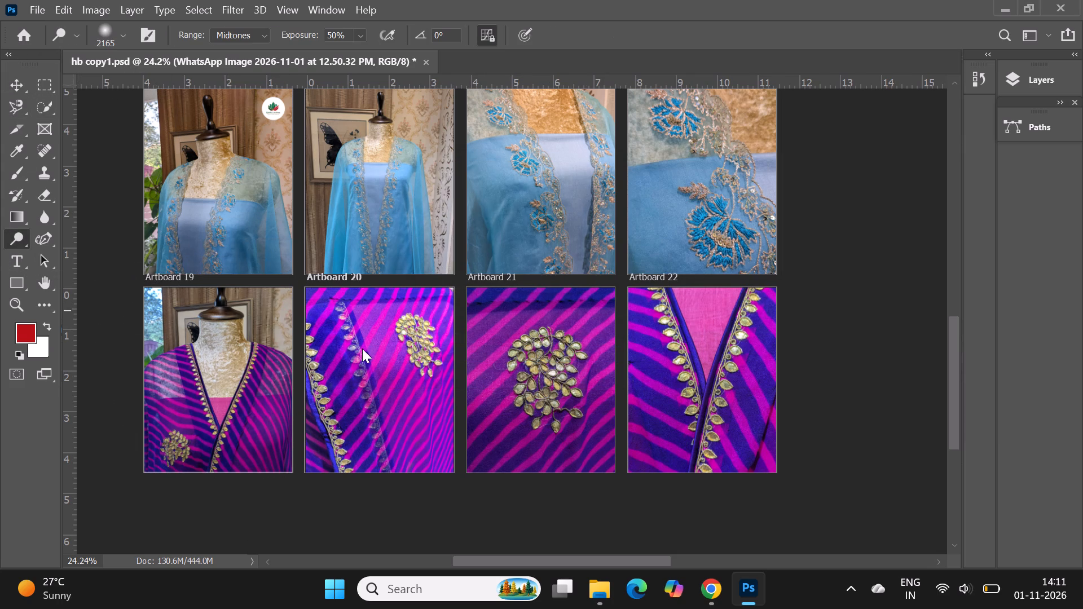
{"action": "left_click", "coordinate": [362, 348]}
{"action": "left_click", "coordinate": [563, 257]}
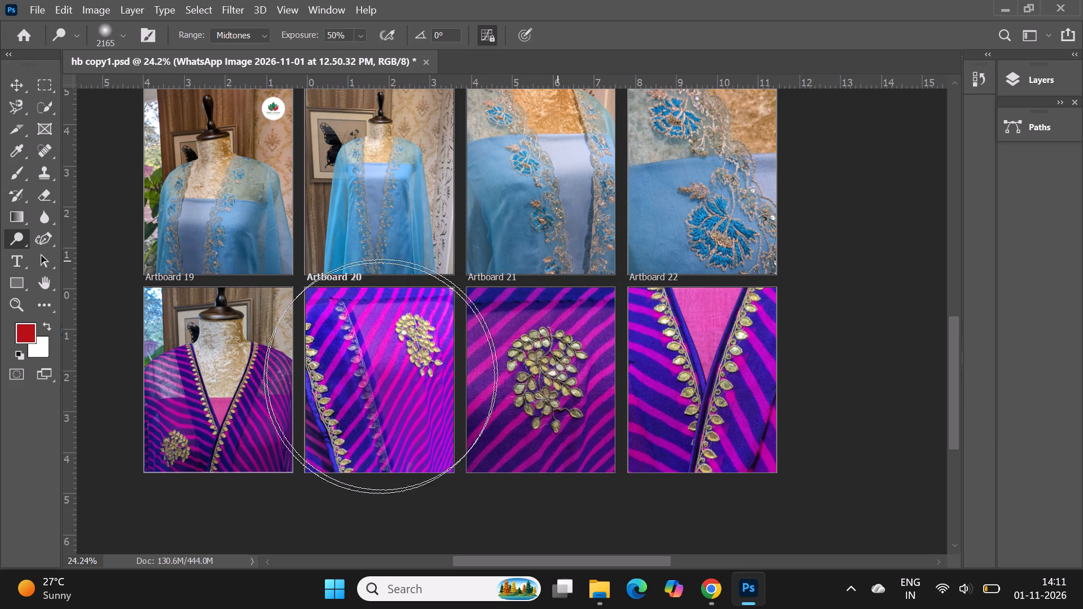
{"action": "left_click", "coordinate": [374, 382]}
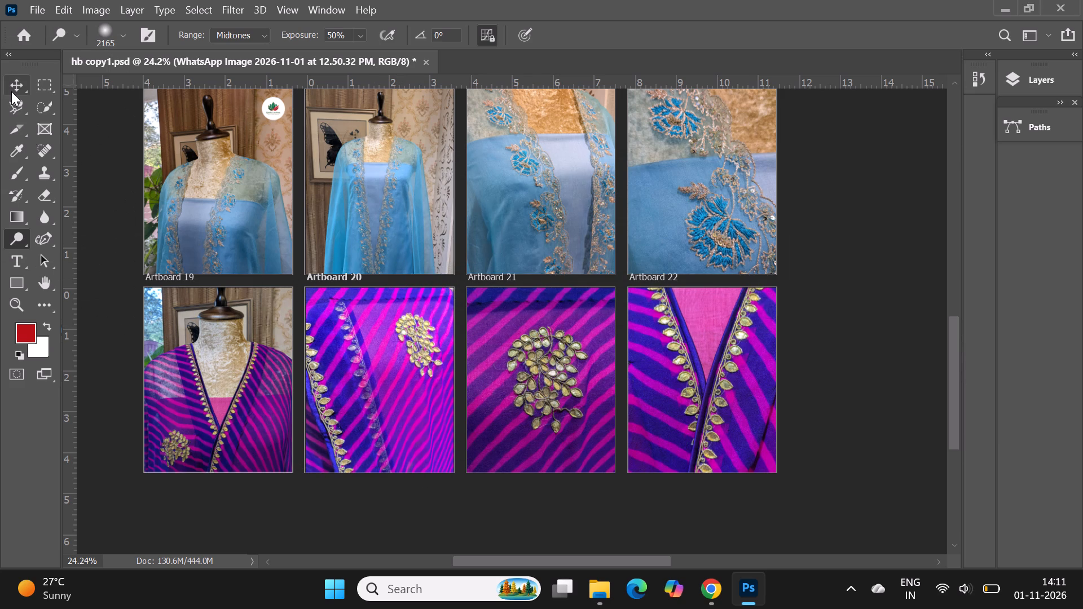
Rasterize the 12.50.41 PM embroidery close-up on Artboard 21 and brighten it with one Dodge dab, midtones at 50% exposure.
{"action": "left_click", "coordinate": [11, 89]}
{"action": "right_click", "coordinate": [540, 349]}
{"action": "left_click", "coordinate": [571, 376]}
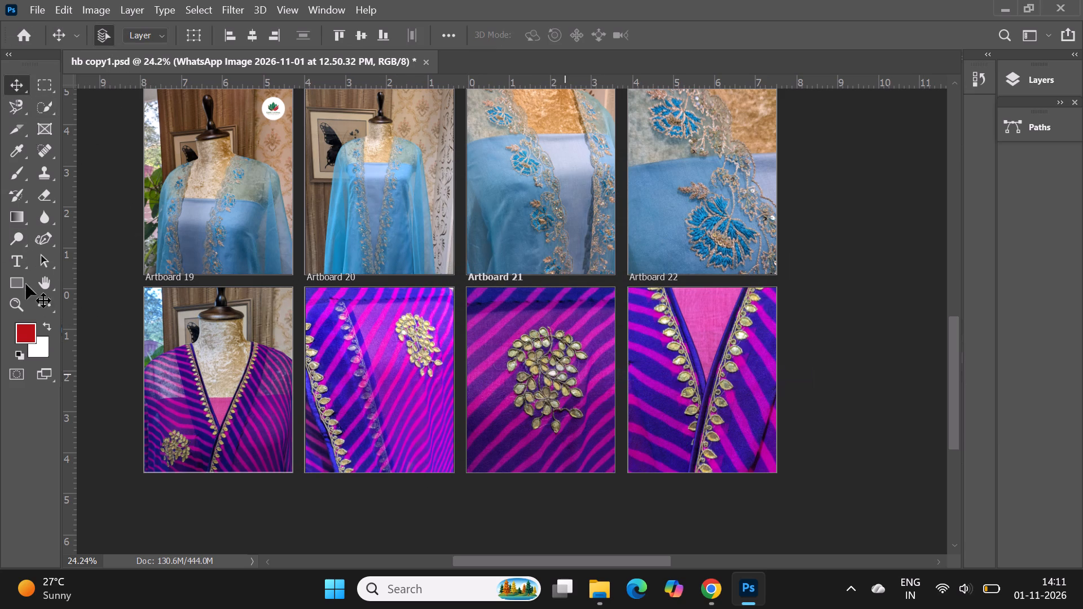
{"action": "left_click", "coordinate": [12, 233]}
{"action": "left_click", "coordinate": [546, 347]}
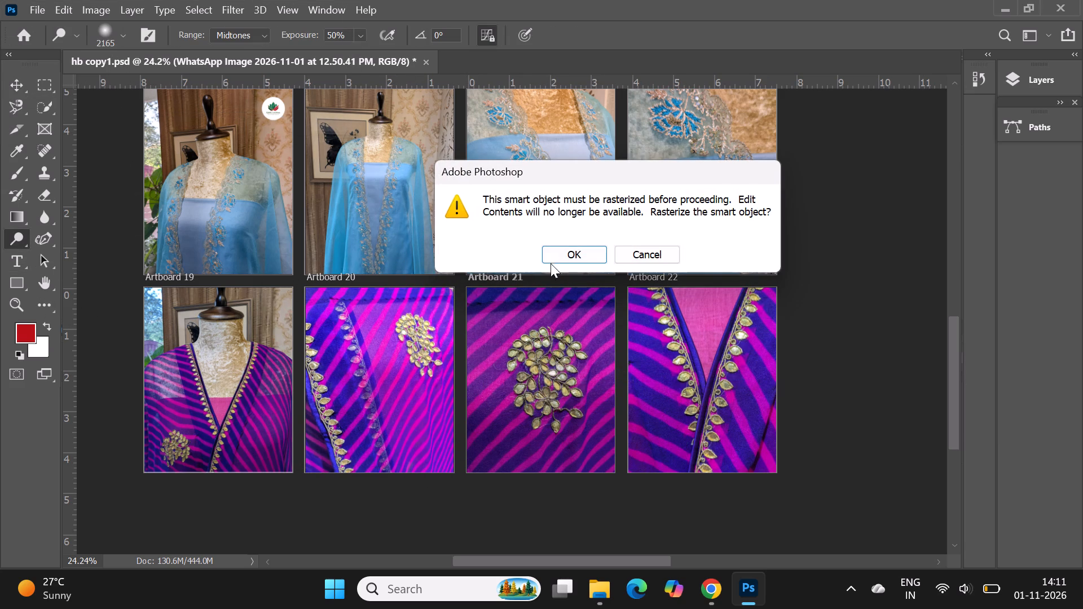
{"action": "left_click", "coordinate": [555, 255]}
{"action": "left_click", "coordinate": [543, 369]}
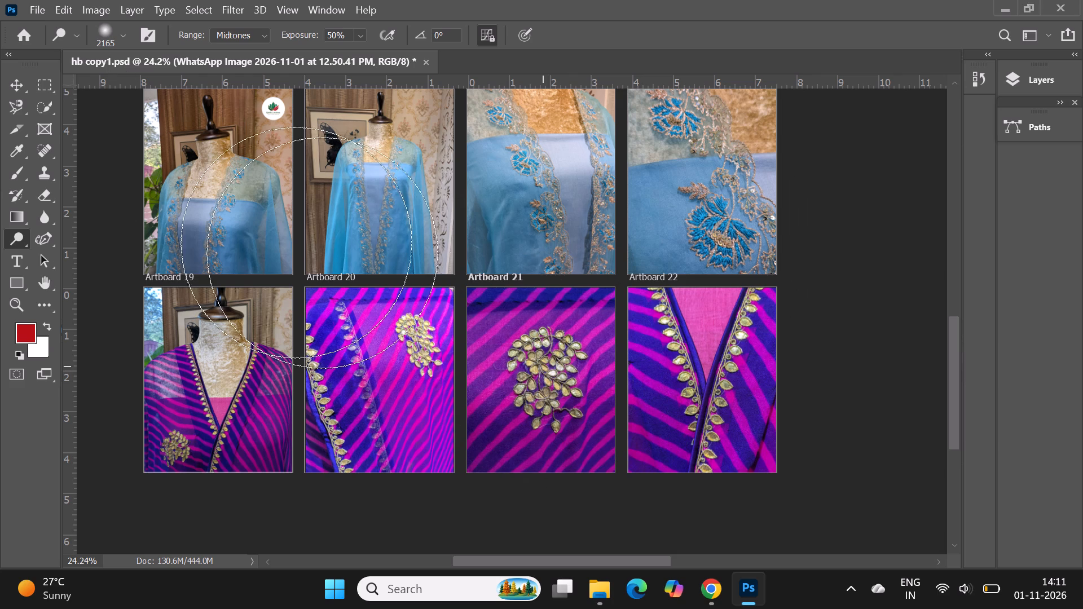
Rasterize the 12.50.22 PM neckline photo on Artboard 22, brighten it with one Dodge dab at 50% midtones exposure, and deselect it.
{"action": "left_click", "coordinate": [21, 89]}
{"action": "right_click", "coordinate": [677, 313]}
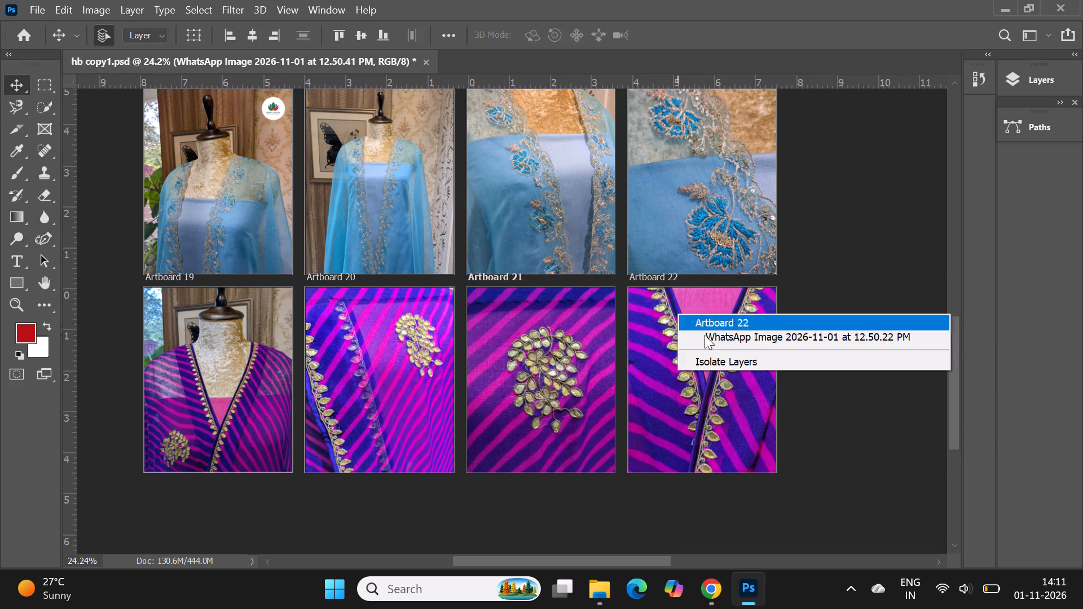
{"action": "left_click", "coordinate": [705, 335]}
{"action": "left_click", "coordinate": [19, 234]}
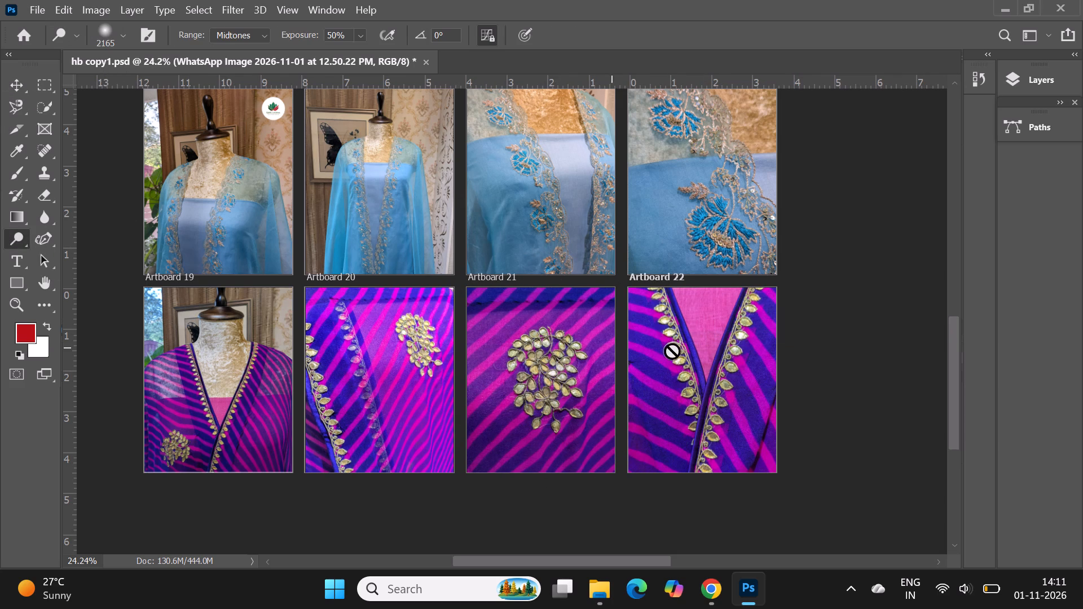
{"action": "left_click", "coordinate": [672, 350]}
{"action": "left_click", "coordinate": [570, 261]}
{"action": "left_click", "coordinate": [698, 376]}
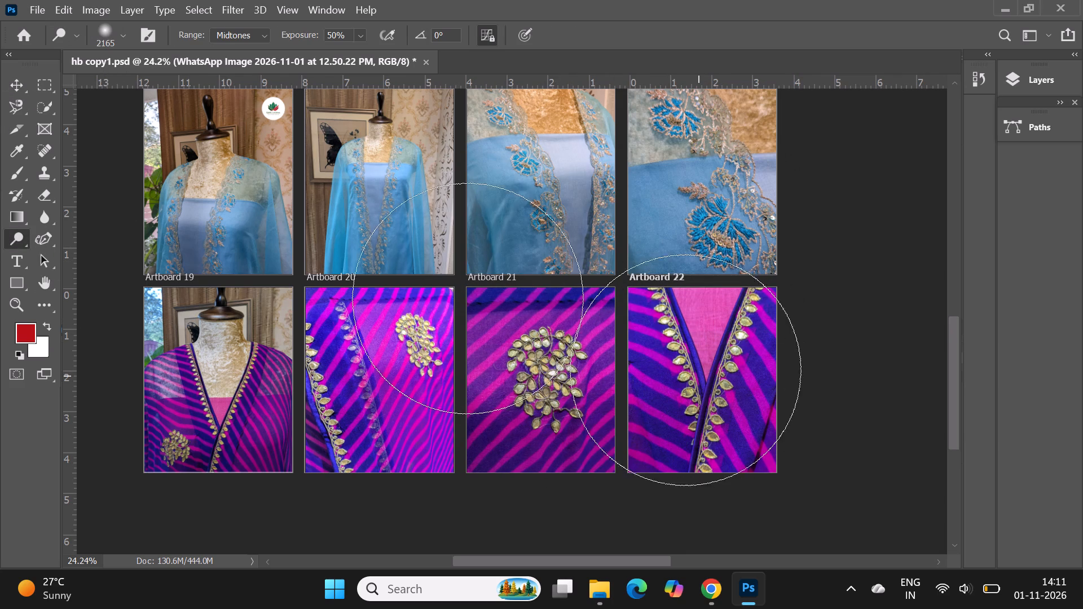
{"action": "left_click", "coordinate": [12, 84]}
{"action": "left_click", "coordinate": [844, 365]}
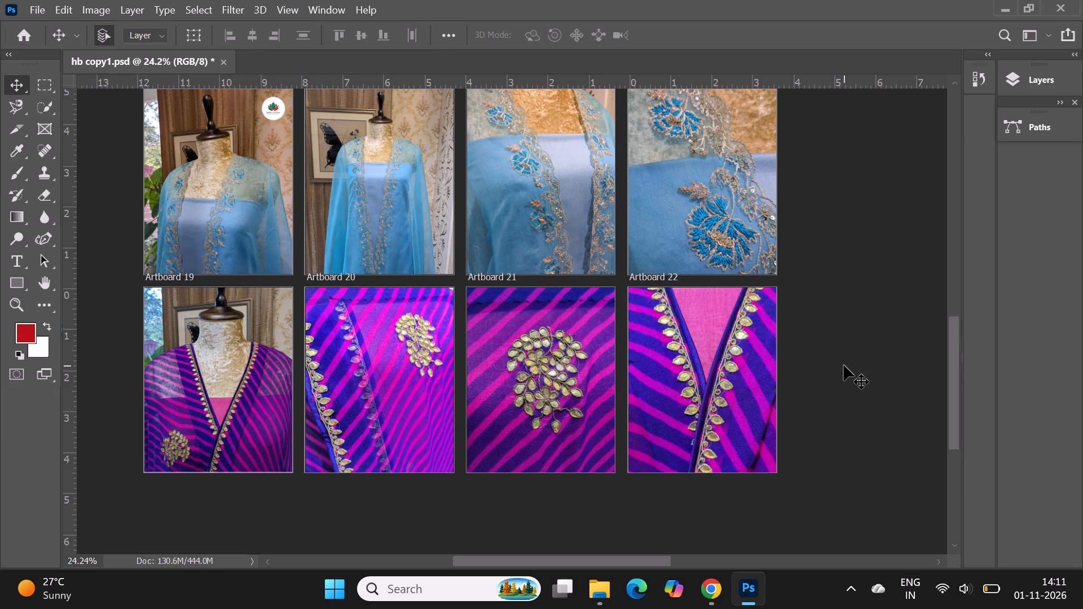
Copy the round Habile Creations logo with its white circle from Artboard 15 to the upper-right corner of Artboard 19.
{"action": "scroll", "coordinate": [844, 365], "scroll_direction": "down", "scroll_amount": 1, "text": "alt"}
{"action": "scroll", "coordinate": [519, 365], "scroll_direction": "up", "scroll_amount": 3}
{"action": "scroll", "coordinate": [299, 191], "scroll_direction": "up", "scroll_amount": 4, "text": "alt"}
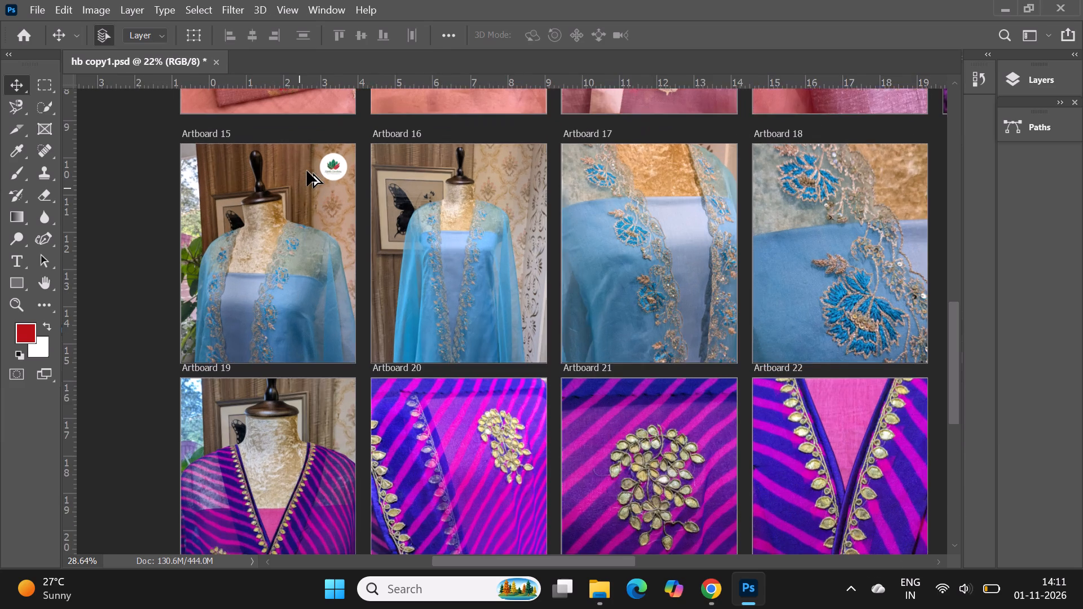
{"action": "scroll", "coordinate": [307, 171], "scroll_direction": "up", "scroll_amount": 5, "text": "alt"}
{"action": "right_click", "coordinate": [328, 209]}
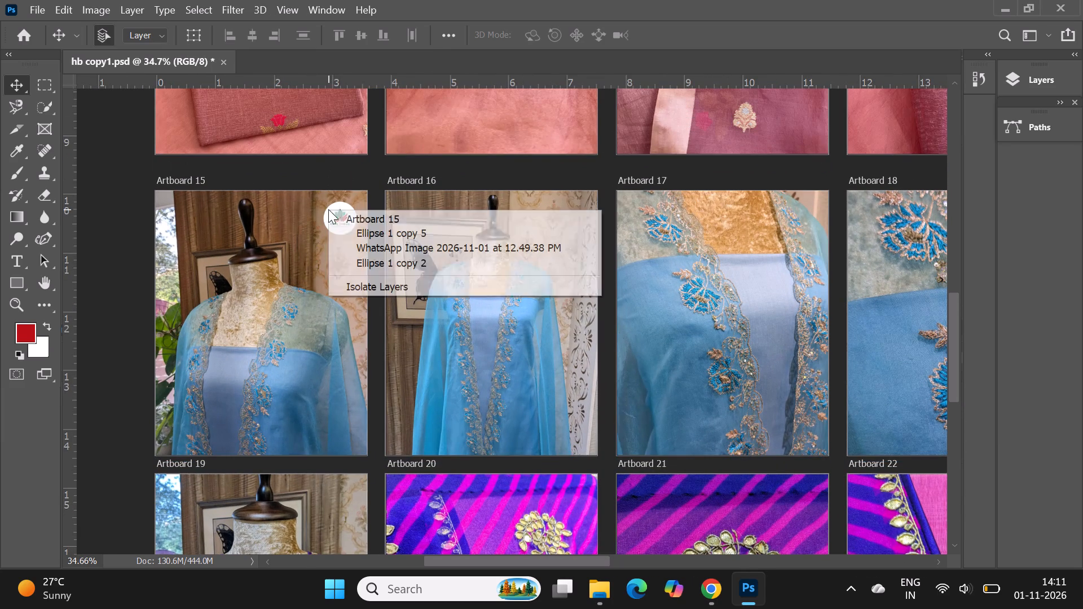
{"action": "left_click", "coordinate": [352, 228]}
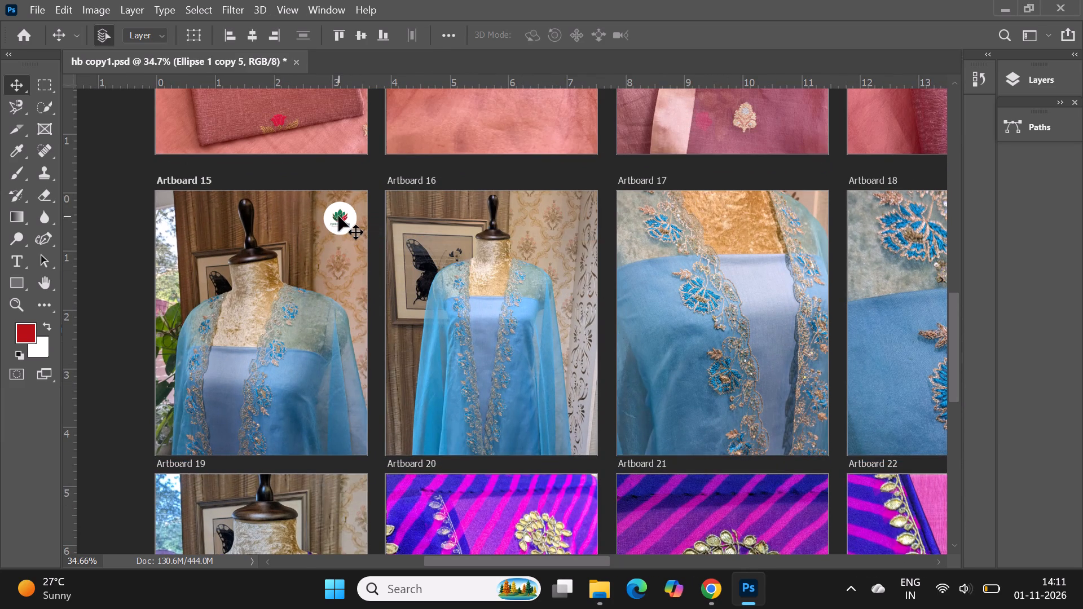
{"action": "left_click", "coordinate": [338, 216], "text": "shift"}
{"action": "left_click_drag", "start_coordinate": [340, 213], "coordinate": [342, 295], "text": "alt"}
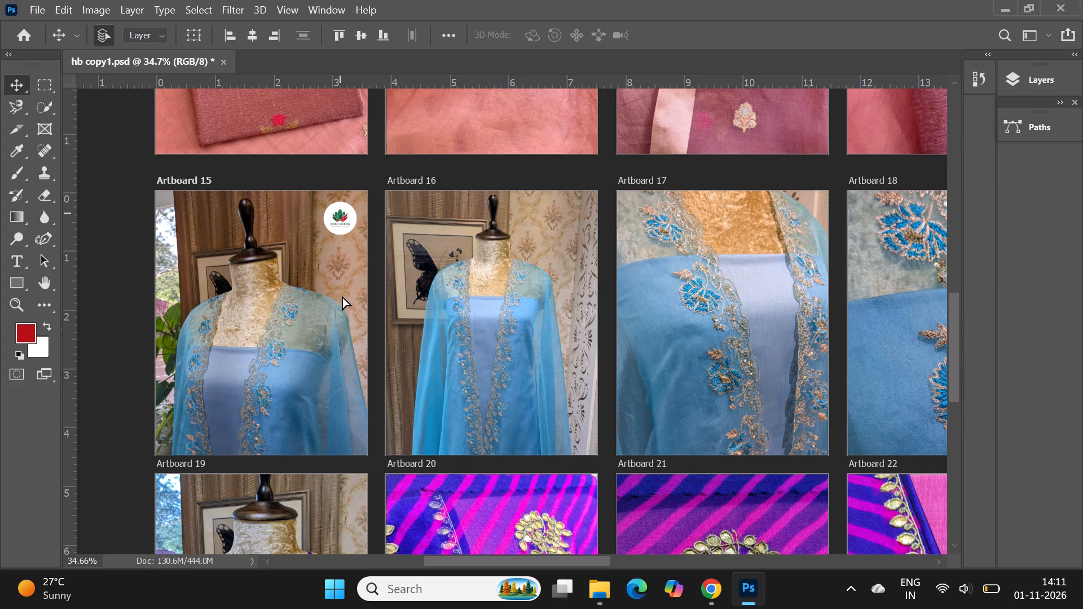
{"action": "left_click_drag", "start_coordinate": [342, 295], "coordinate": [343, 493], "text": "alt"}
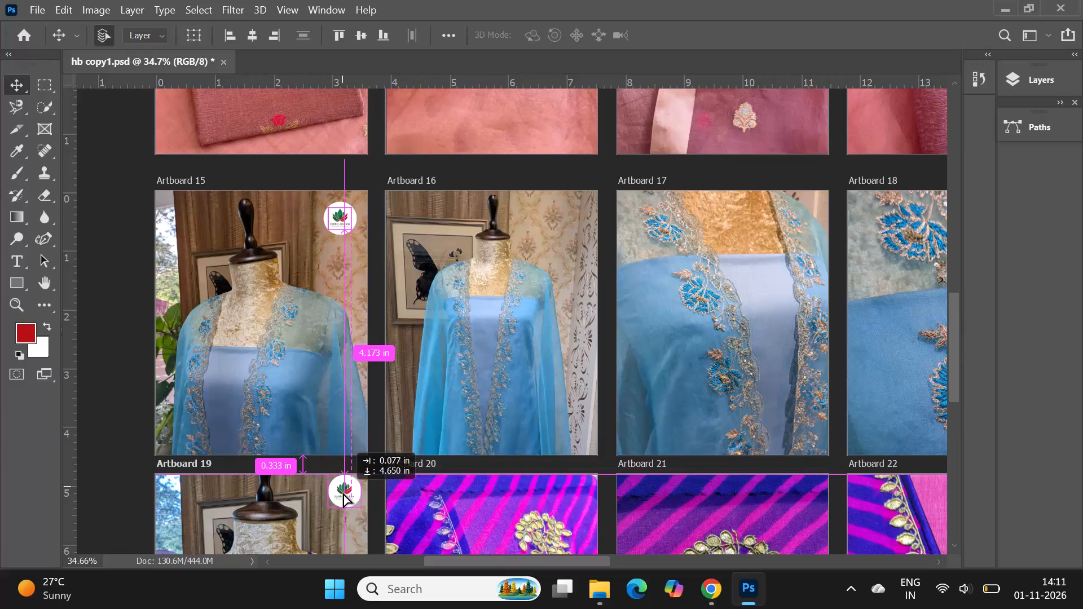
{"action": "left_click_drag", "start_coordinate": [343, 493], "coordinate": [341, 499], "text": "alt"}
Fine-tune the vertical position of the logo in the upper-right corner of Artboard 19.
{"action": "scroll", "coordinate": [452, 416], "scroll_direction": "down", "scroll_amount": 16}
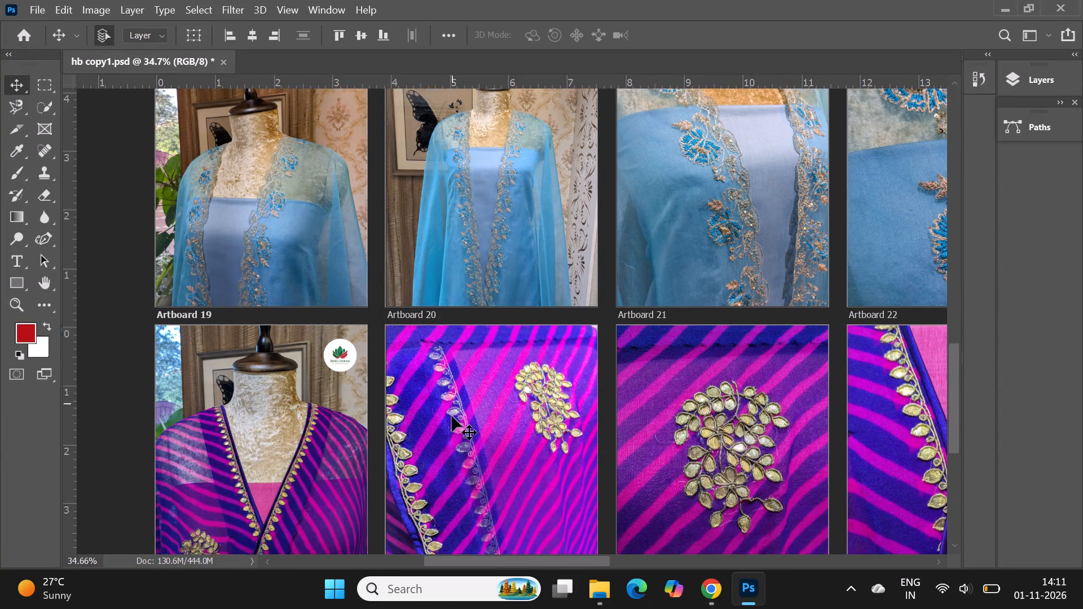
{"action": "scroll", "coordinate": [234, 284], "scroll_direction": "up", "scroll_amount": 5, "text": "alt"}
{"action": "left_click_drag", "start_coordinate": [395, 293], "coordinate": [395, 285]}
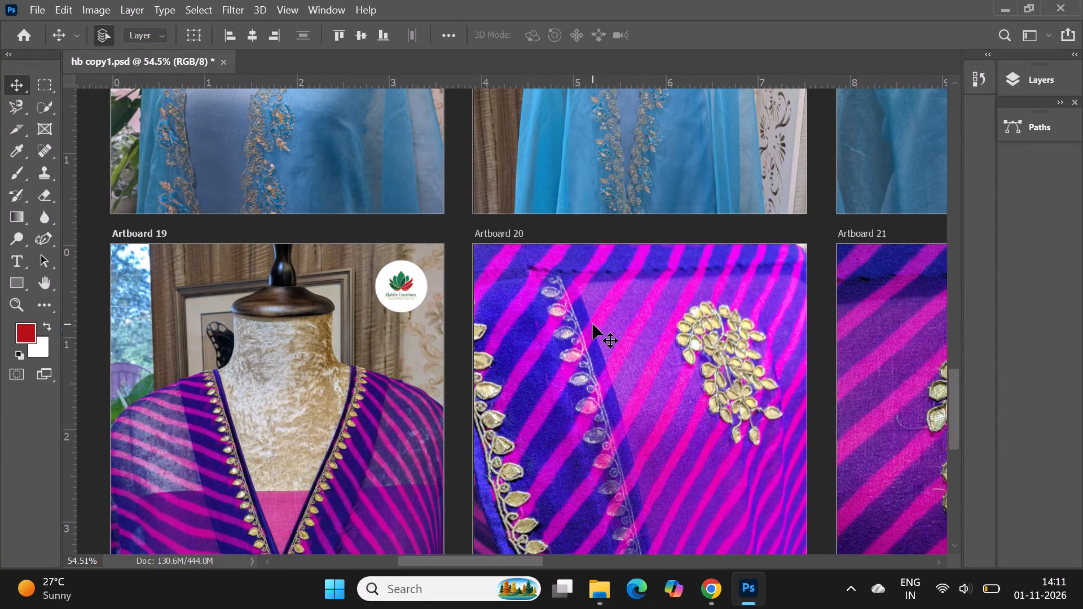
{"action": "key", "text": "Down"}
{"action": "key", "text": "Down"}
{"action": "key", "text": "Down"}
{"action": "key", "text": "Down"}
{"action": "key", "text": "Down"}
{"action": "key", "text": "Down"}
{"action": "key", "text": "Up"}
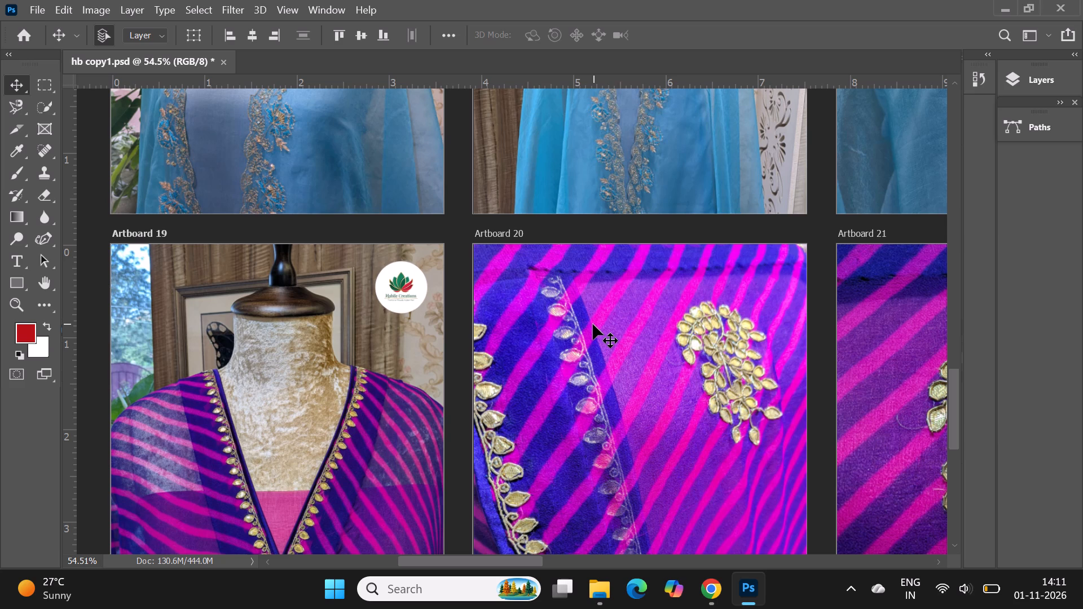
Add a row of four blank white 3.6 × 4.5 in artboards directly below Artboards 19 to 22.
{"action": "scroll", "coordinate": [112, 273], "scroll_direction": "down", "scroll_amount": 7, "text": "alt"}
{"action": "scroll", "coordinate": [192, 236], "scroll_direction": "down", "scroll_amount": 3, "text": "alt"}
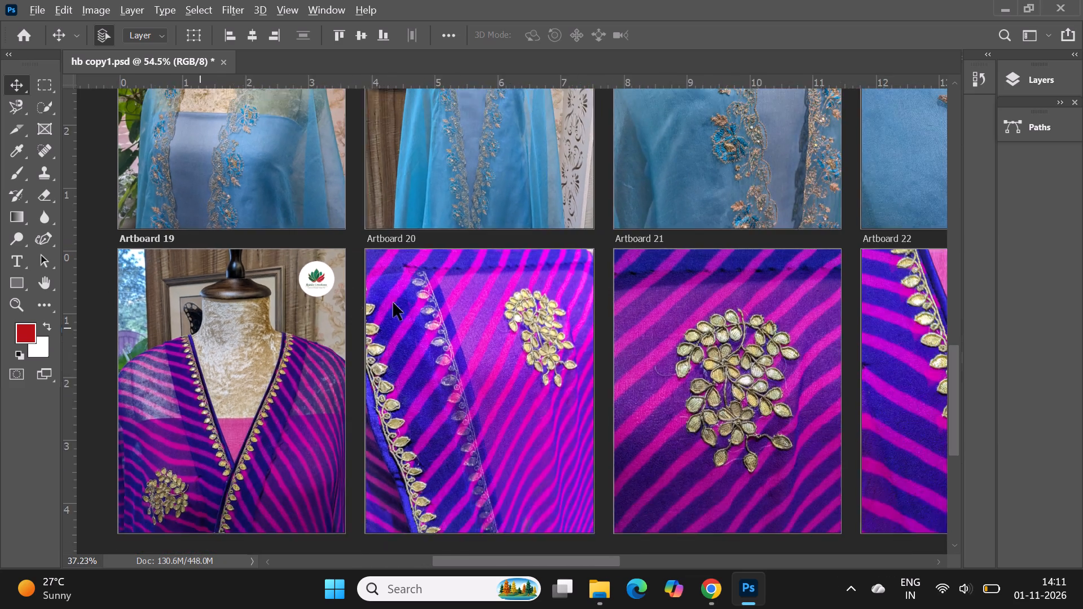
{"action": "scroll", "coordinate": [451, 321], "scroll_direction": "down", "scroll_amount": 3, "text": "alt"}
{"action": "scroll", "coordinate": [628, 411], "scroll_direction": "up", "scroll_amount": 12}
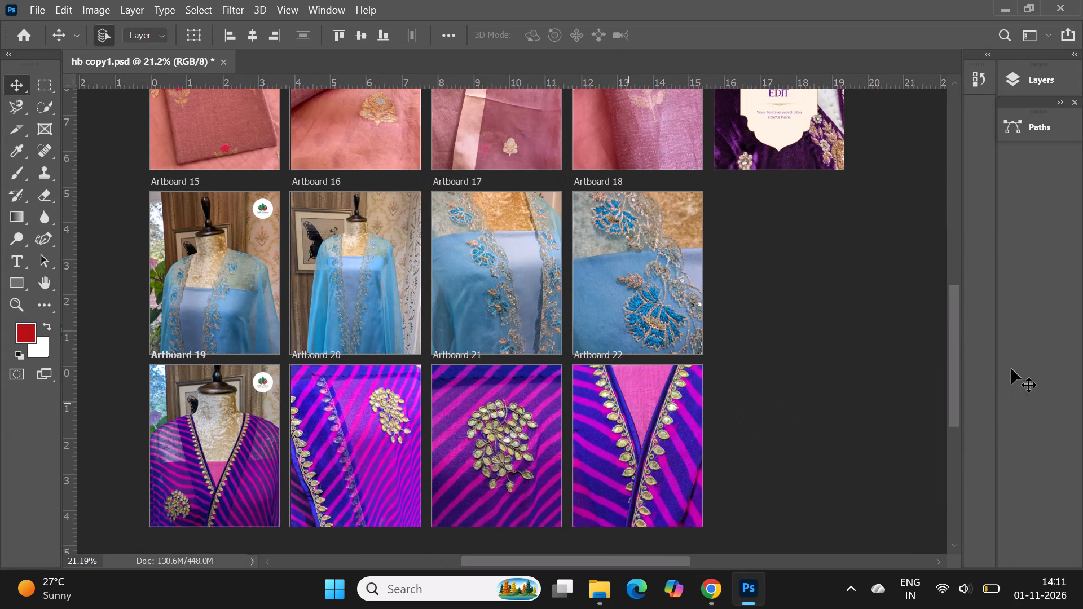
{"action": "left_click_drag", "start_coordinate": [952, 418], "coordinate": [952, 362]}
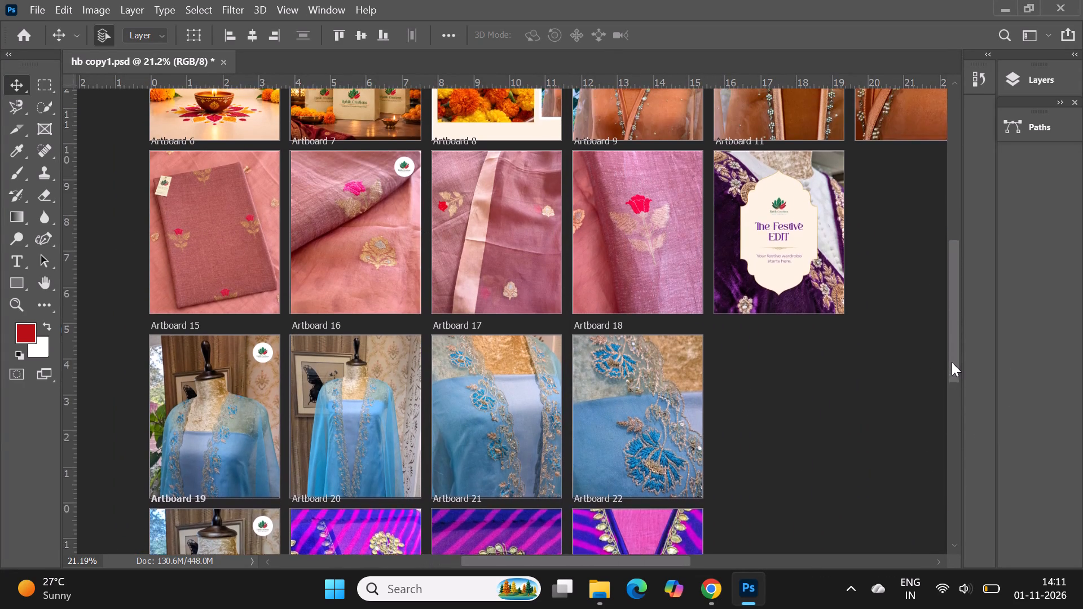
{"action": "left_click_drag", "start_coordinate": [952, 362], "coordinate": [950, 409]}
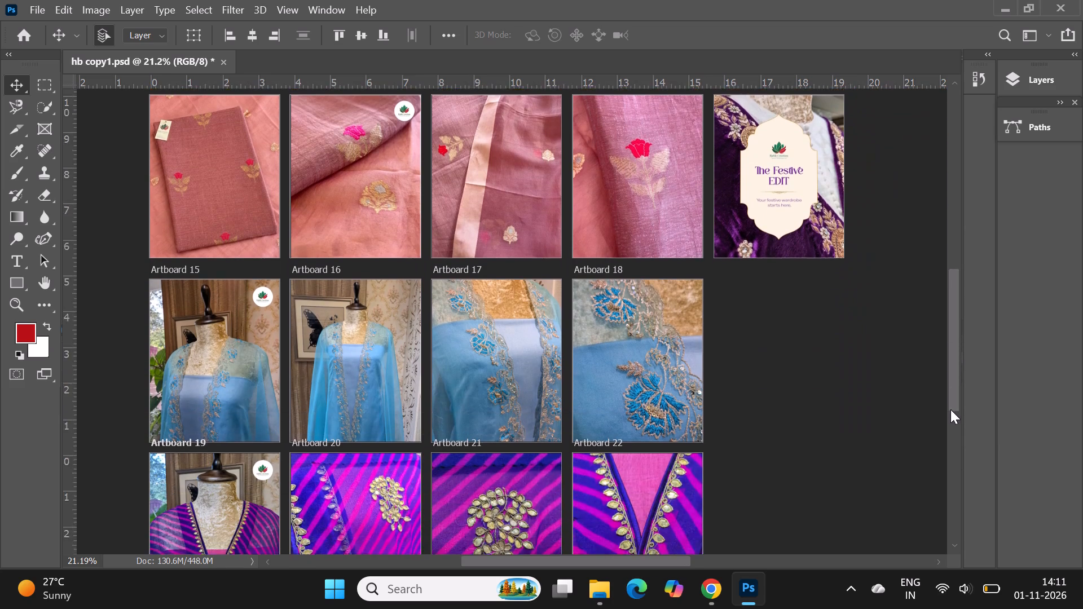
{"action": "left_click_drag", "start_coordinate": [950, 409], "coordinate": [953, 452]}
{"action": "left_click", "coordinate": [170, 249]}
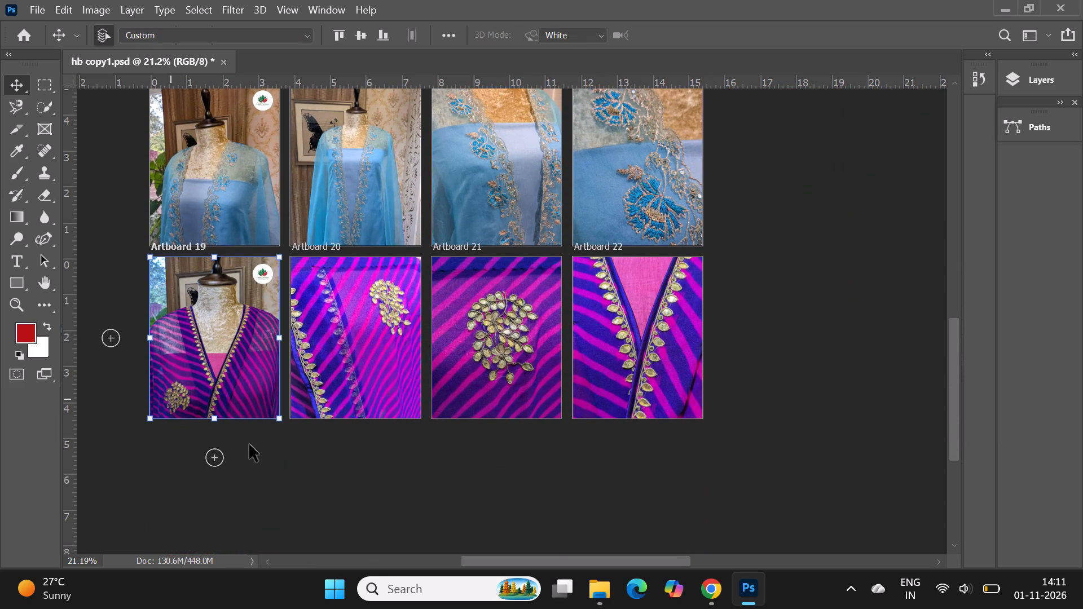
{"action": "left_click", "coordinate": [212, 458]}
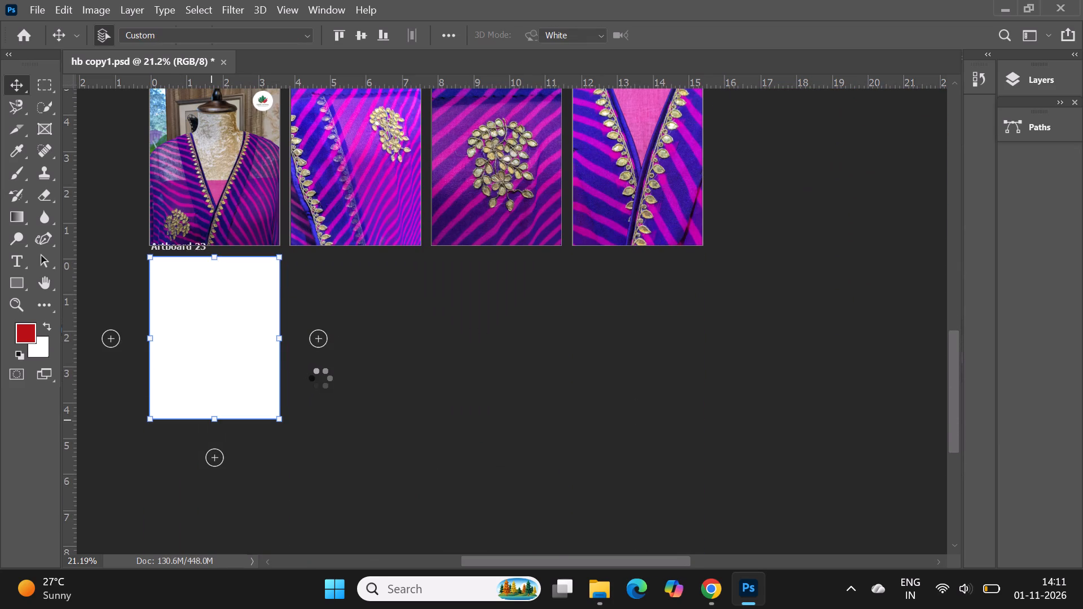
{"action": "left_click", "coordinate": [319, 340]}
{"action": "left_click", "coordinate": [319, 340]}
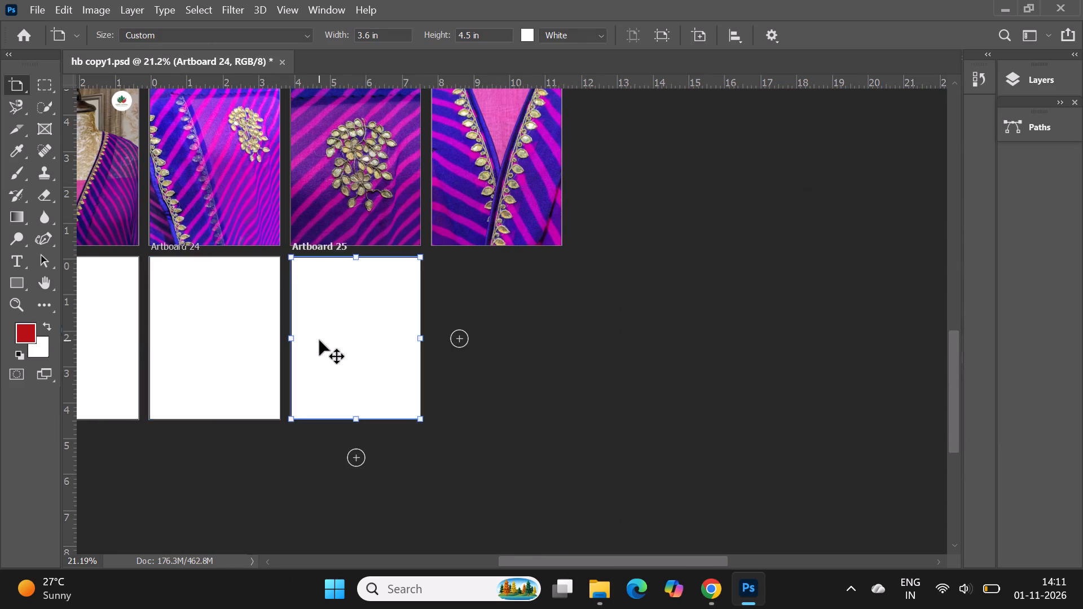
{"action": "left_click", "coordinate": [319, 340]}
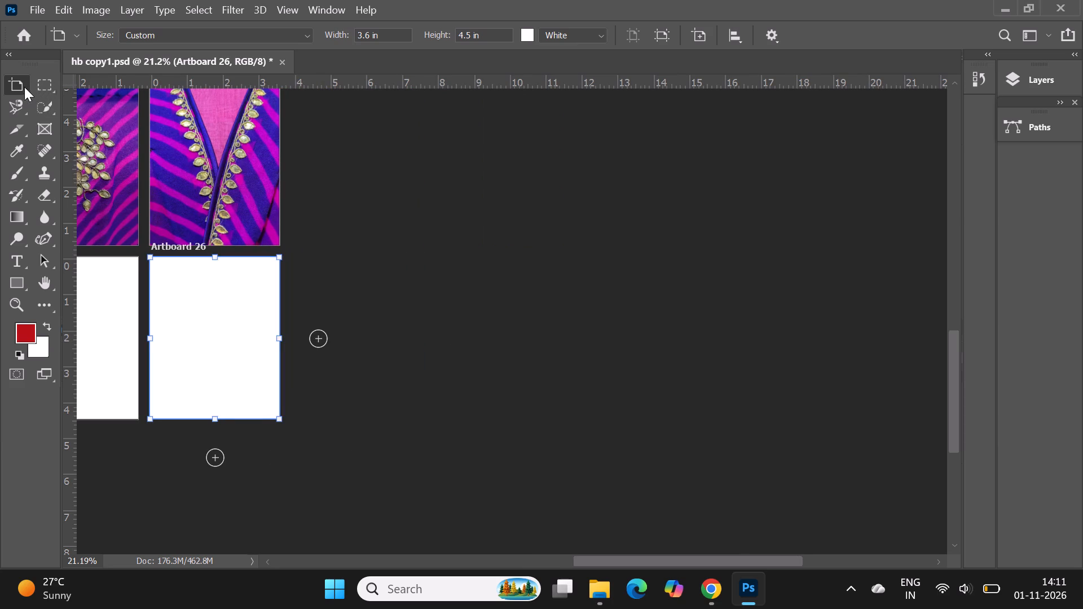
Switch from the Artboard tool to the Move tool and deselect the blank Artboard 26.
{"action": "right_click", "coordinate": [24, 87]}
{"action": "left_click", "coordinate": [71, 83]}
{"action": "scroll", "coordinate": [735, 327], "scroll_direction": "down", "scroll_amount": 5, "text": "alt"}
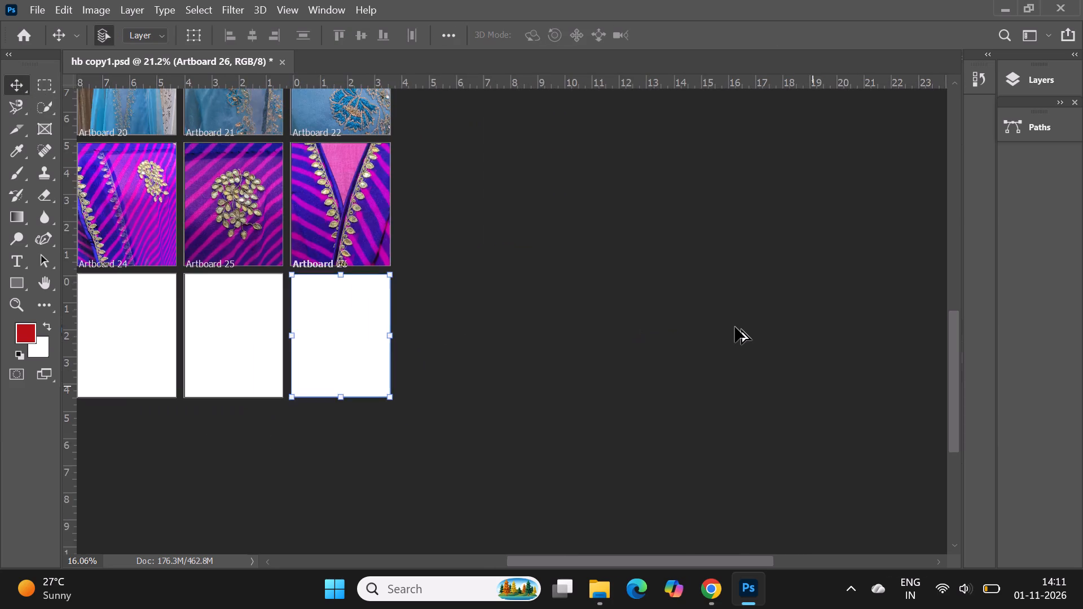
{"action": "scroll", "coordinate": [735, 327], "scroll_direction": "down", "scroll_amount": 4, "text": "alt"}
{"action": "left_click", "coordinate": [735, 327]}
Switch to File Explorer and look through the Downloads photos for the next outfit set for the blank artboards.
{"action": "scroll", "coordinate": [399, 328], "scroll_direction": "up", "scroll_amount": 3, "text": "alt"}
{"action": "scroll", "coordinate": [321, 323], "scroll_direction": "up", "scroll_amount": 1, "text": "alt"}
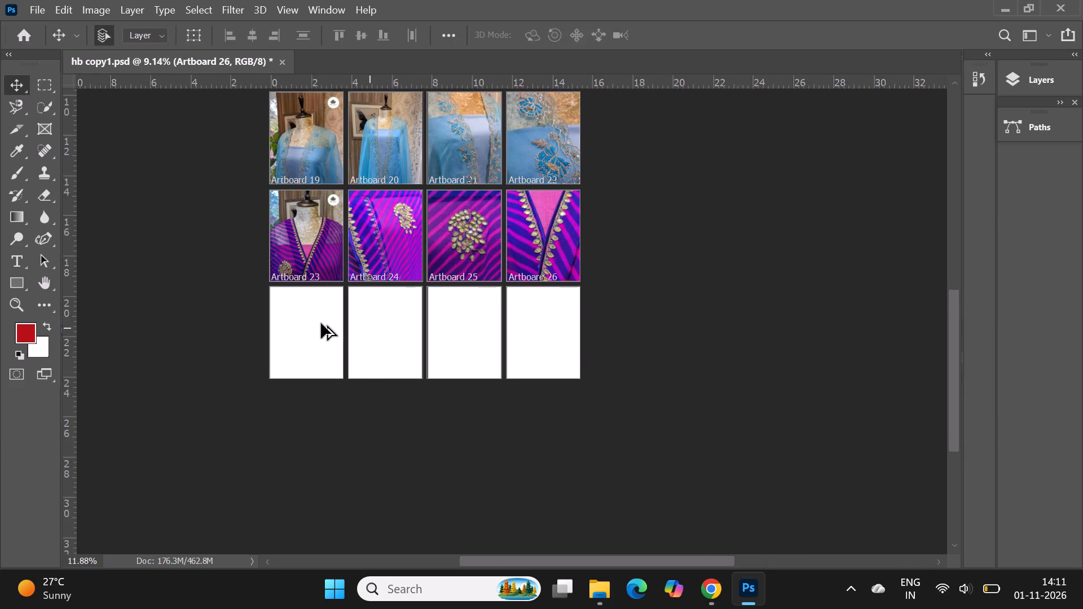
{"action": "scroll", "coordinate": [321, 323], "scroll_direction": "up", "scroll_amount": 1, "text": "alt"}
{"action": "scroll", "coordinate": [444, 278], "scroll_direction": "up", "scroll_amount": 2, "text": "alt"}
{"action": "left_click", "coordinate": [601, 592]}
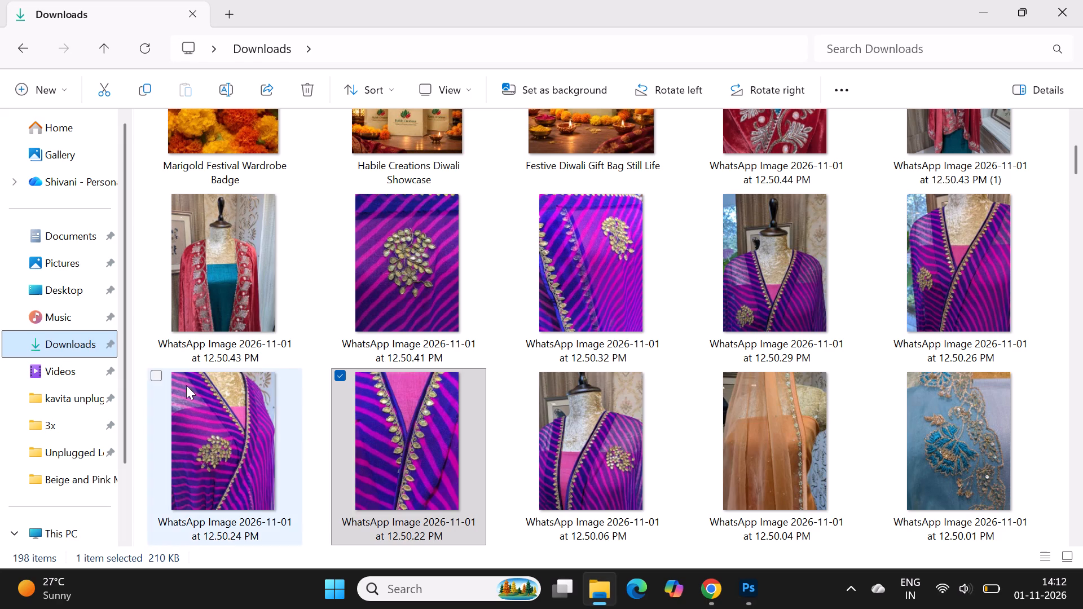
{"action": "left_click", "coordinate": [67, 342]}
{"action": "scroll", "coordinate": [553, 376], "scroll_direction": "up", "scroll_amount": 4}
{"action": "scroll", "coordinate": [553, 376], "scroll_direction": "down", "scroll_amount": 1}
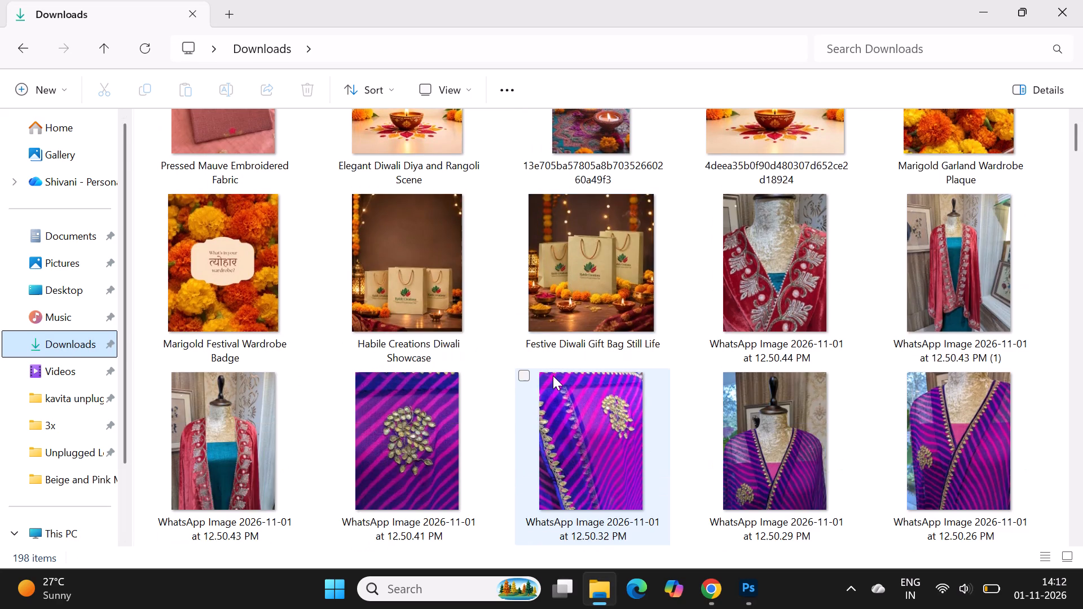
{"action": "scroll", "coordinate": [553, 376], "scroll_direction": "down", "scroll_amount": 4}
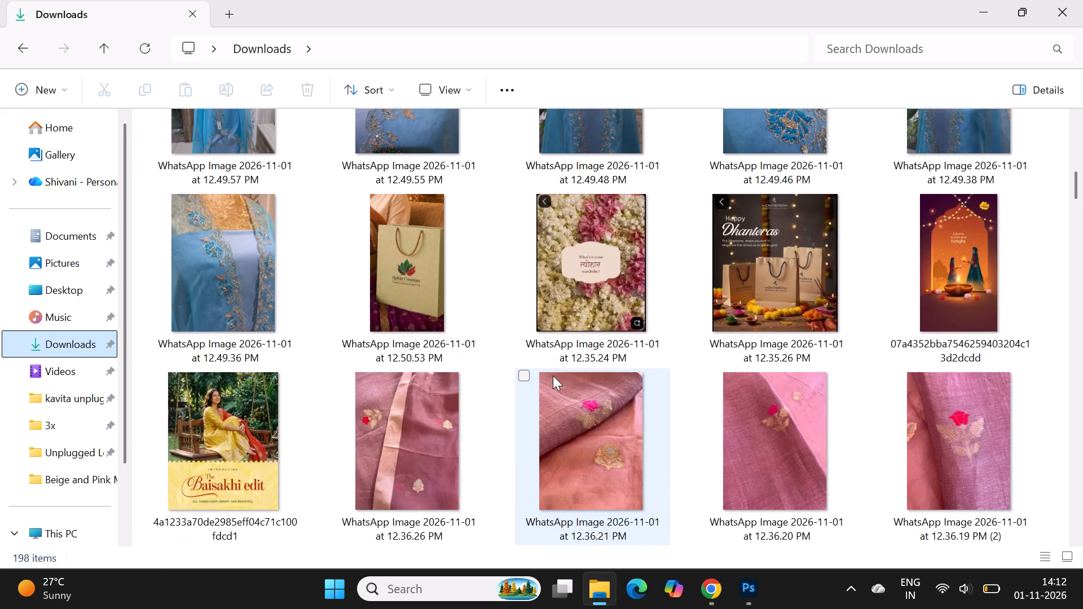
{"action": "scroll", "coordinate": [553, 376], "scroll_direction": "down", "scroll_amount": 2}
{"action": "scroll", "coordinate": [553, 376], "scroll_direction": "up", "scroll_amount": 7}
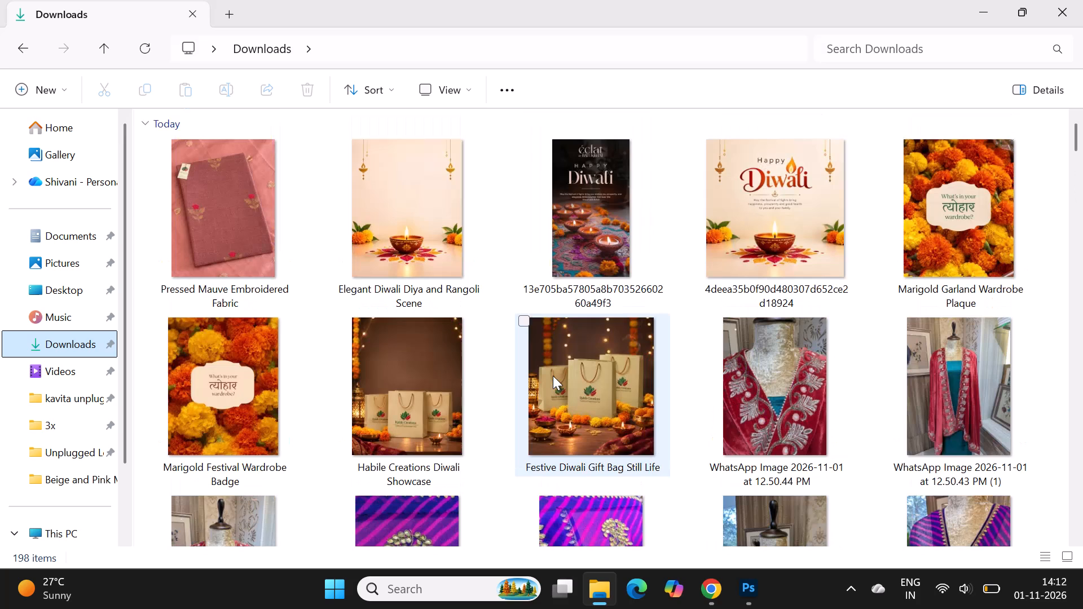
{"action": "scroll", "coordinate": [553, 376], "scroll_direction": "up", "scroll_amount": 4}
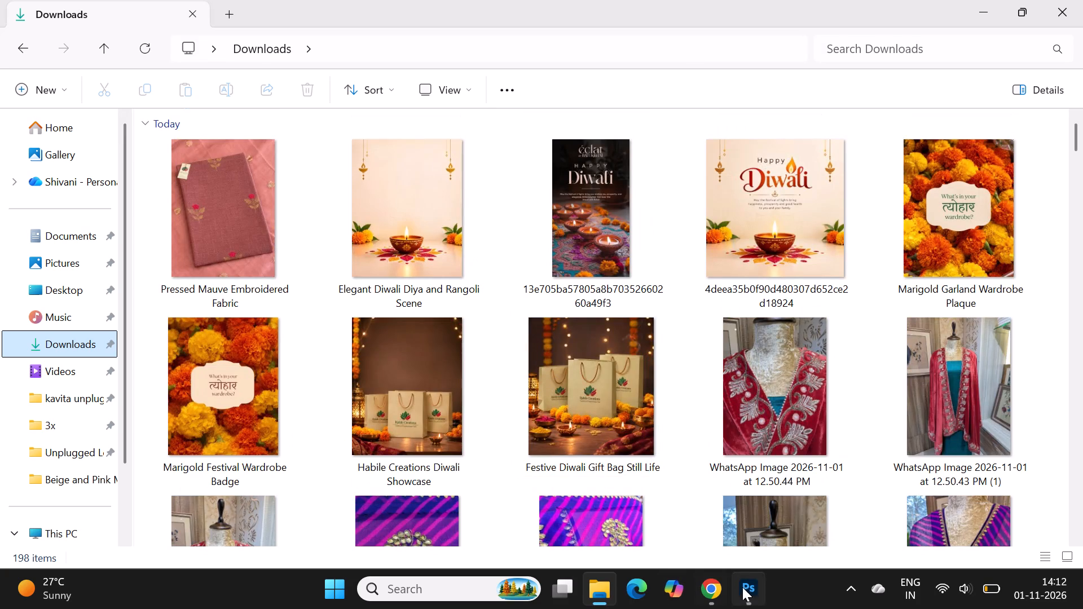
{"action": "scroll", "coordinate": [732, 300], "scroll_direction": "down", "scroll_amount": 2}
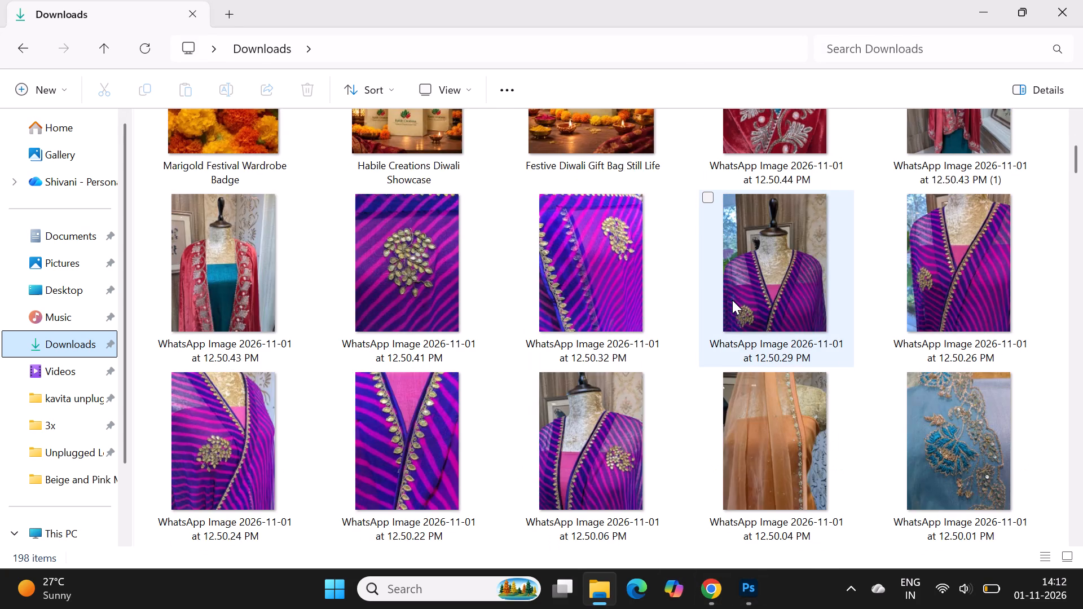
{"action": "scroll", "coordinate": [732, 300], "scroll_direction": "down", "scroll_amount": 4}
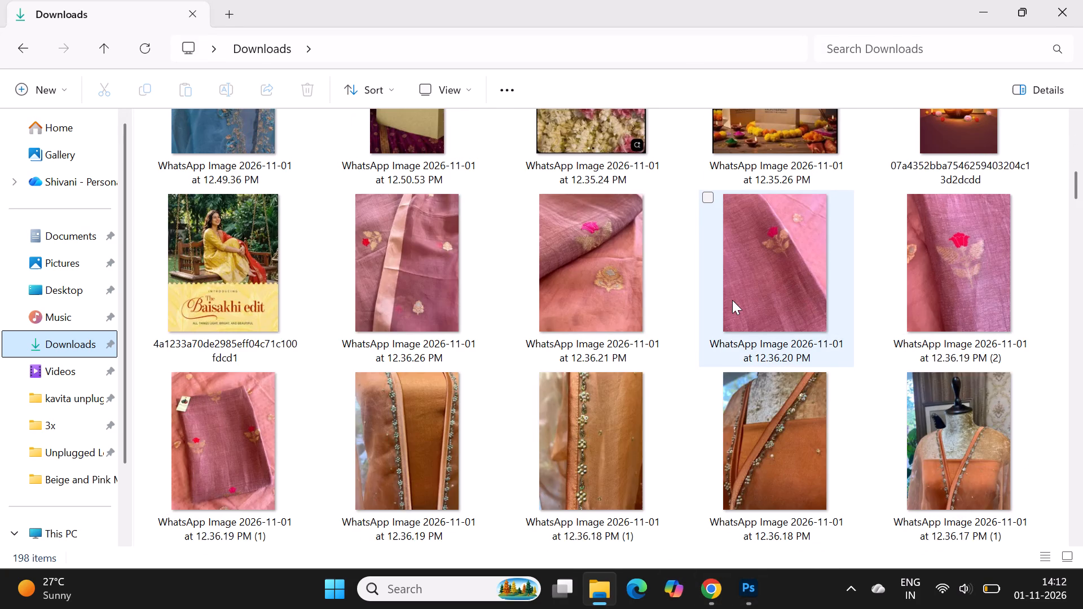
{"action": "scroll", "coordinate": [732, 300], "scroll_direction": "down", "scroll_amount": 2}
{"action": "scroll", "coordinate": [645, 331], "scroll_direction": "up", "scroll_amount": 6}
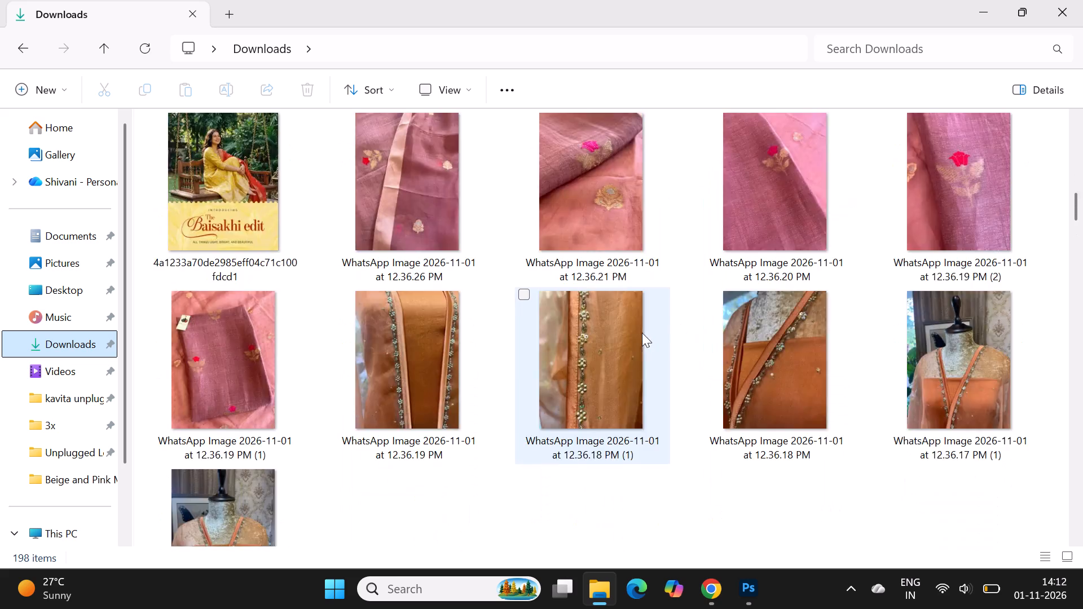
{"action": "scroll", "coordinate": [642, 333], "scroll_direction": "up", "scroll_amount": 11}
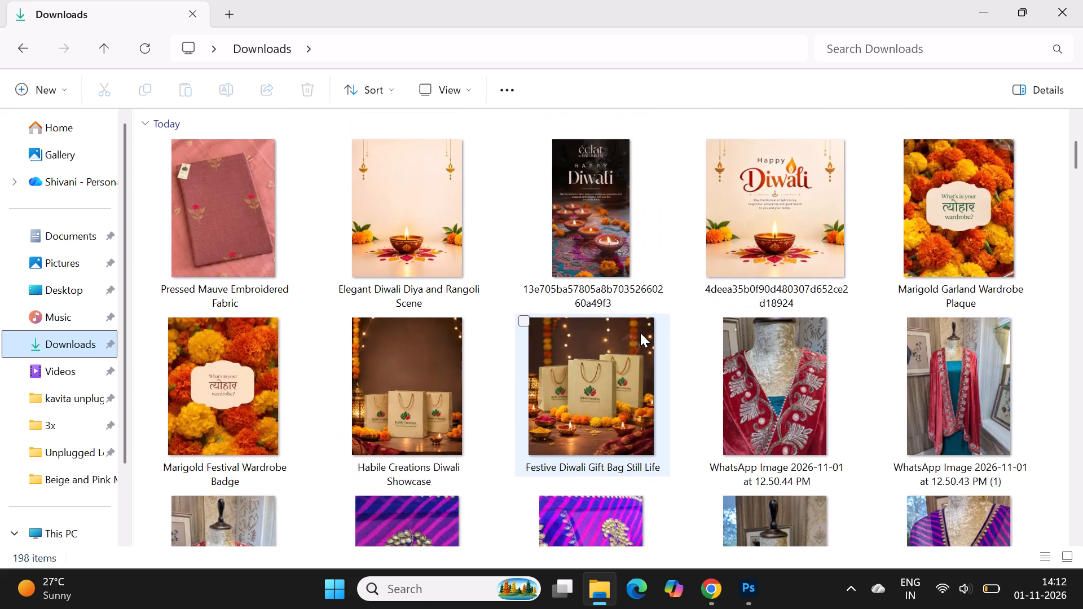
{"action": "scroll", "coordinate": [640, 333], "scroll_direction": "up", "scroll_amount": 1}
{"action": "scroll", "coordinate": [638, 334], "scroll_direction": "down", "scroll_amount": 1}
Switch back to Photoshop and review the filled artboard rows to check which outfits are already used.
{"action": "left_click", "coordinate": [758, 600]}
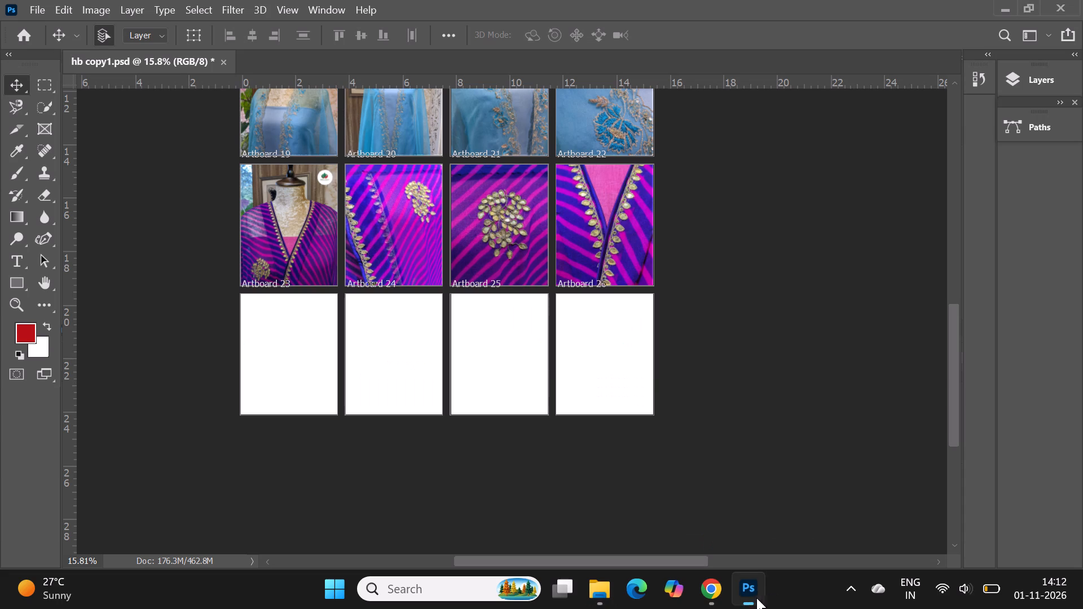
{"action": "scroll", "coordinate": [716, 440], "scroll_direction": "up", "scroll_amount": 19}
{"action": "scroll", "coordinate": [716, 440], "scroll_direction": "up", "scroll_amount": 3}
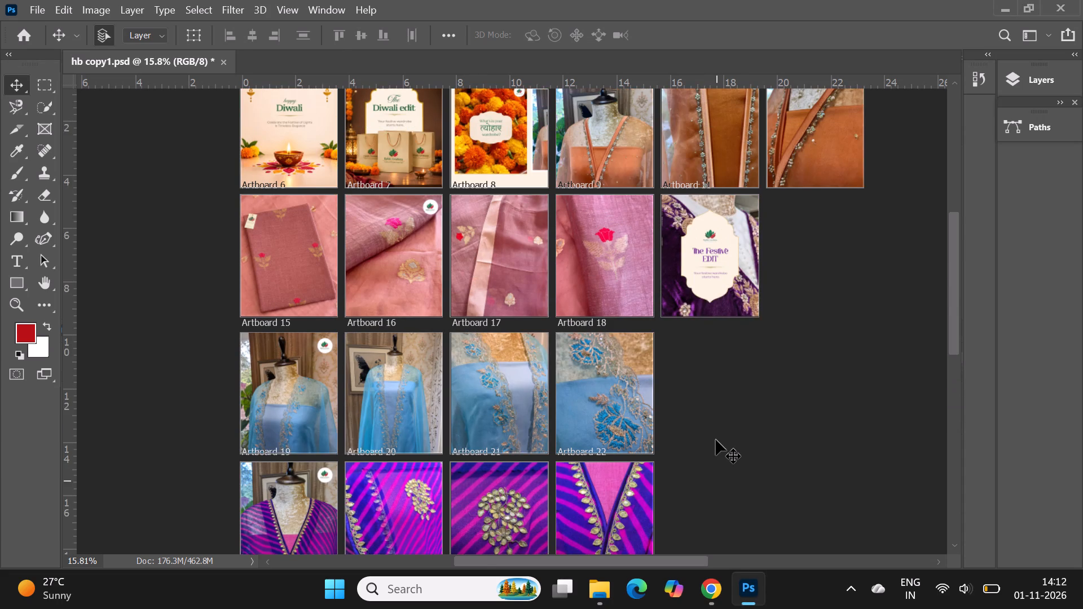
{"action": "scroll", "coordinate": [715, 440], "scroll_direction": "up", "scroll_amount": 4}
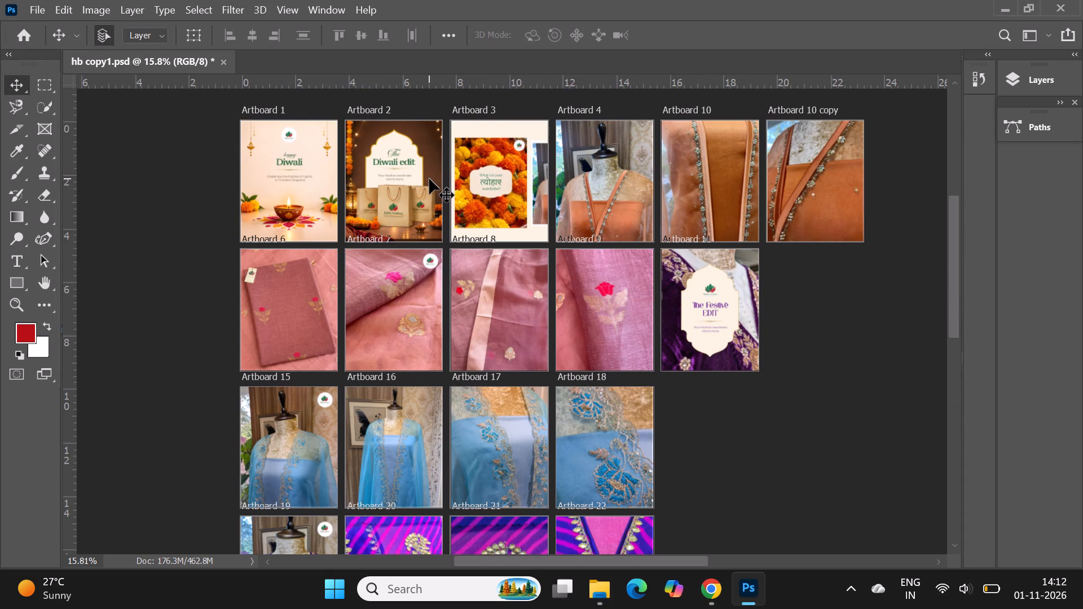
{"action": "scroll", "coordinate": [583, 295], "scroll_direction": "down", "scroll_amount": 1}
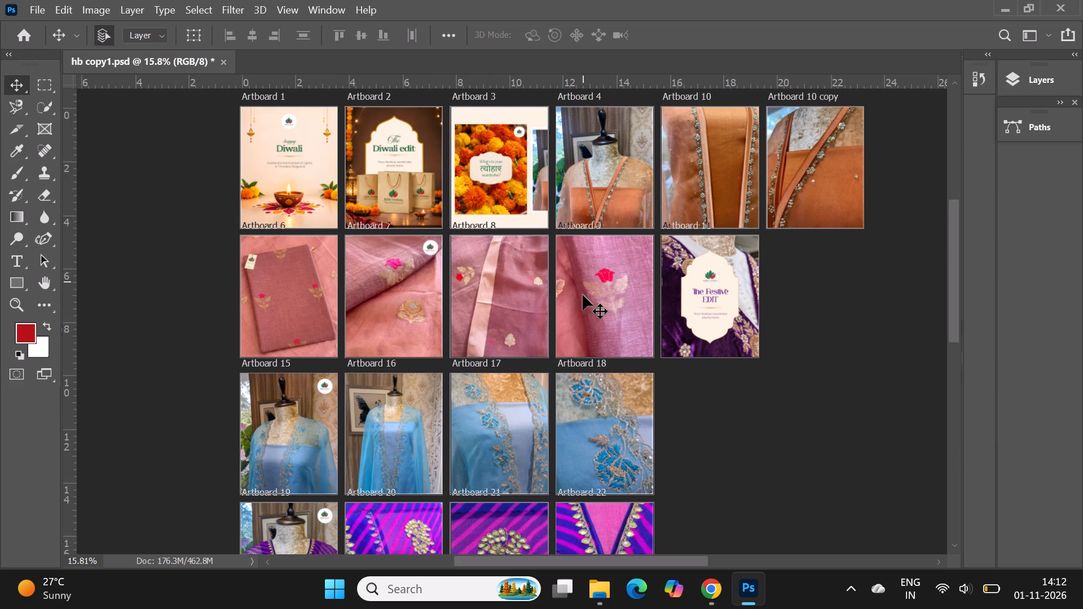